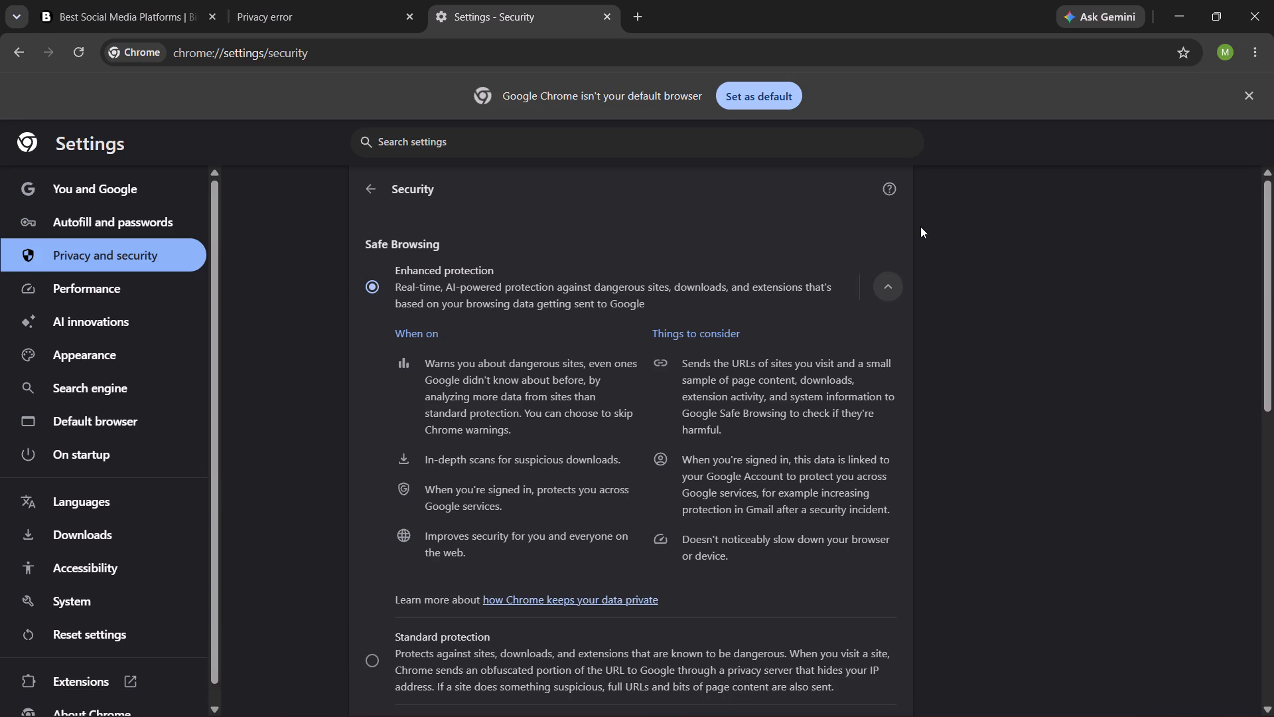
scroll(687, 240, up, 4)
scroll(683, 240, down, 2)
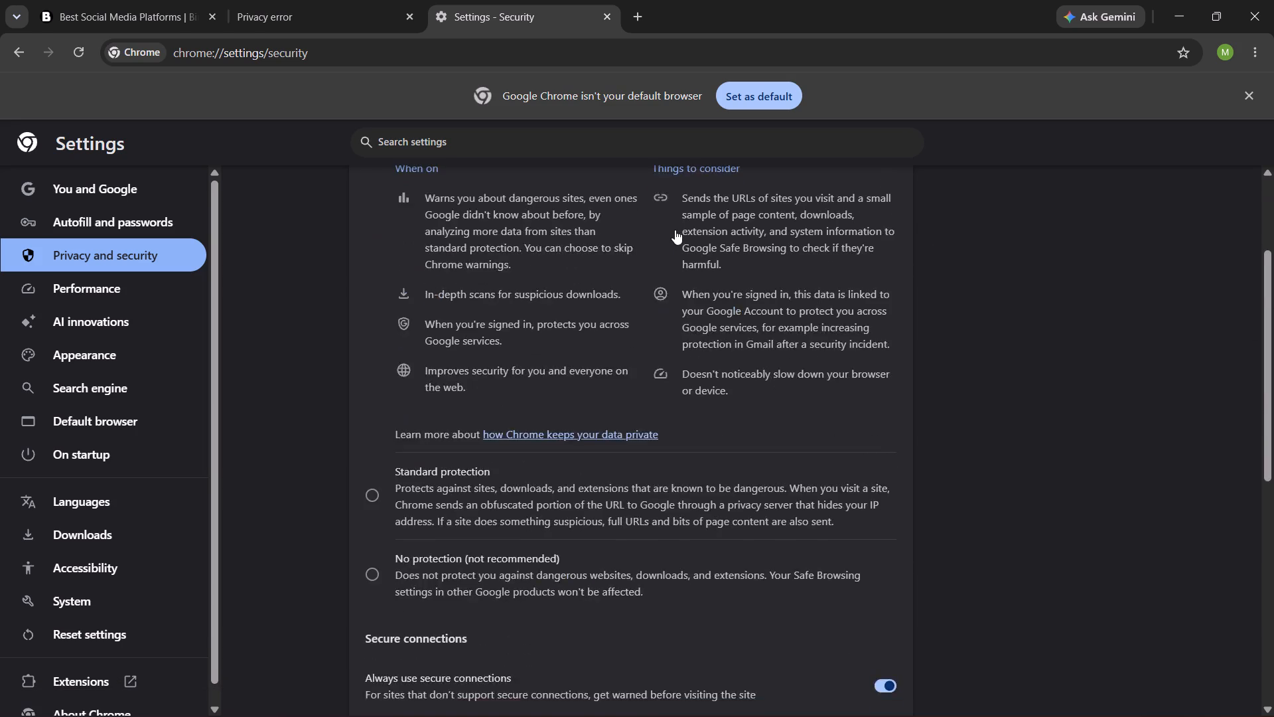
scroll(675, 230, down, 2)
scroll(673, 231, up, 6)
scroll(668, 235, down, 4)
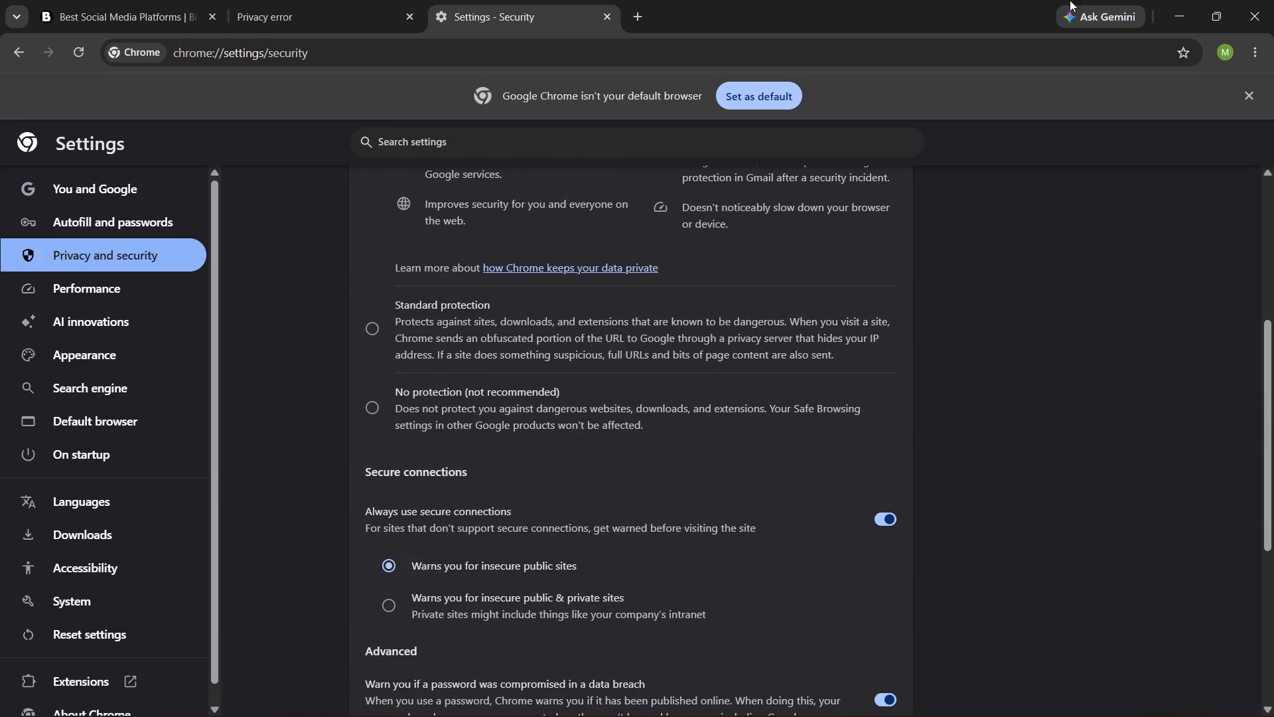
Close the Chrome browser window showing the security settings.
click(1248, 7)
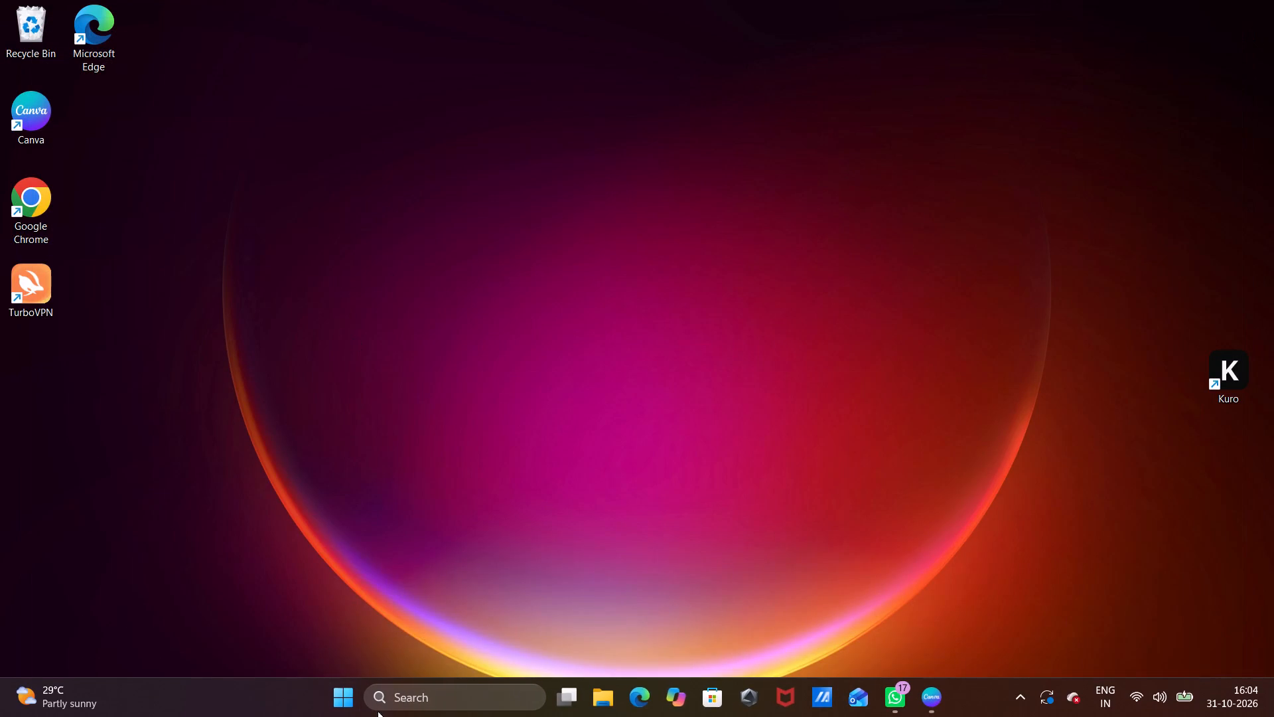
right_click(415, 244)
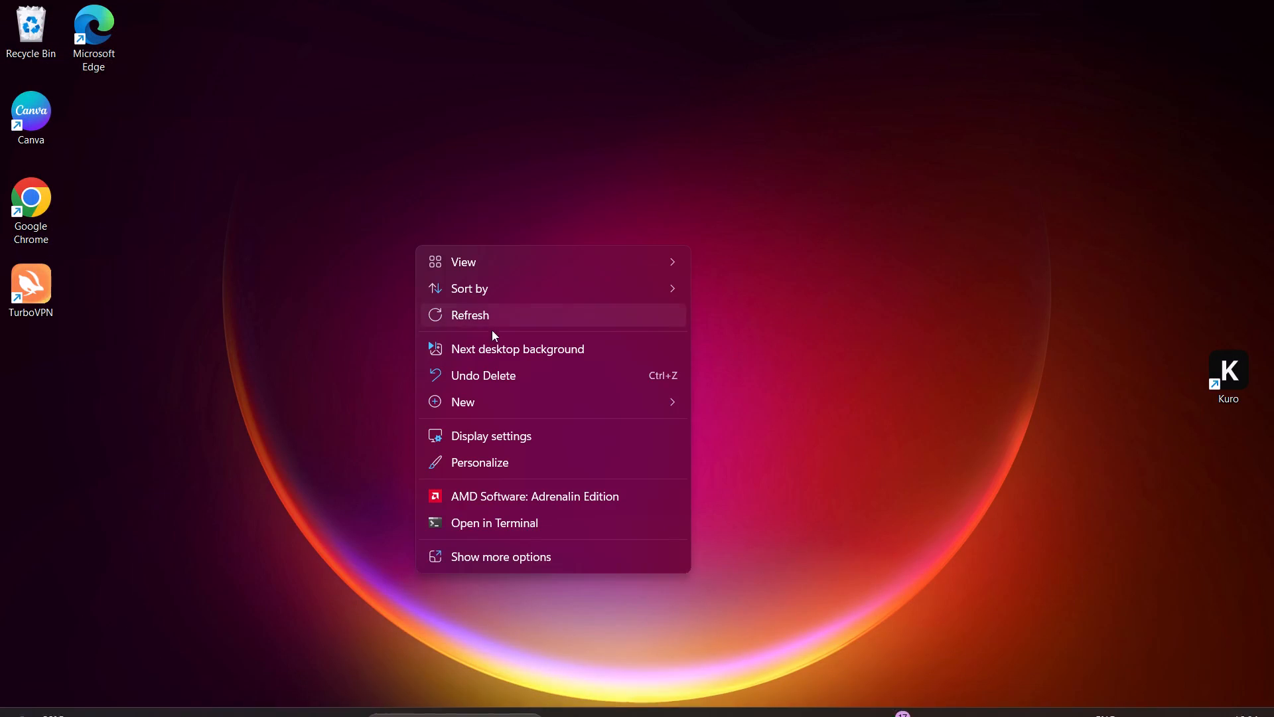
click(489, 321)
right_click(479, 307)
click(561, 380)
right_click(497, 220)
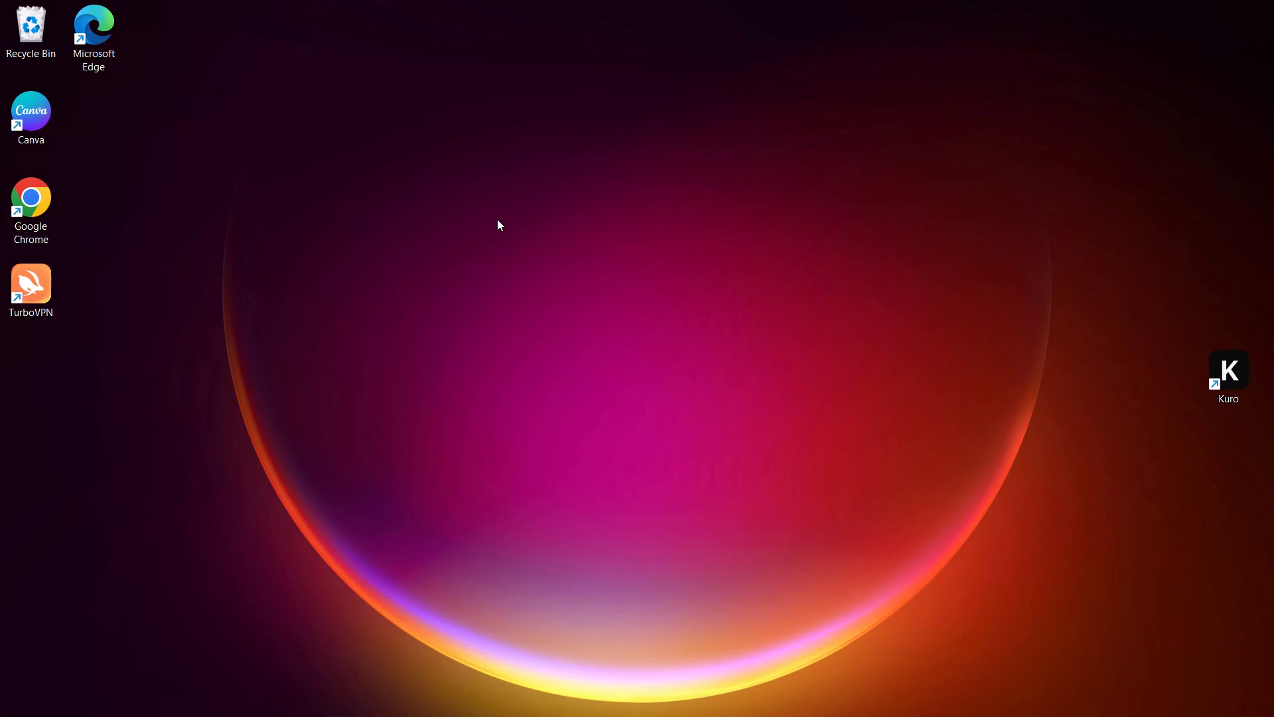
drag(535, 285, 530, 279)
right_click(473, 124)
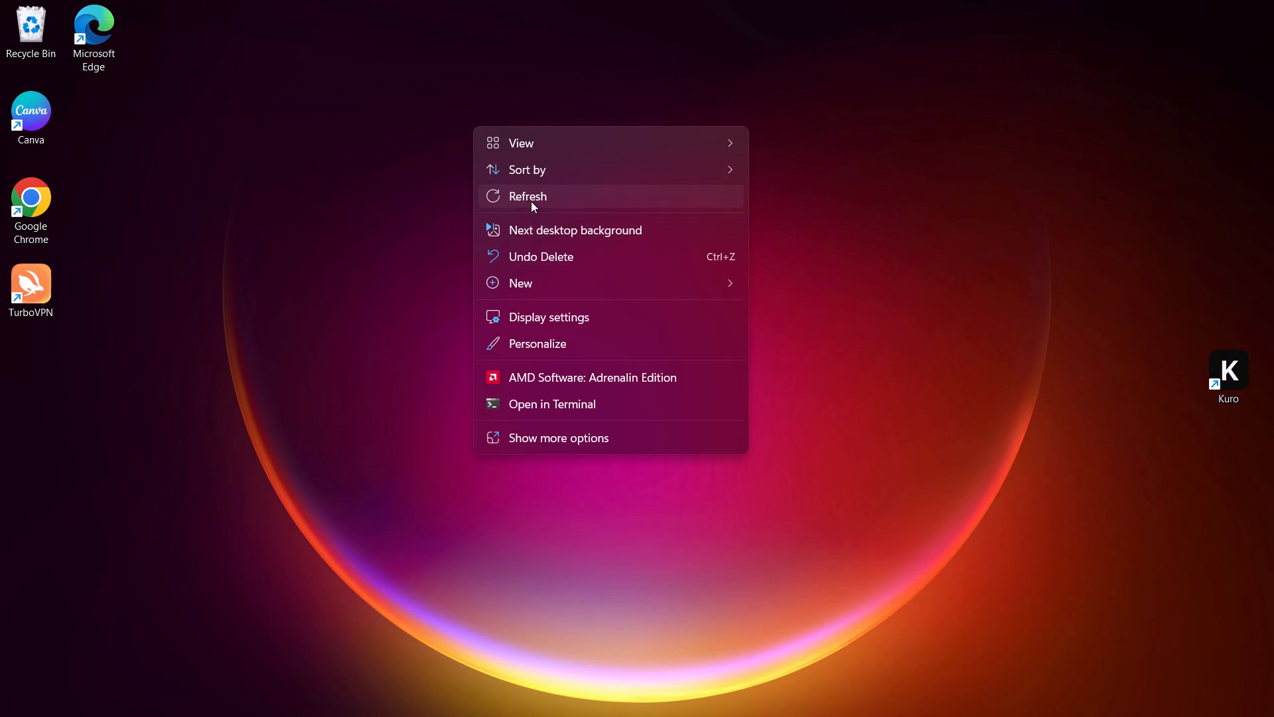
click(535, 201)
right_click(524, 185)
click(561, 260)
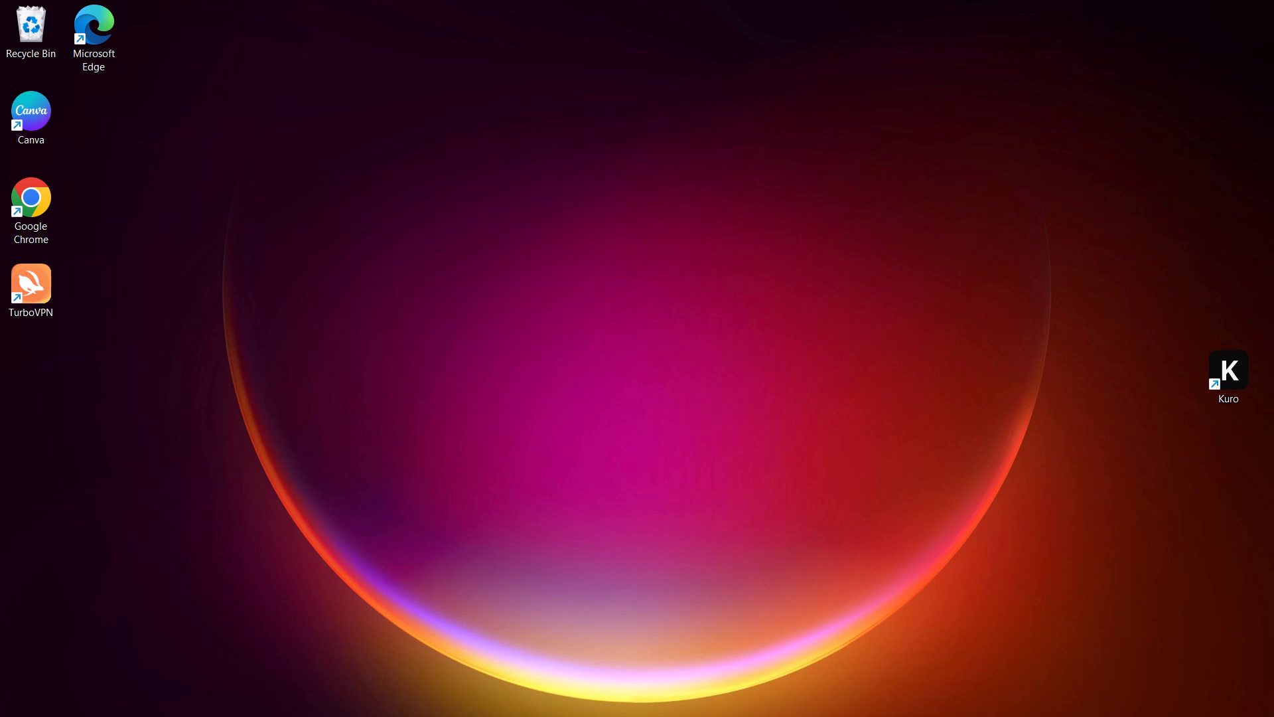
Launch Adobe Premiere from the installed Creativity apps.
click(346, 708)
scroll(392, 577, down, 4)
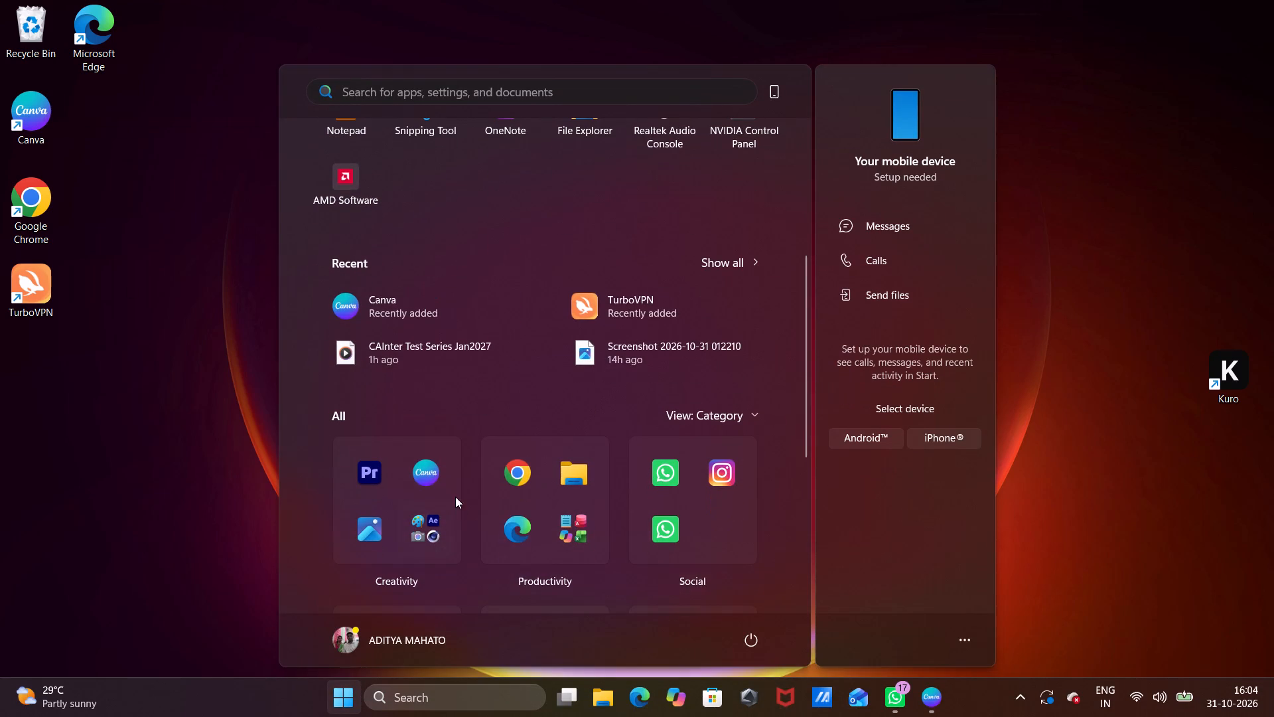
click(363, 473)
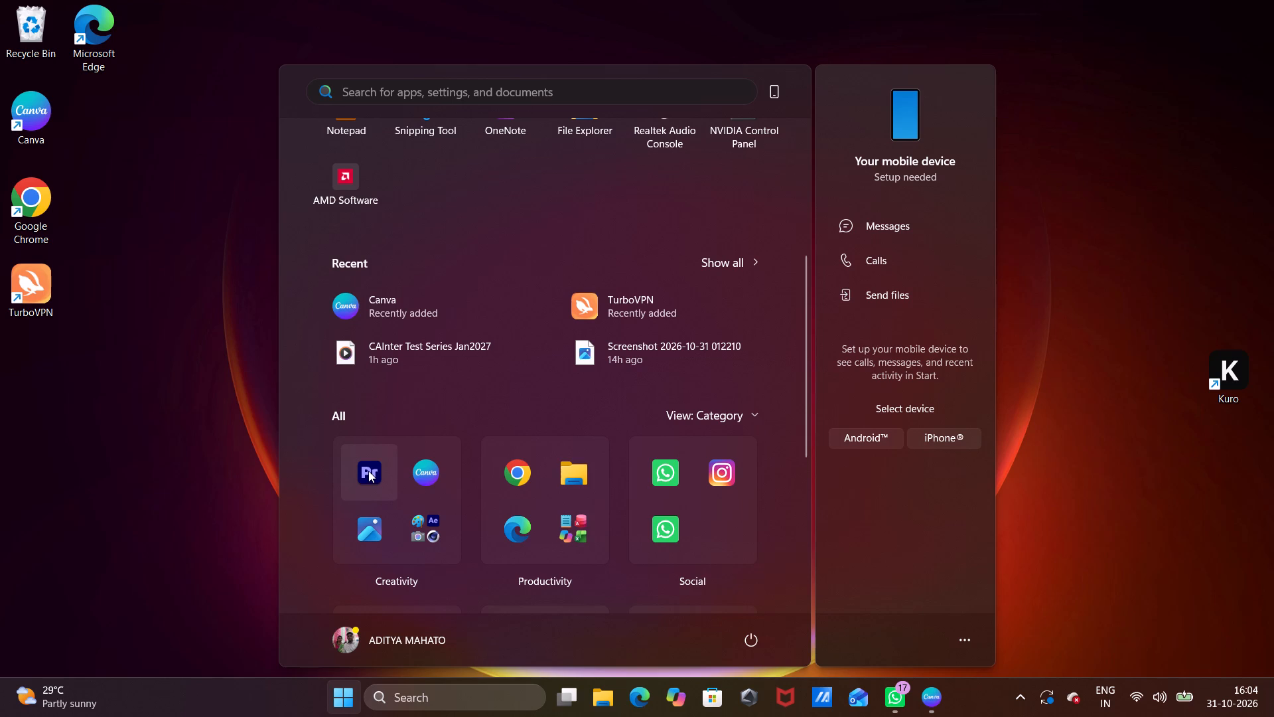
click(368, 471)
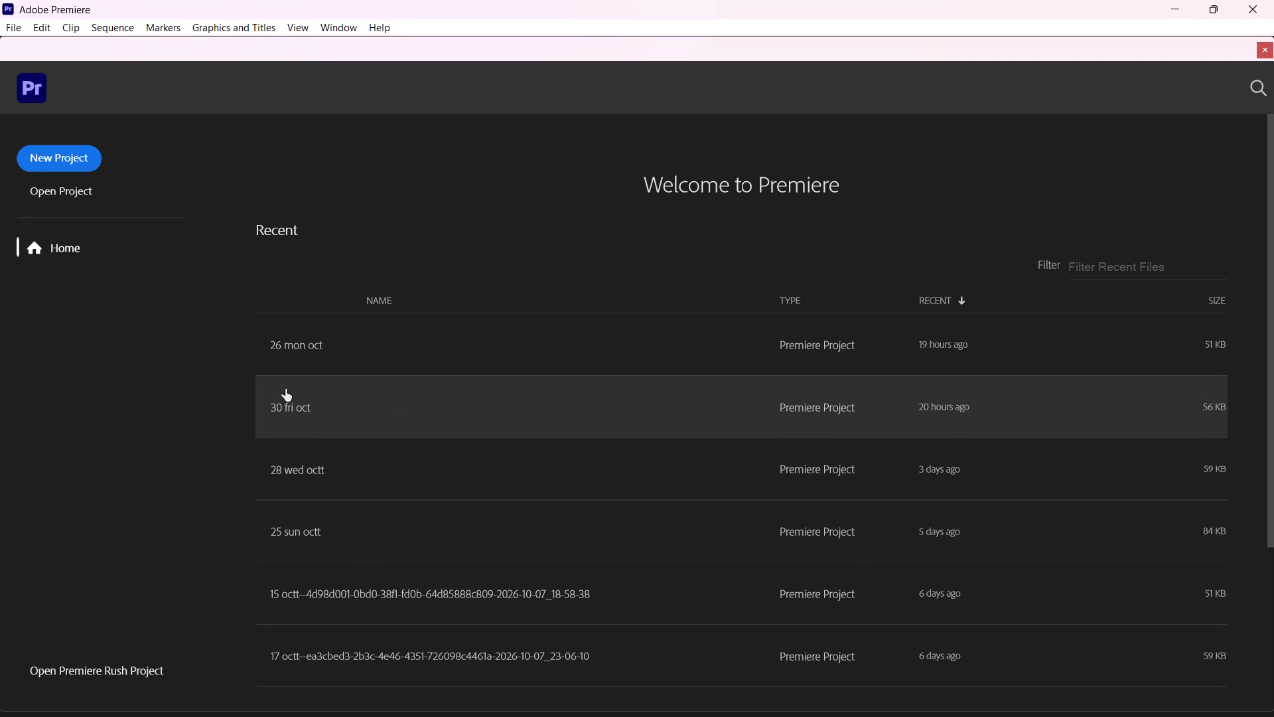
Create a new project named "1 nov sun" in D:\Premier Edit with no template.
click(89, 157)
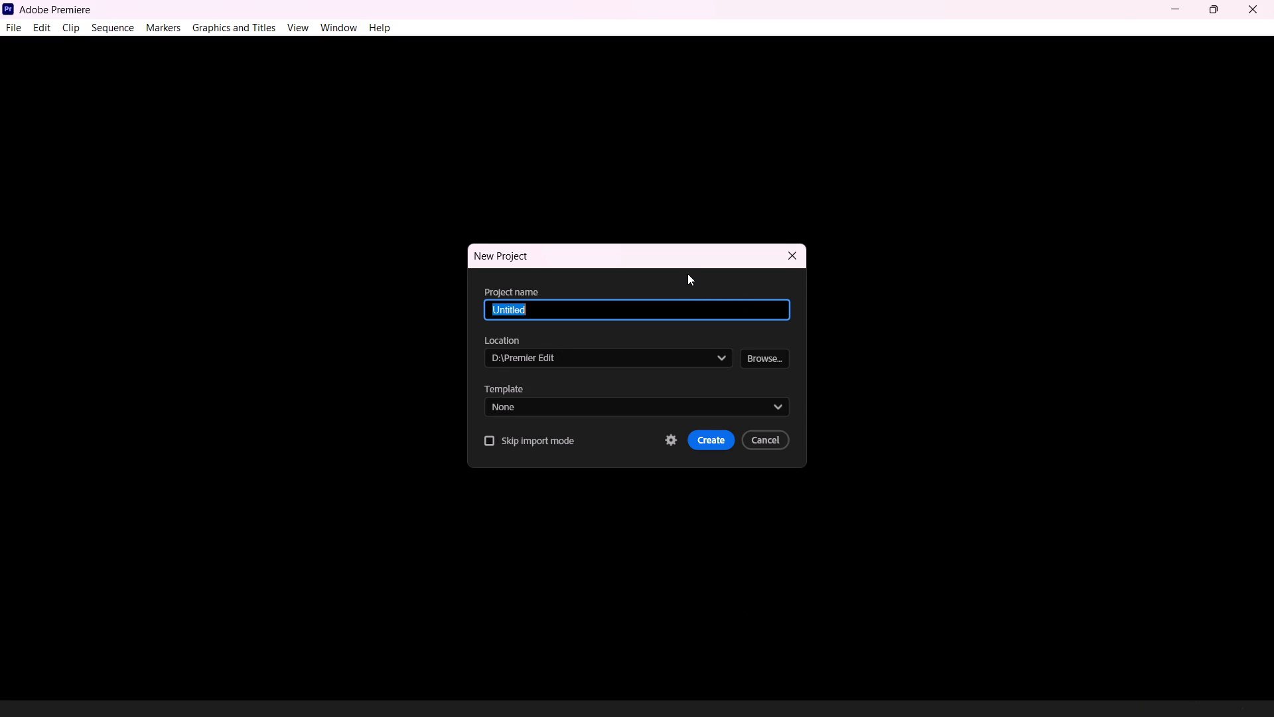
key(1)
key(space)
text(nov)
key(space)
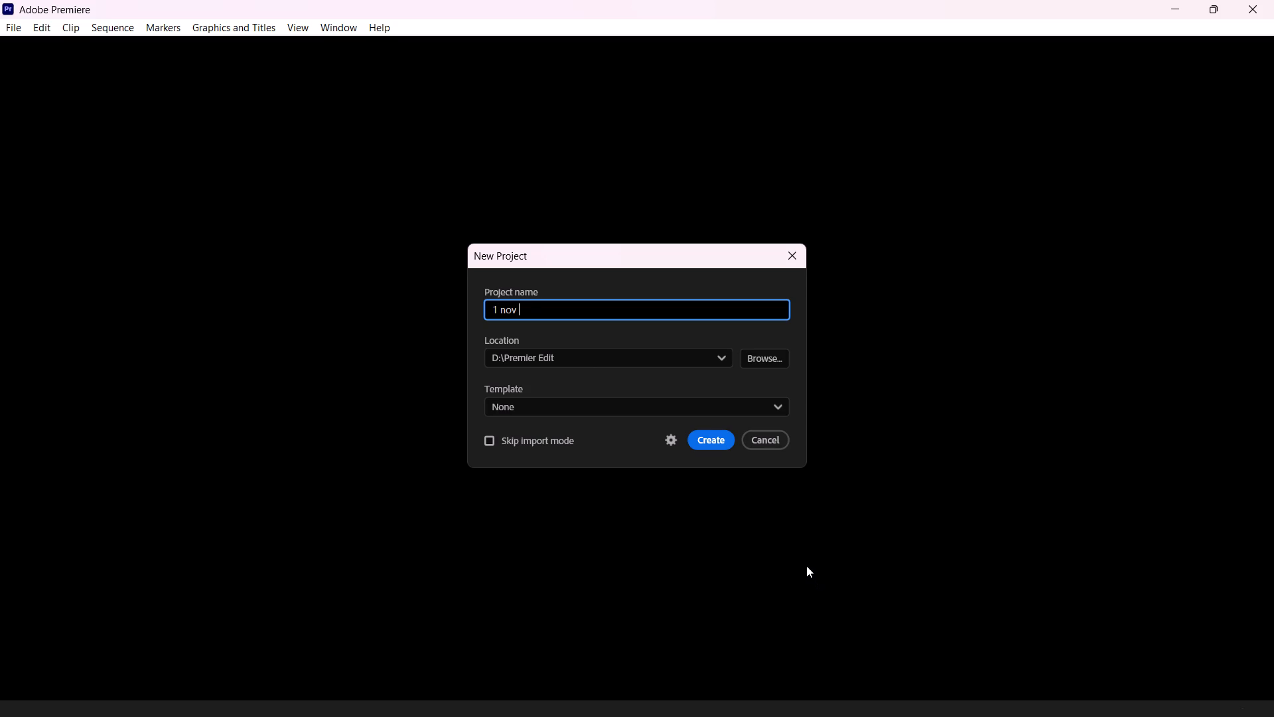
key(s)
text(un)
click(707, 438)
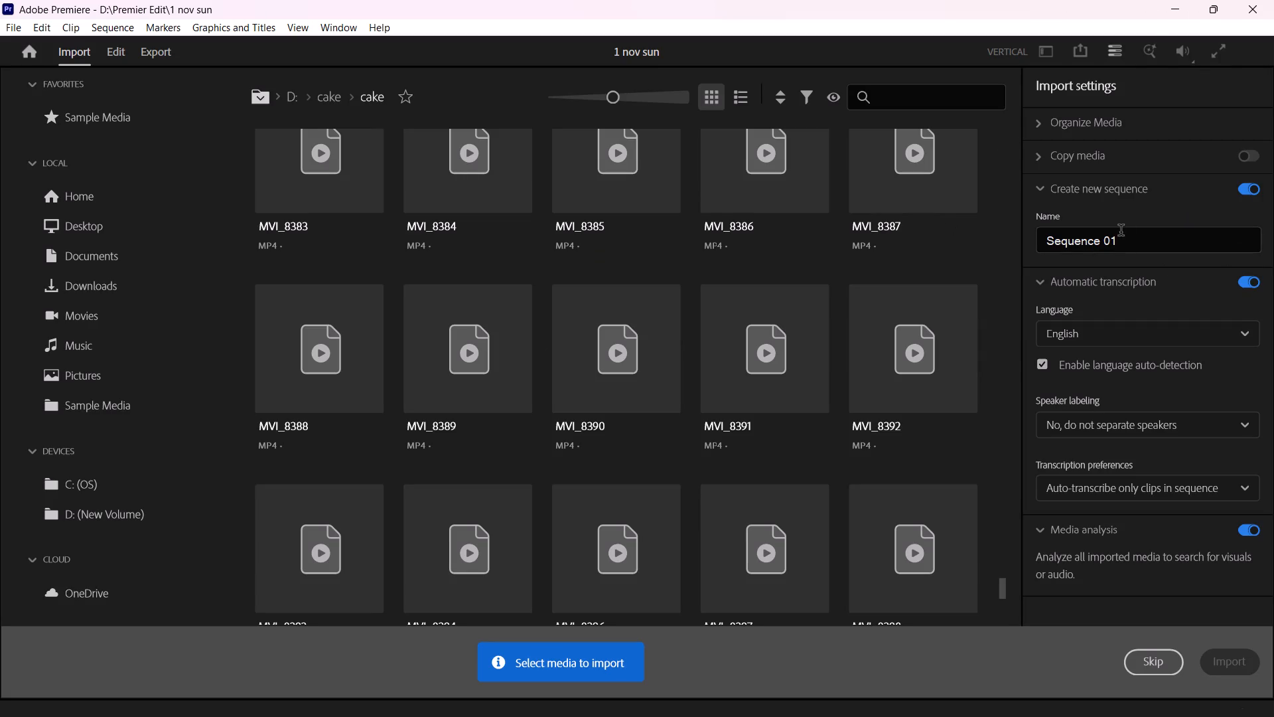
Name the new sequence "1 nov sun" in the import settings.
drag(1118, 244, 973, 234)
drag(1122, 242, 1016, 242)
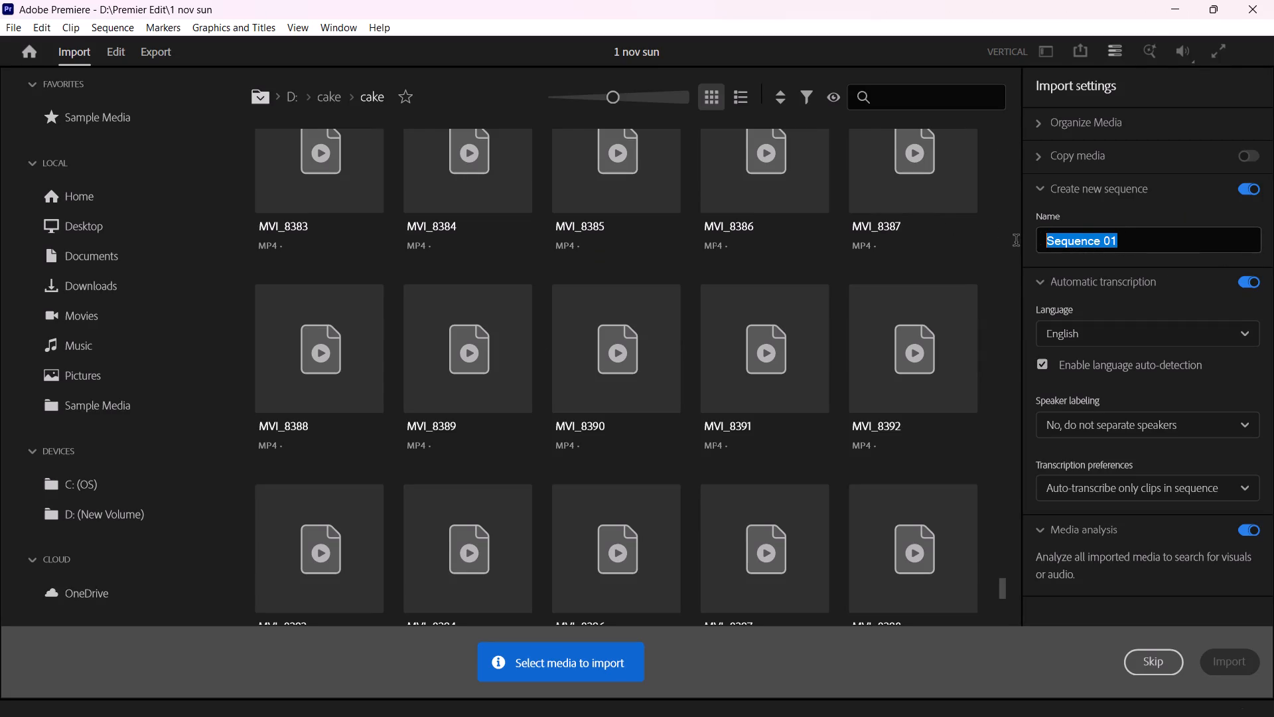
drag(1016, 242, 1015, 242)
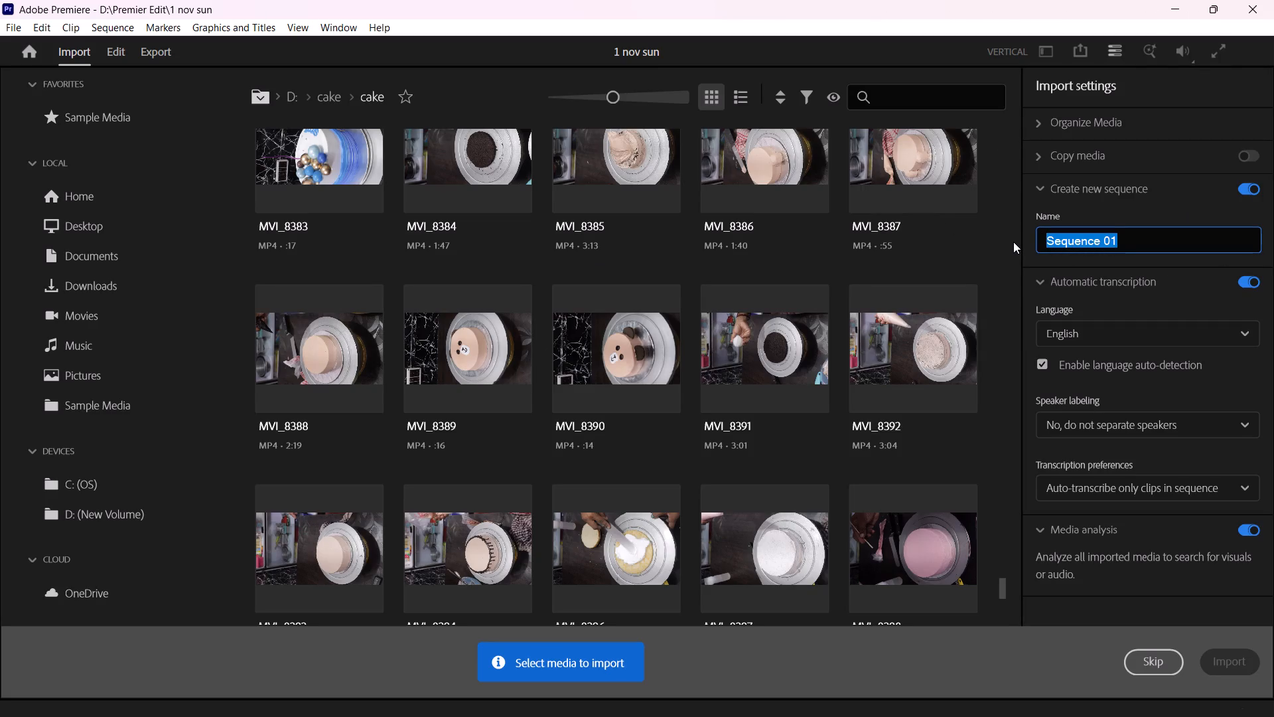
key(1)
key(space)
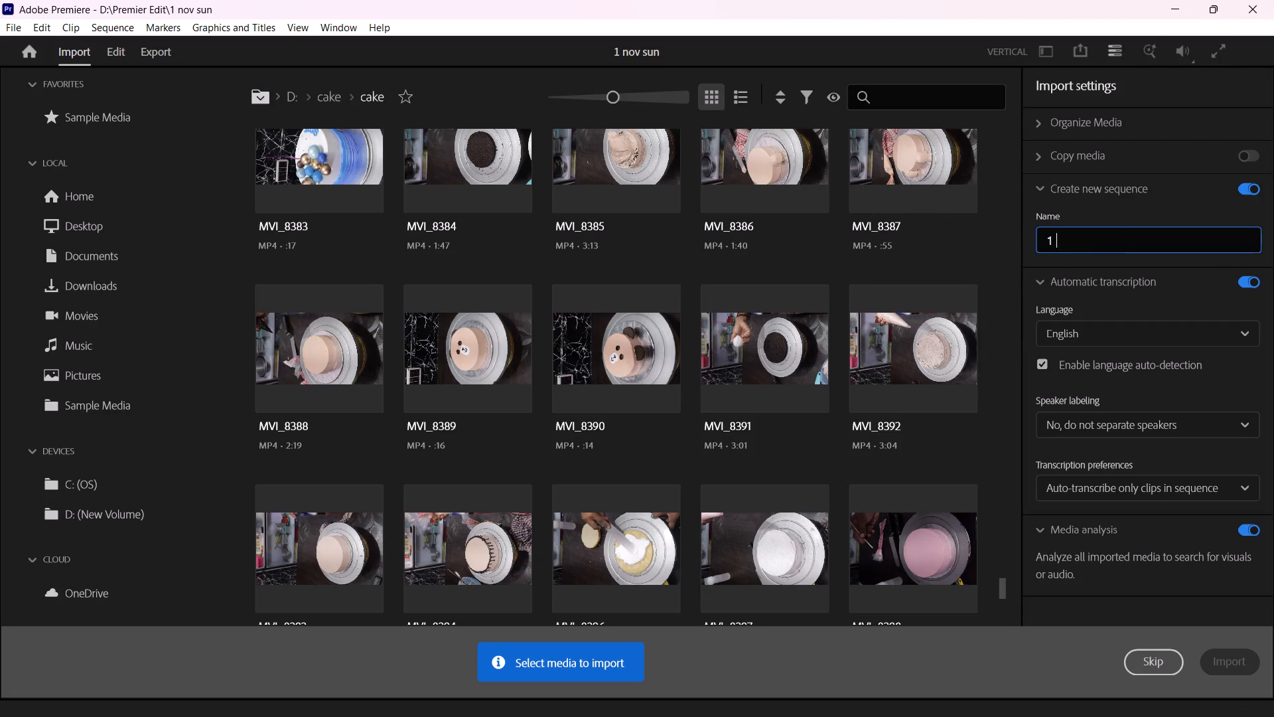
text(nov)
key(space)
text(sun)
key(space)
Select the pink cake clips MVI_8396, MVI_8397, MVI_8398, MVI_8399, MVI_8400 and MVI_8401 in the cake folder for import.
click(489, 182)
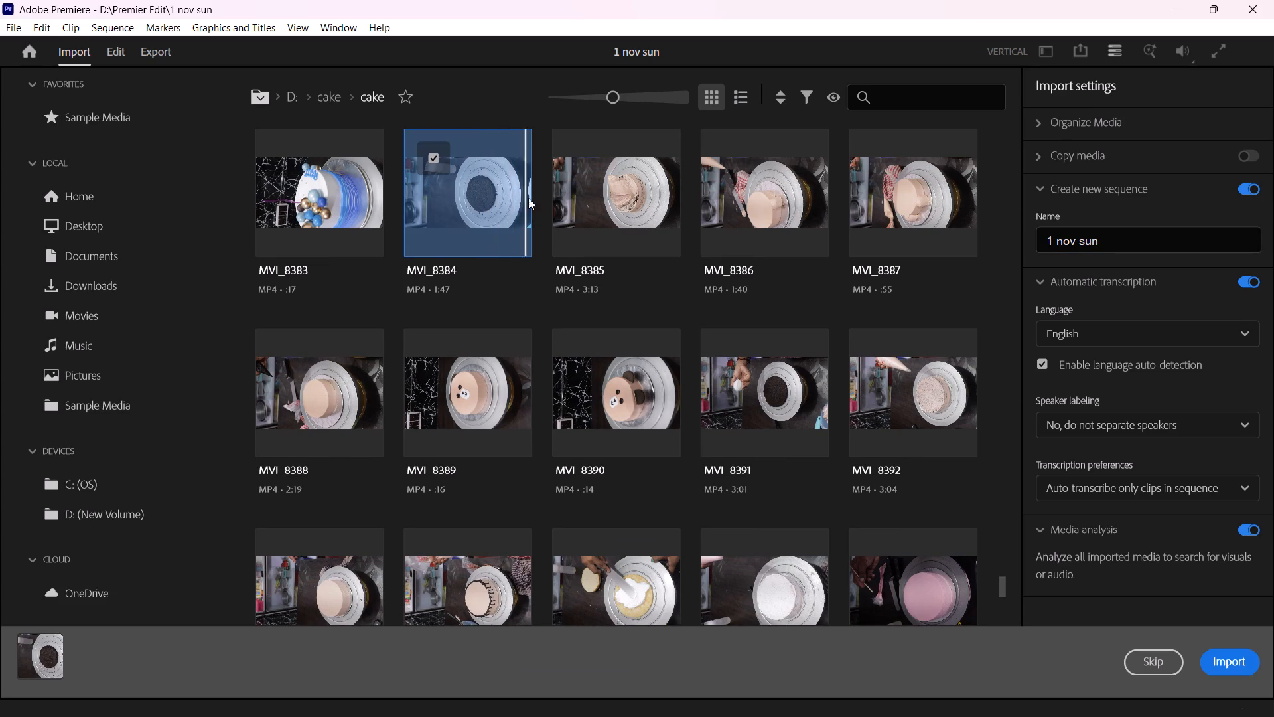
click(480, 200)
scroll(486, 222, down, 4)
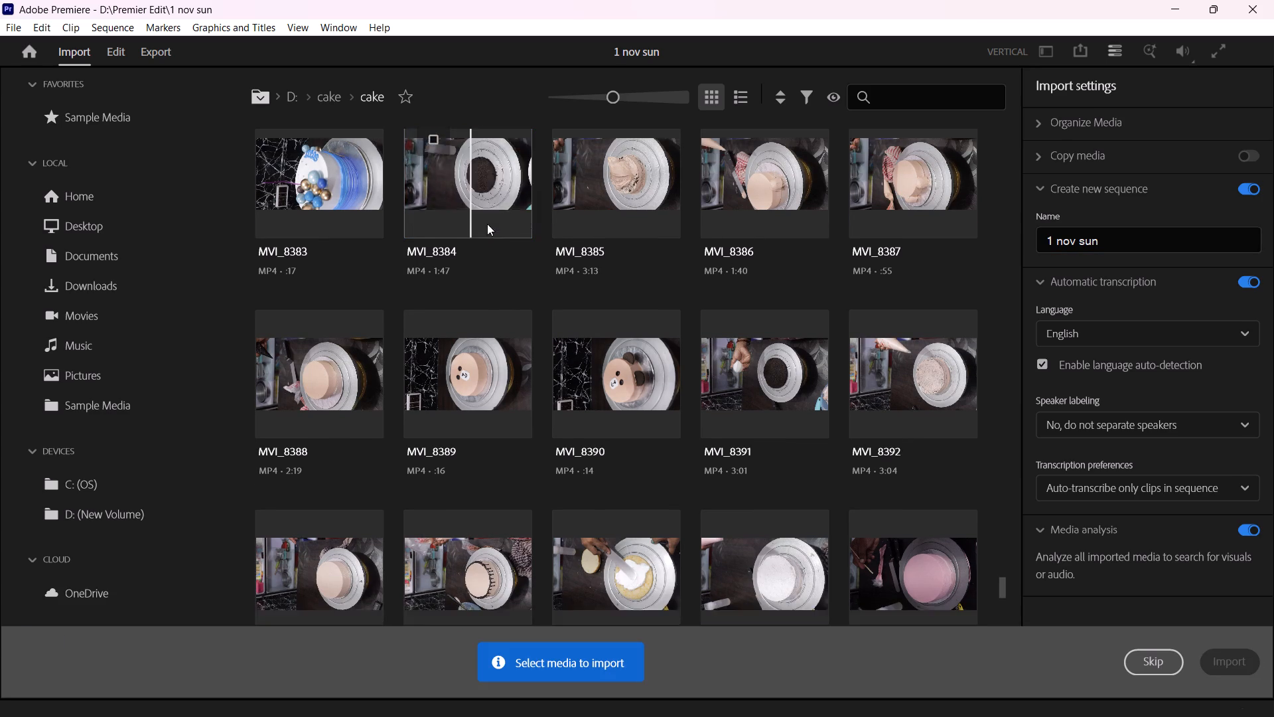
scroll(487, 224, down, 16)
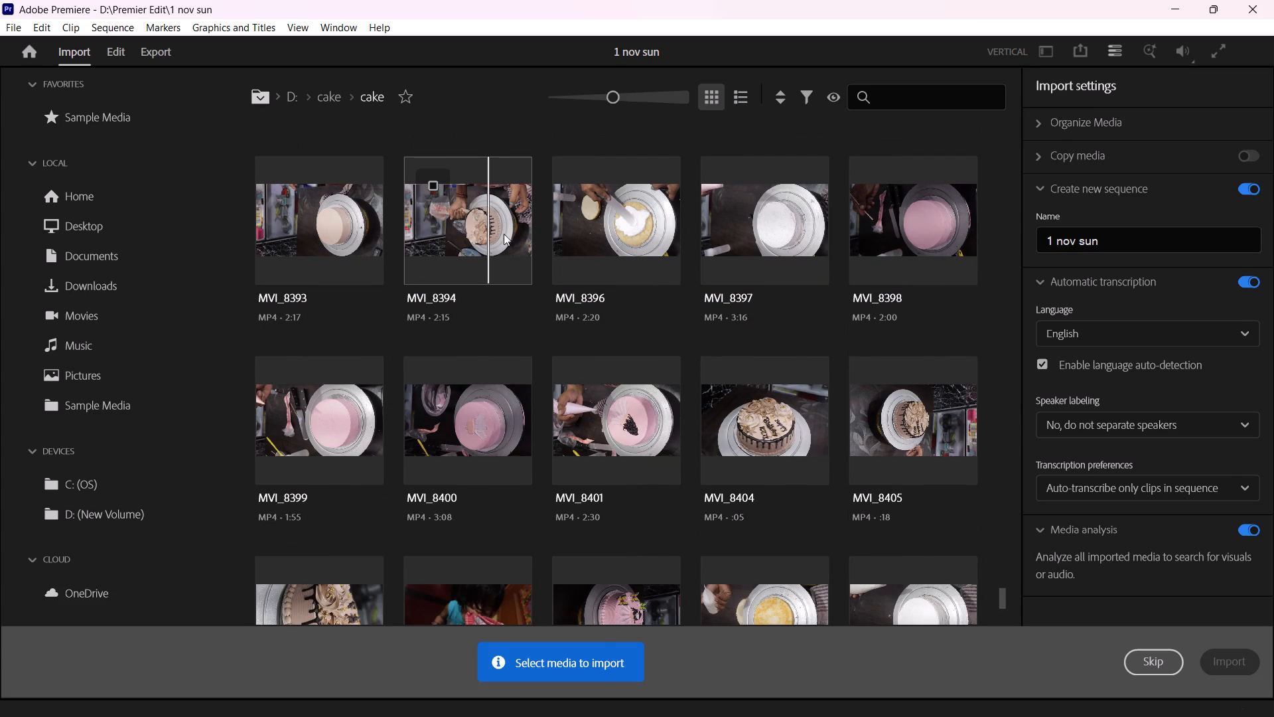
click(612, 227)
click(758, 234)
click(869, 228)
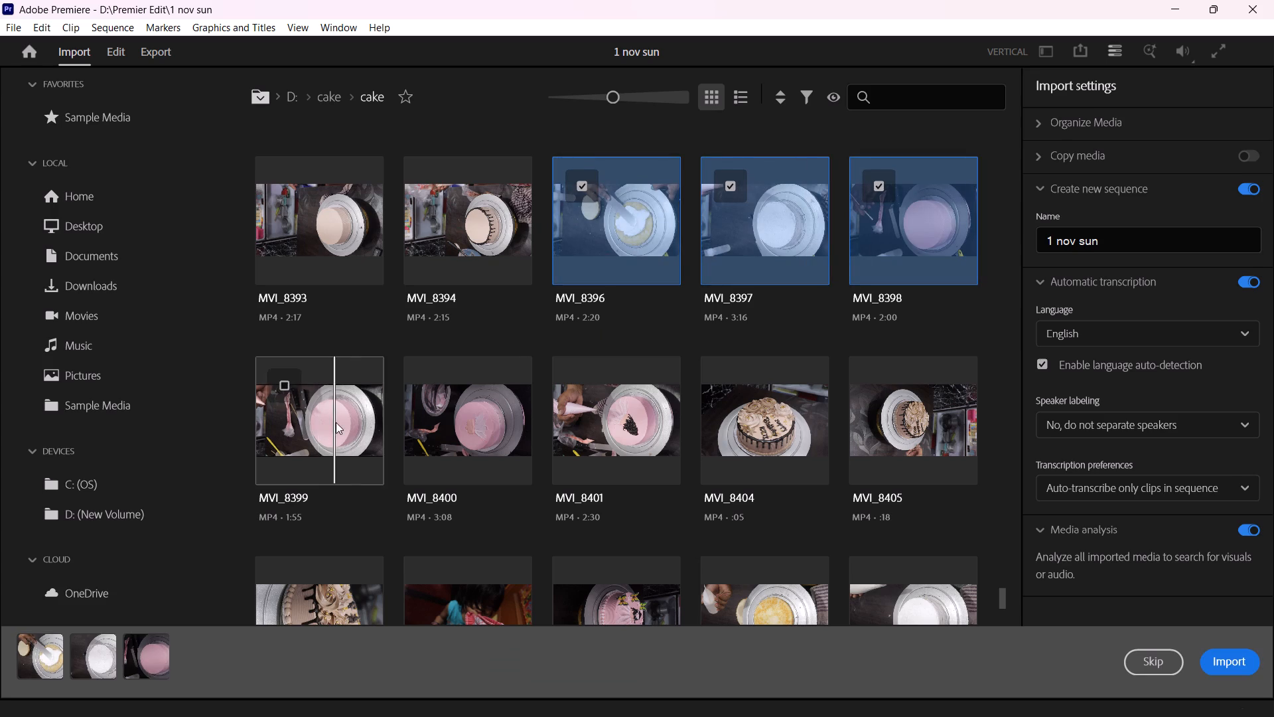
click(336, 422)
click(466, 409)
click(608, 408)
Add clip MVI_8409 to the selection, check the remaining cake footage, and import the chosen clips into the new sequence.
scroll(621, 393, down, 5)
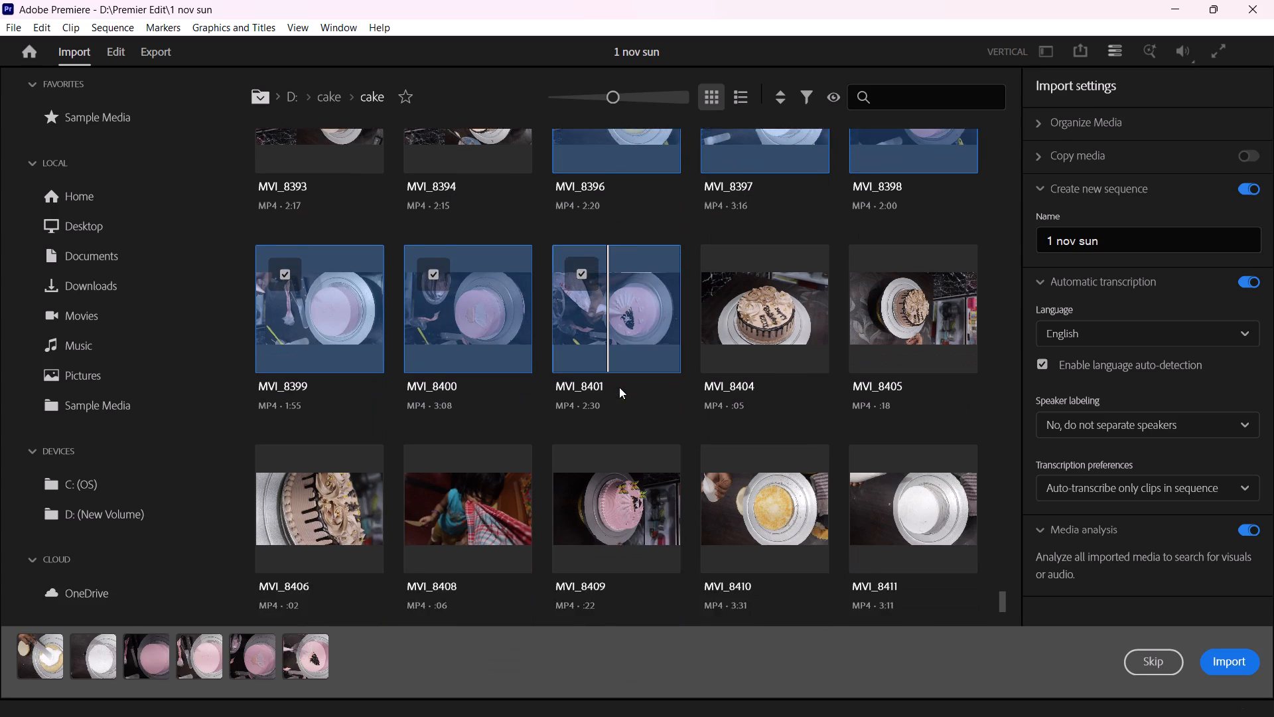
scroll(619, 387, down, 2)
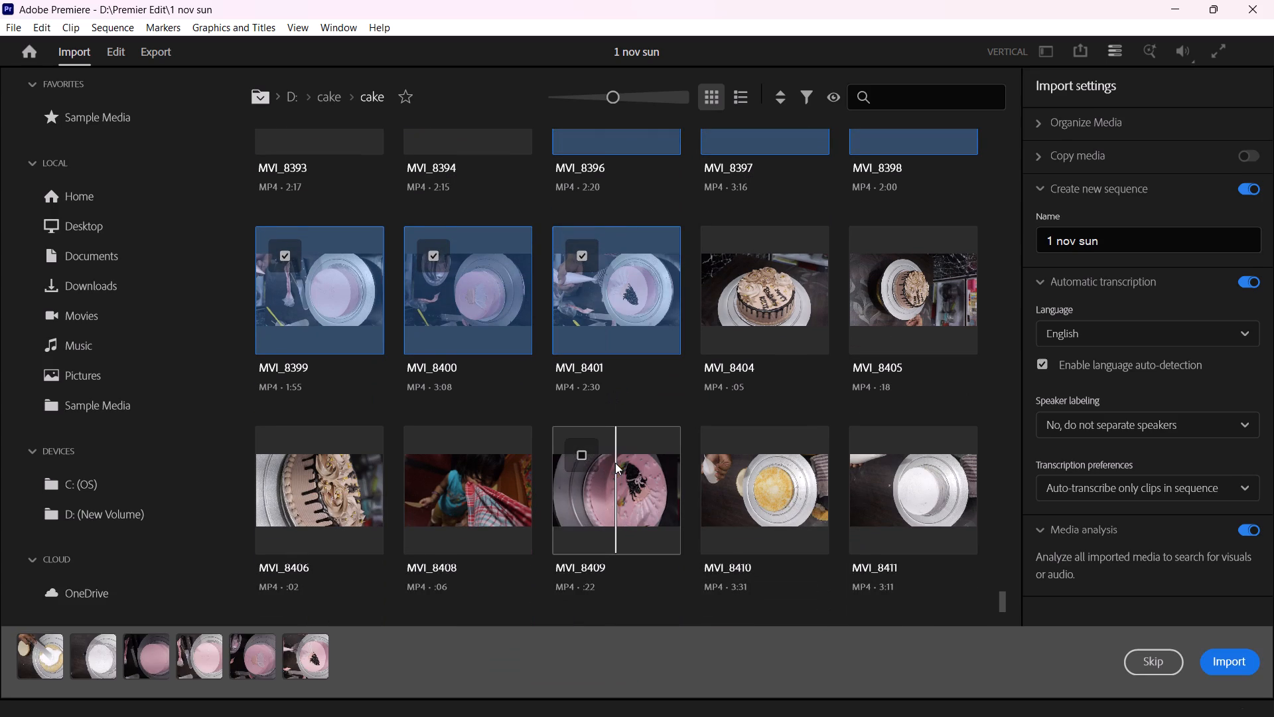
click(615, 463)
scroll(602, 406, down, 7)
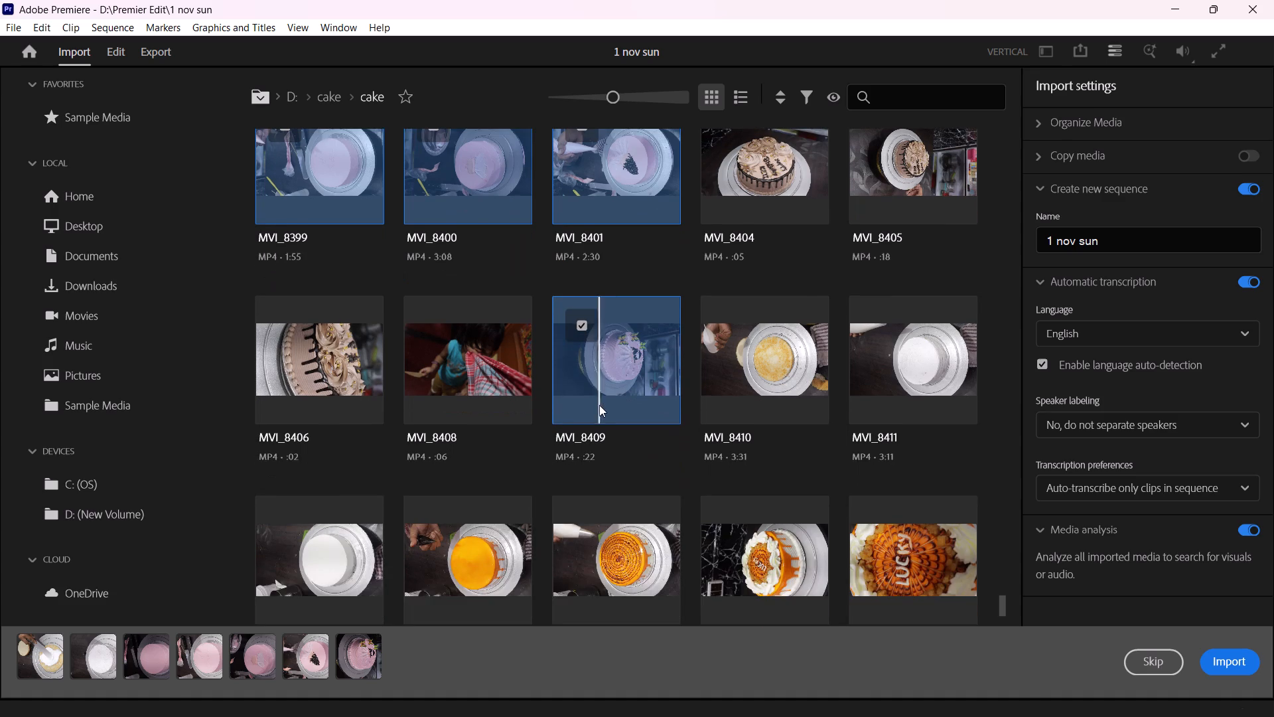
scroll(599, 405, up, 14)
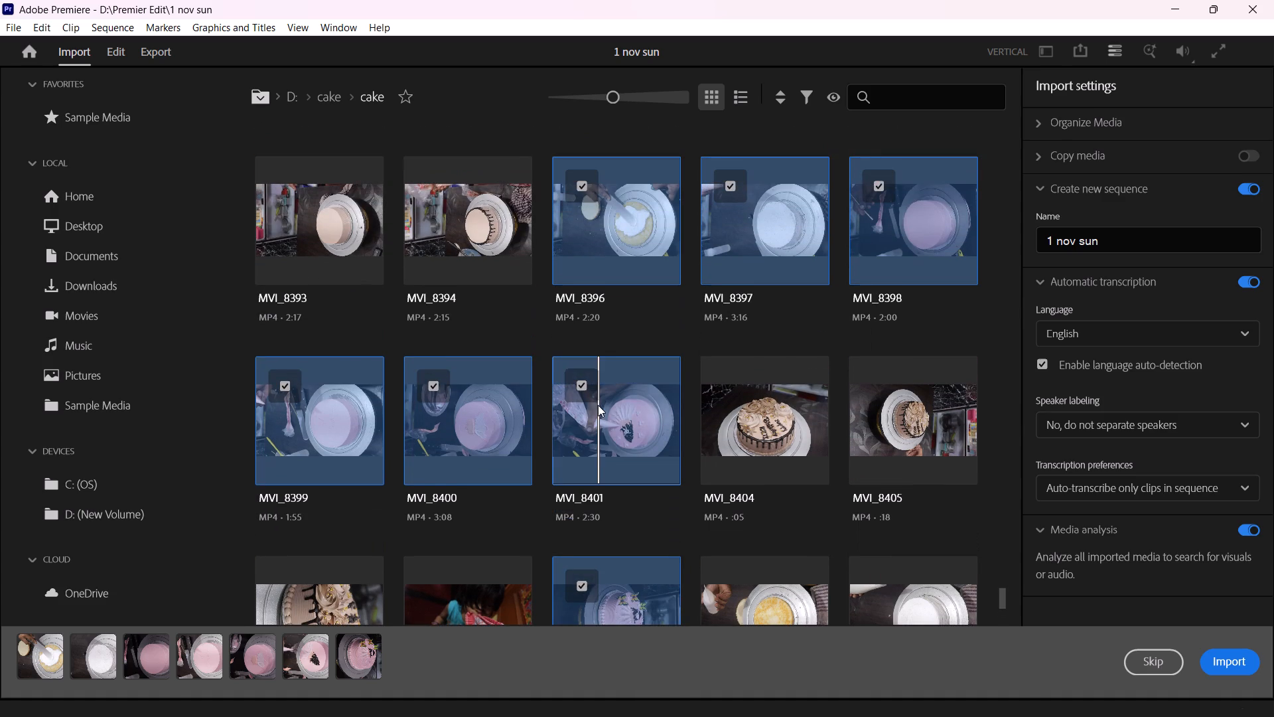
scroll(598, 405, down, 15)
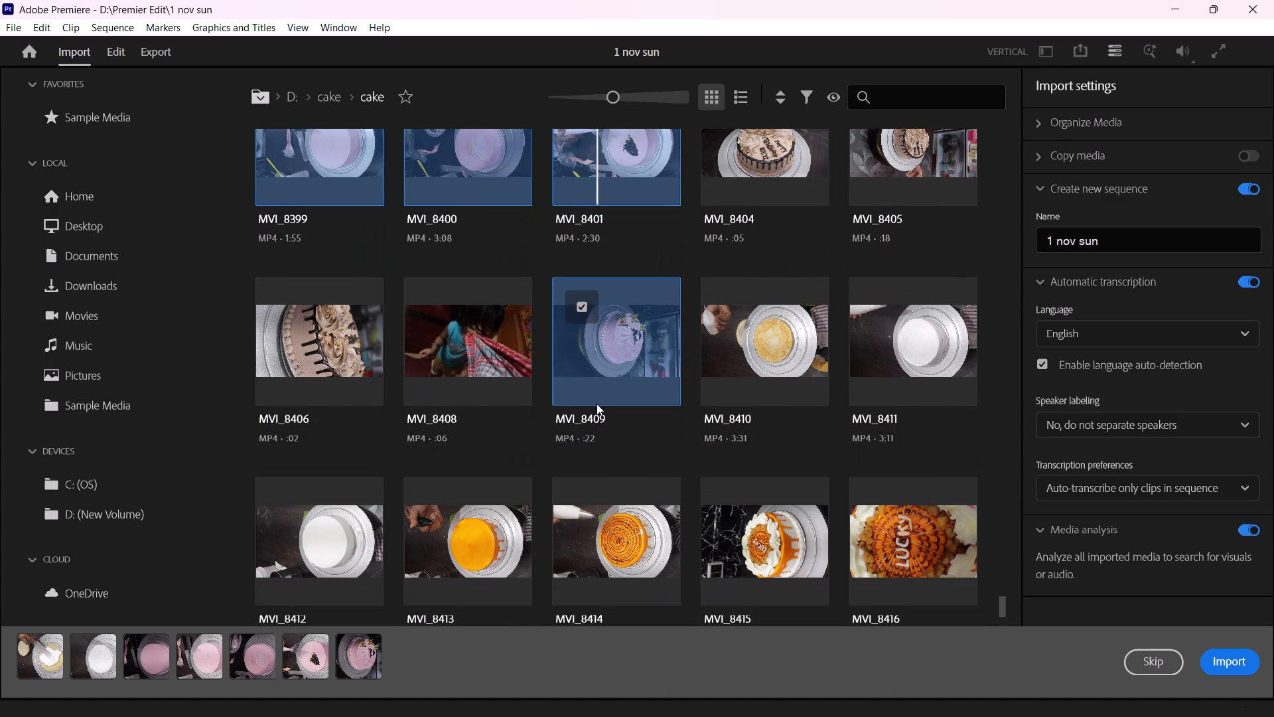
scroll(597, 404, down, 12)
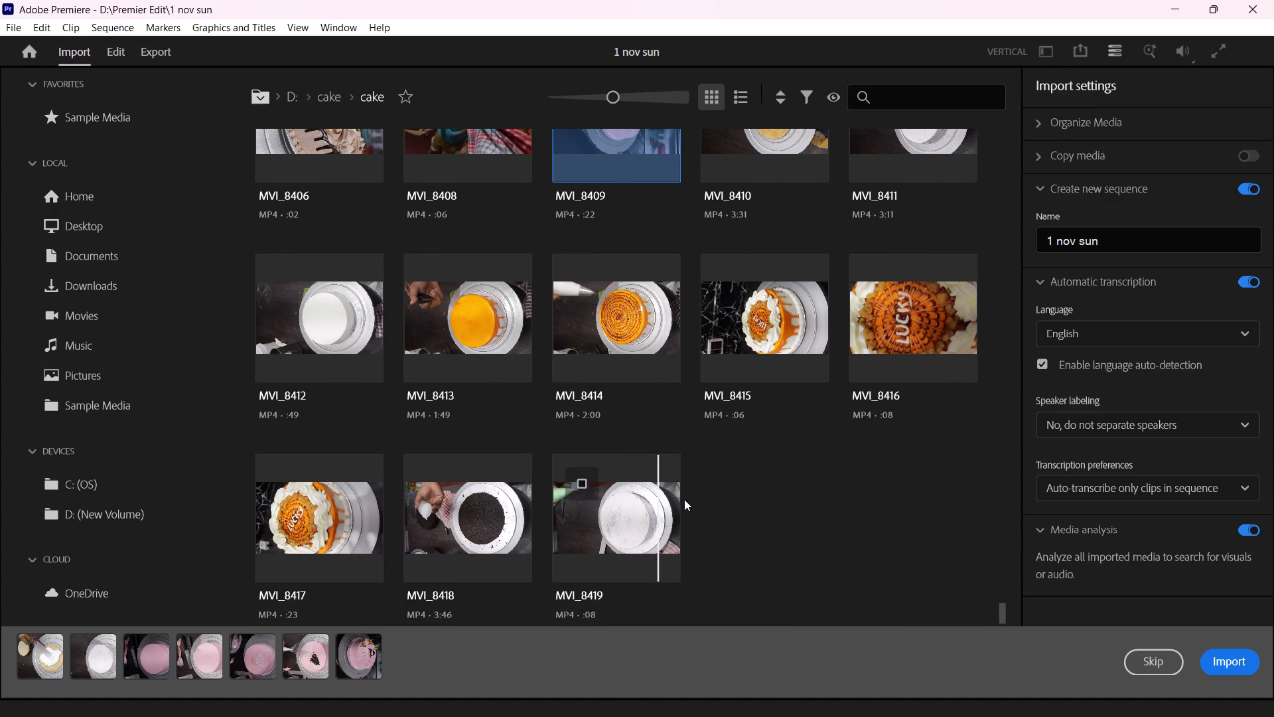
click(1226, 659)
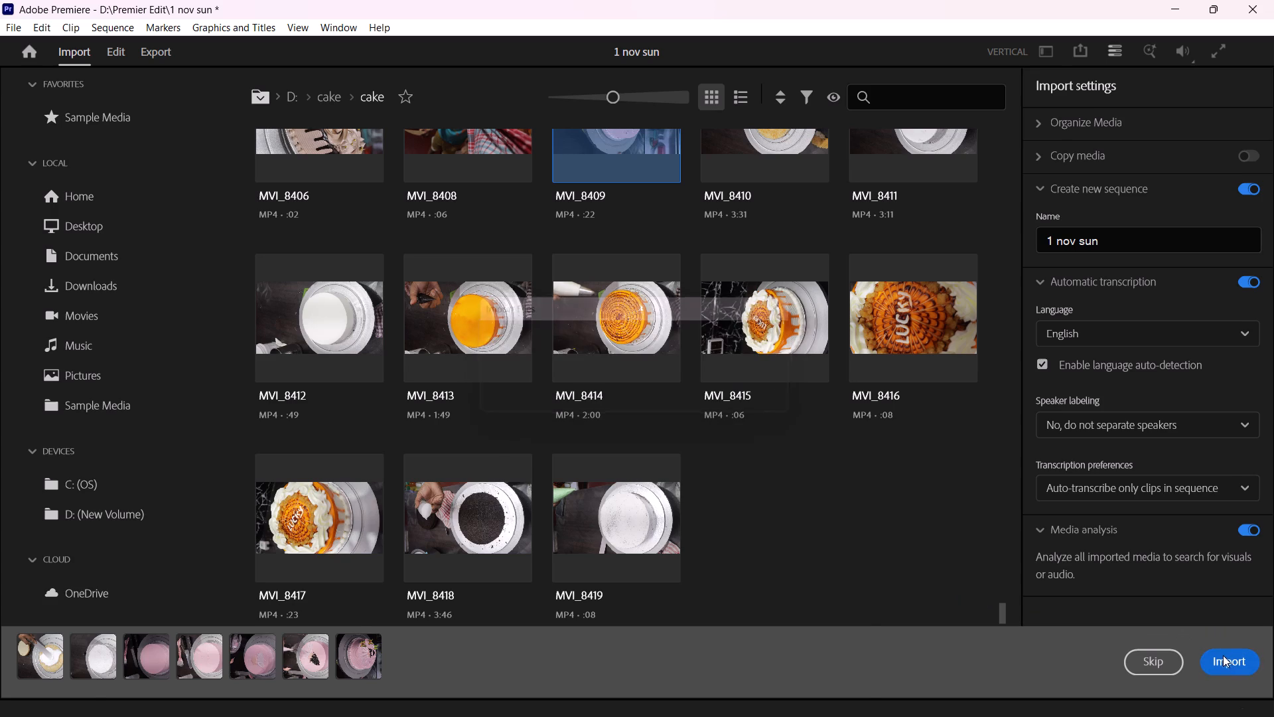
Unlink the audio from the video for all clips in the 1 nov sun sequence.
drag(645, 621, 284, 637)
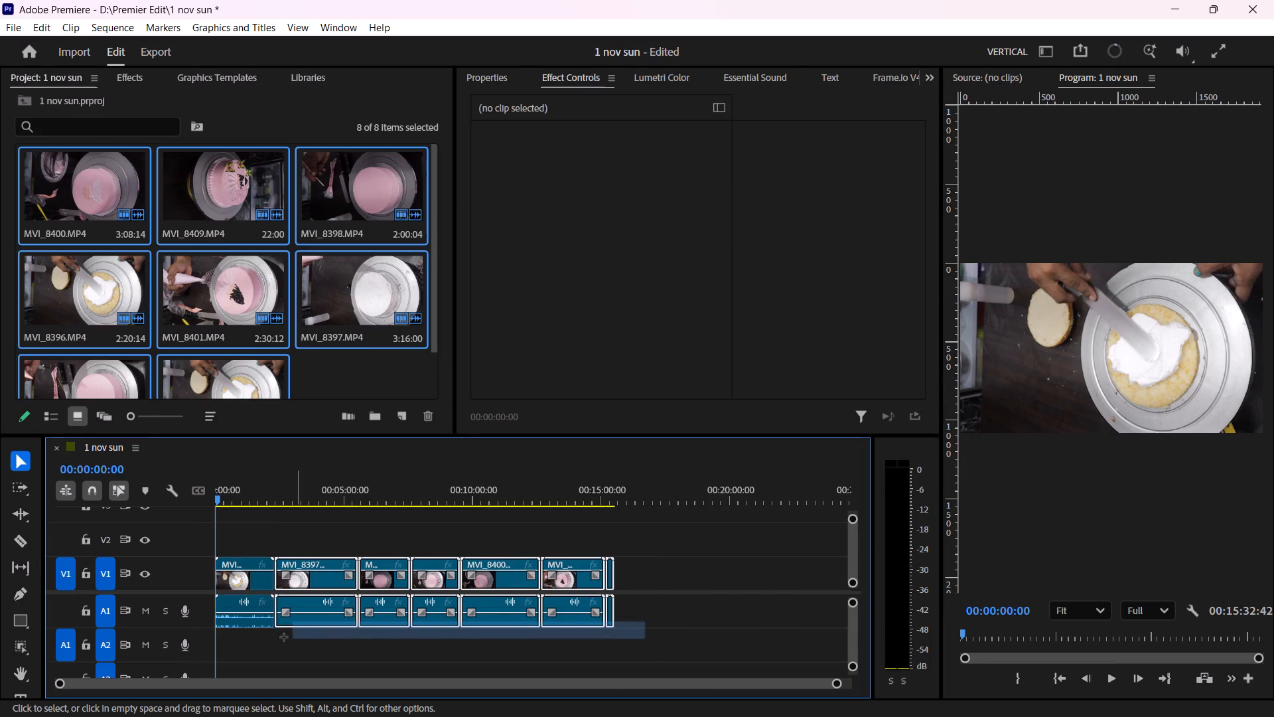
drag(284, 637, 233, 616)
right_click(238, 599)
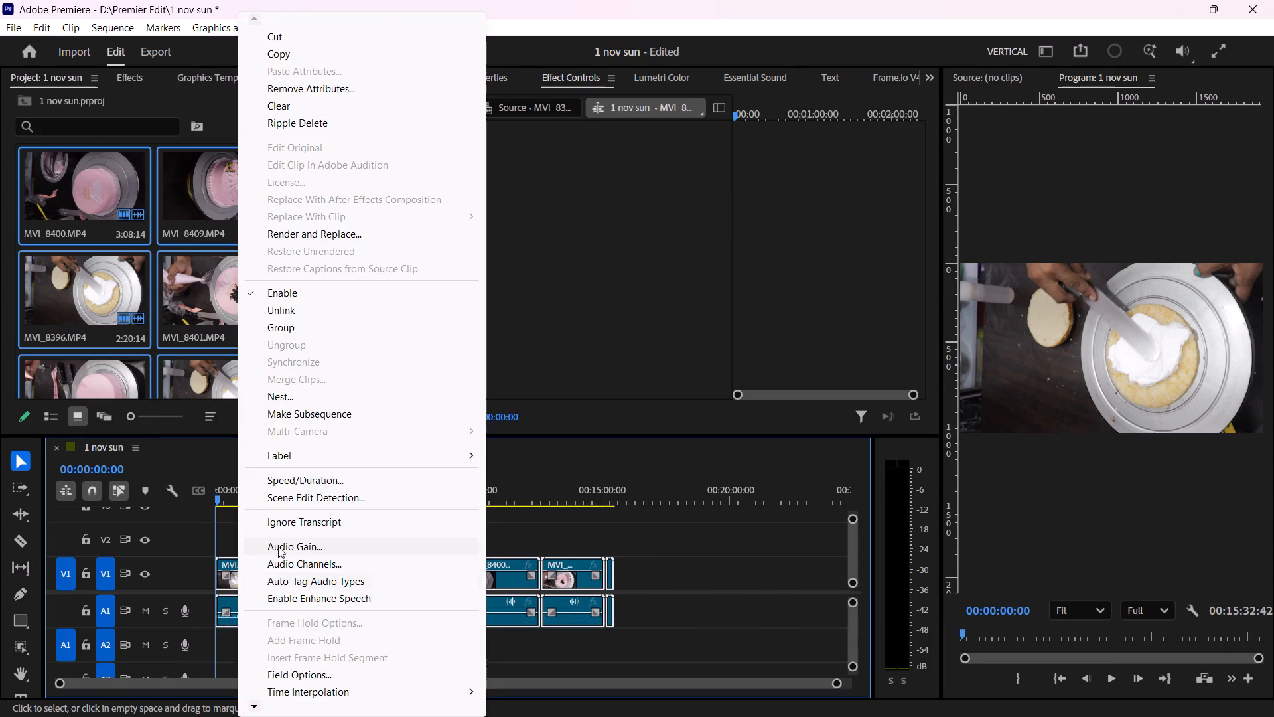
click(287, 315)
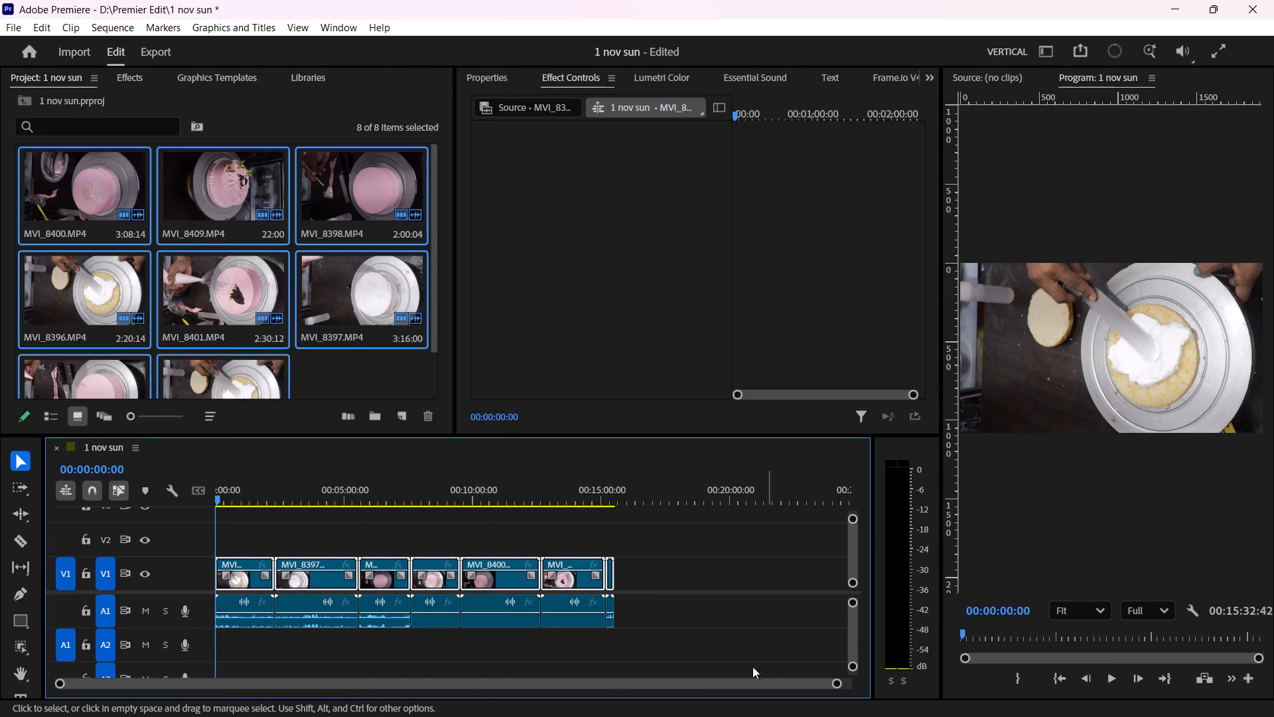
Delete all the unlinked audio clips from track A1, leaving only the video clips.
drag(679, 653, 186, 601)
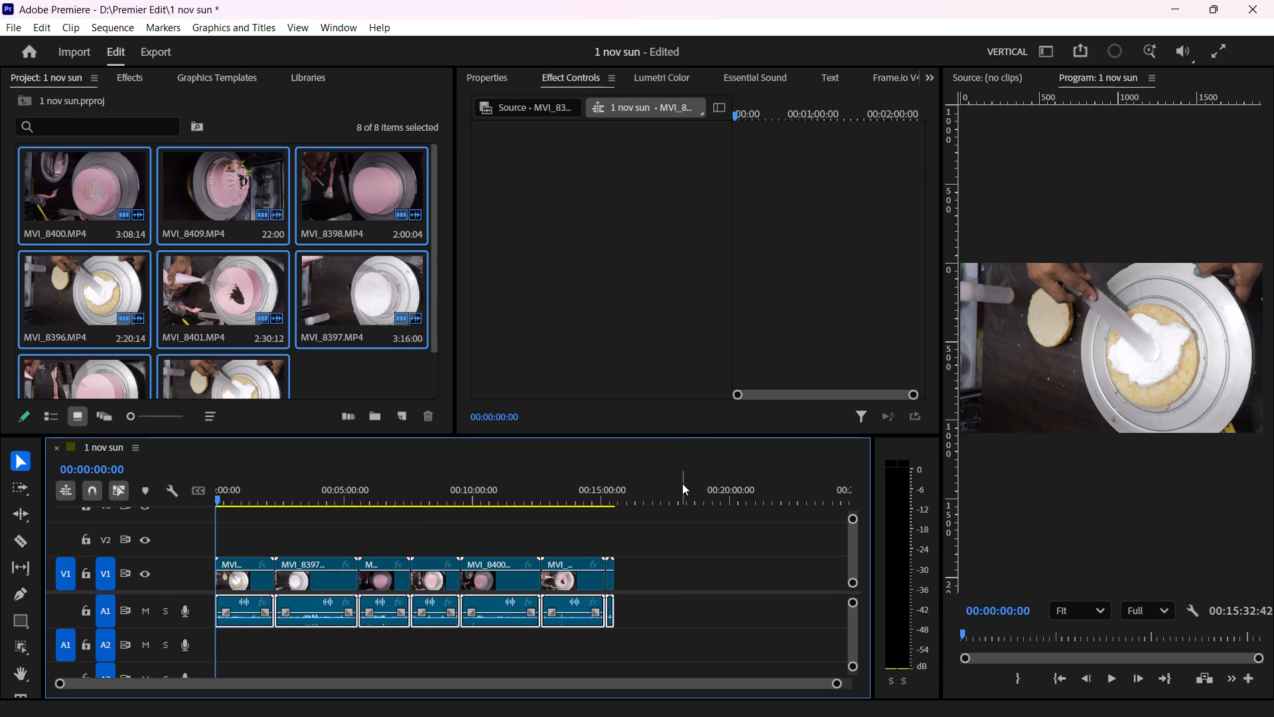
key(Delete)
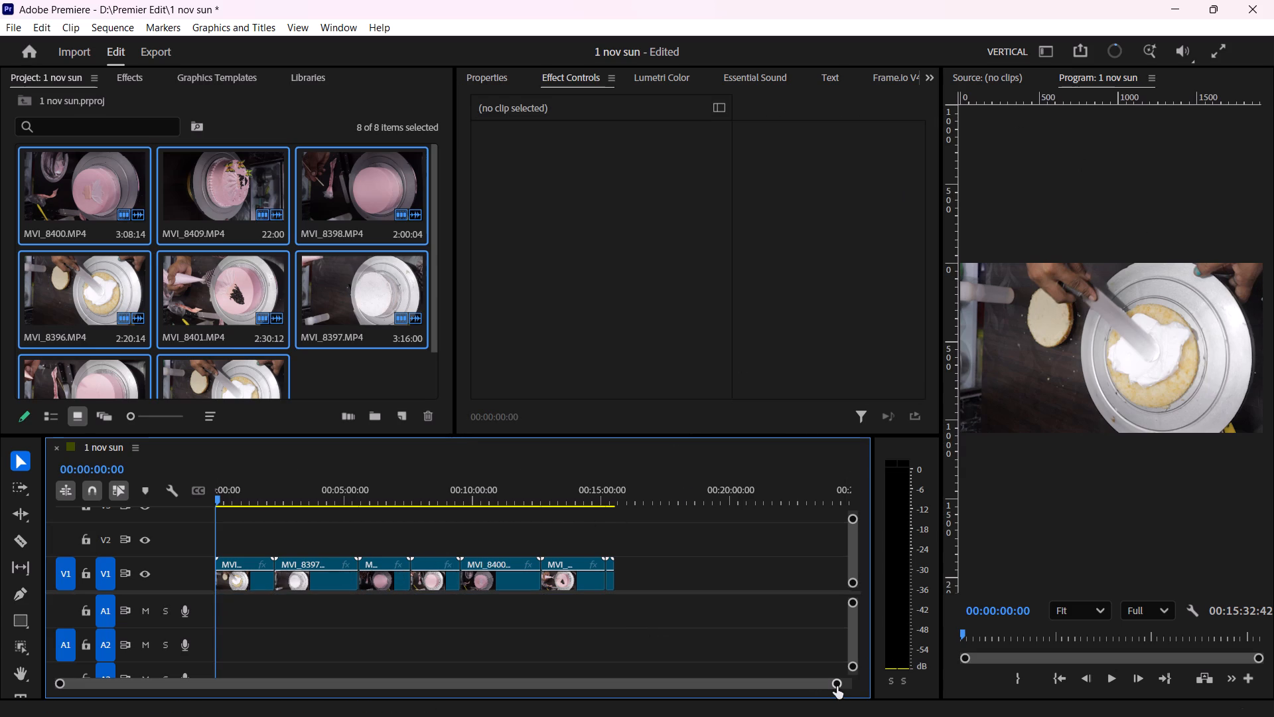
Play the opening moments of clip MVI_8396 at the start of the sequence.
drag(837, 684, 288, 688)
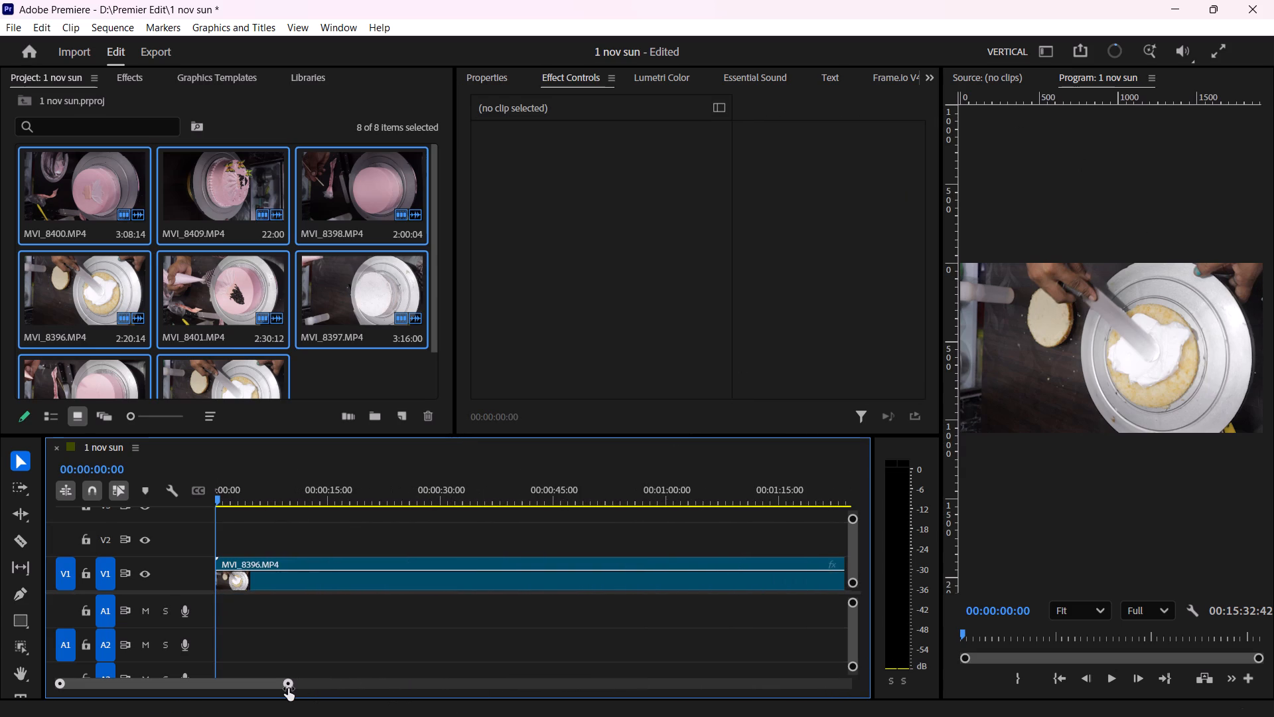
drag(288, 688, 210, 690)
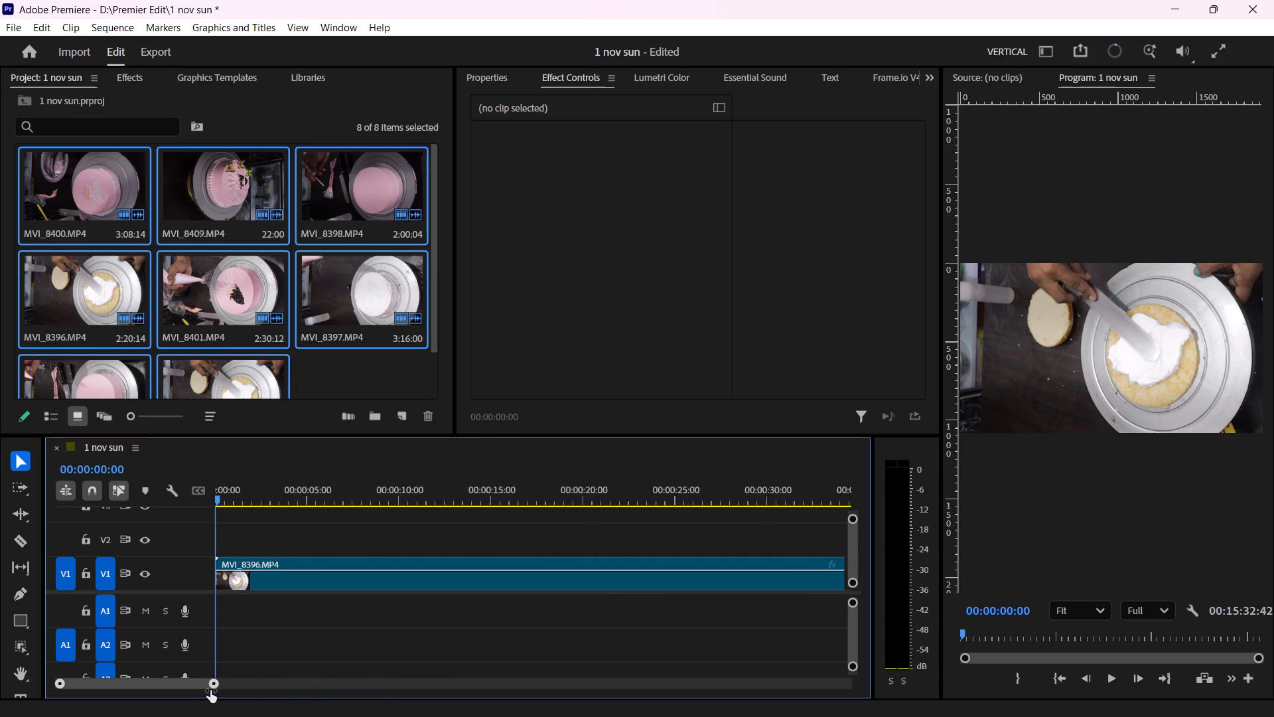
drag(210, 690, 147, 701)
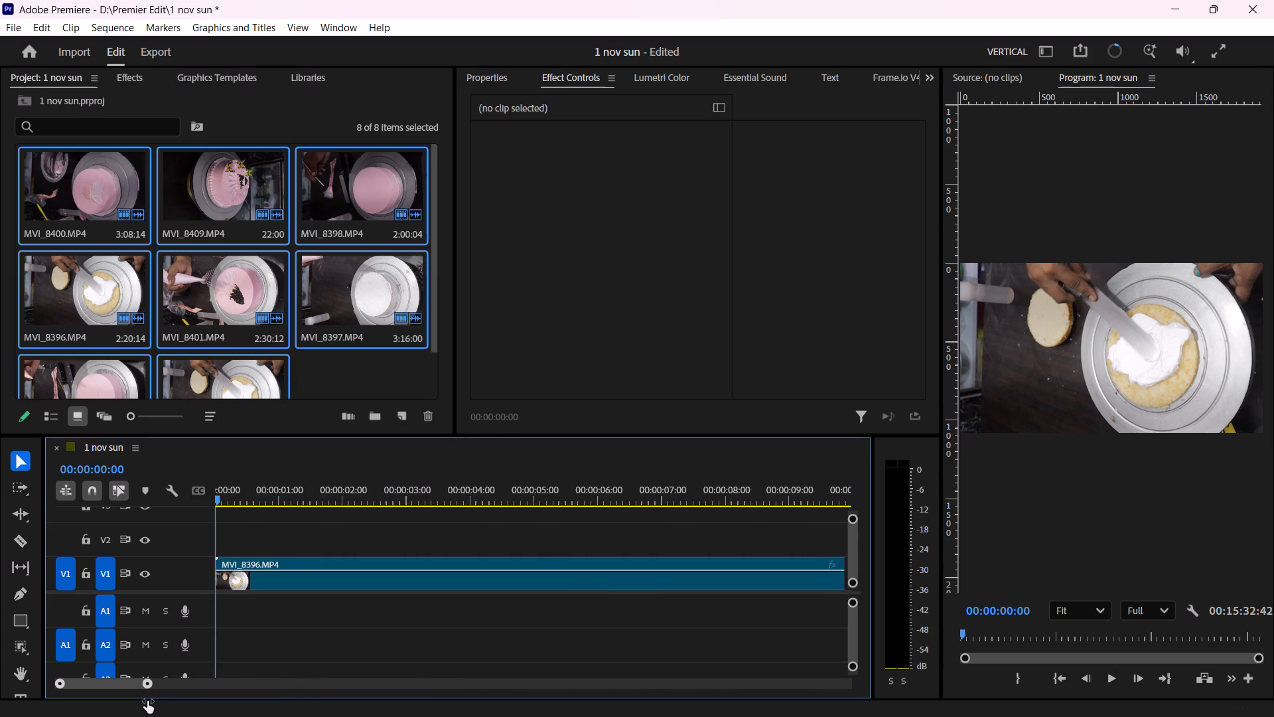
drag(147, 701, 154, 695)
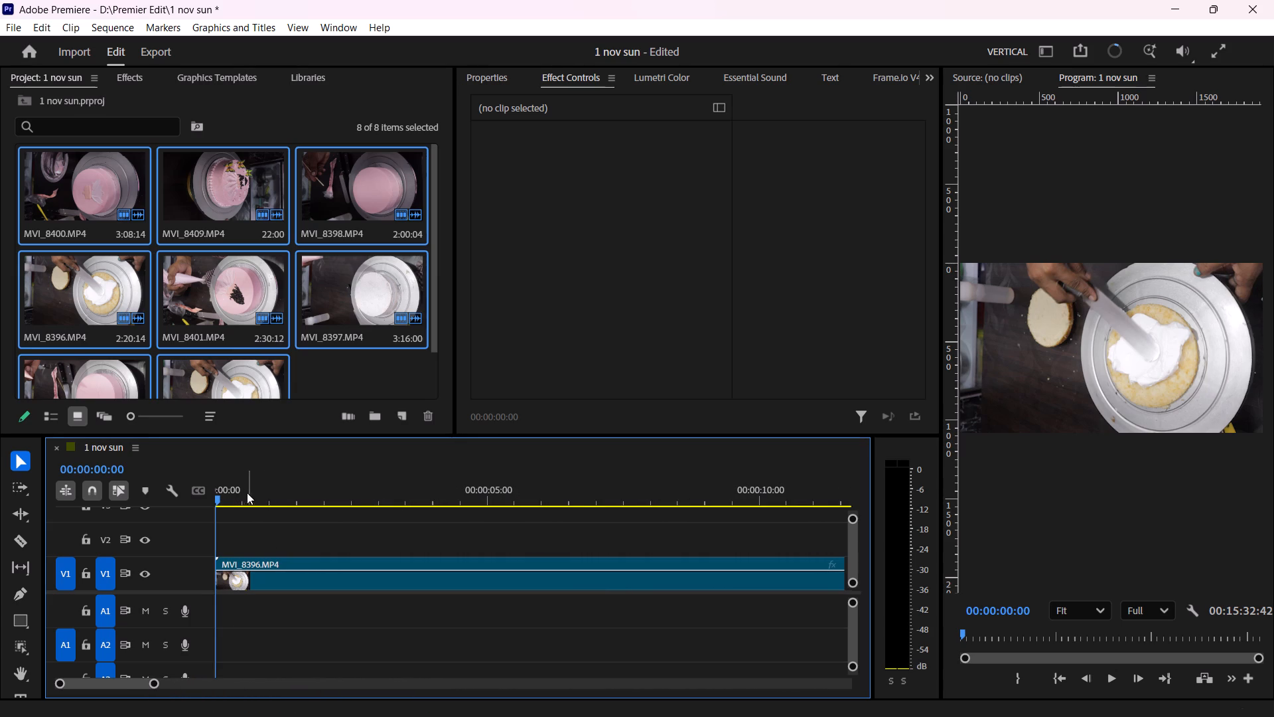
drag(242, 491, 195, 497)
key(space)
key(space)
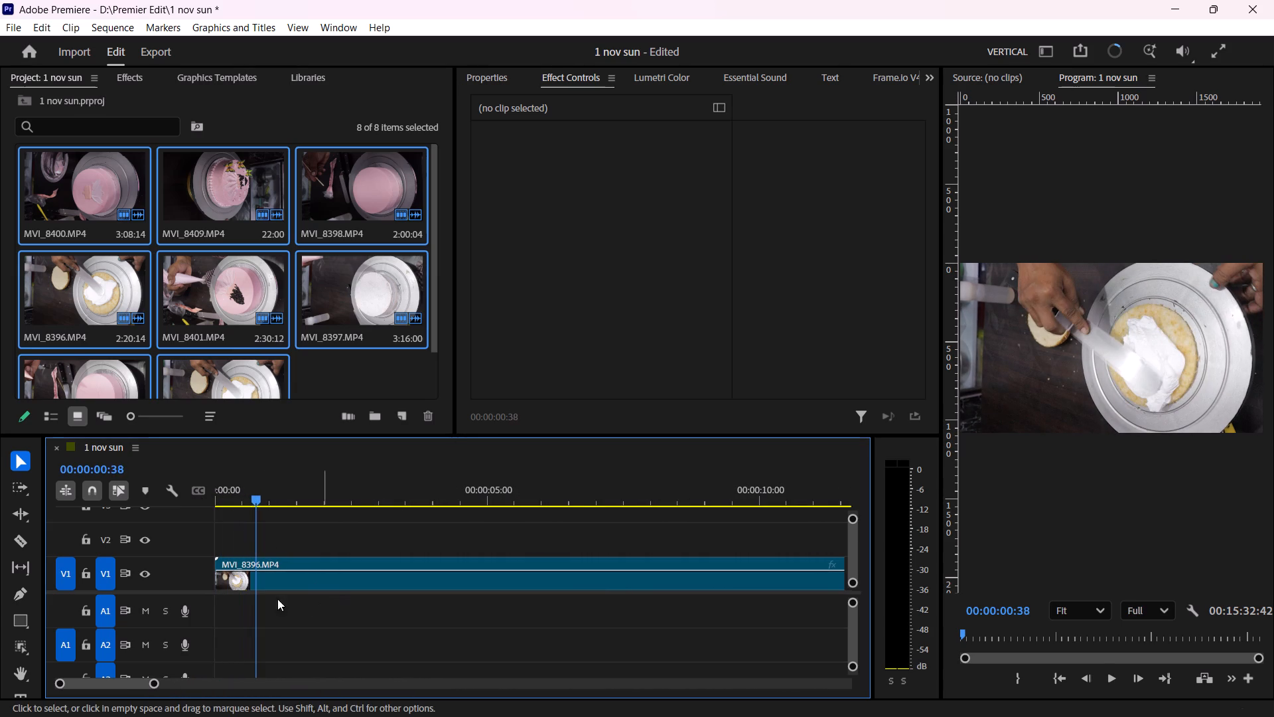
Select all the video clips on track V1 and set their rotation to 90°.
drag(152, 681, 739, 628)
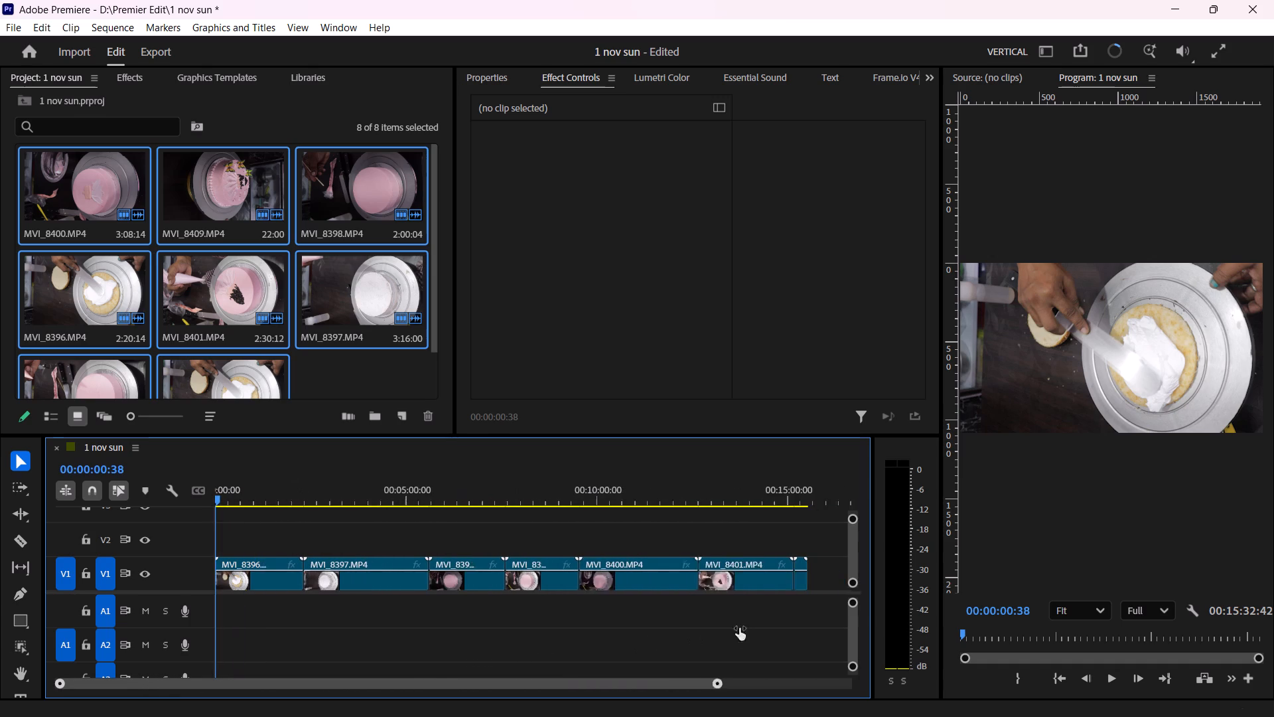
drag(739, 628, 782, 623)
drag(769, 616, 253, 547)
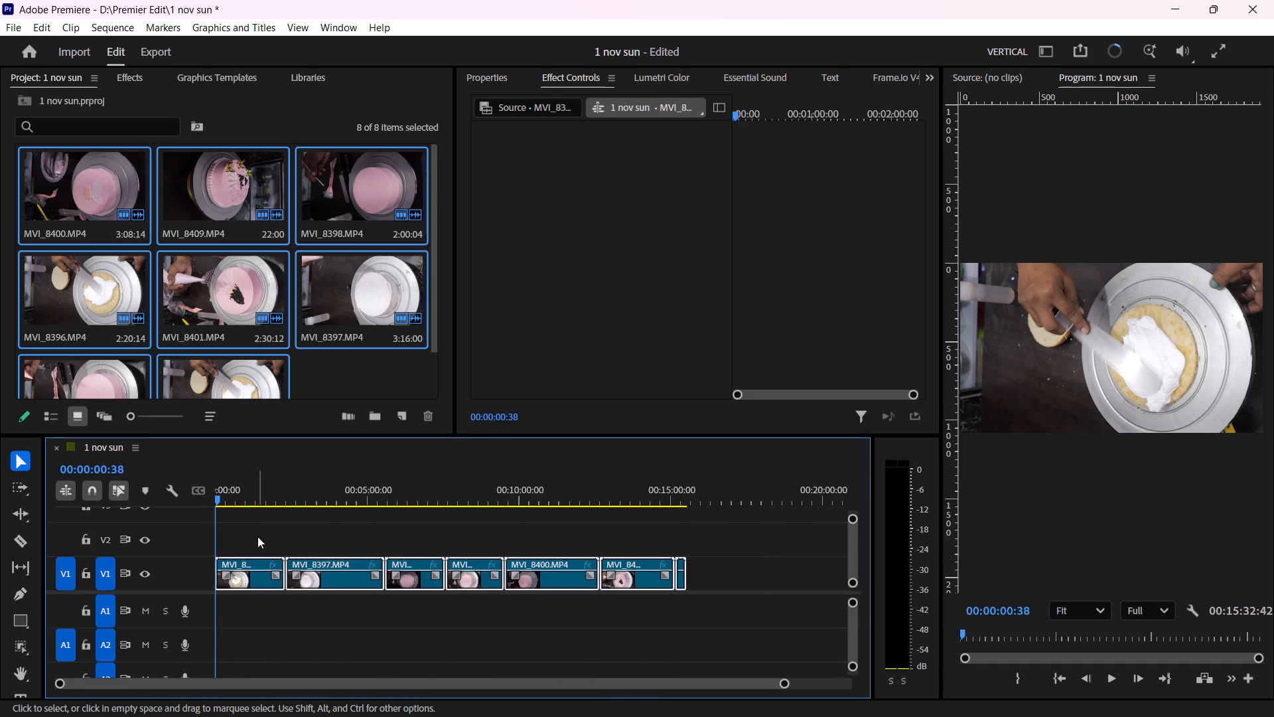
click(488, 74)
click(664, 275)
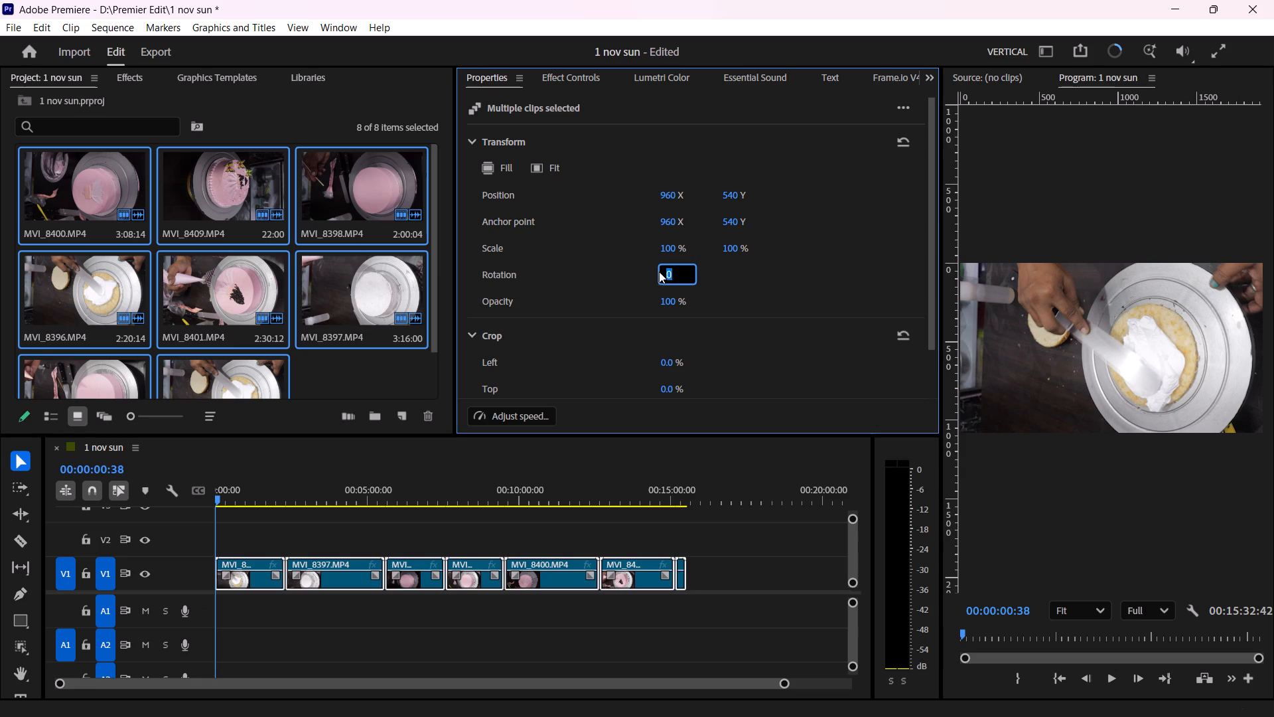
key(9)
key(0)
key(Return)
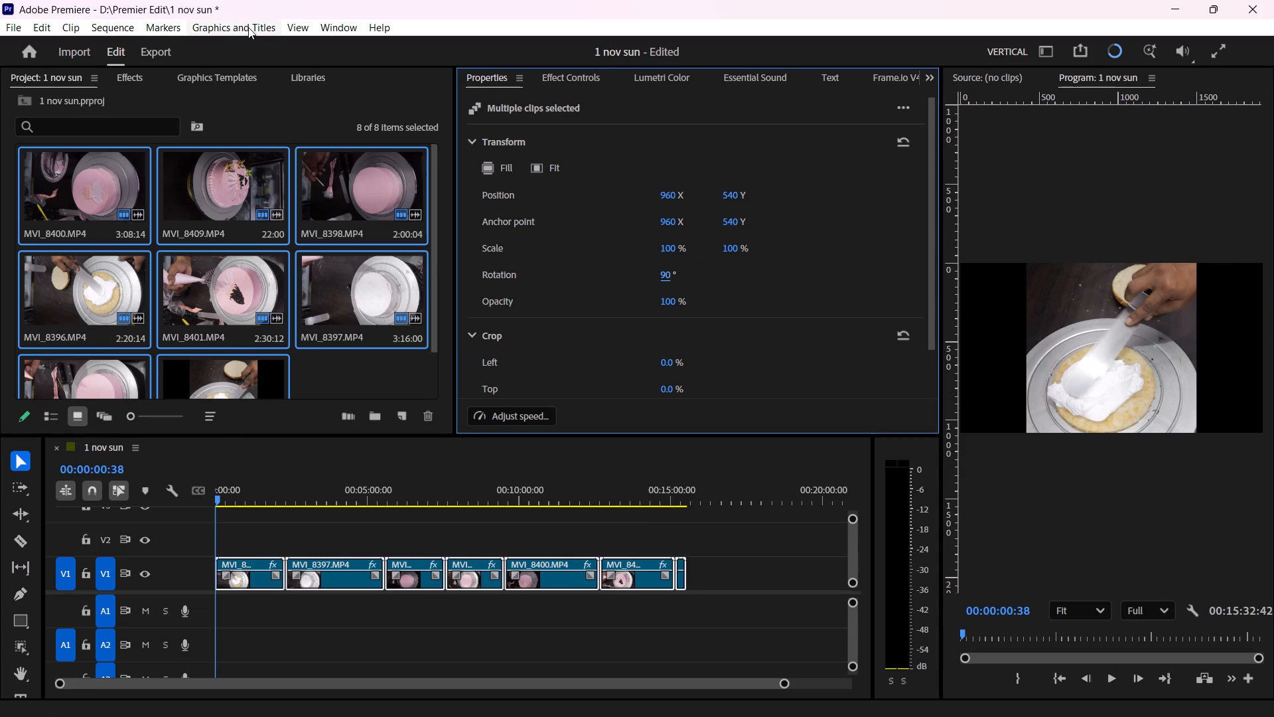
Change the sequence frame size to 1080 horizontal by 1920 vertical in the sequence settings.
click(107, 28)
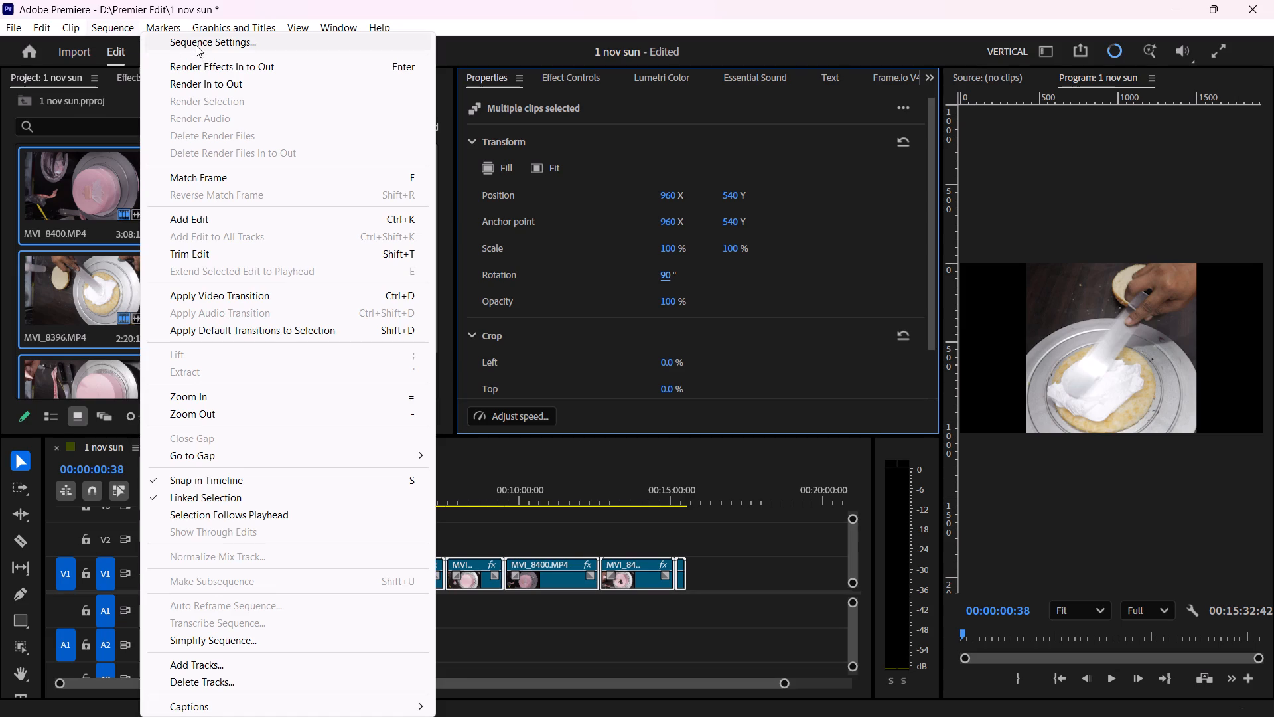
click(196, 45)
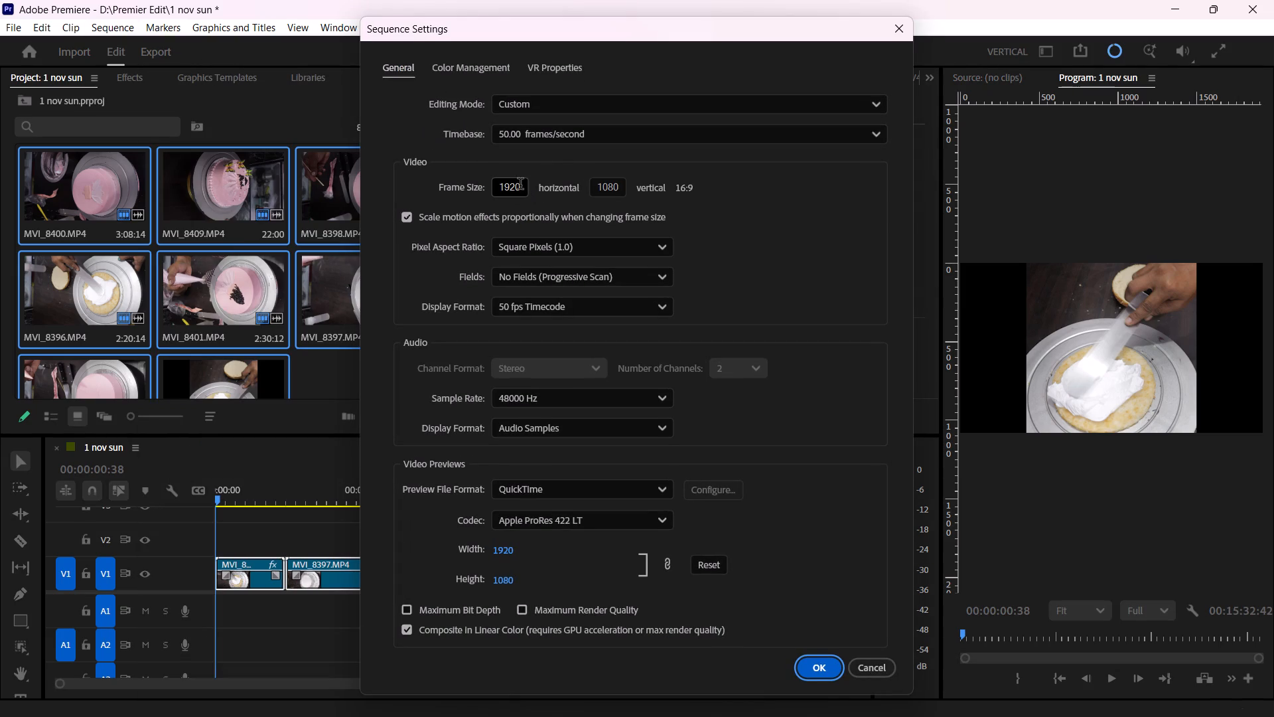
drag(520, 185, 488, 187)
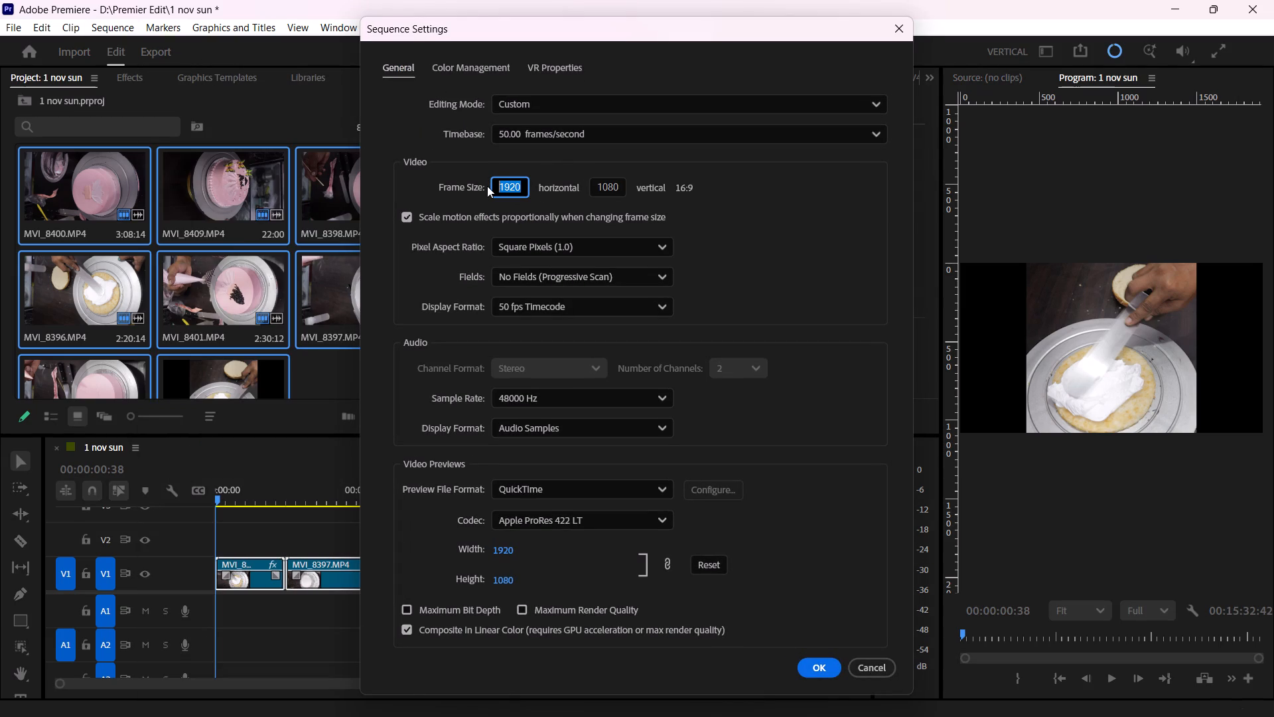
key(ctrl+x)
text(1080)
drag(601, 185, 649, 189)
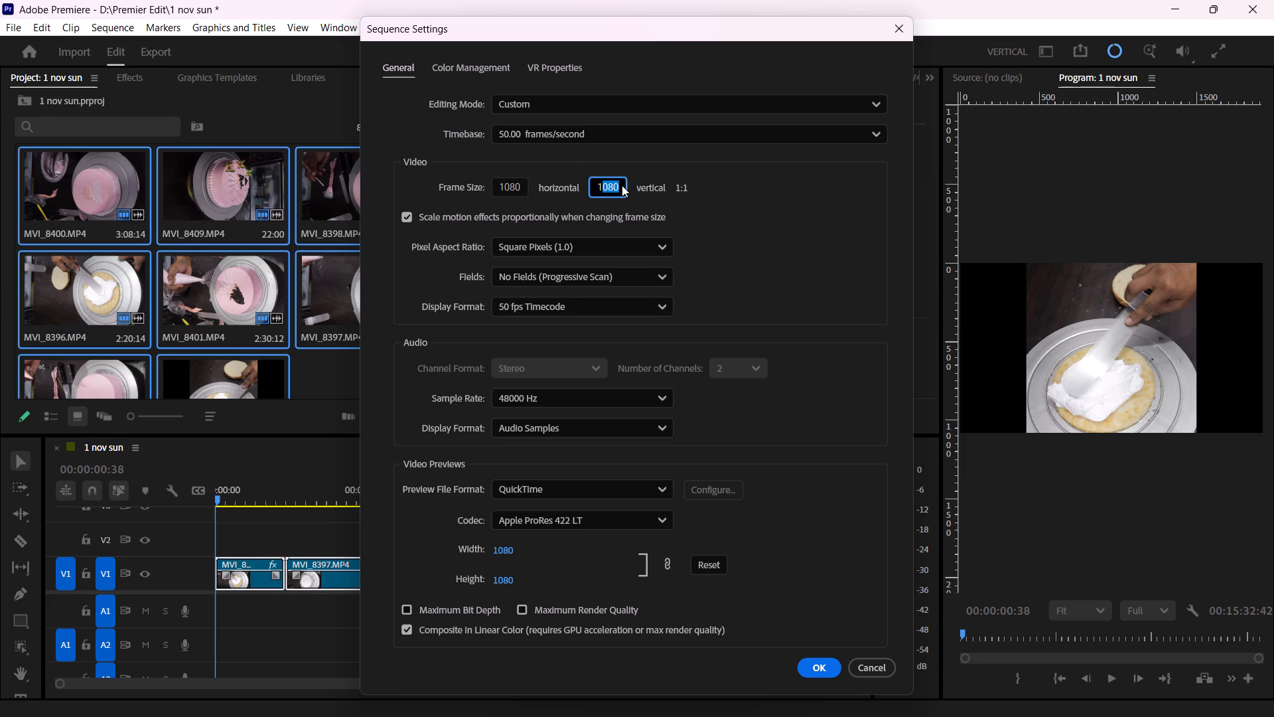
drag(616, 185, 581, 185)
key(ctrl+v)
Set the video preview codec to H.264 and apply the sequence settings, accepting deletion of the existing previews.
click(667, 517)
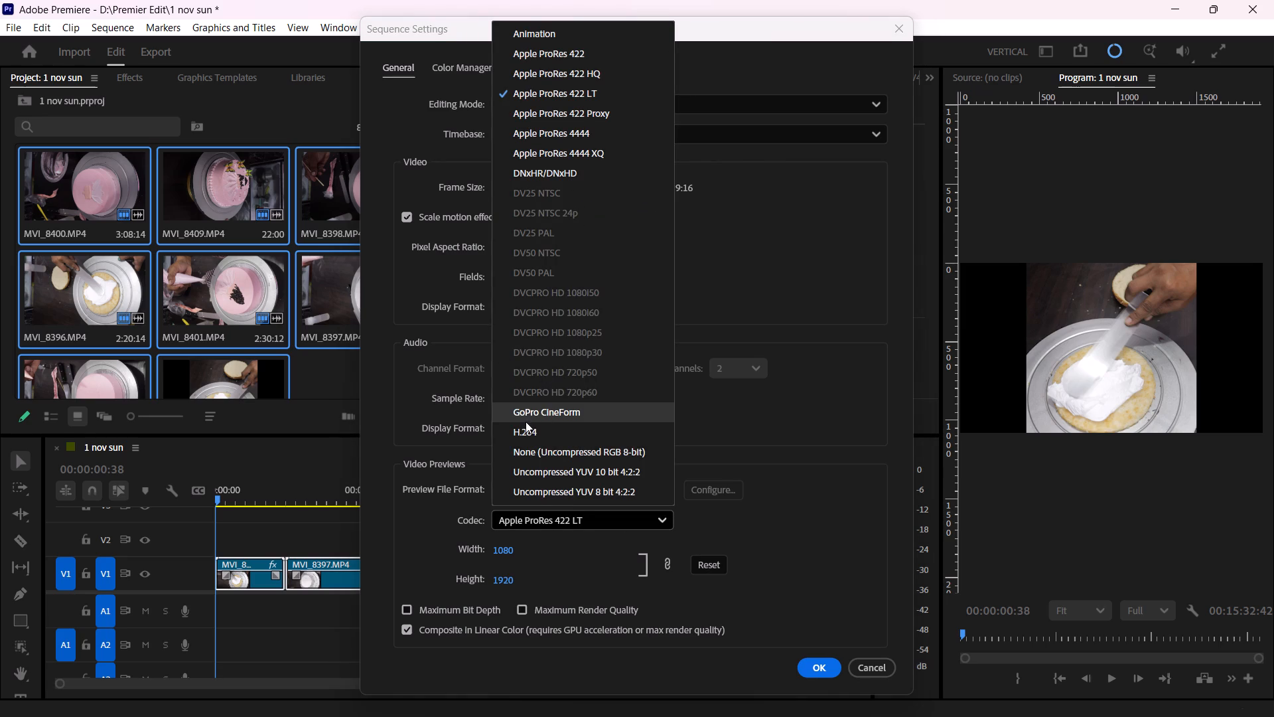
click(526, 422)
click(652, 513)
click(543, 439)
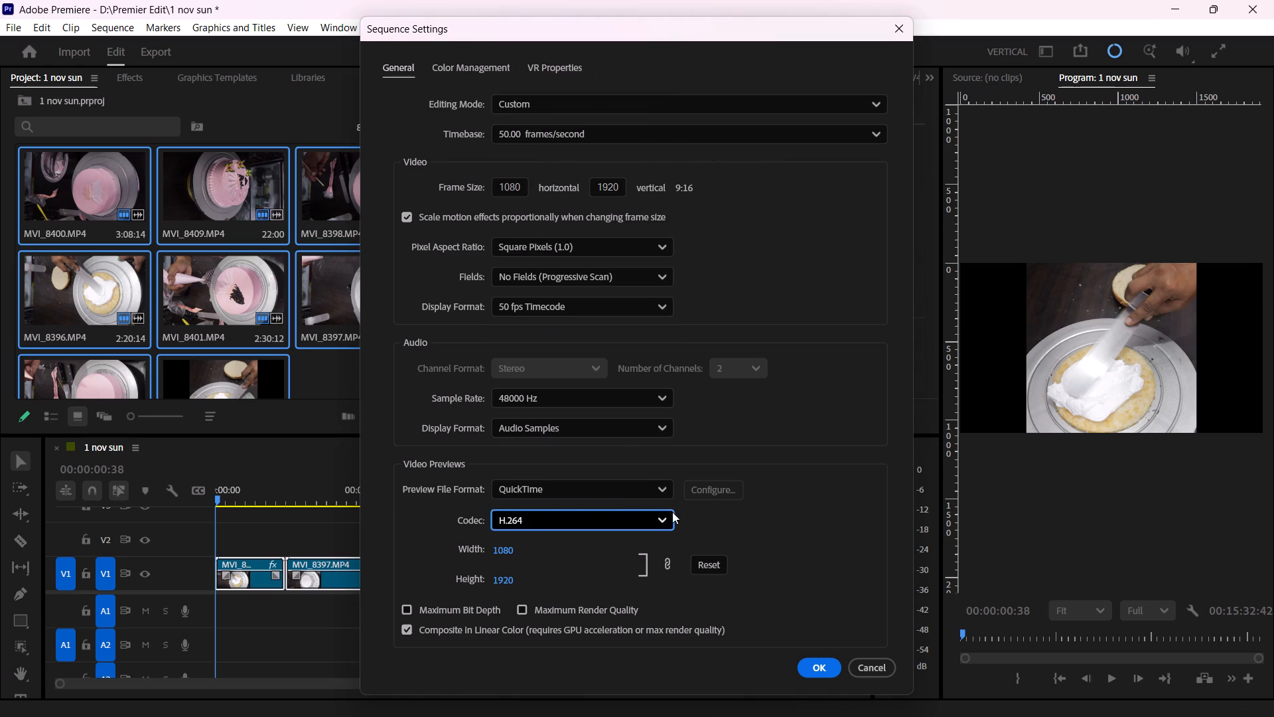
click(815, 663)
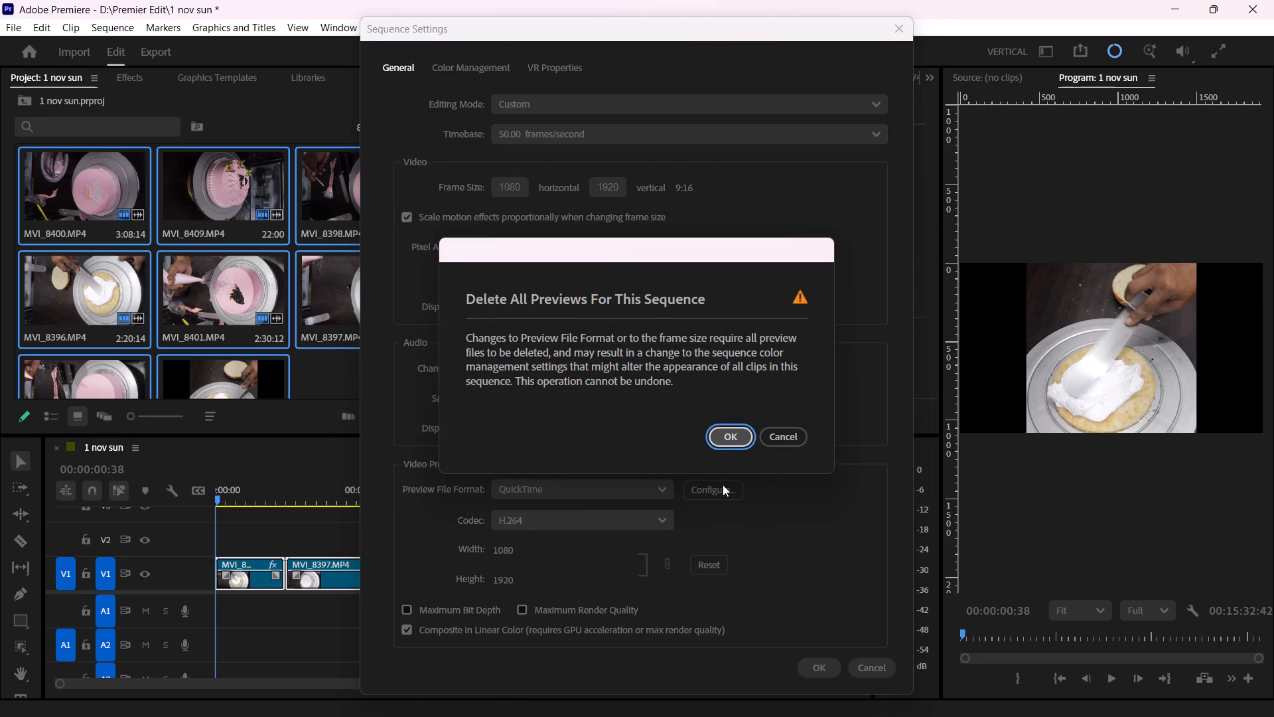
click(735, 438)
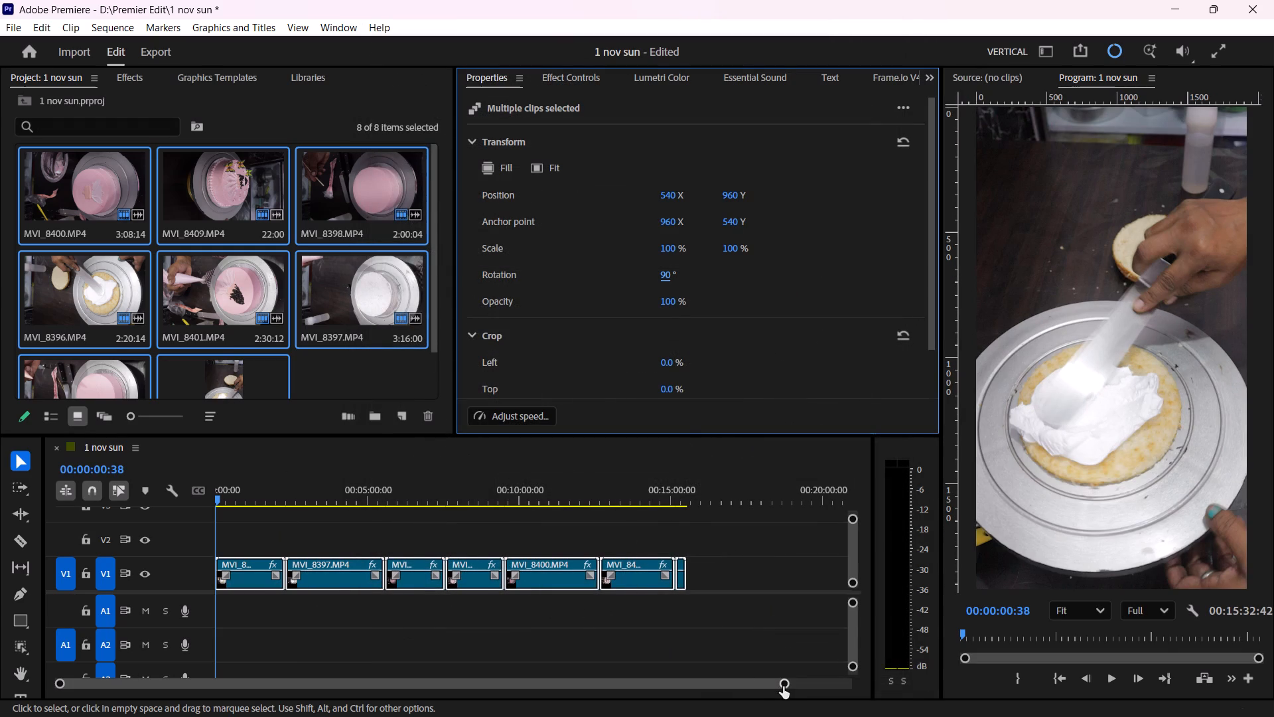
Play clip MVI_8396 from the start and split it with the Razor tool at about 4 seconds.
drag(783, 686, 329, 666)
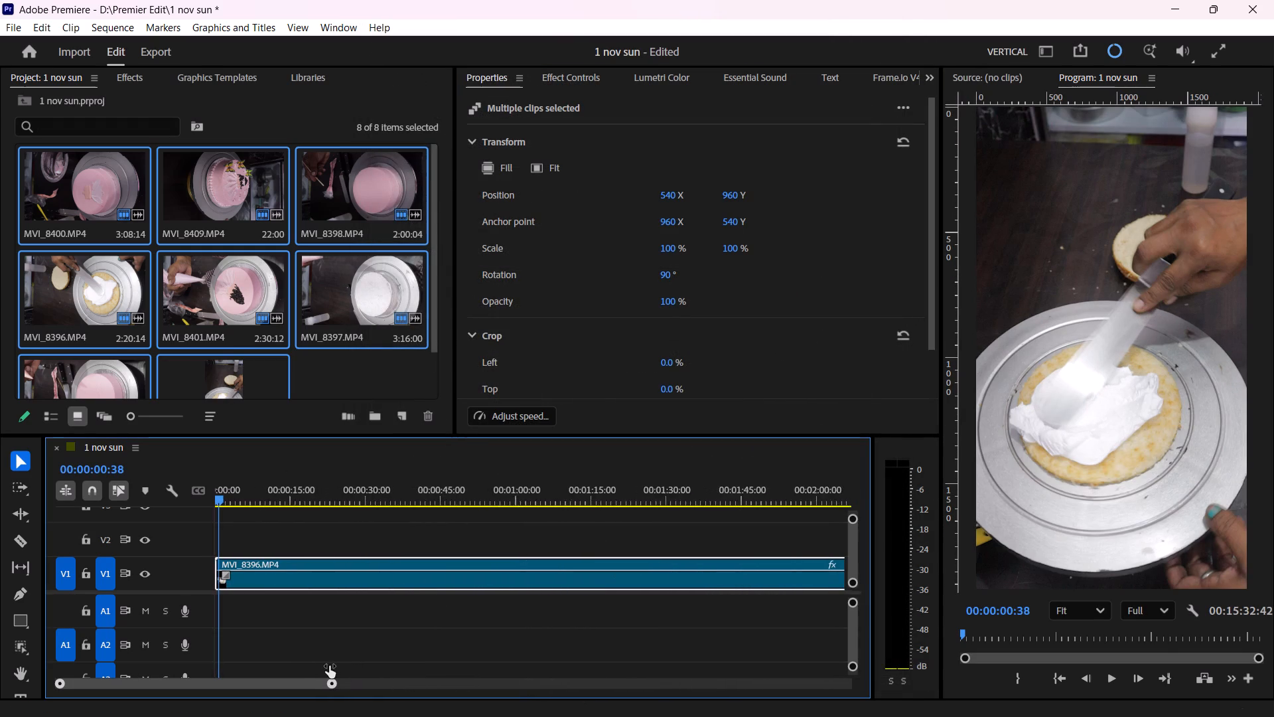
drag(329, 666, 210, 674)
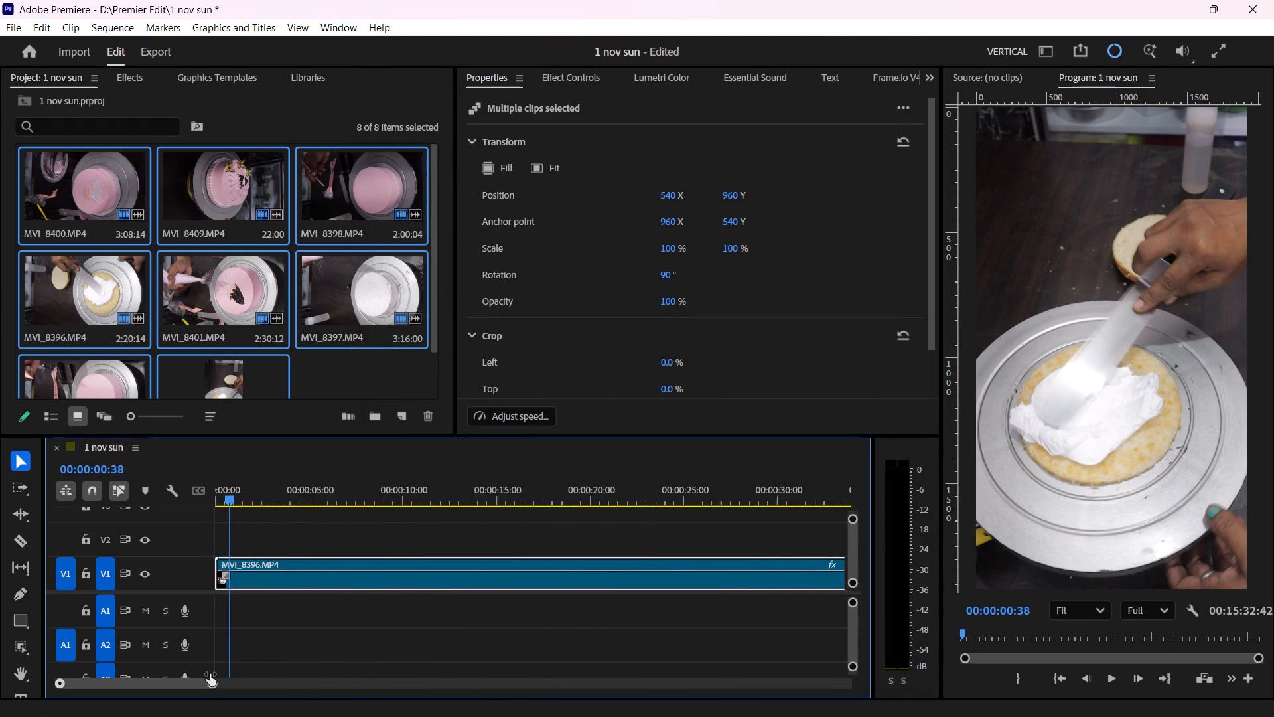
drag(210, 674, 158, 675)
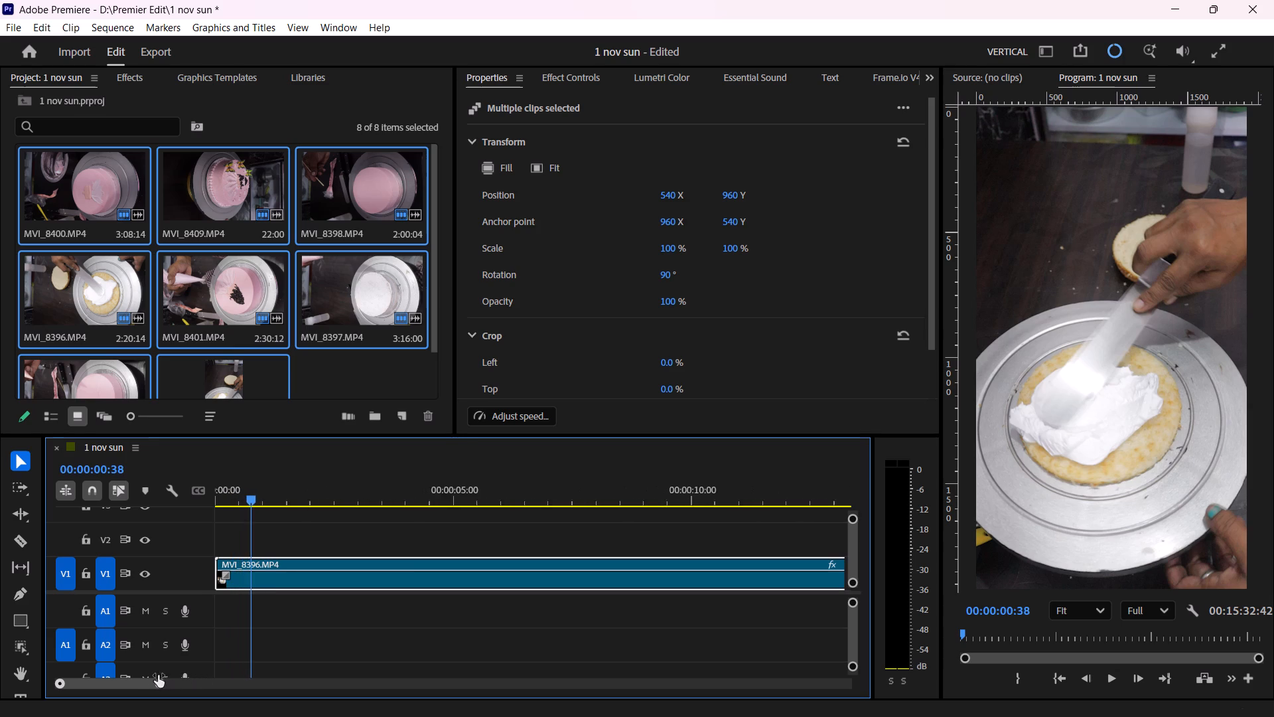
drag(158, 675, 152, 677)
drag(256, 501, 254, 501)
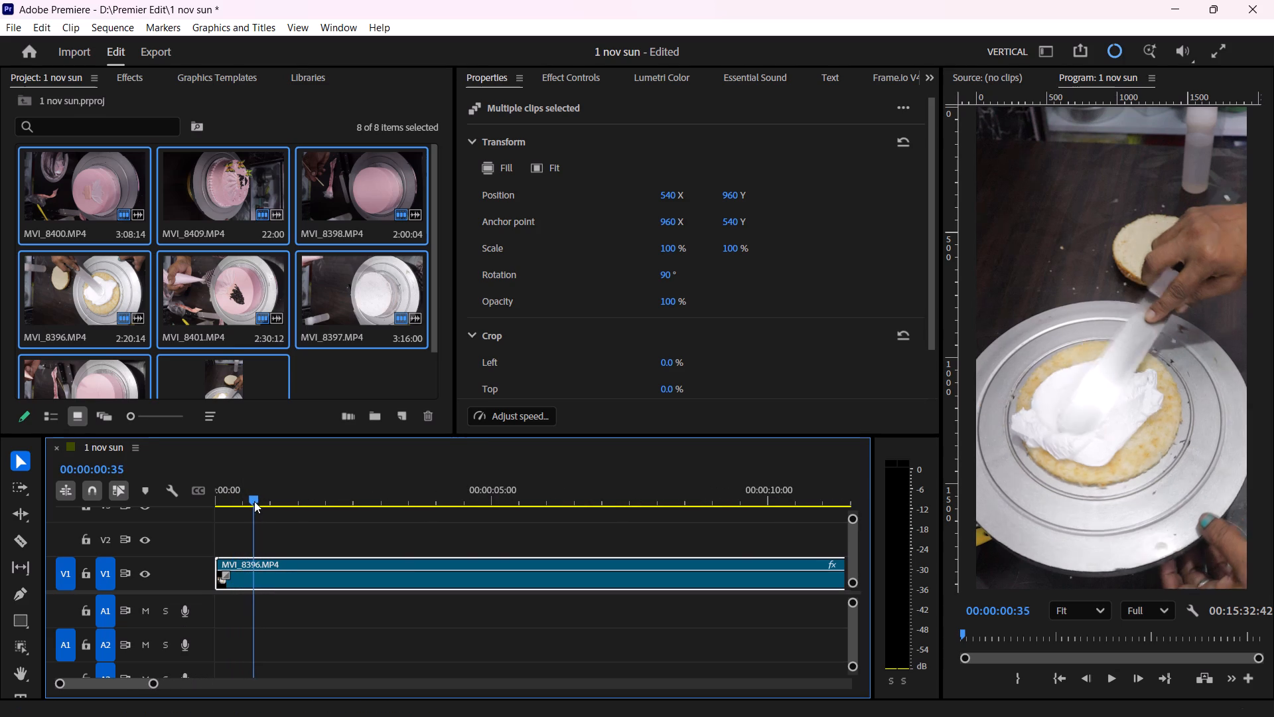
drag(254, 501, 186, 515)
click(255, 619)
drag(236, 485, 182, 511)
key(space)
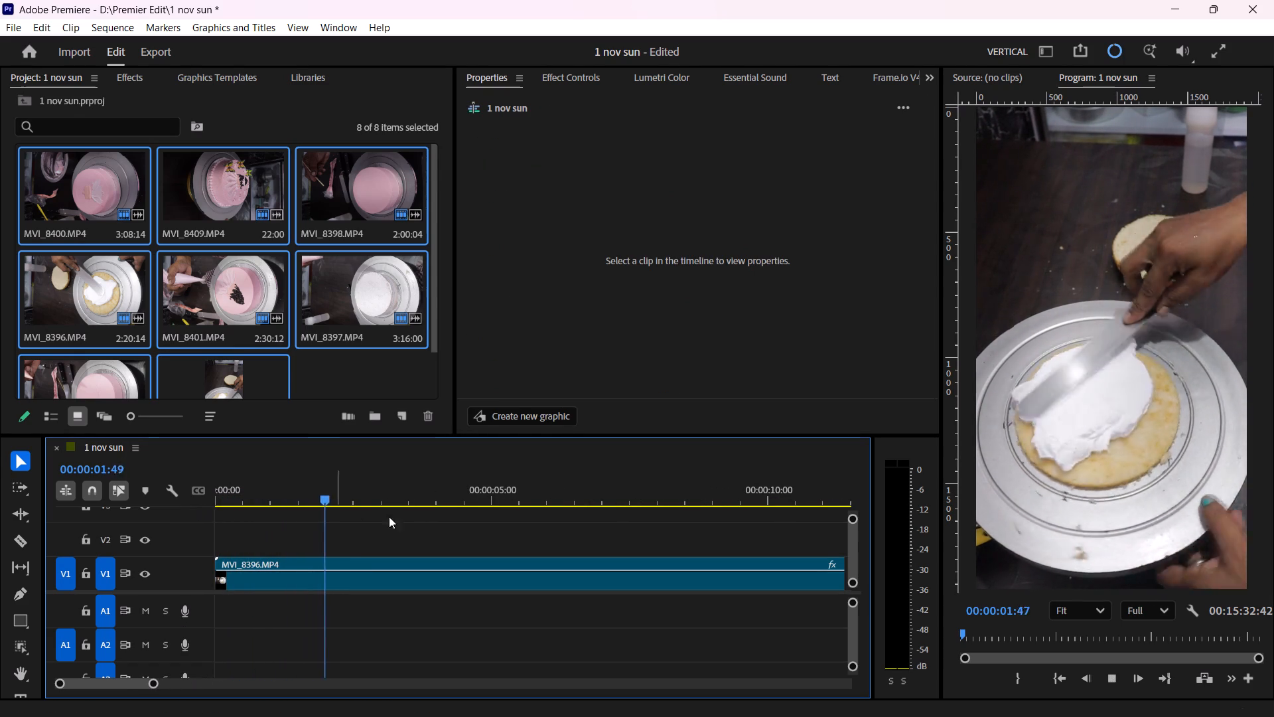
key(space)
key(c)
click(439, 577)
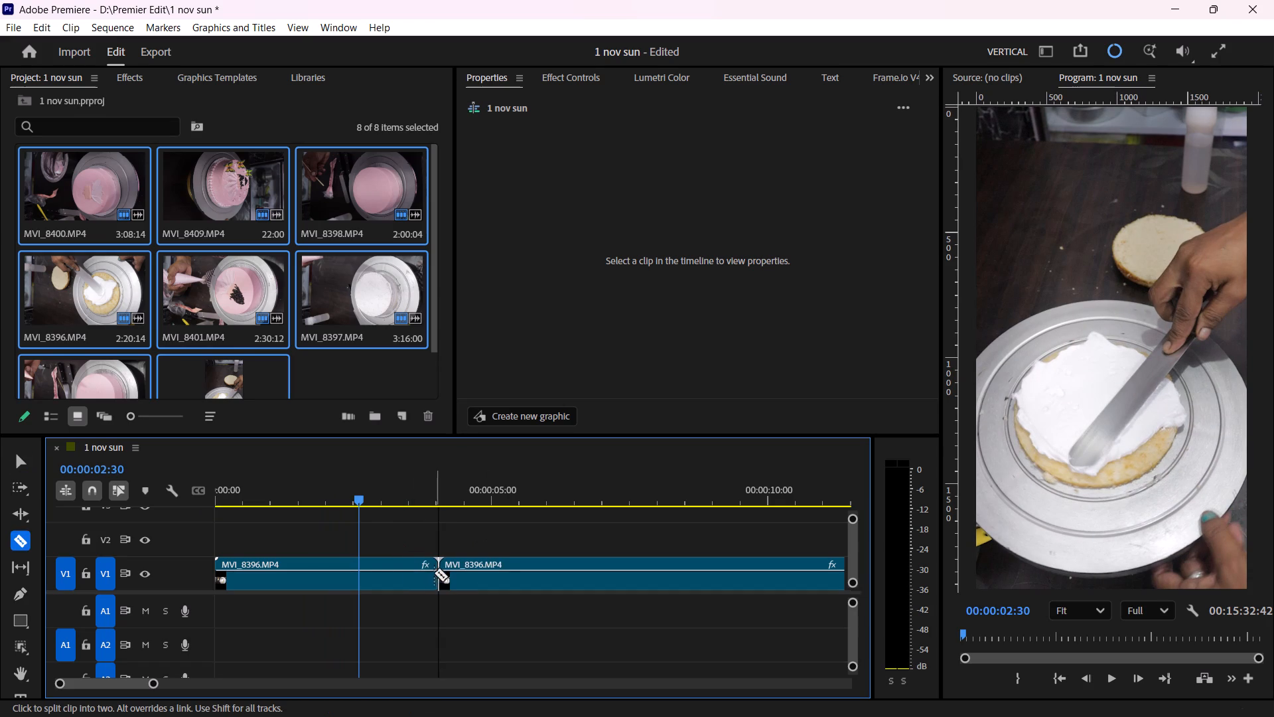
Rate-stretch the first MVI_8396 segment shorter, to 148.53% speed.
key(r)
click(422, 570)
drag(433, 562, 379, 580)
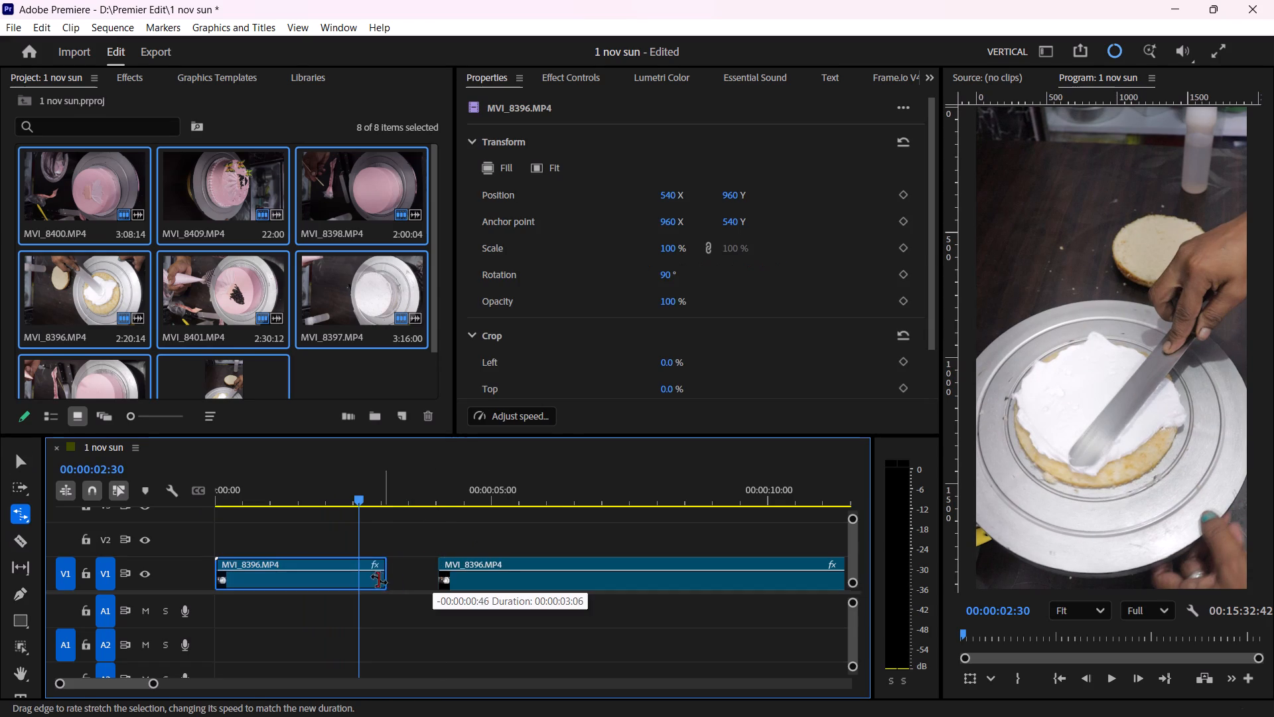
drag(379, 580, 359, 595)
key(v)
Play the sped-up first segment and trim its end back to about 1.8 seconds.
drag(338, 495, 230, 538)
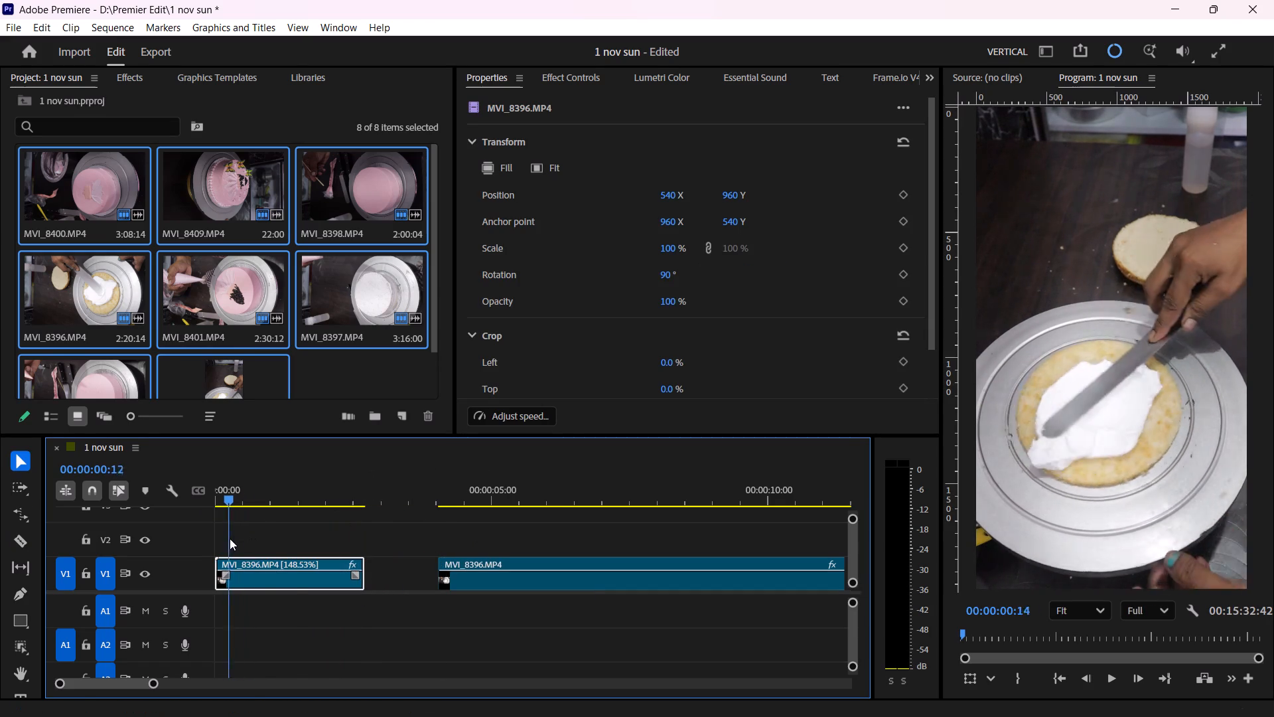
drag(230, 538, 199, 550)
key(space)
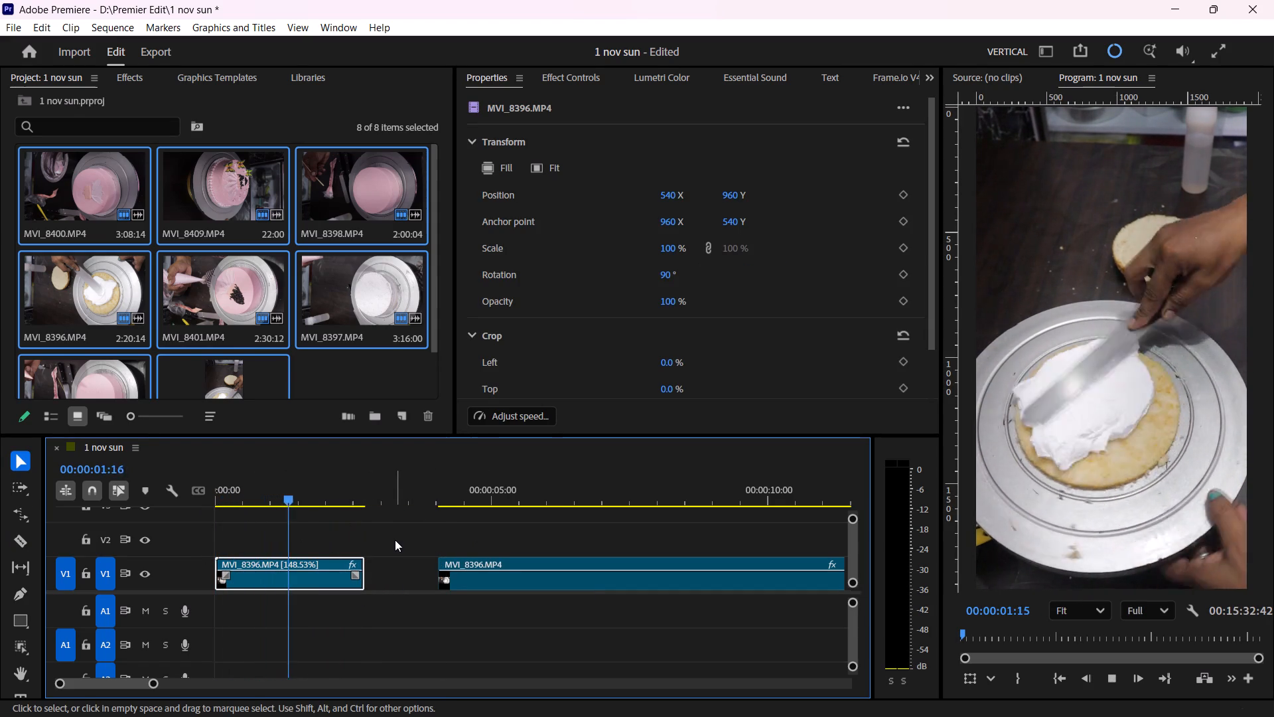
key(space)
key(v)
drag(364, 562, 340, 567)
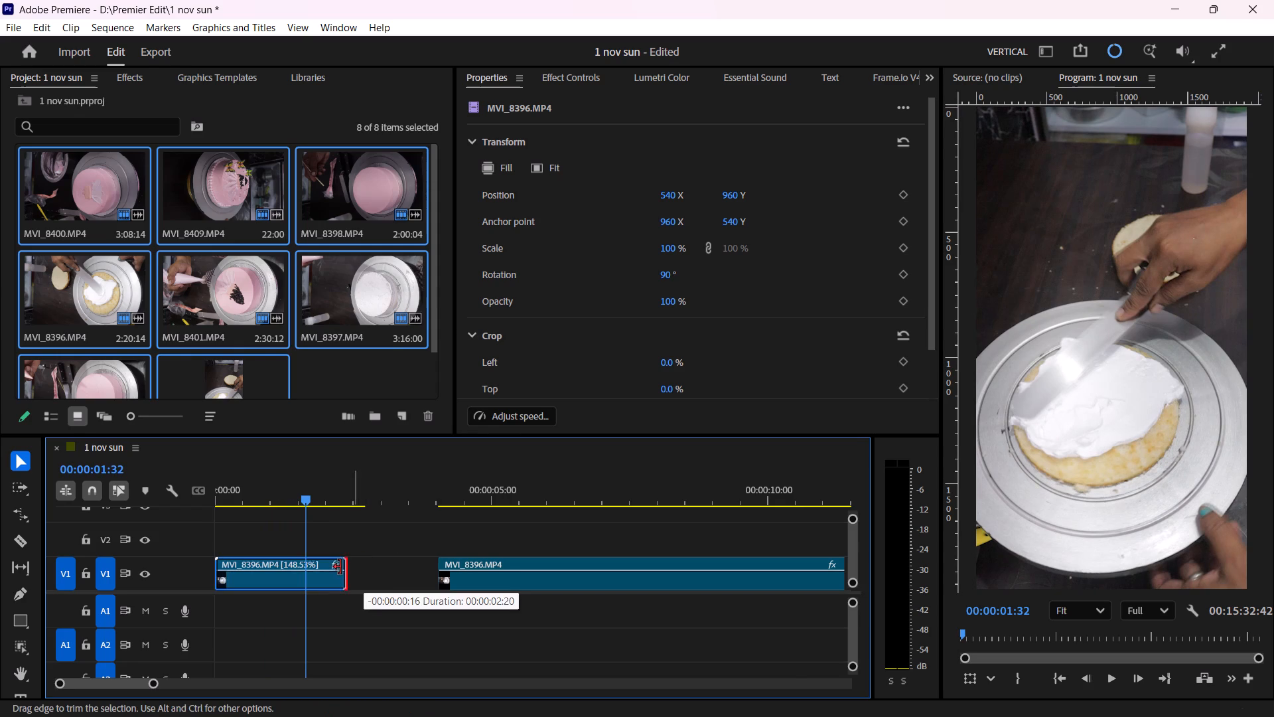
drag(340, 567, 313, 585)
Move the second MVI_8396 segment against the end of the first one to close the gap.
drag(479, 583, 366, 587)
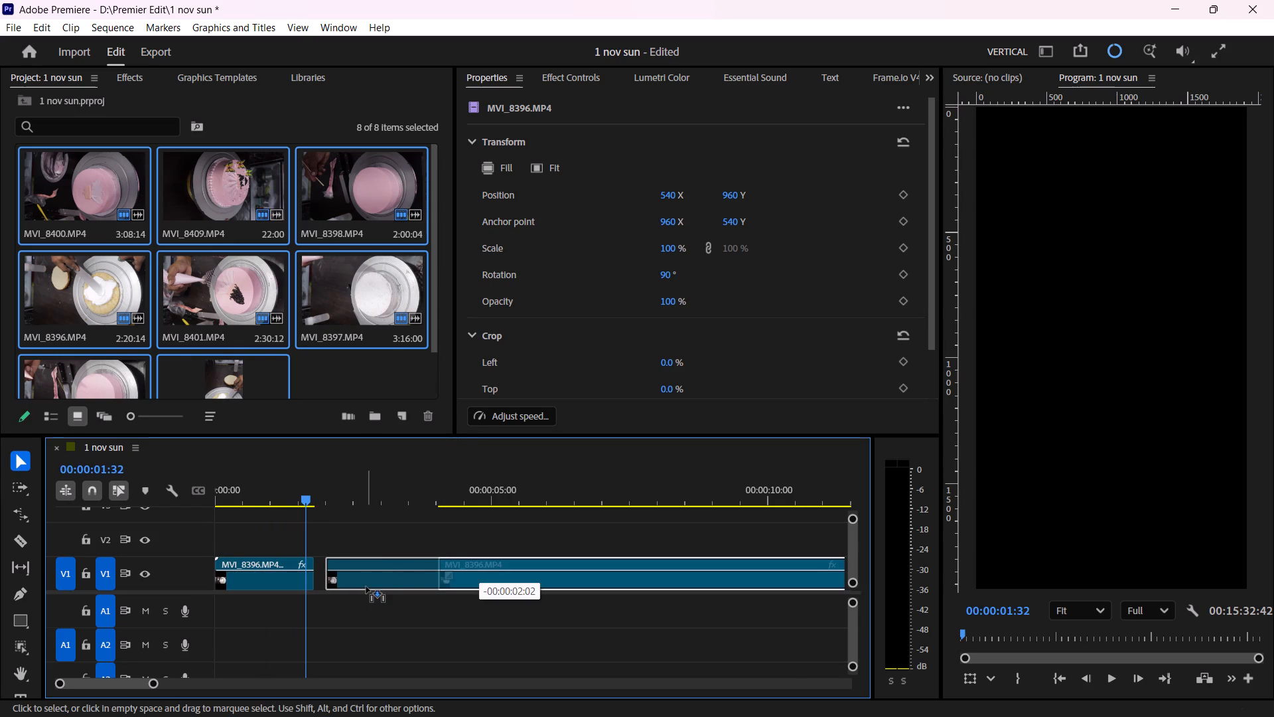
drag(366, 587, 362, 590)
Scrub ahead to 00:00:06:40 and trim about 3.5 seconds off the start of the second MVI_8396 segment.
drag(334, 489, 593, 521)
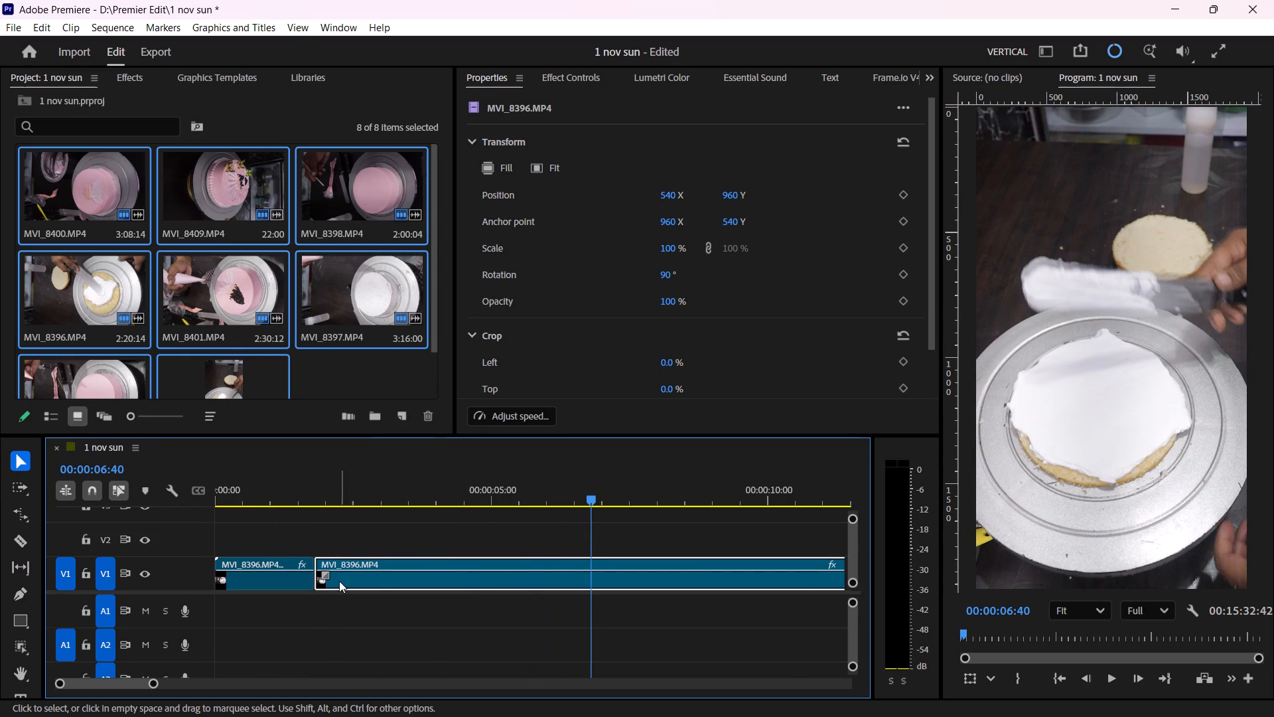
drag(328, 557, 522, 559)
click(553, 570)
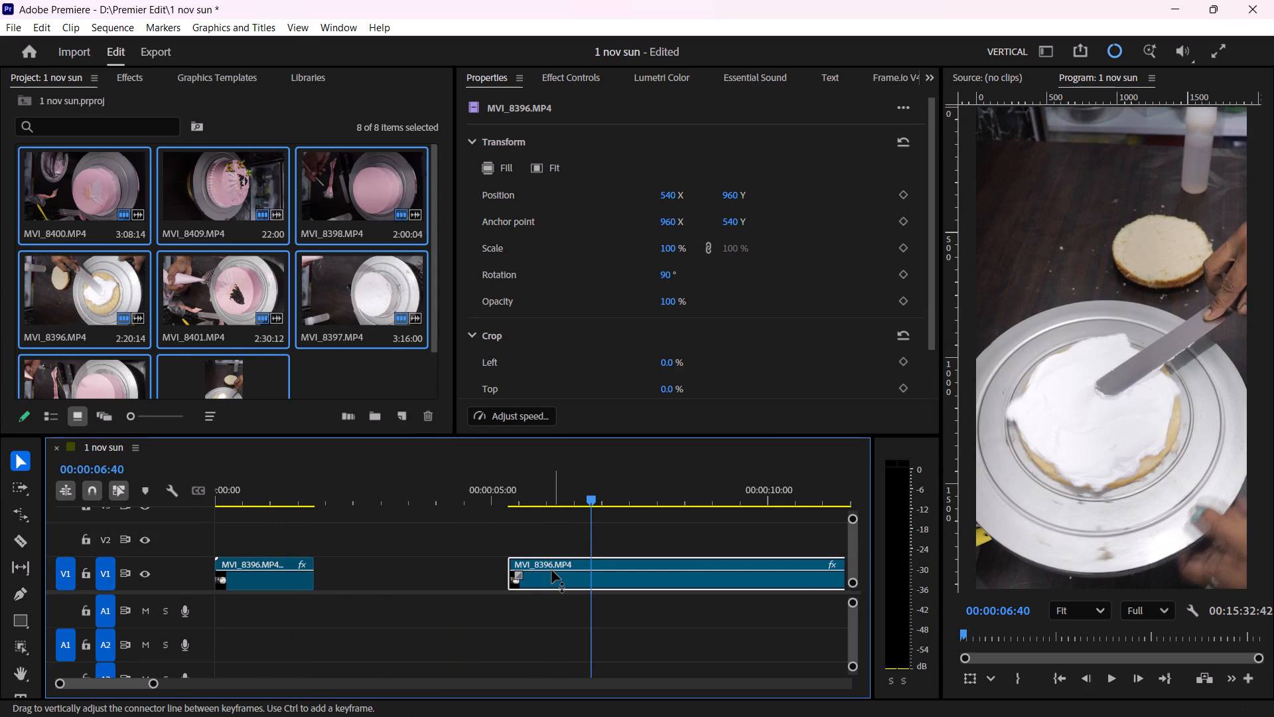
Move the trimmed second MVI_8396 segment against the end of the first one.
drag(555, 579, 370, 582)
Trim about 4.4 seconds off the start of the second MVI_8396 segment and close the gap to the first.
drag(338, 499, 614, 535)
drag(320, 561, 563, 561)
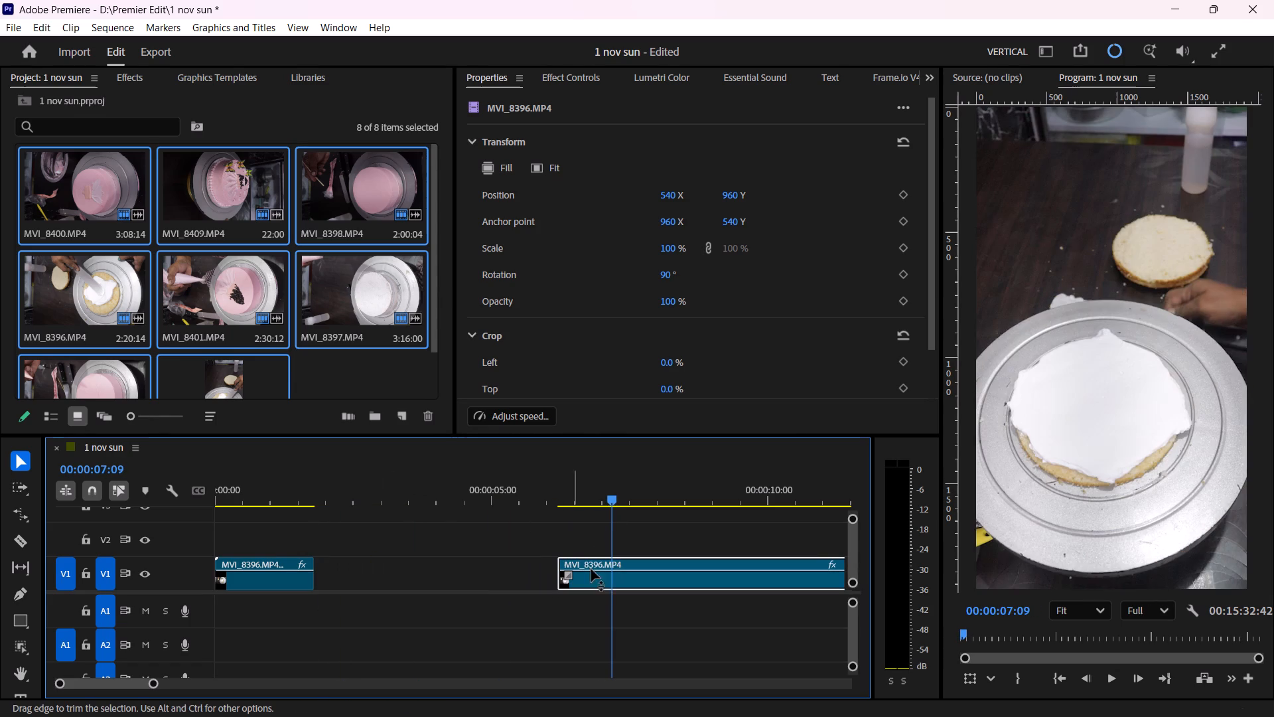
drag(615, 578, 377, 590)
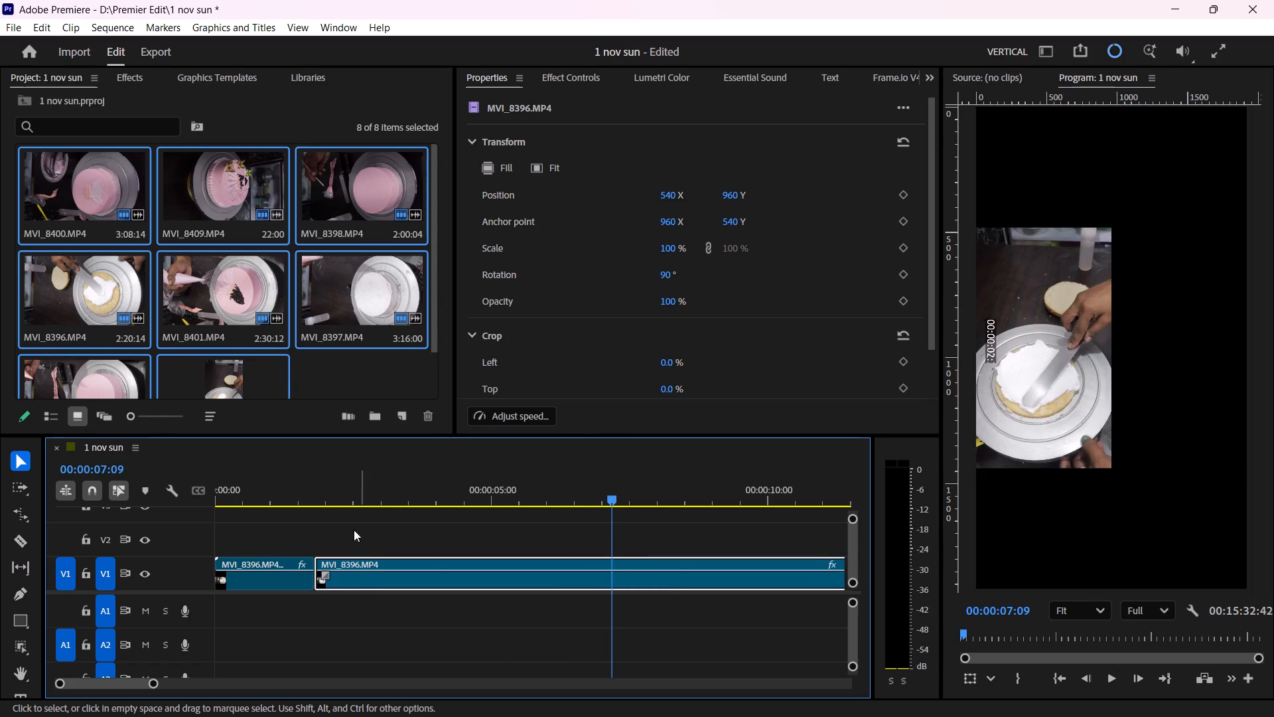
Trim about 3.9 seconds more off the start of the second MVI_8396 segment and close the gap.
drag(346, 499, 697, 482)
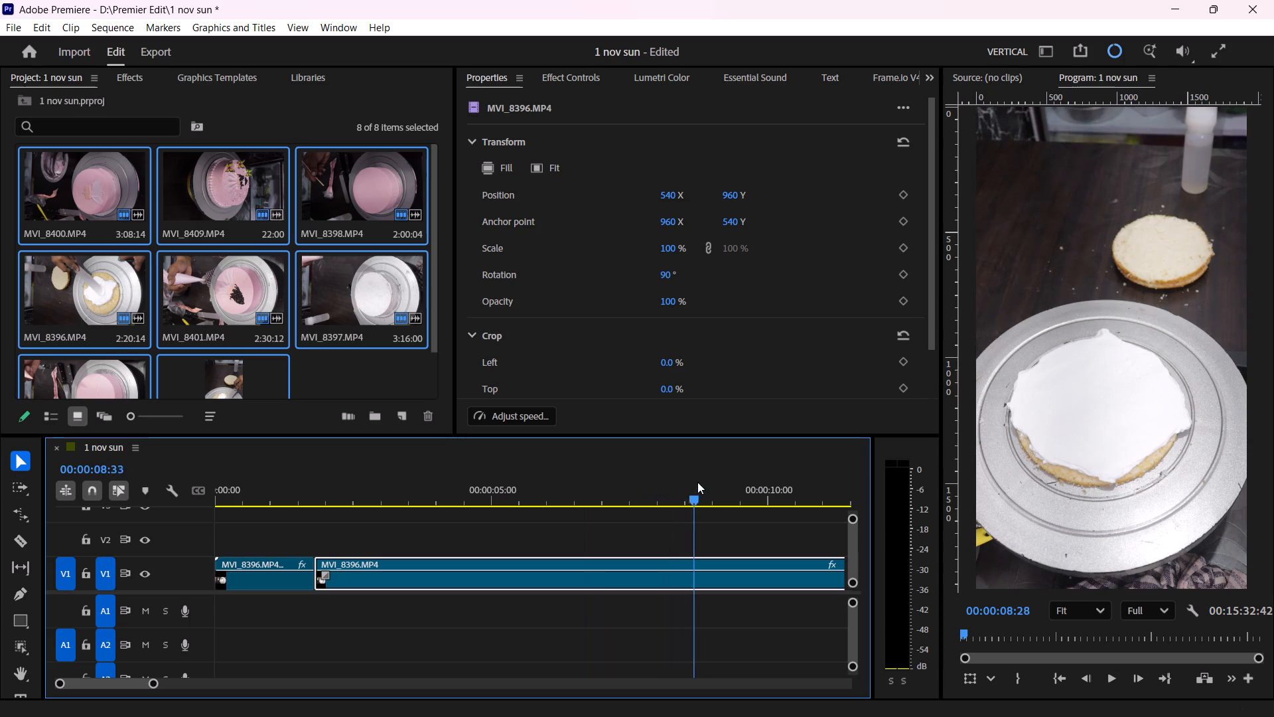
drag(697, 482, 558, 538)
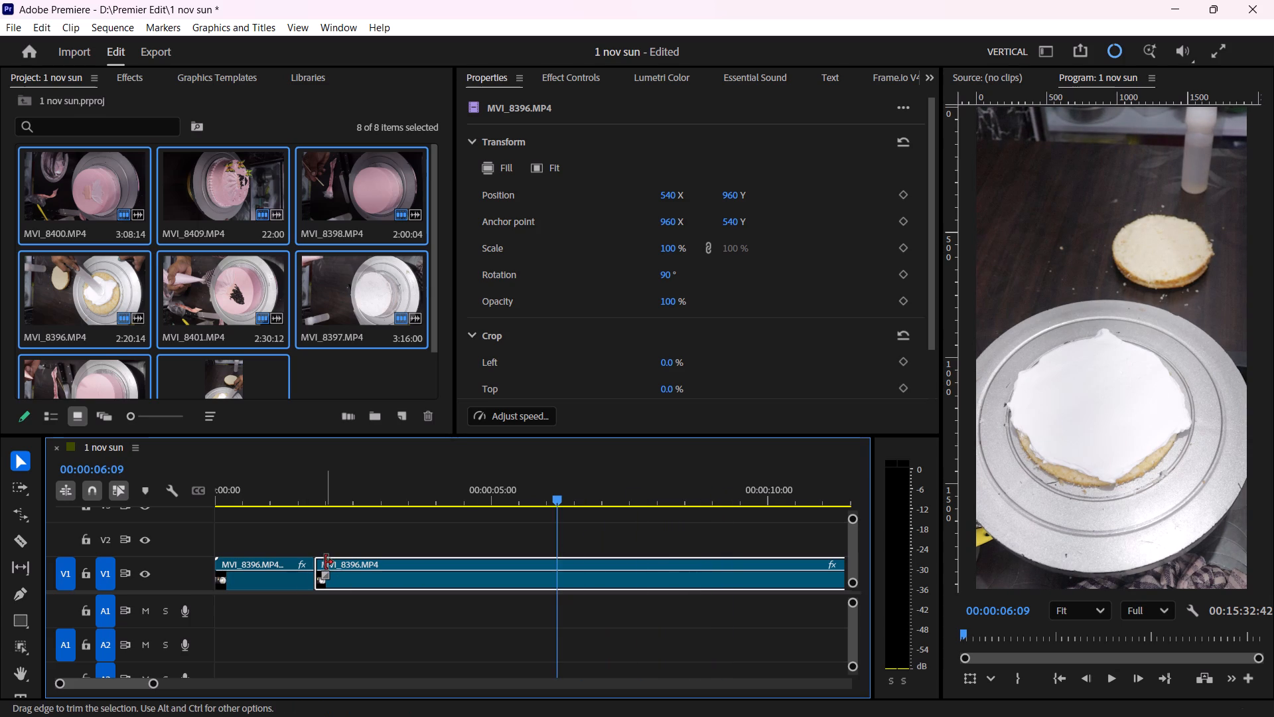
drag(325, 562, 543, 561)
drag(587, 580, 409, 586)
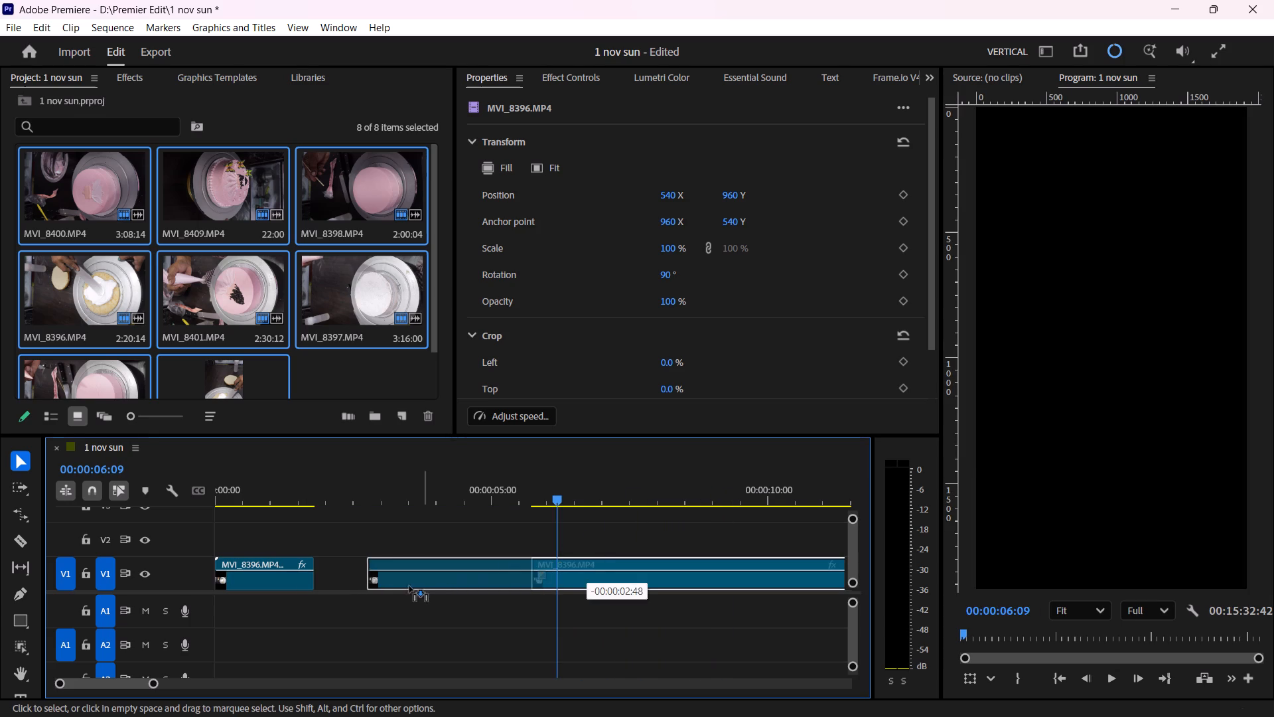
drag(409, 586, 375, 586)
Trim about 4.4 seconds more off the start of the second MVI_8396 segment and close the gap.
drag(335, 489, 583, 520)
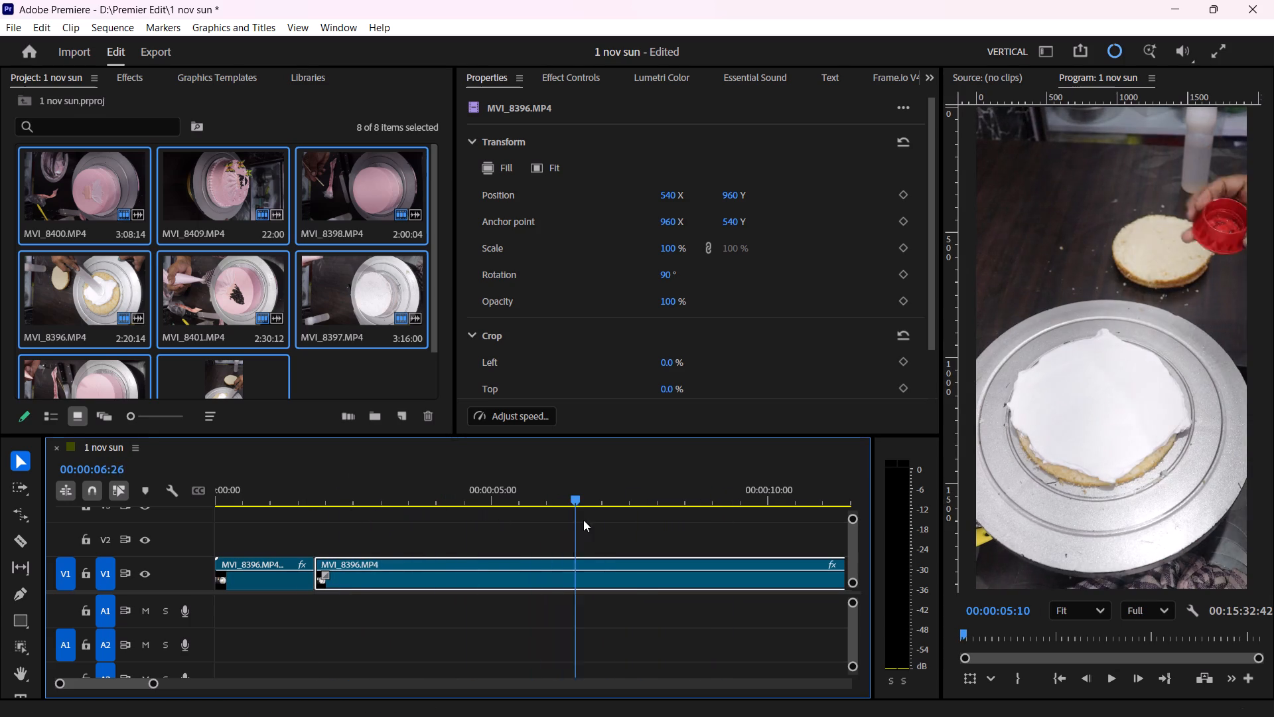
drag(583, 520, 648, 539)
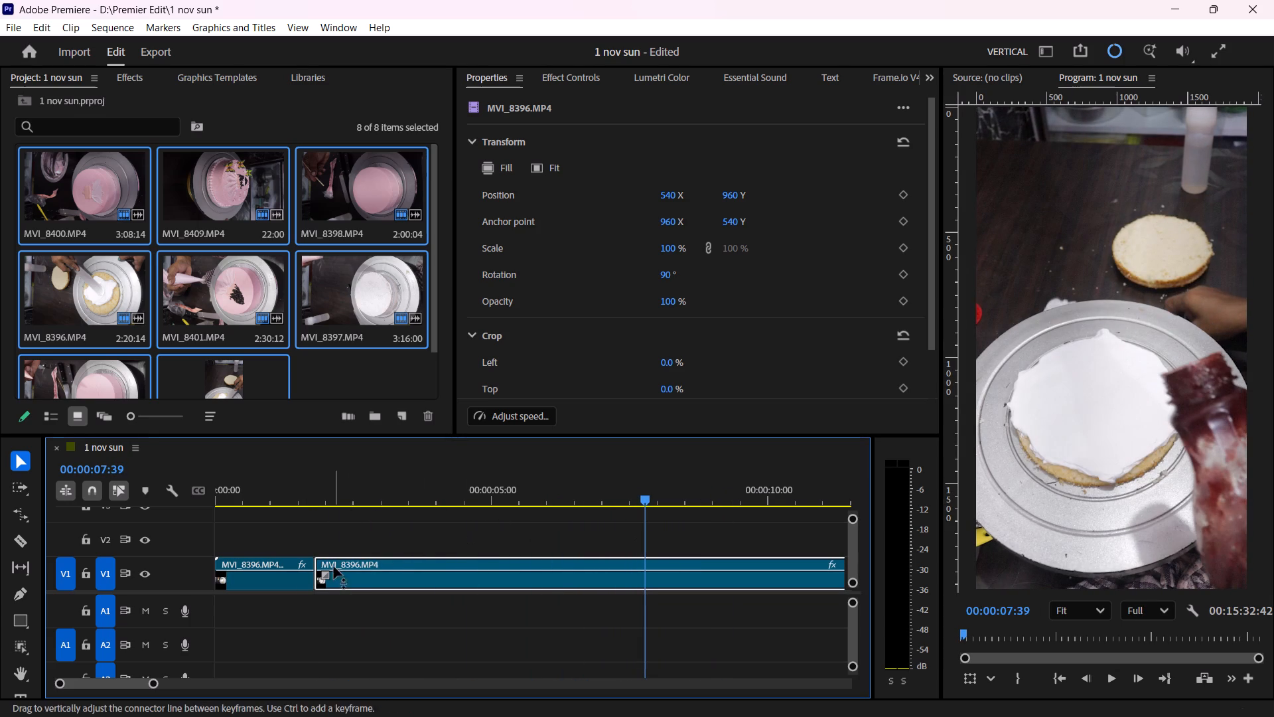
drag(322, 559, 563, 550)
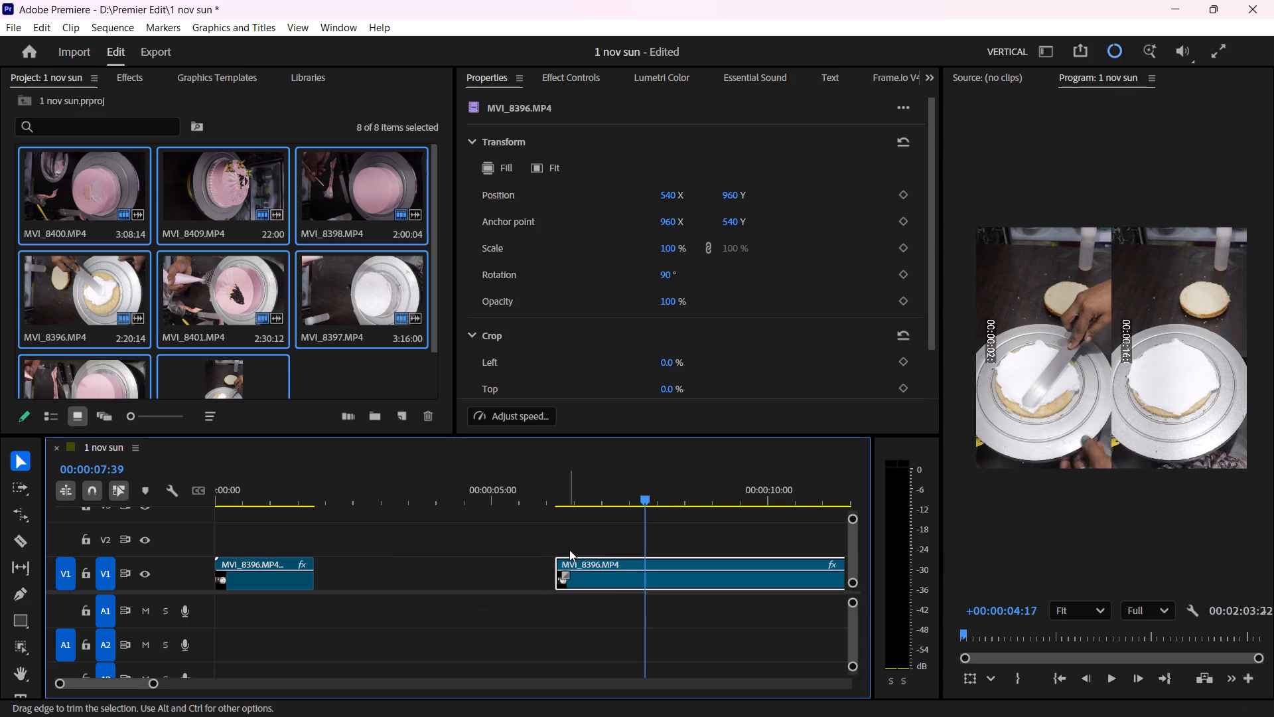
drag(602, 578, 368, 578)
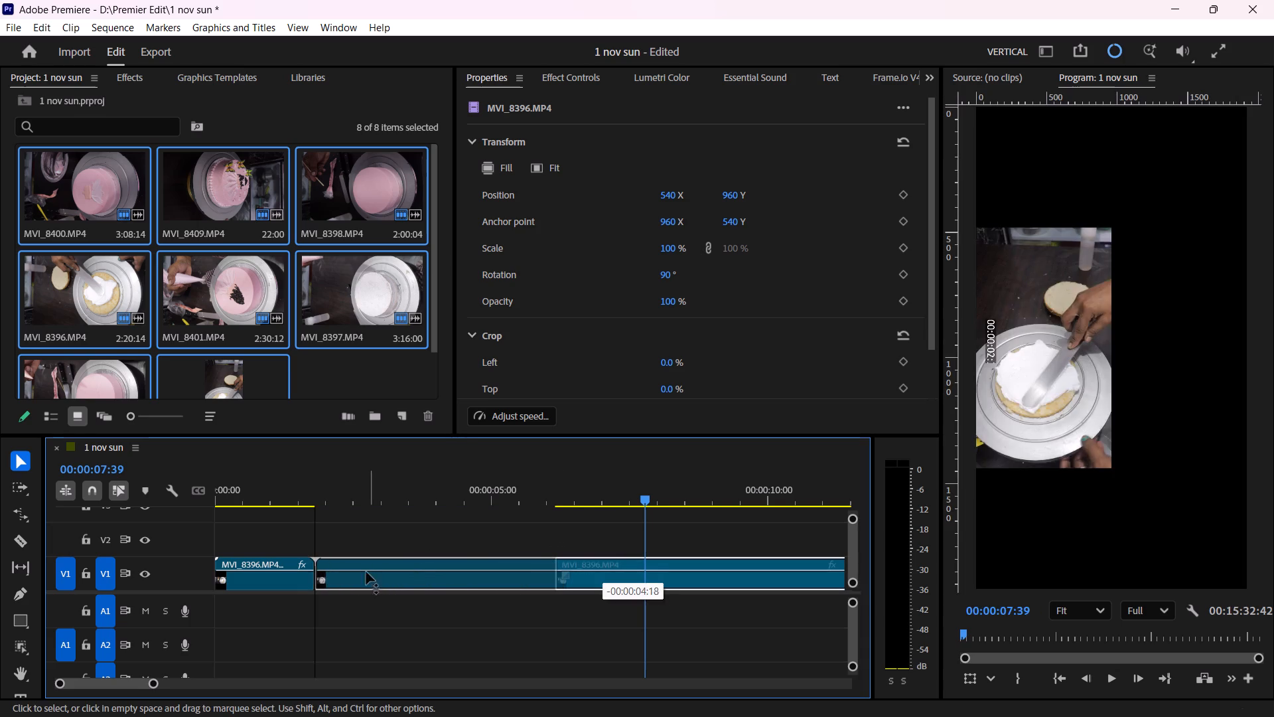
Trim the second MVI_8396 segment's start to the sauce-bottle shot at 00:00:07:13 and close the gap.
drag(330, 496, 544, 544)
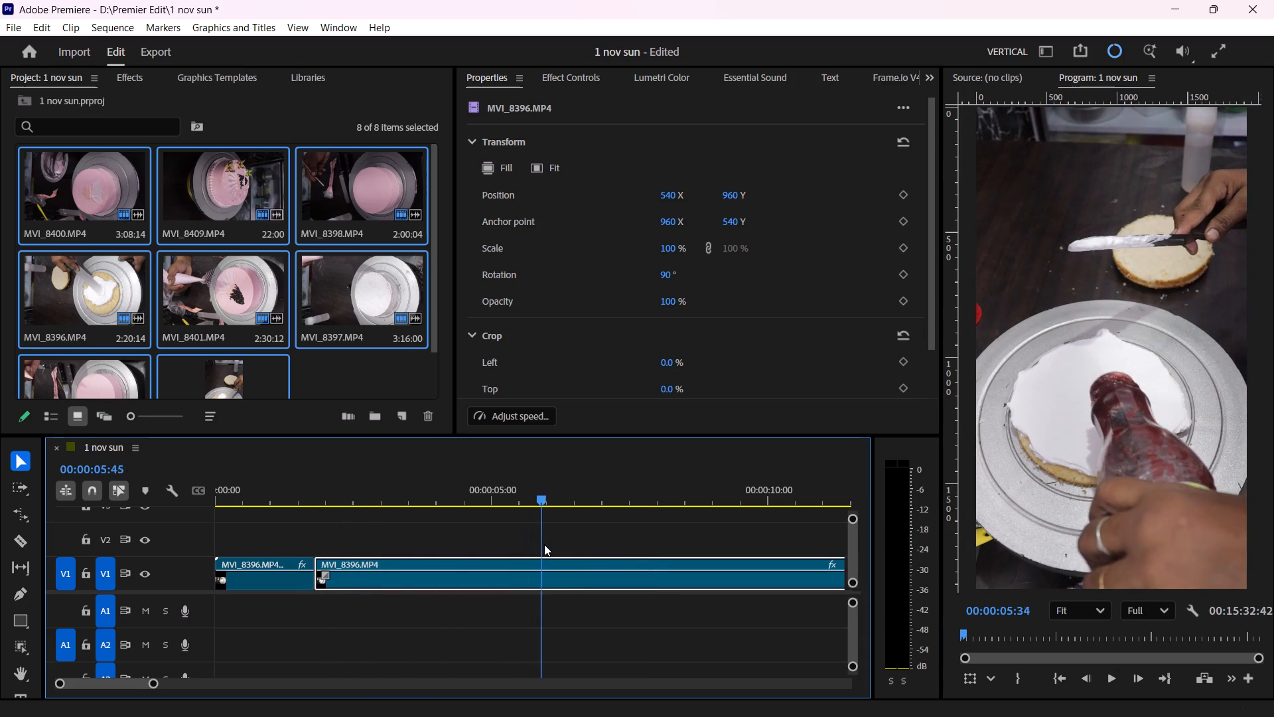
drag(544, 544, 750, 566)
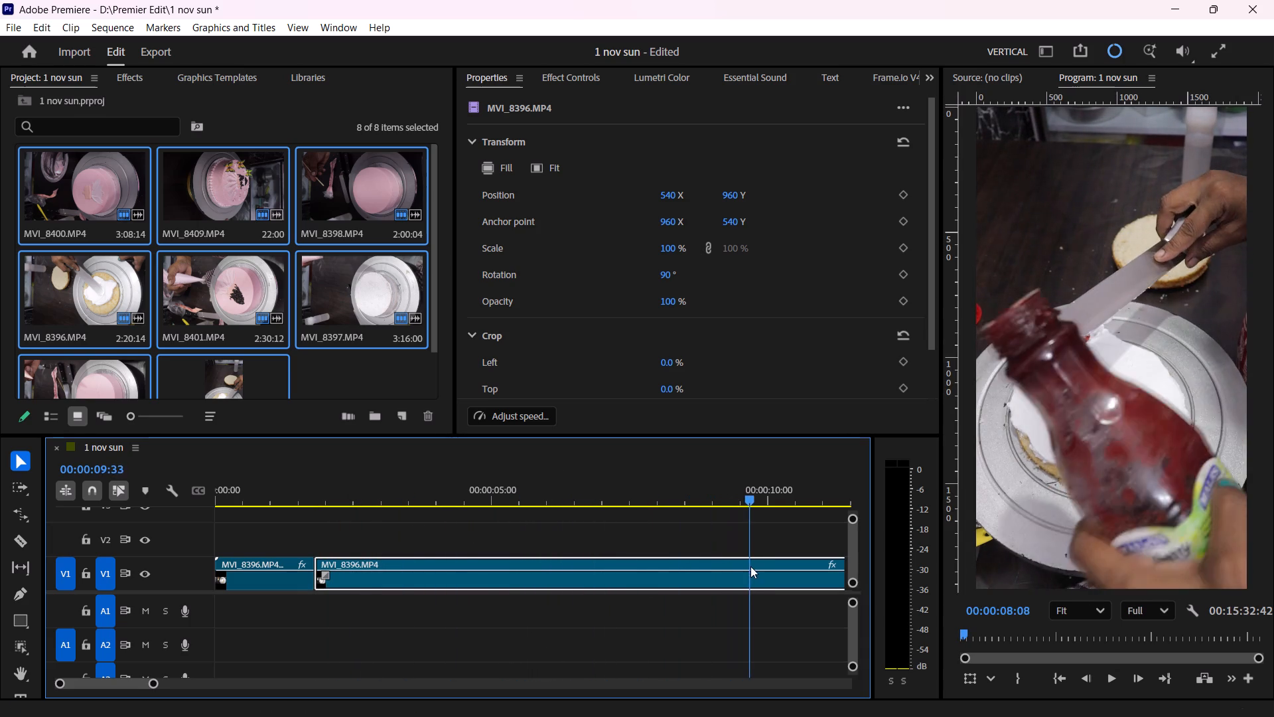
drag(750, 566, 619, 613)
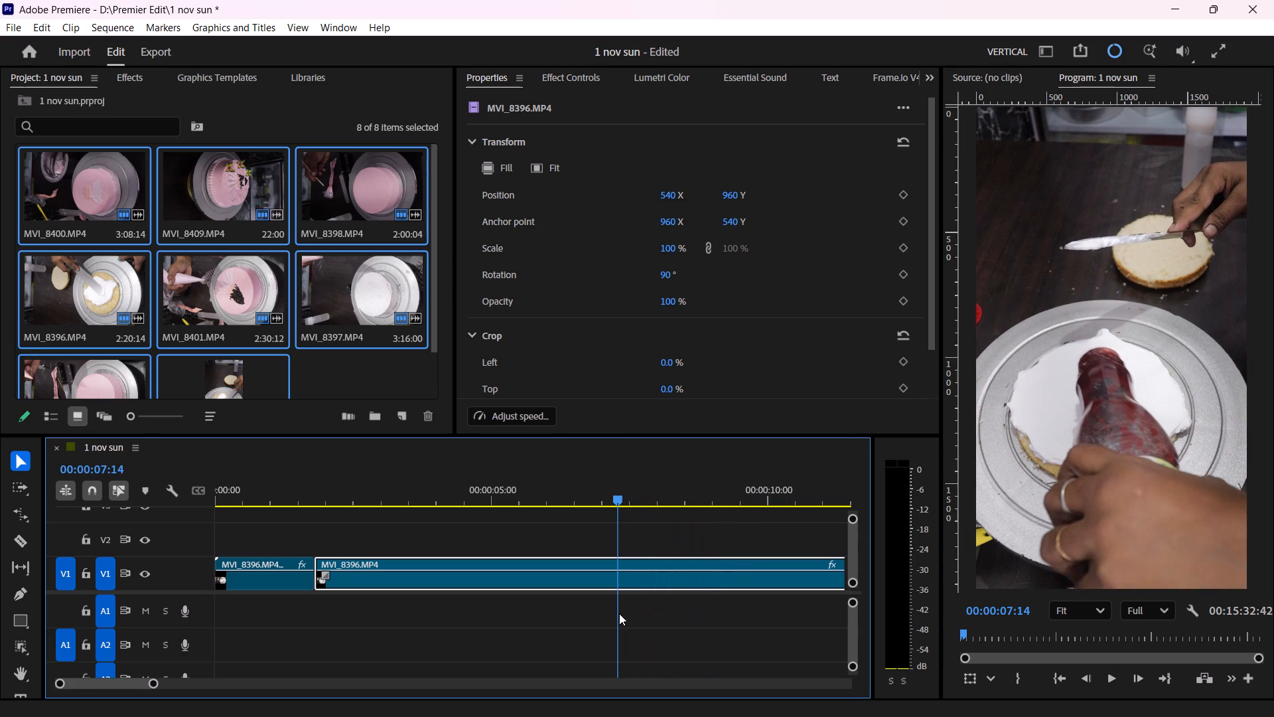
drag(619, 613, 618, 614)
drag(324, 559, 479, 566)
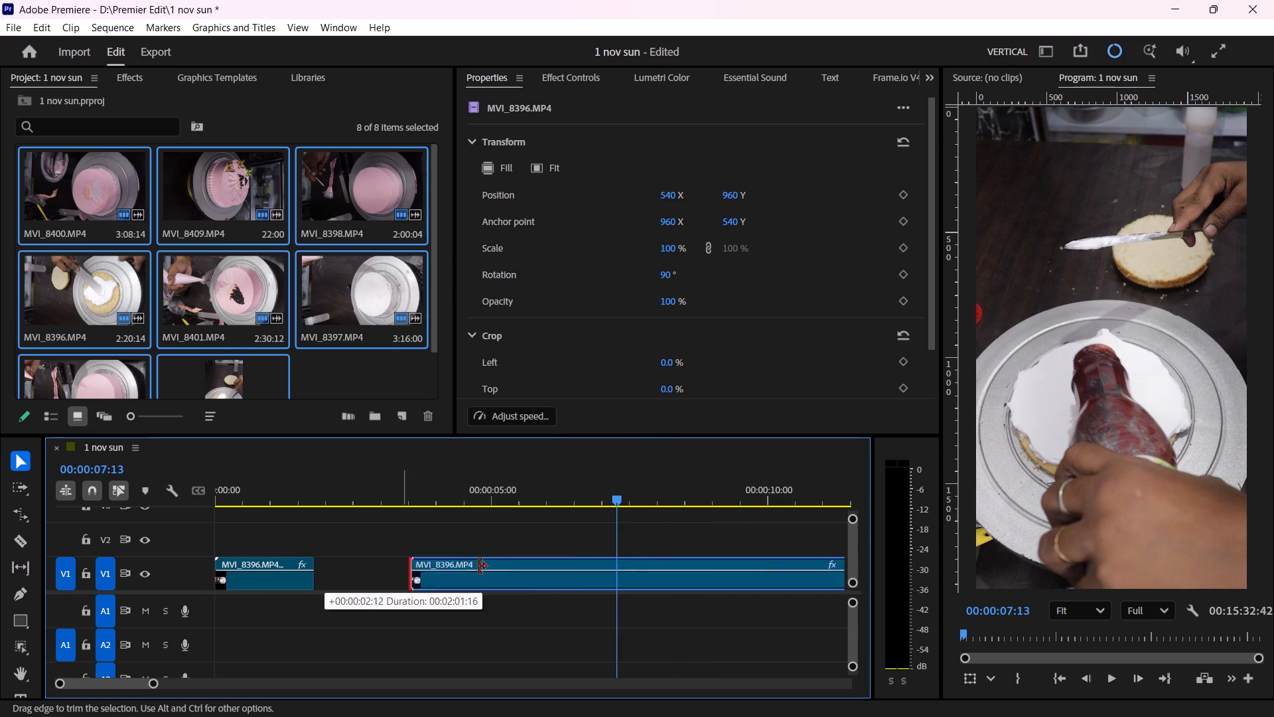
drag(479, 566, 621, 612)
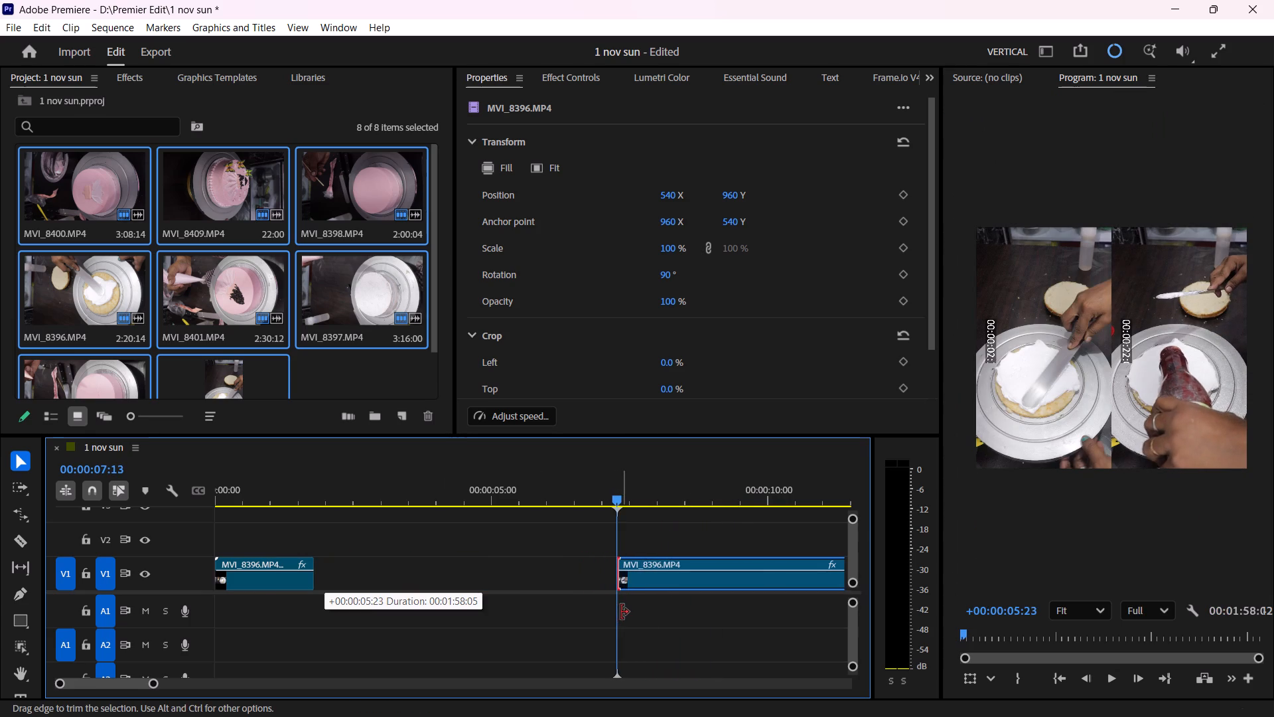
drag(621, 612, 621, 610)
drag(652, 577, 625, 576)
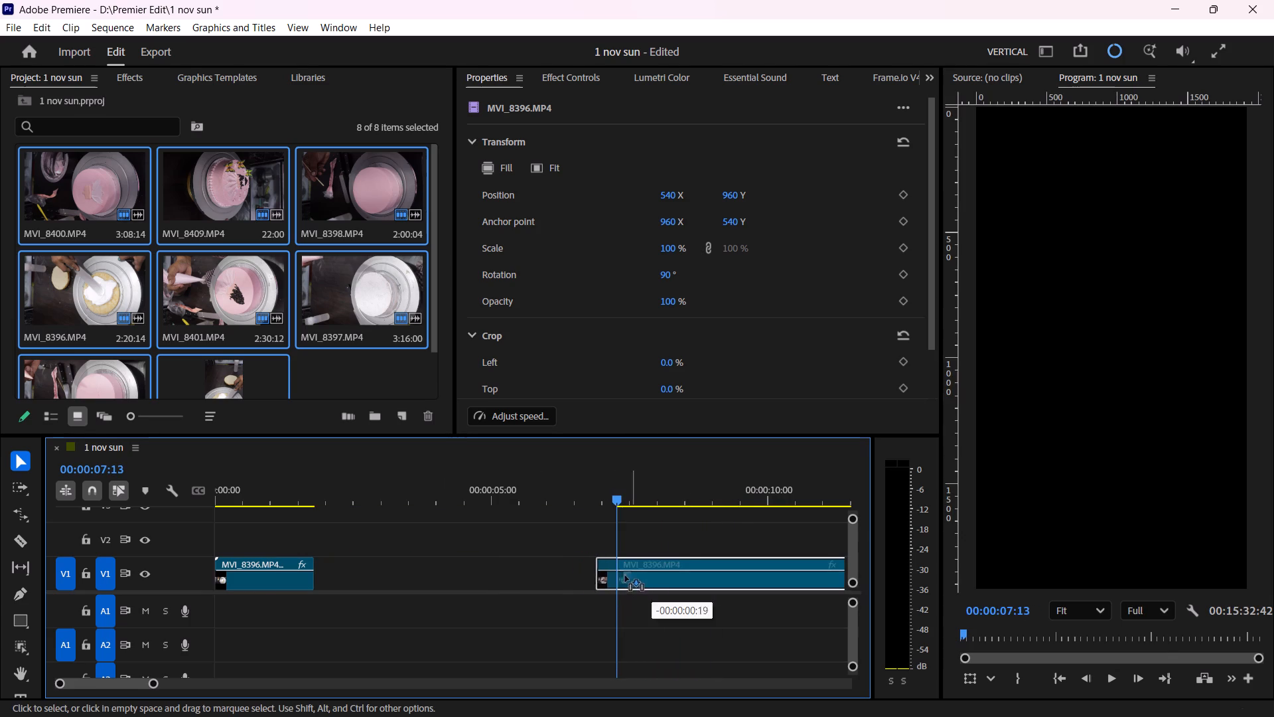
drag(625, 576, 354, 576)
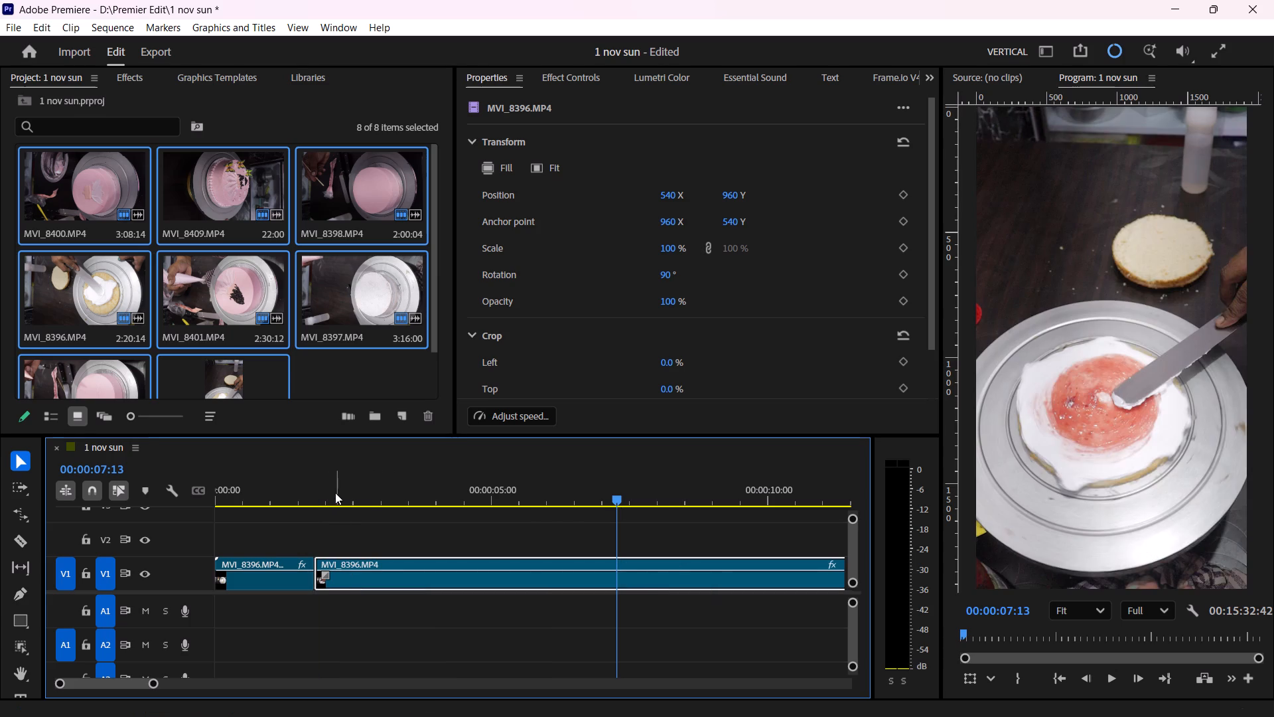
Play across the first join and split the second MVI_8396 segment at 00:00:03:31.
drag(326, 493, 310, 528)
click(334, 538)
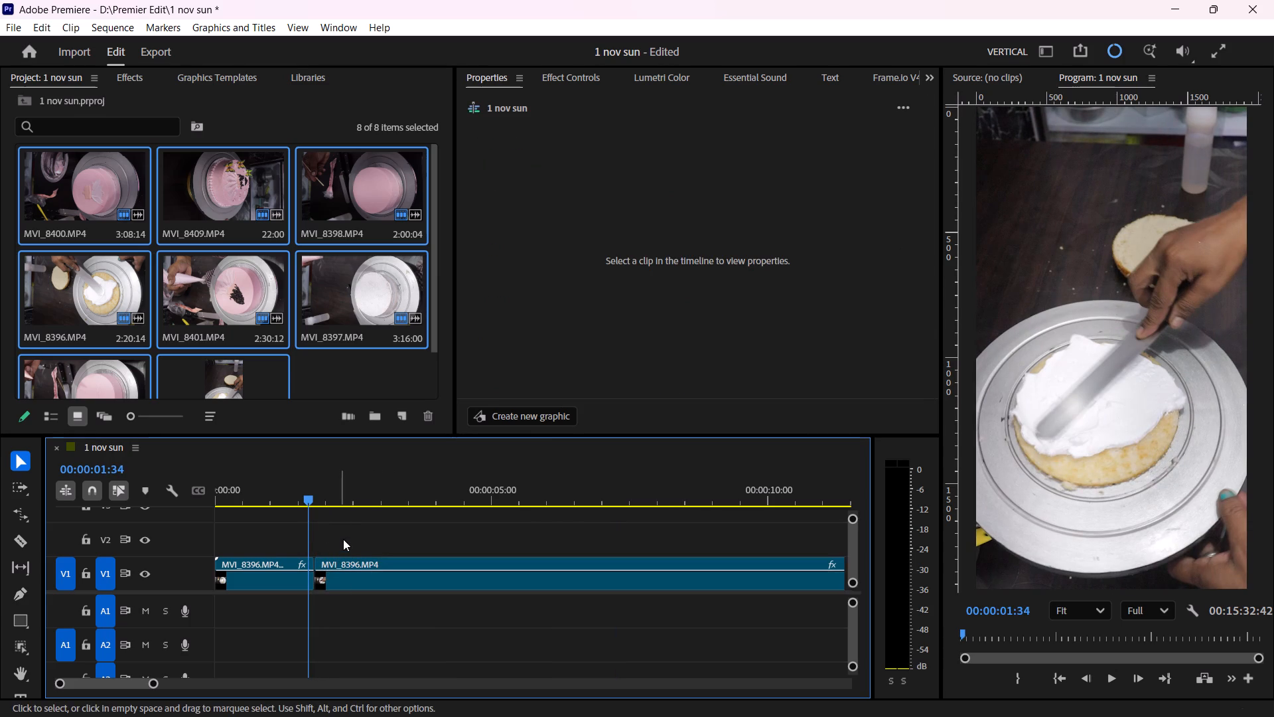
key(space)
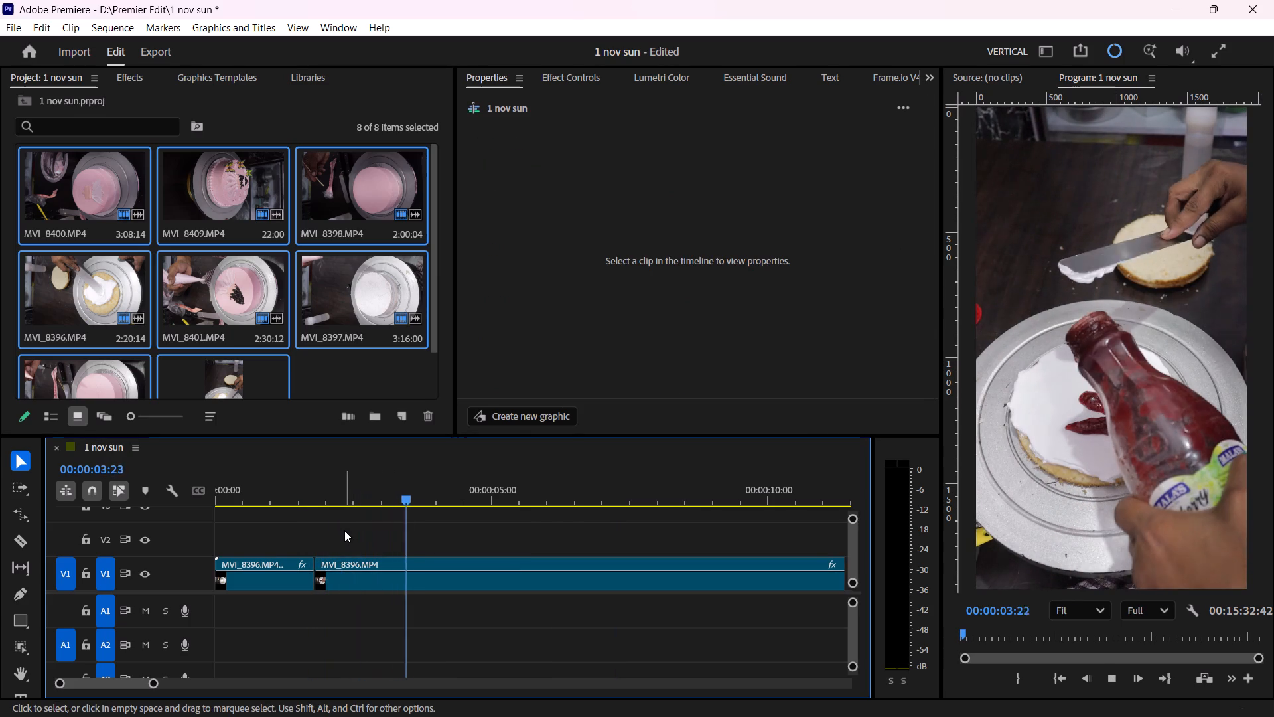
key(space)
key(c)
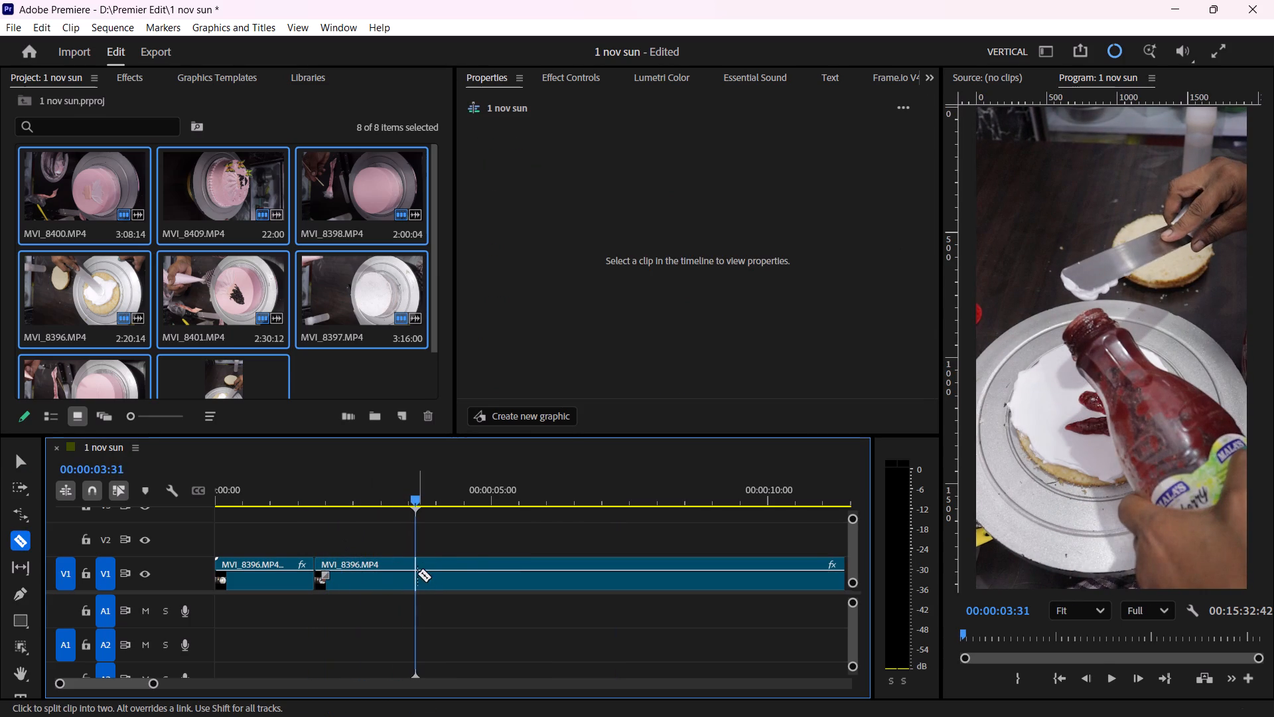
click(417, 574)
Rate-stretch the second MVI_8396 segment to about 1.2 seconds, check its playback, and close the gap after it.
key(r)
drag(413, 568, 380, 577)
key(v)
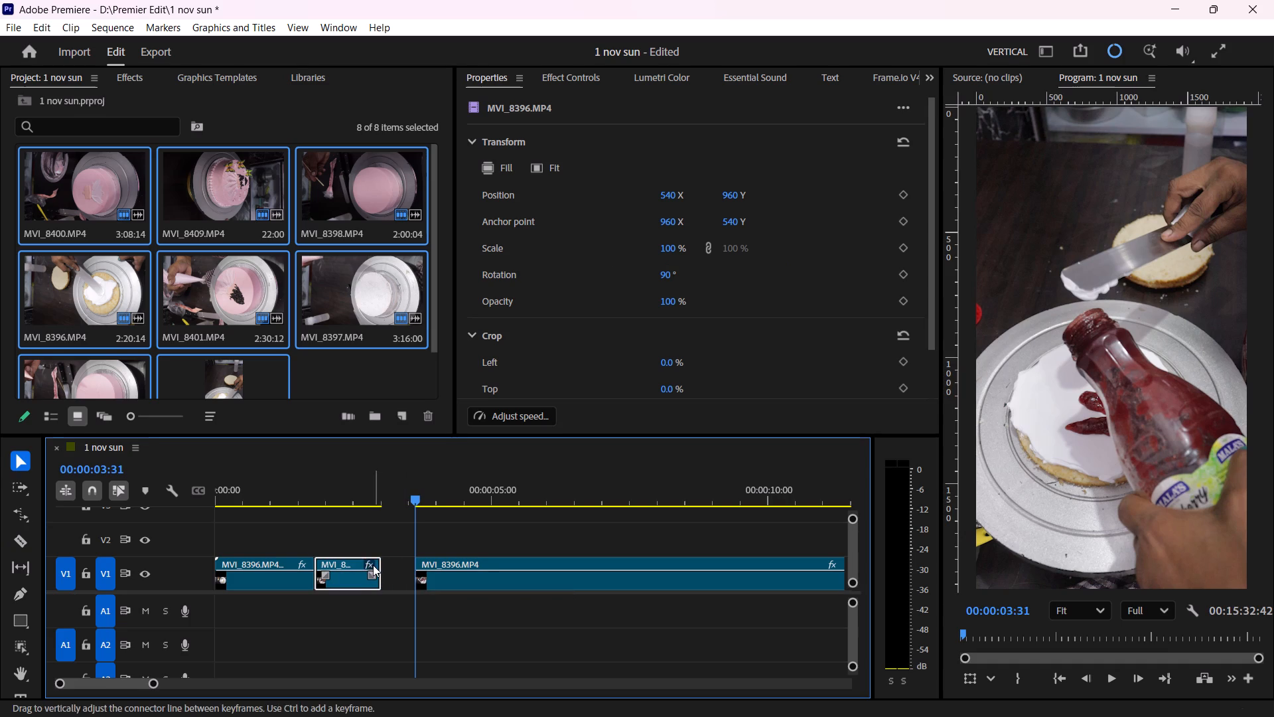
drag(338, 489, 315, 517)
key(space)
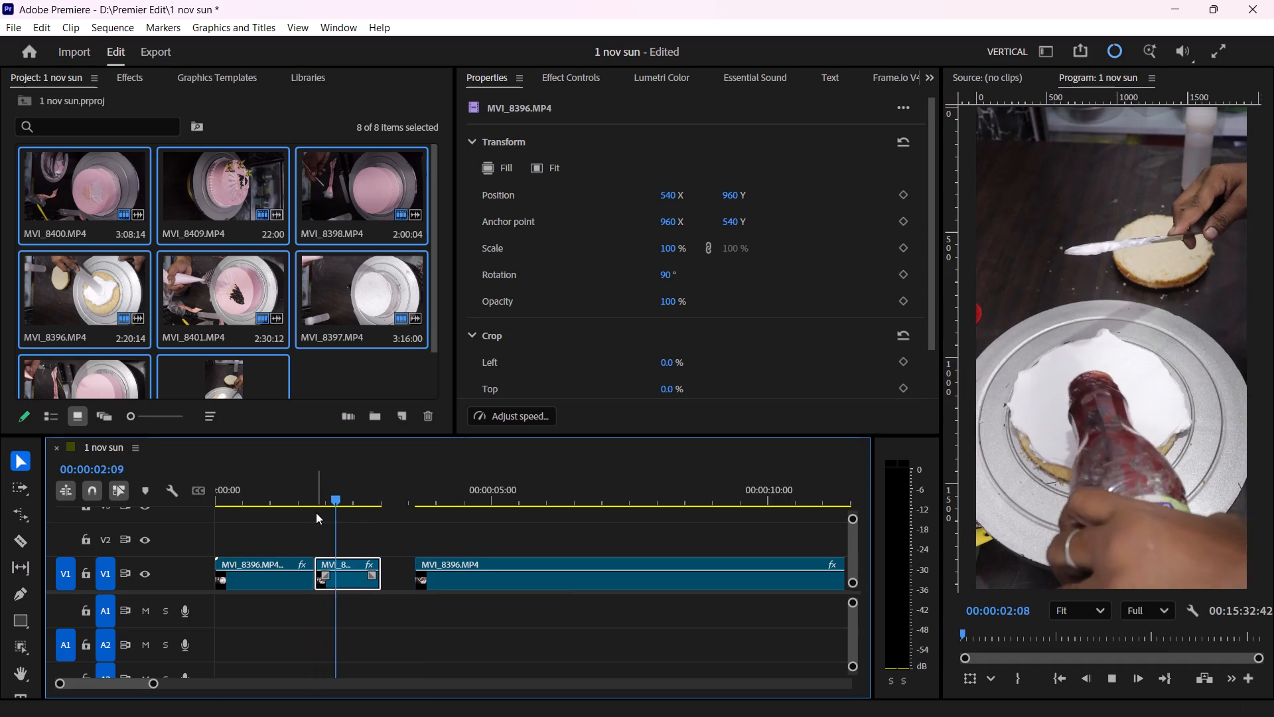
key(space)
drag(449, 577, 415, 580)
Trim the third MVI_8396 segment's start to the sauce-spreading shot at 00:00:04:24 and close the gap.
key(space)
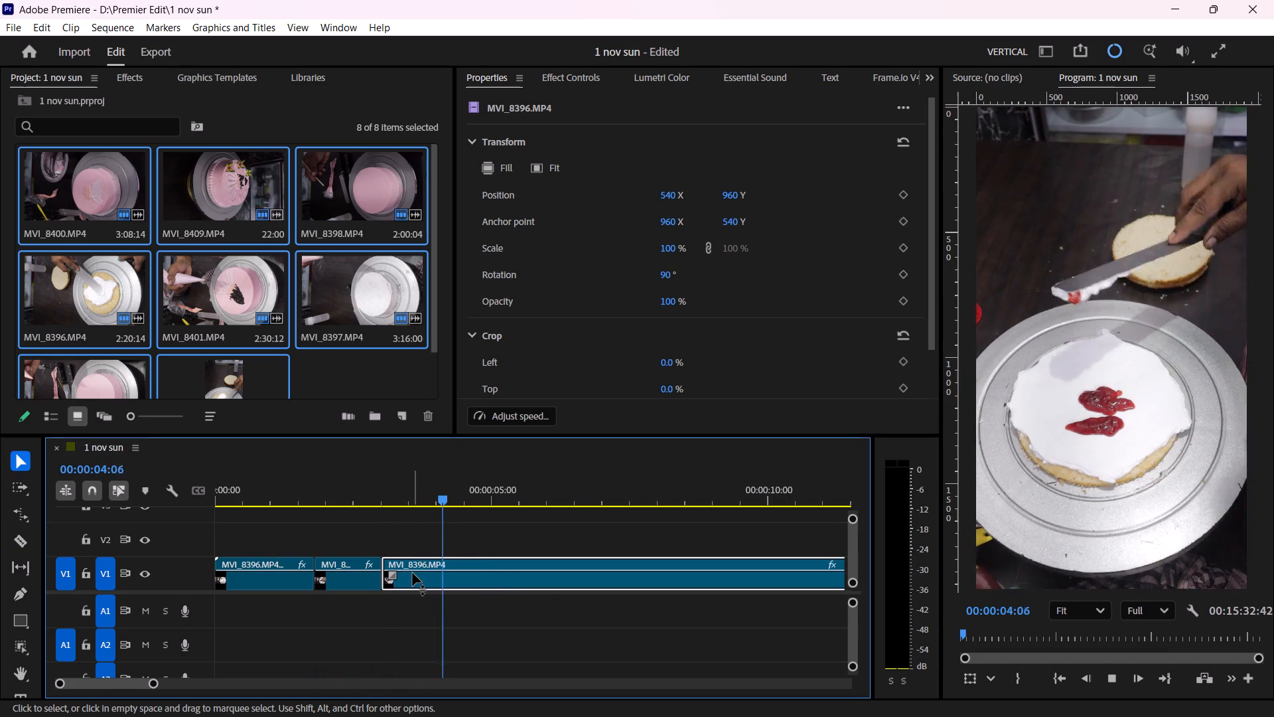
key(space)
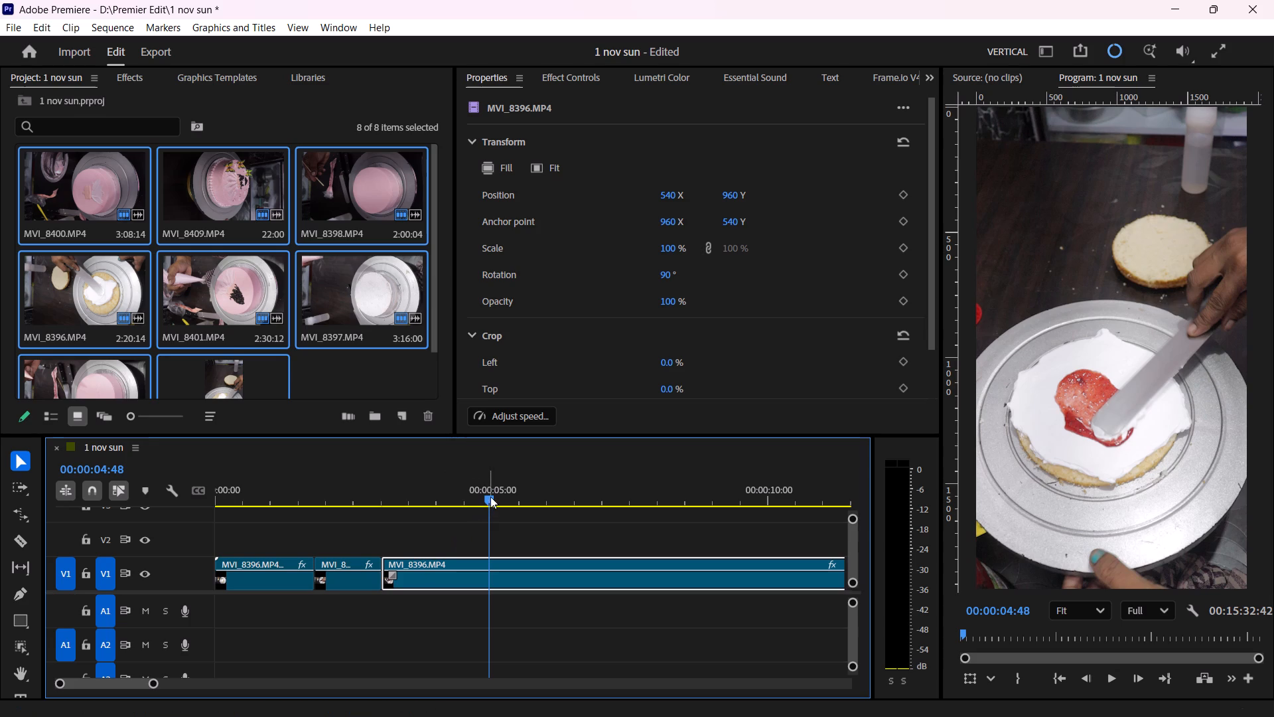
drag(490, 495, 462, 515)
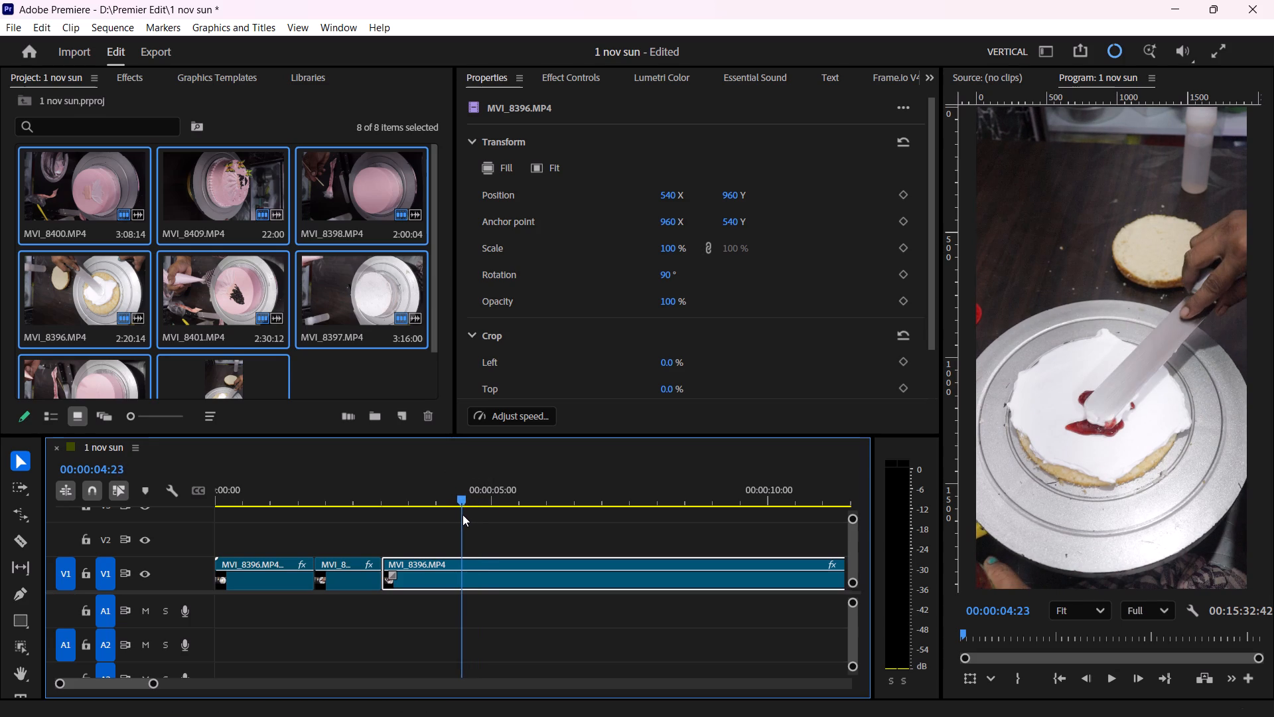
drag(462, 515, 464, 515)
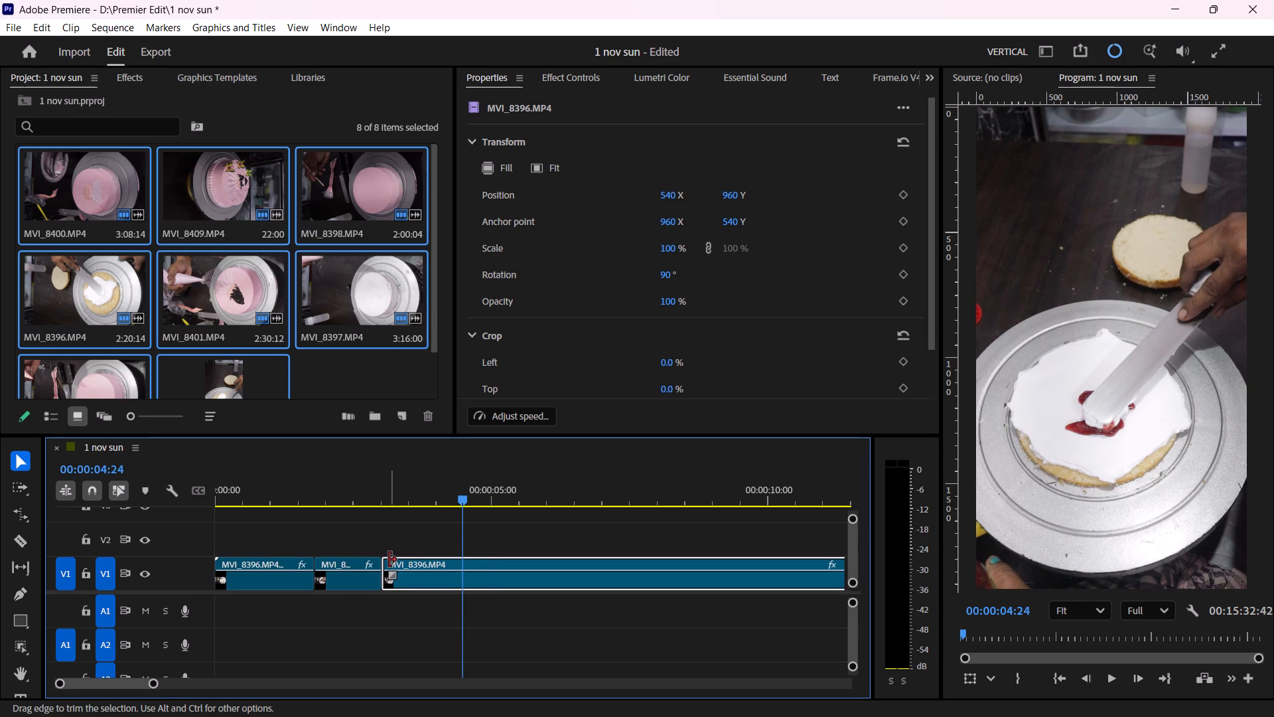
drag(389, 560, 468, 580)
drag(494, 582, 467, 576)
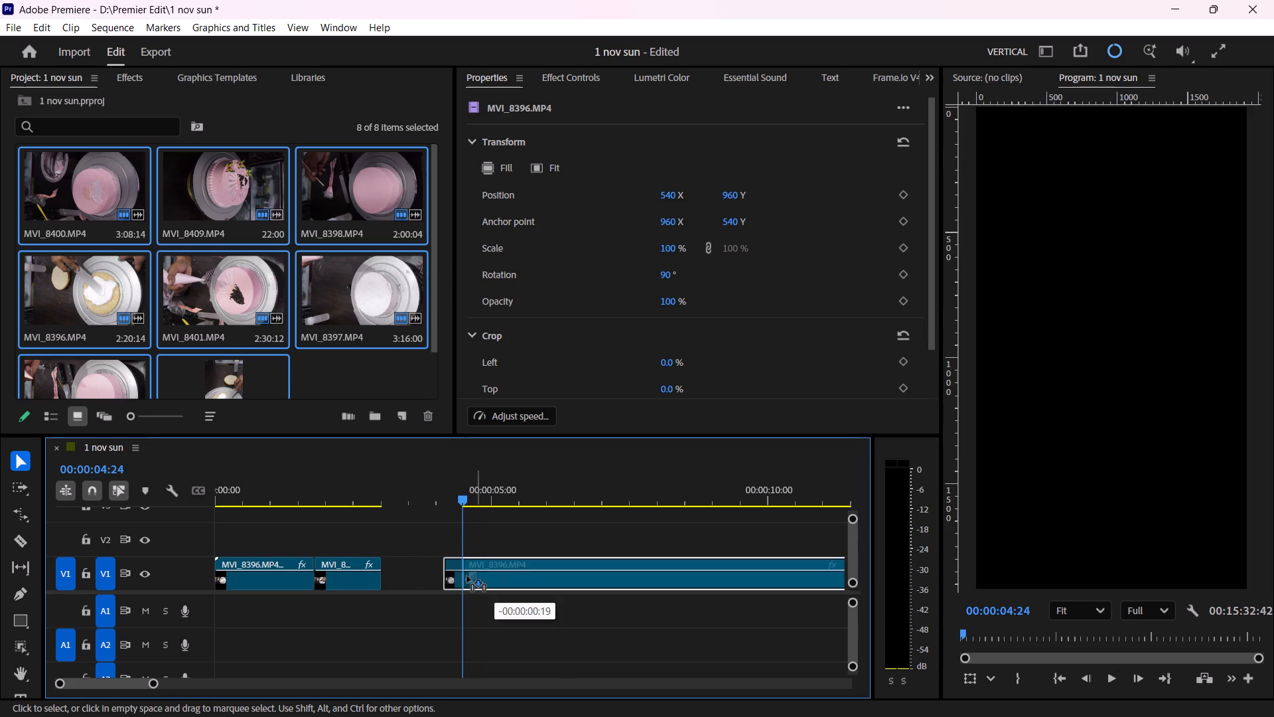
drag(467, 576, 421, 589)
Play the third MVI_8396 segment from its start and split it at about 5.7 seconds.
drag(393, 489, 387, 498)
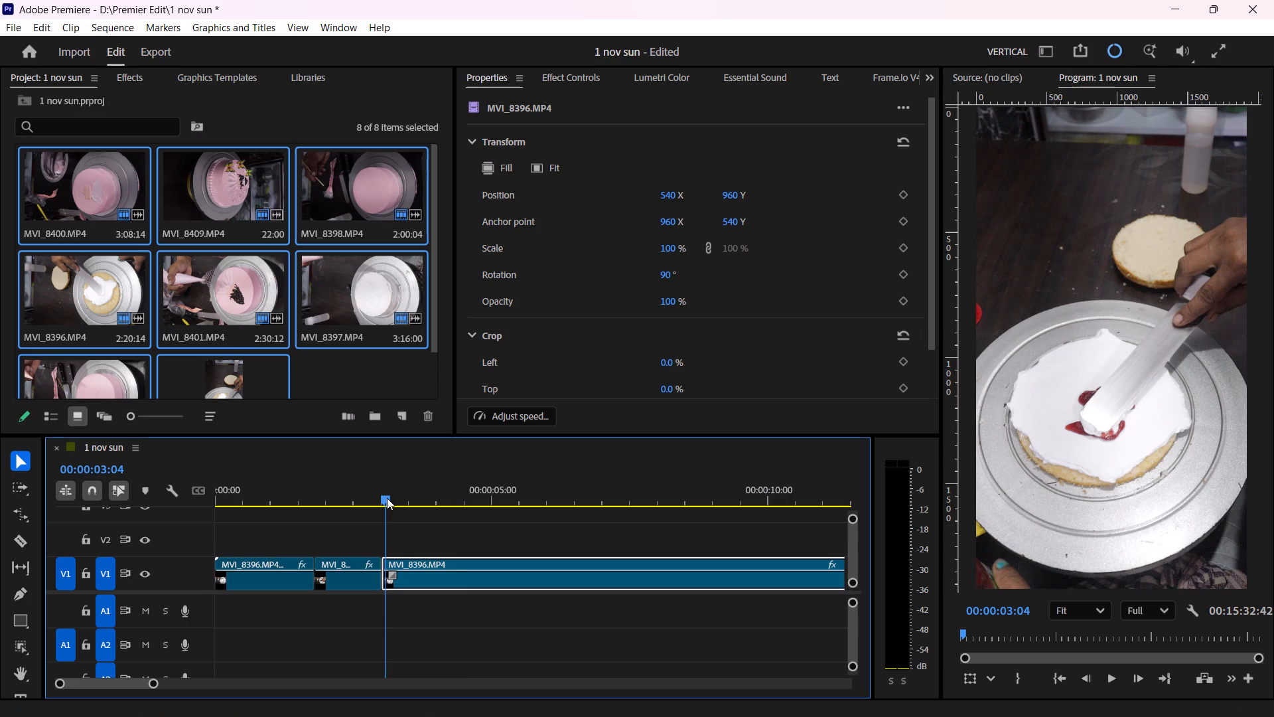
drag(387, 498, 385, 509)
key(space)
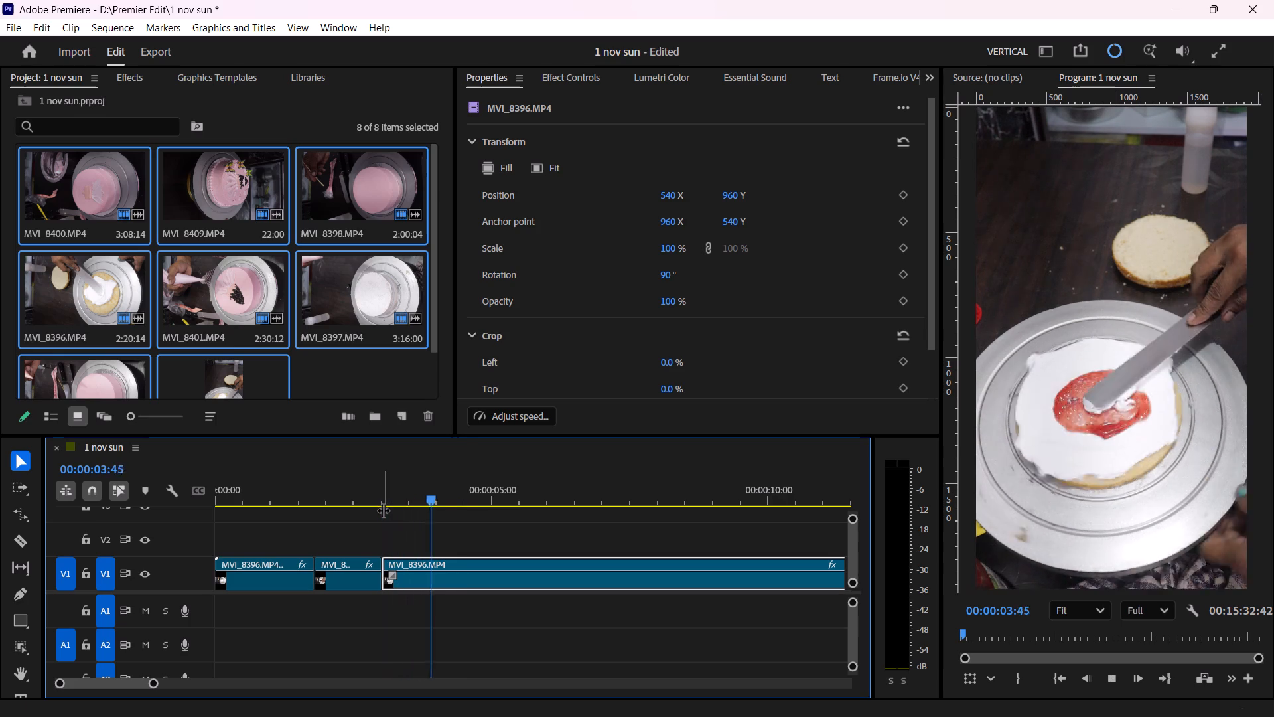
key(space)
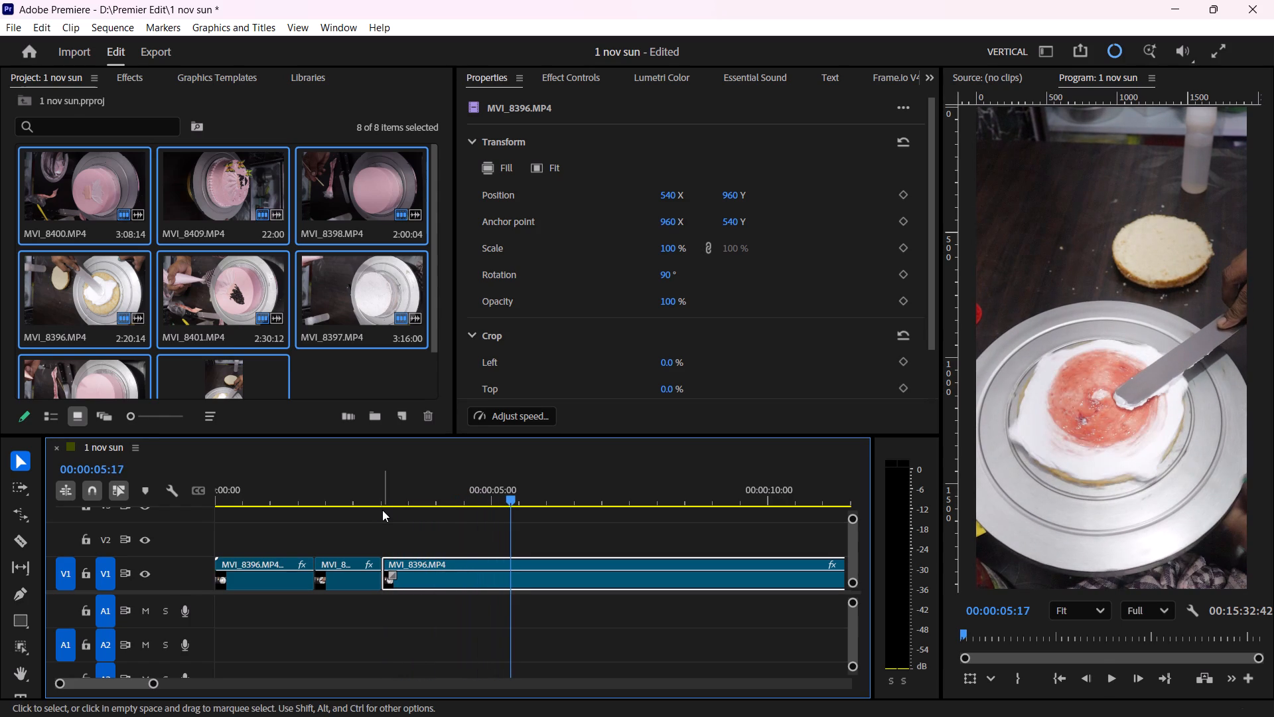
key(c)
click(530, 571)
Rate-stretch the third MVI_8396 segment to about 1.3 seconds, check its playback, and close the gap after it.
key(r)
drag(525, 570, 510, 570)
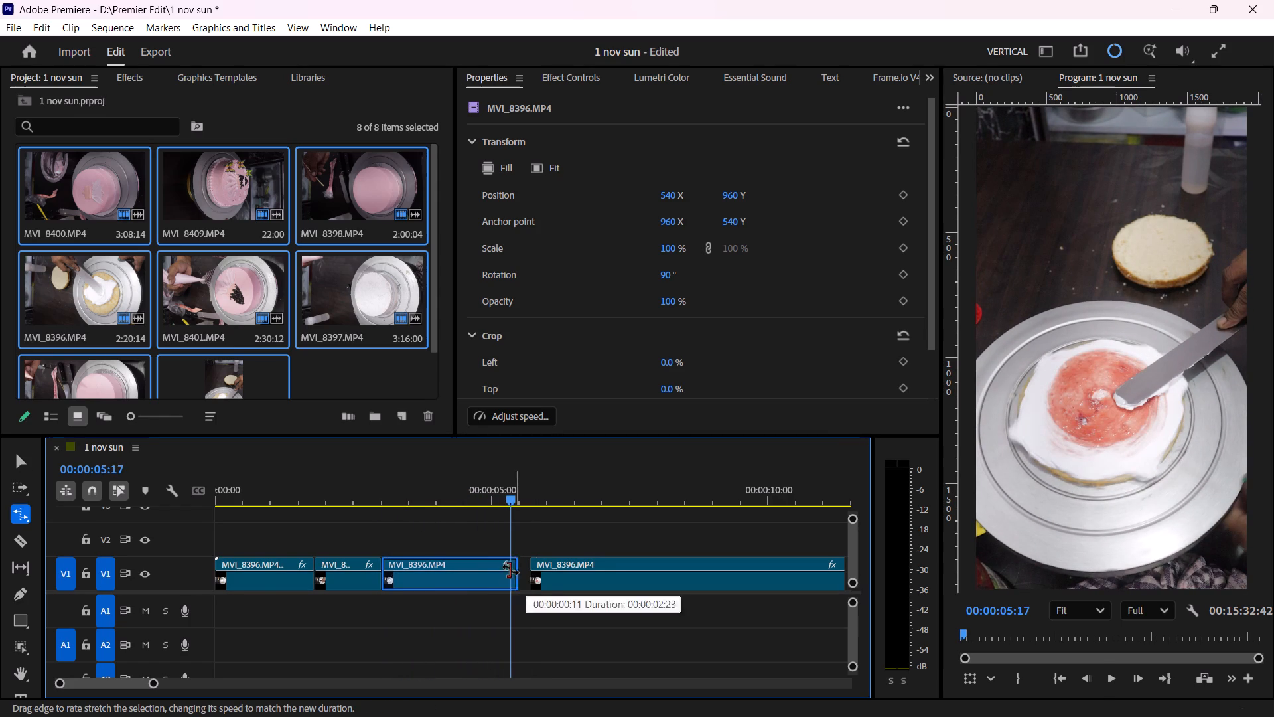
drag(510, 570, 449, 593)
key(v)
drag(394, 493, 388, 505)
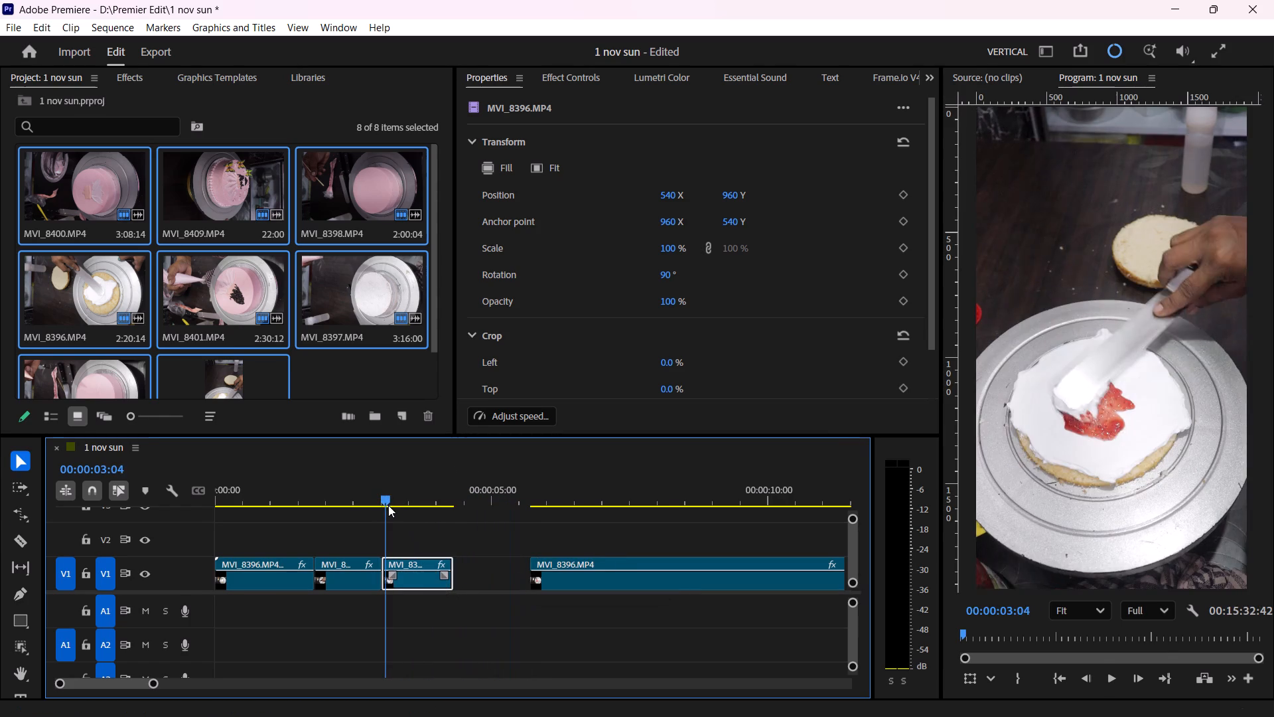
drag(388, 505, 386, 511)
key(space)
key(space)
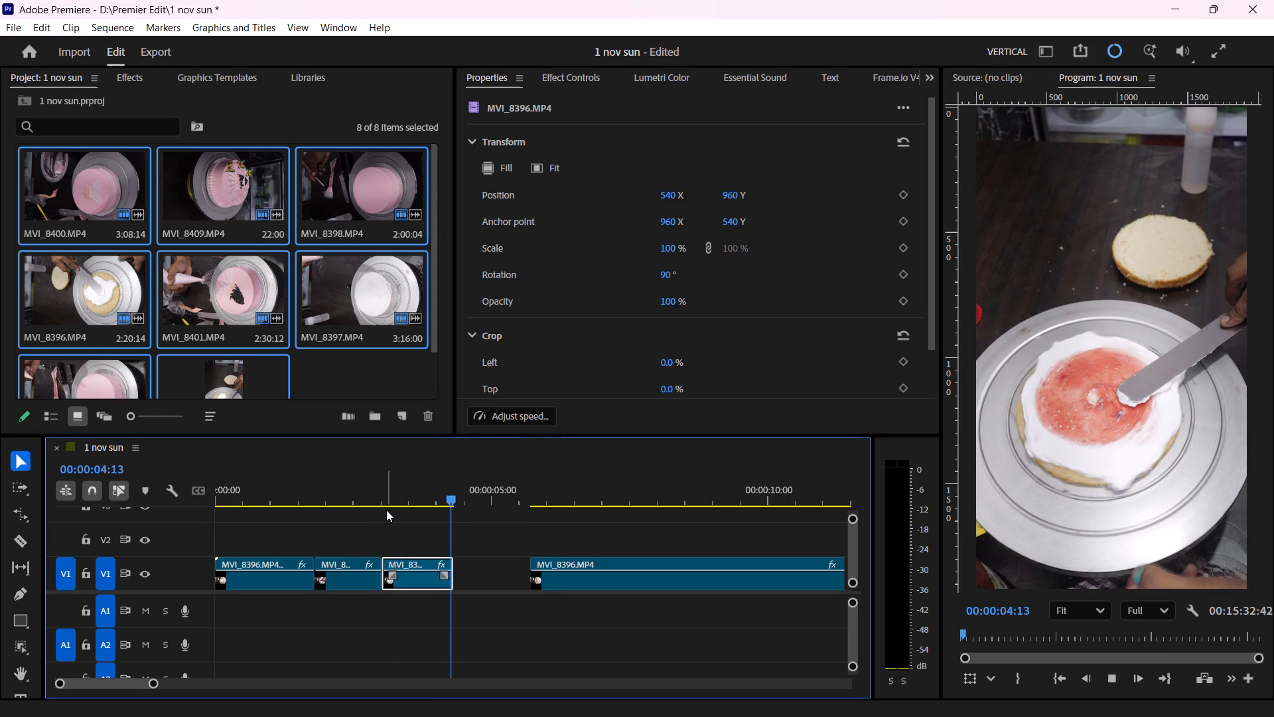
drag(565, 580, 516, 573)
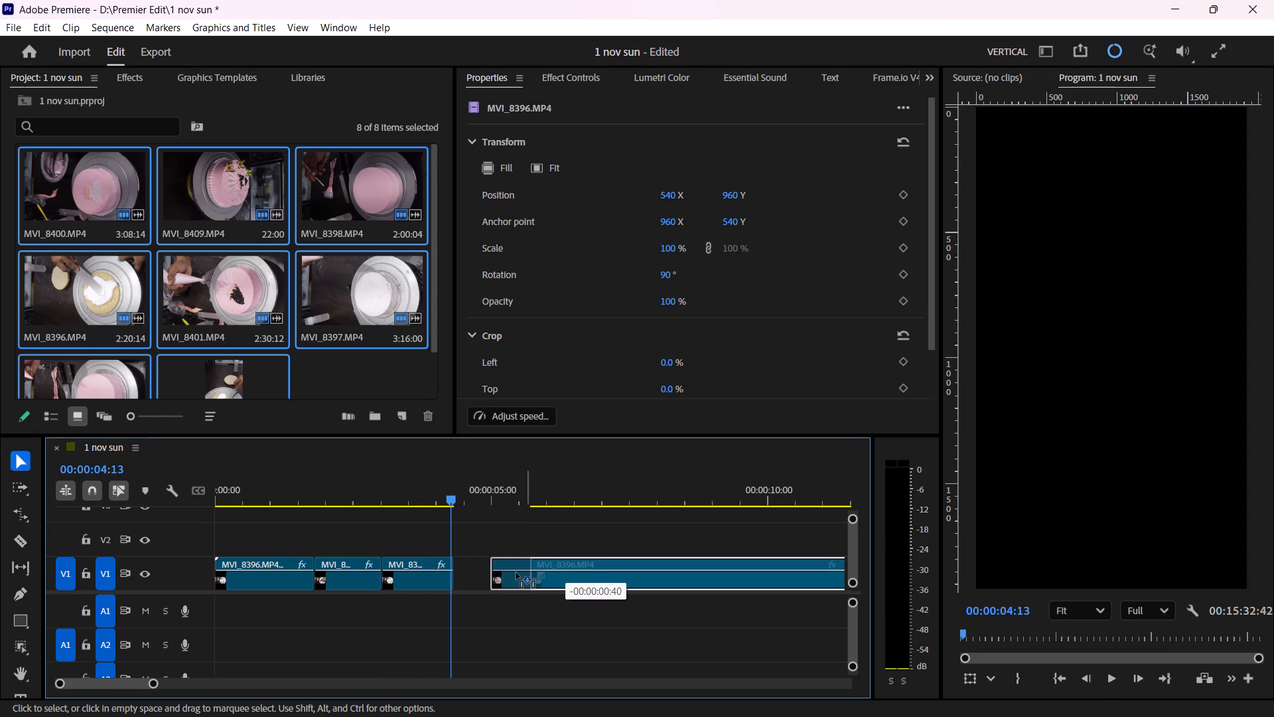
drag(516, 573, 494, 578)
Trim the remaining MVI_8396 clip's start to the second sponge layer being placed, at about 11.7 seconds, and close the gap.
key(space)
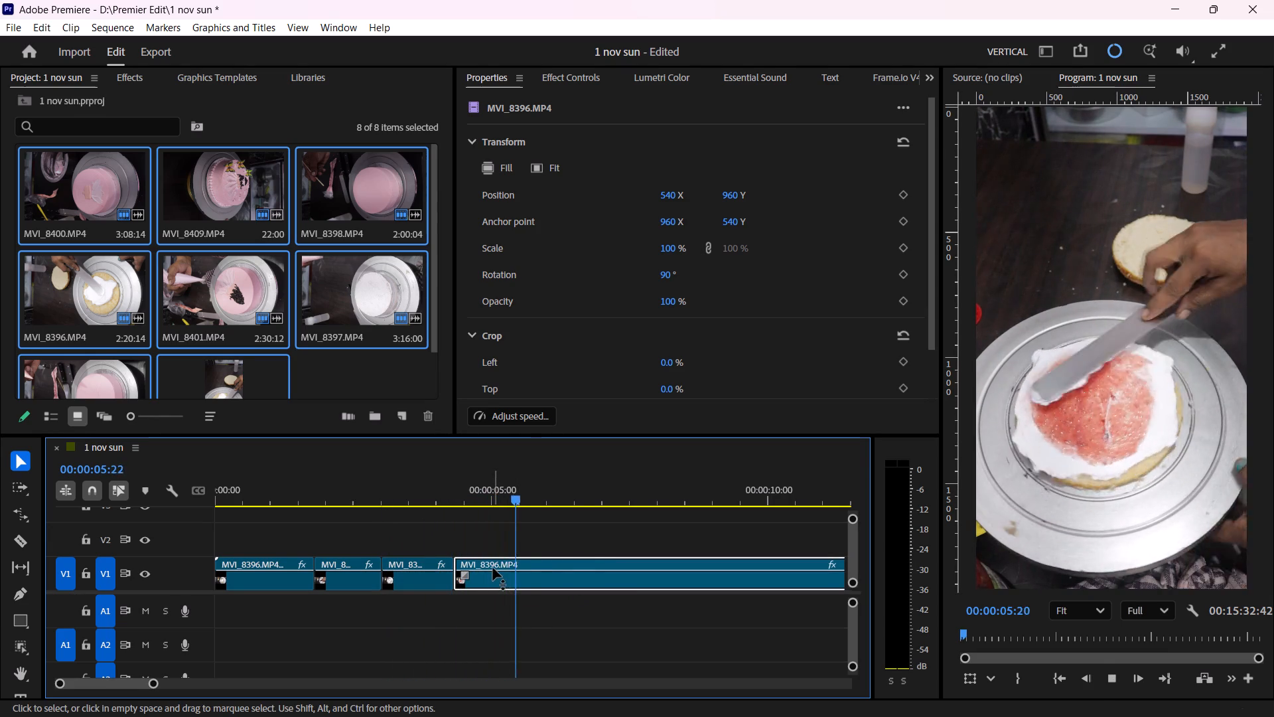
key(space)
key(space)
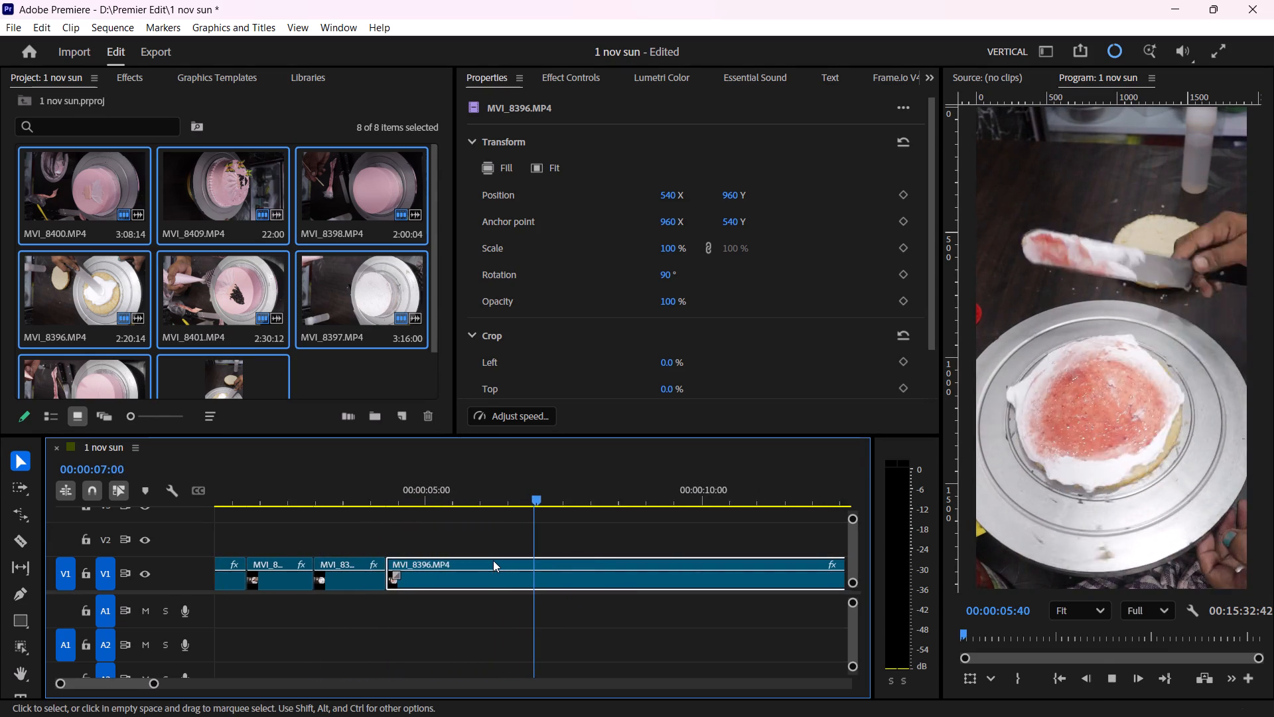
key(space)
drag(346, 560, 380, 564)
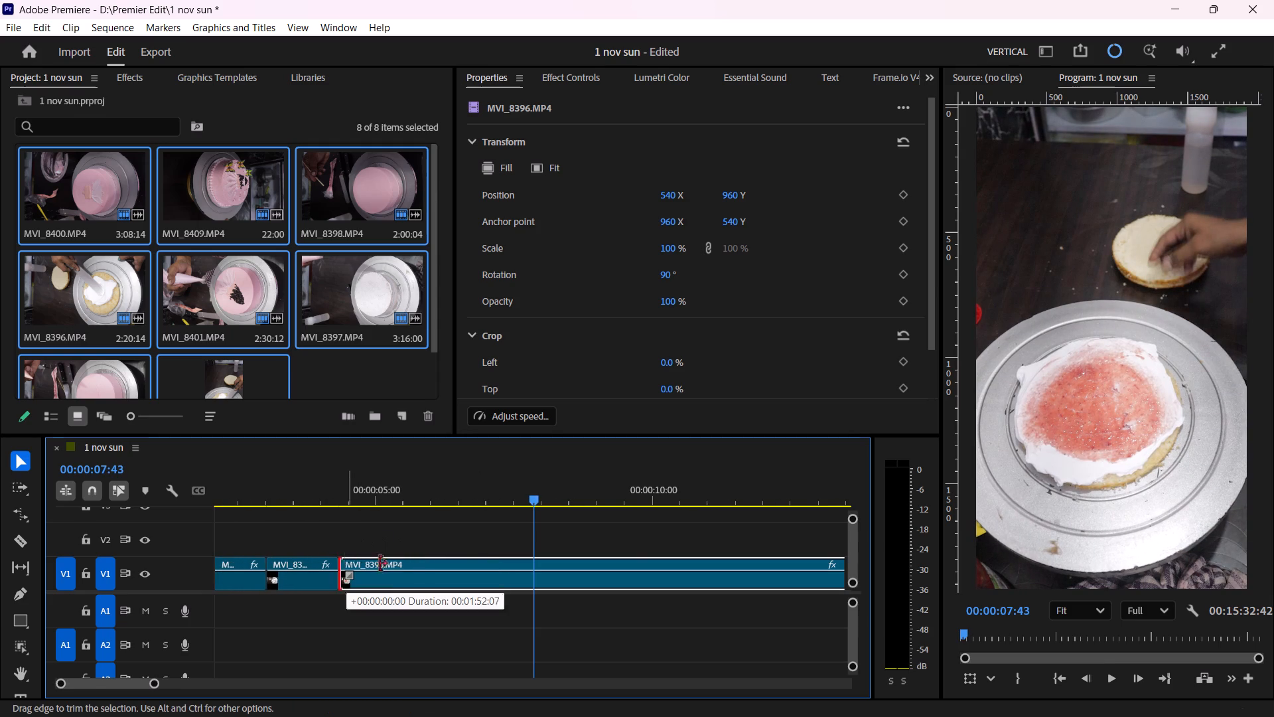
drag(380, 564, 756, 560)
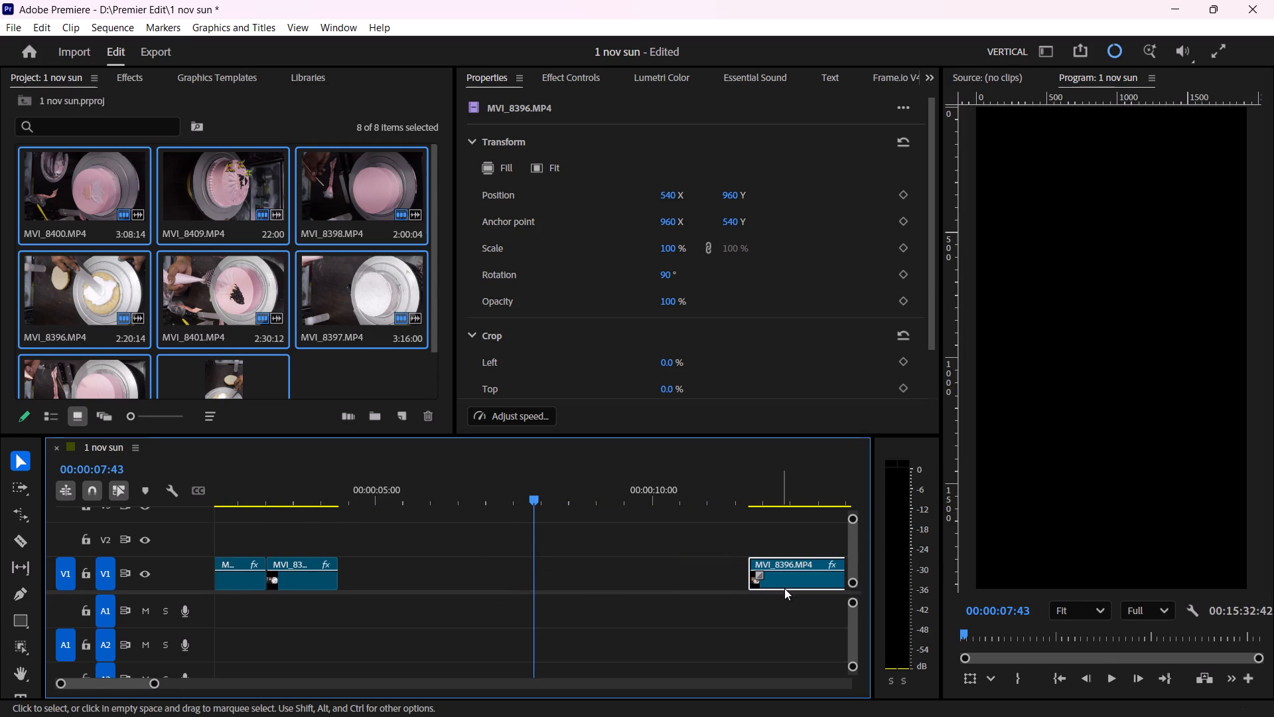
drag(782, 580, 383, 586)
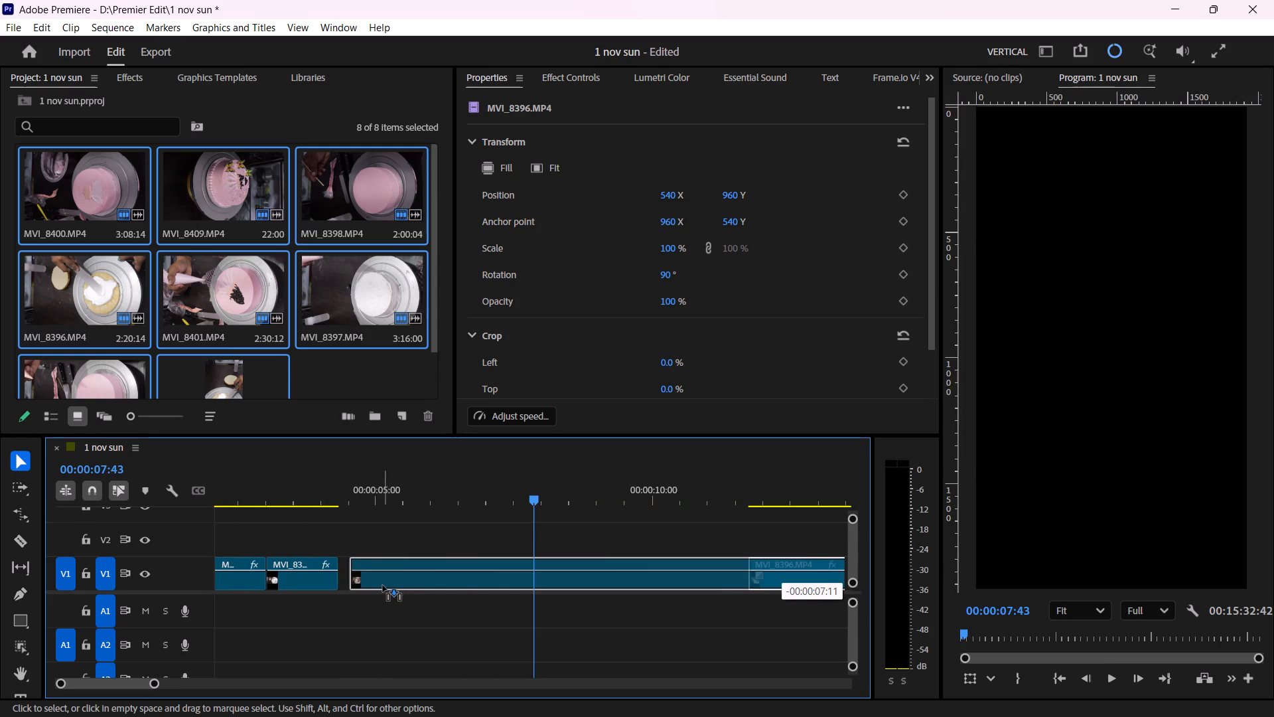
drag(383, 586, 381, 588)
Scrub through the sponge-placing shot and split the MVI_8396 clip at about 5.2 seconds.
drag(343, 493, 450, 517)
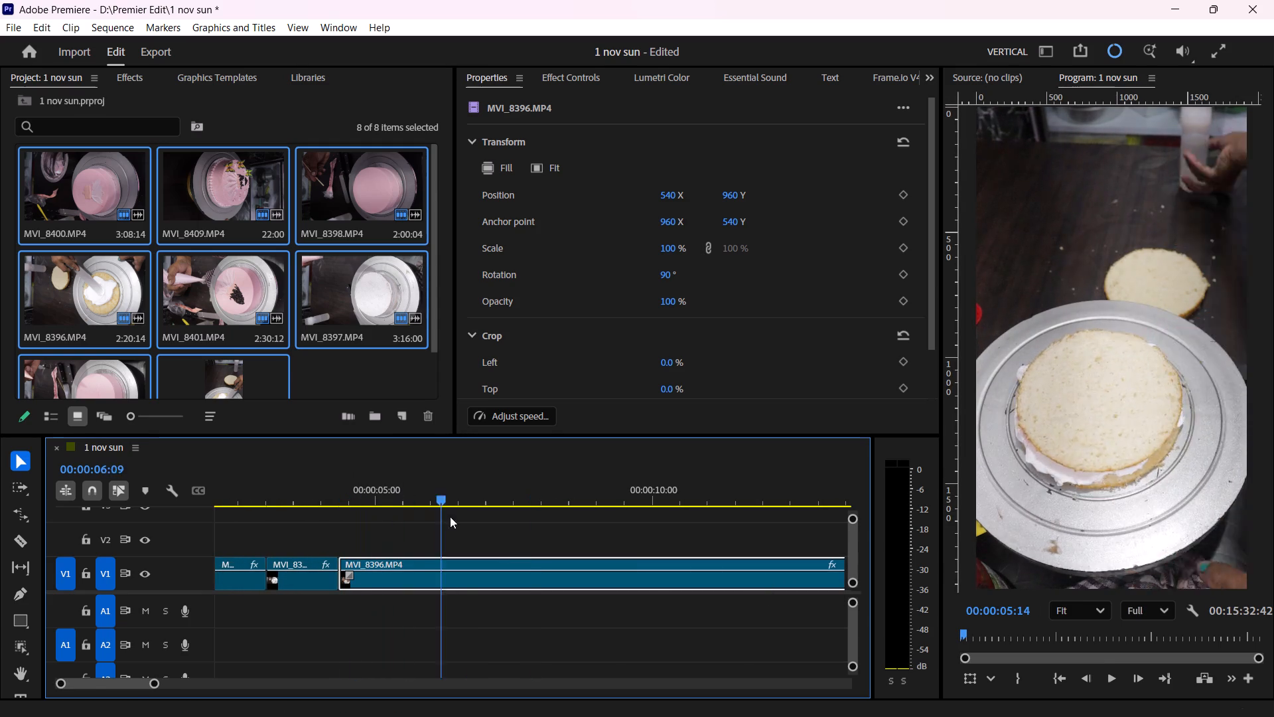
drag(450, 517, 352, 576)
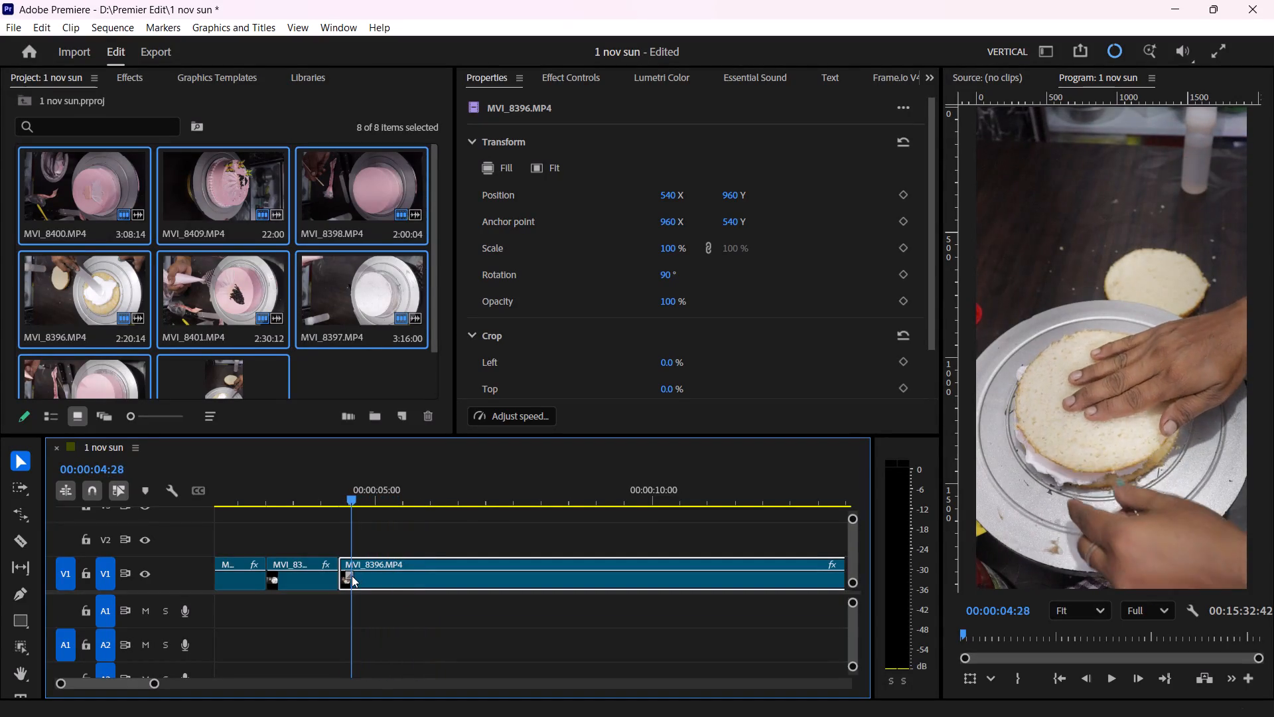
drag(352, 576, 343, 578)
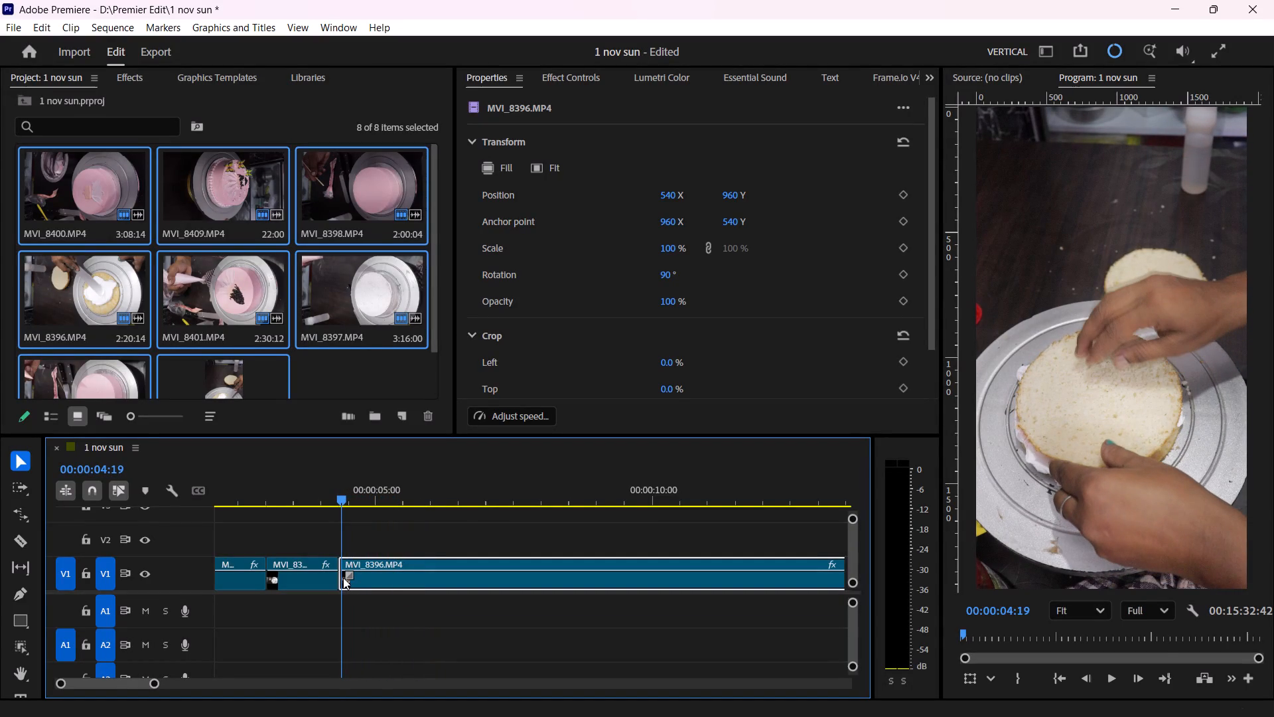
drag(343, 578, 345, 583)
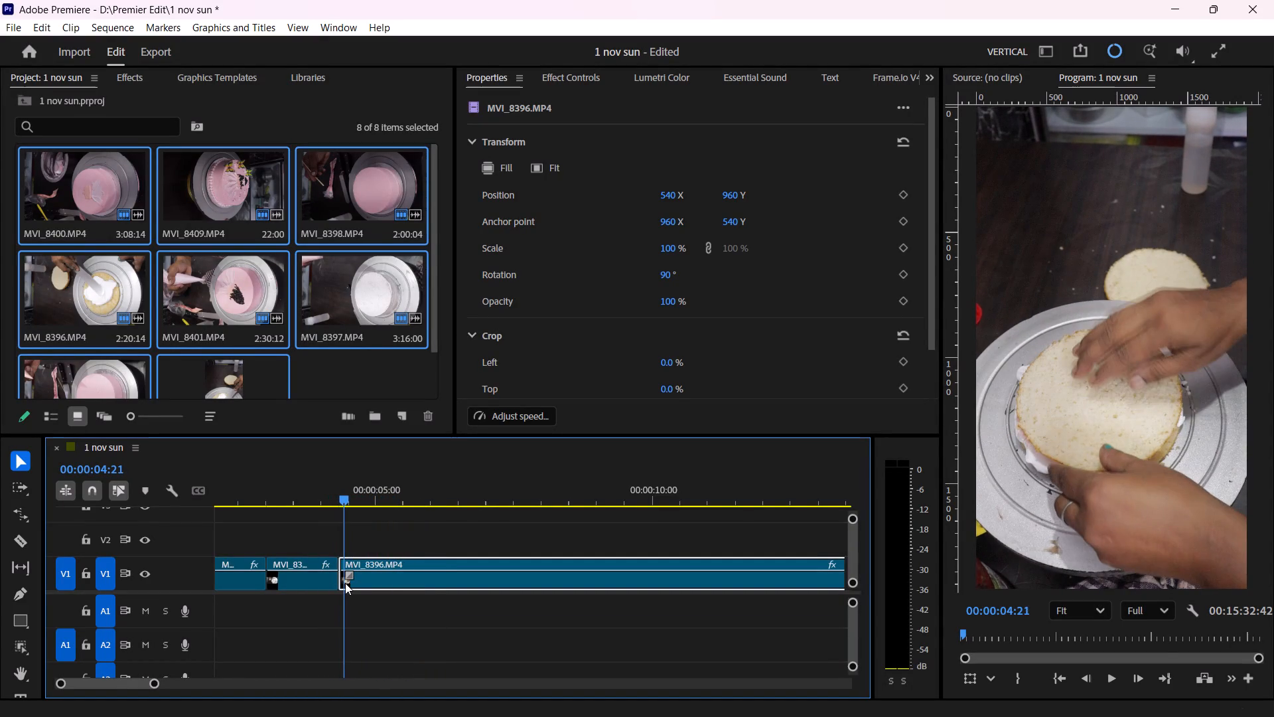
drag(345, 583, 369, 582)
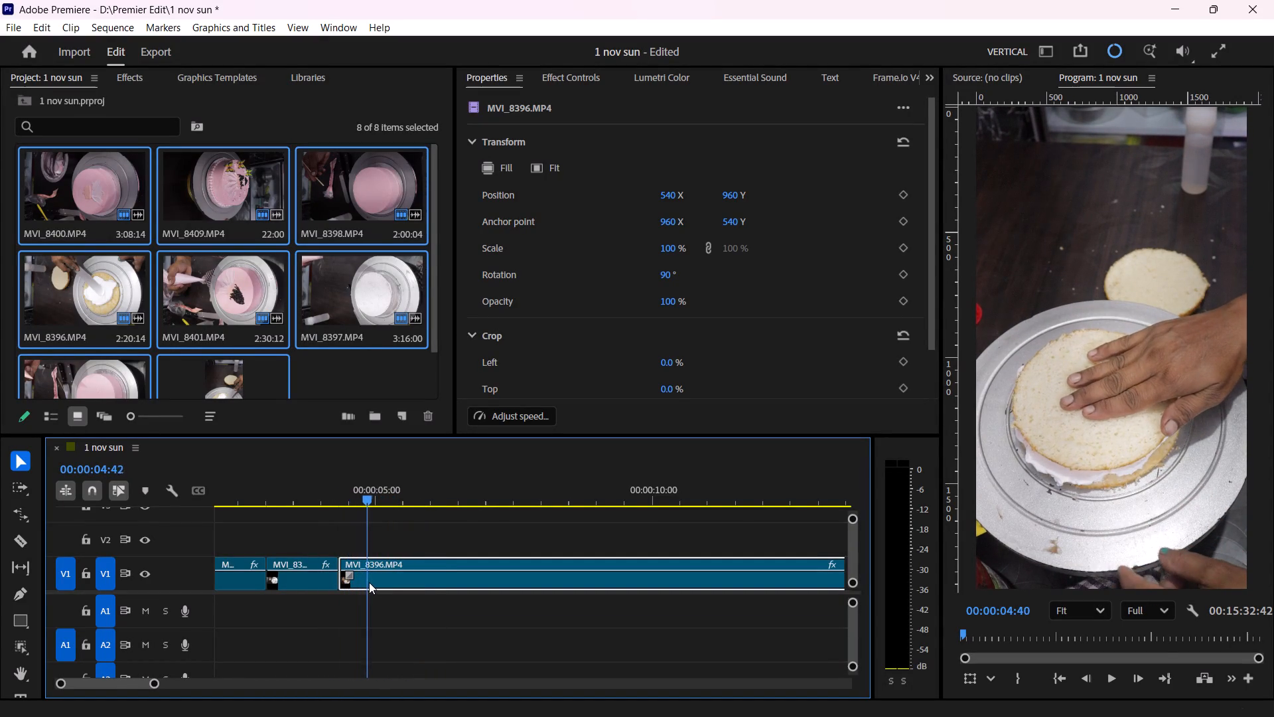
drag(369, 582, 371, 581)
key(c)
click(385, 574)
Rate-stretch the fourth MVI_8396 segment to about 0.4 seconds and check its playback.
key(r)
drag(383, 570, 371, 576)
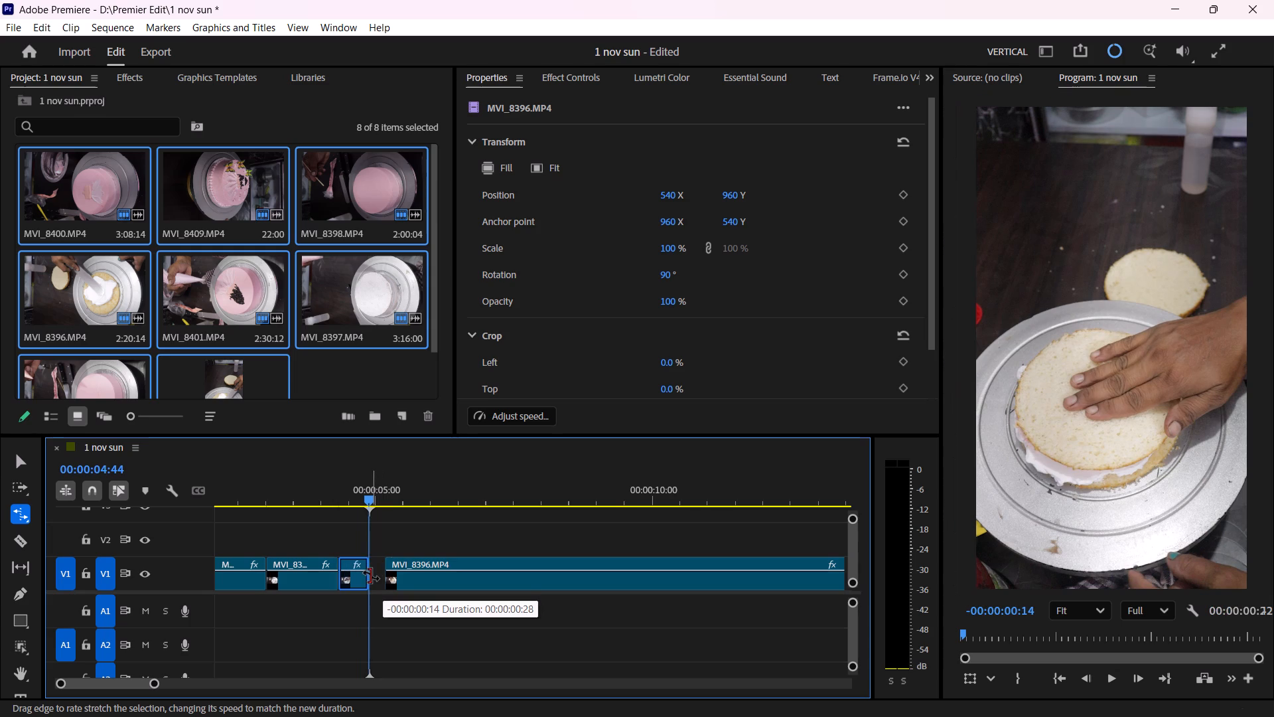
drag(371, 576, 359, 563)
drag(352, 492, 336, 512)
key(space)
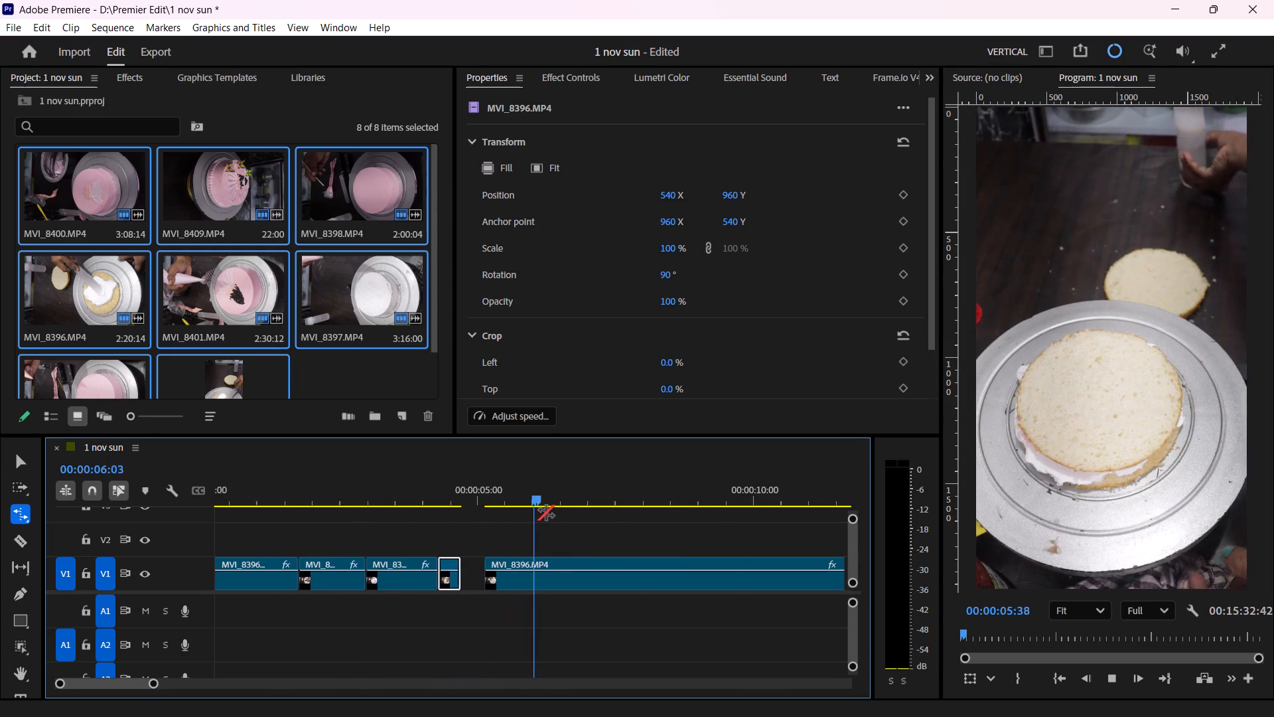
key(v)
key(space)
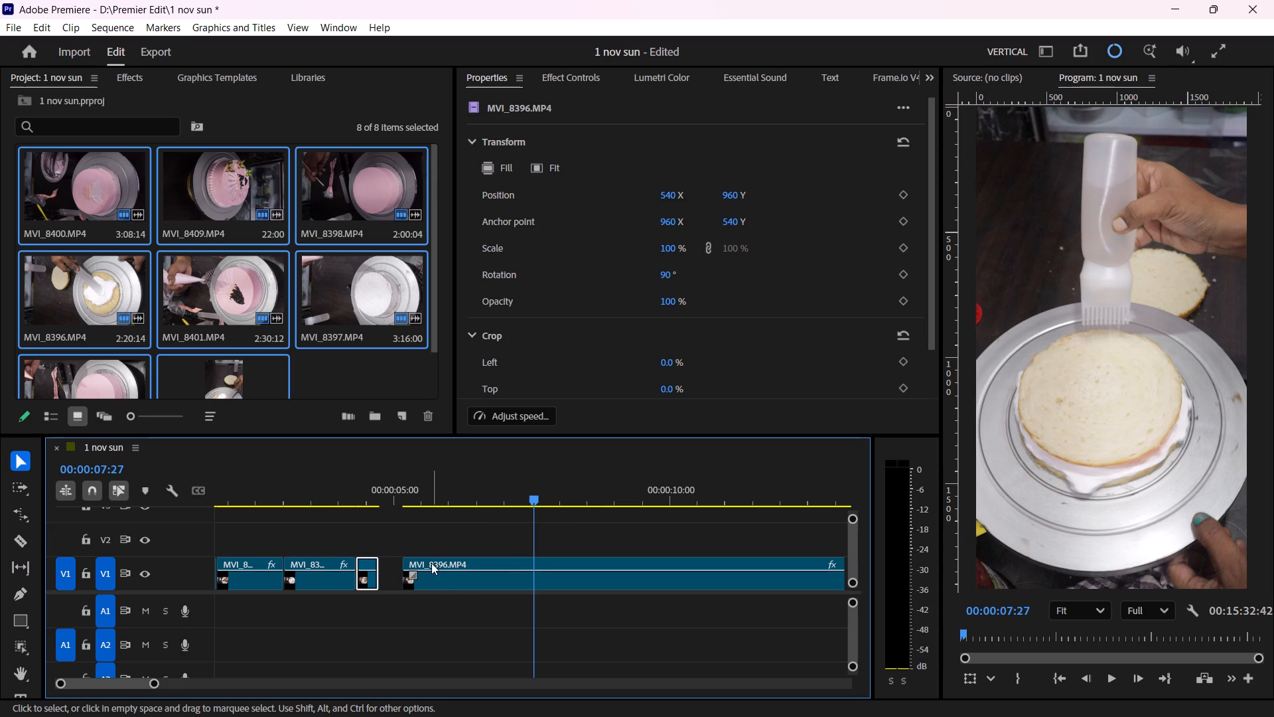
Isolate the squeeze-bottle shot by trimming the remaining MVI_8396 clip's start to 00:00:07:04 and splitting it at 00:00:08:09.
click(437, 576)
drag(413, 557, 520, 591)
drag(513, 497, 537, 531)
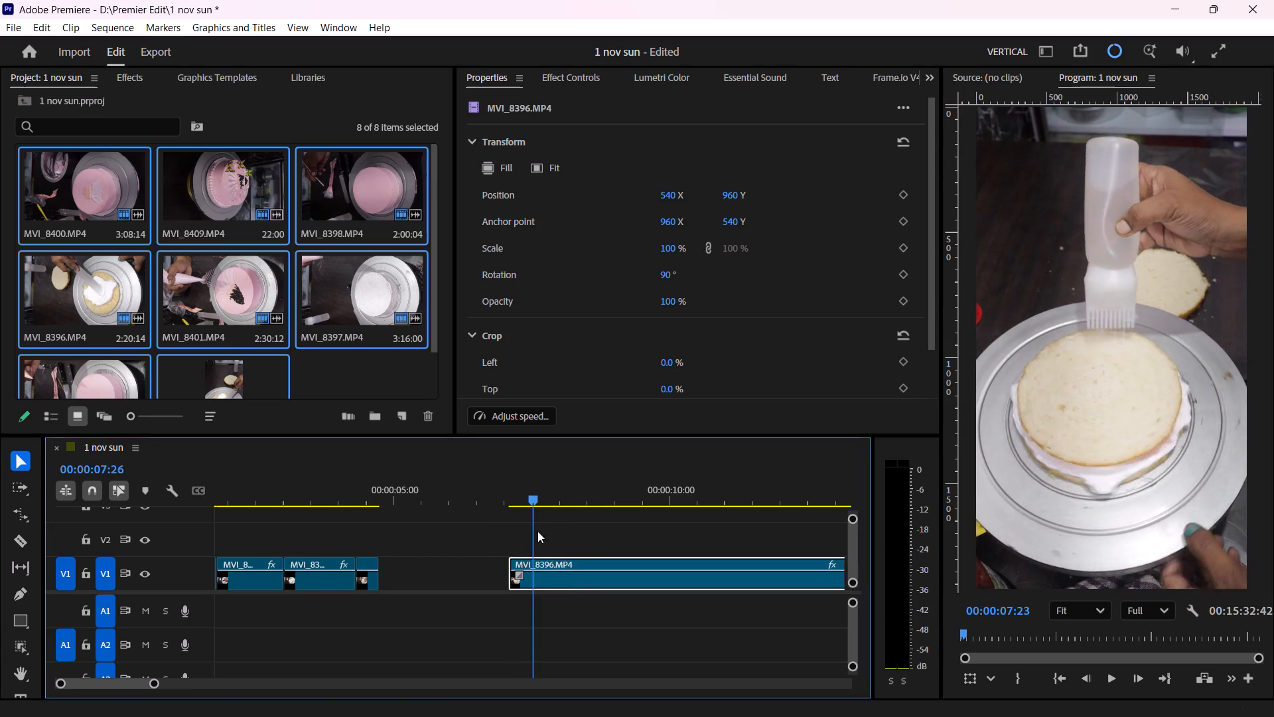
drag(537, 531, 572, 580)
key(c)
key(r)
click(571, 581)
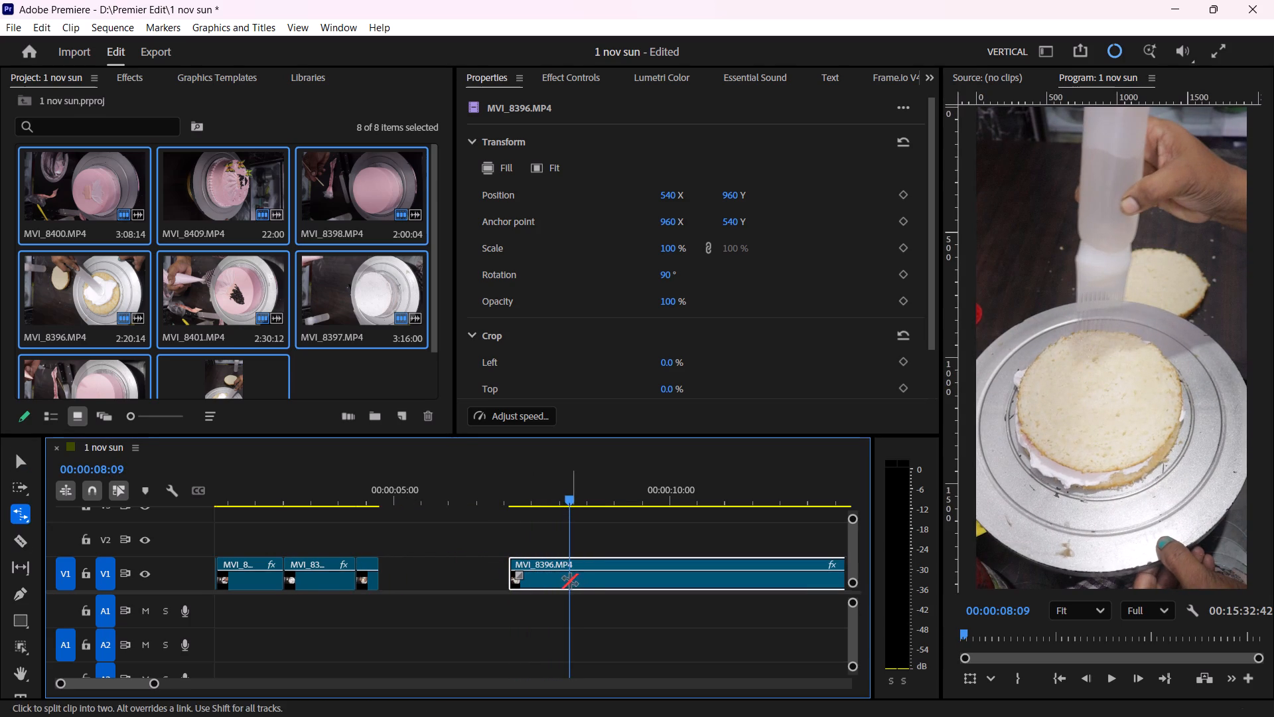
key(c)
click(570, 577)
Move the squeeze-bottle segment against the fourth segment, rate-stretch it to about 0.8 seconds, and check its playback.
key(v)
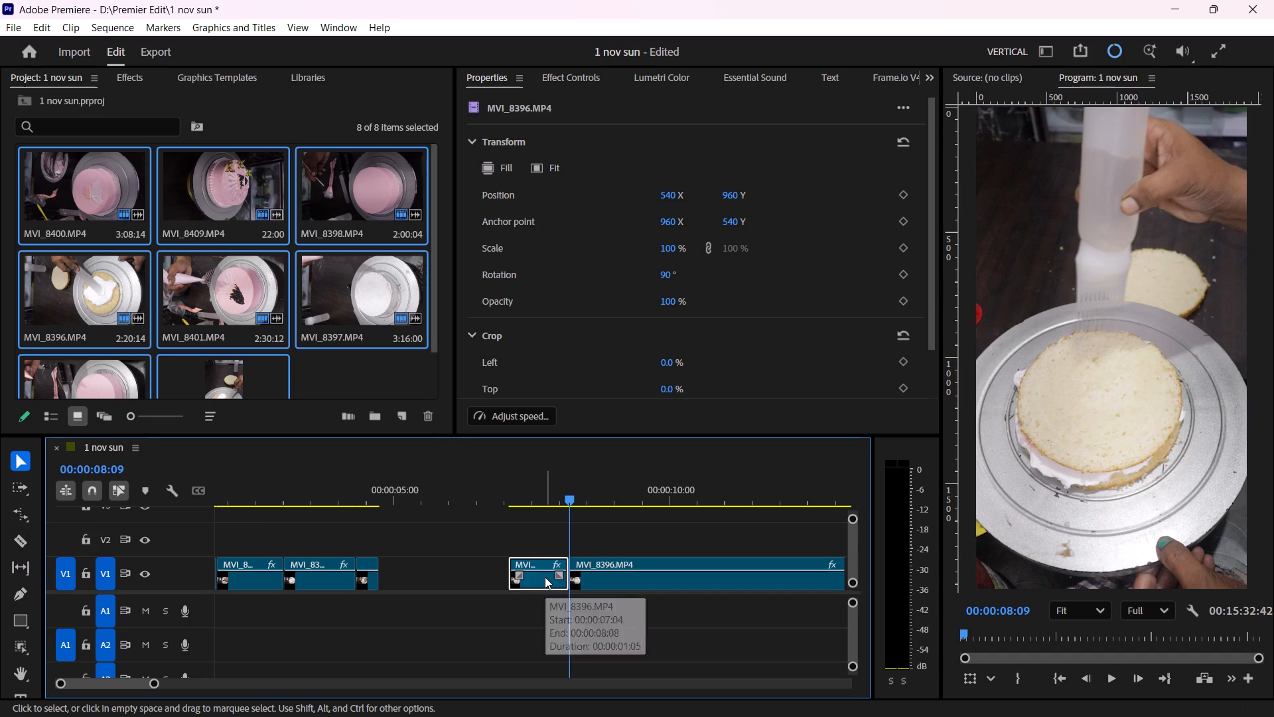
drag(544, 577, 415, 574)
key(r)
drag(433, 564, 417, 576)
key(v)
drag(362, 488, 333, 515)
key(space)
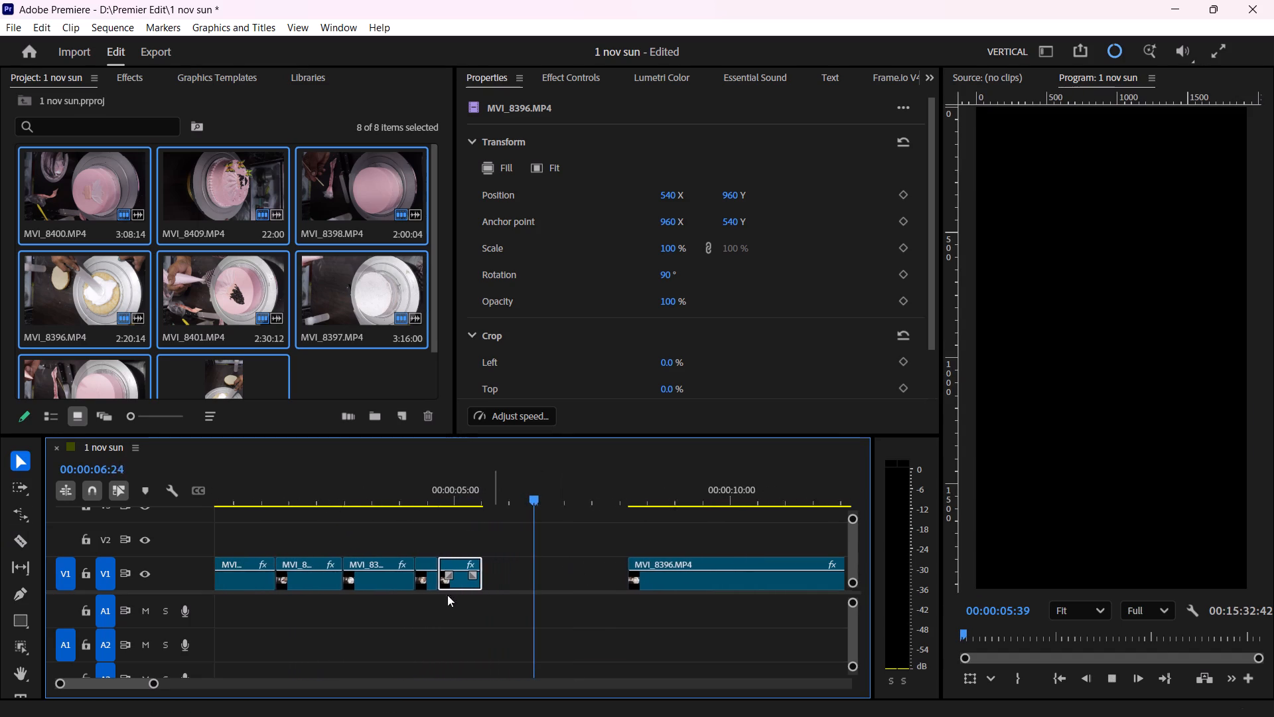
key(space)
Scrub the remaining MVI_8396 clip for the cream-spreading shot on the cake's top and split it at 00:01:24:48.
drag(155, 688, 251, 690)
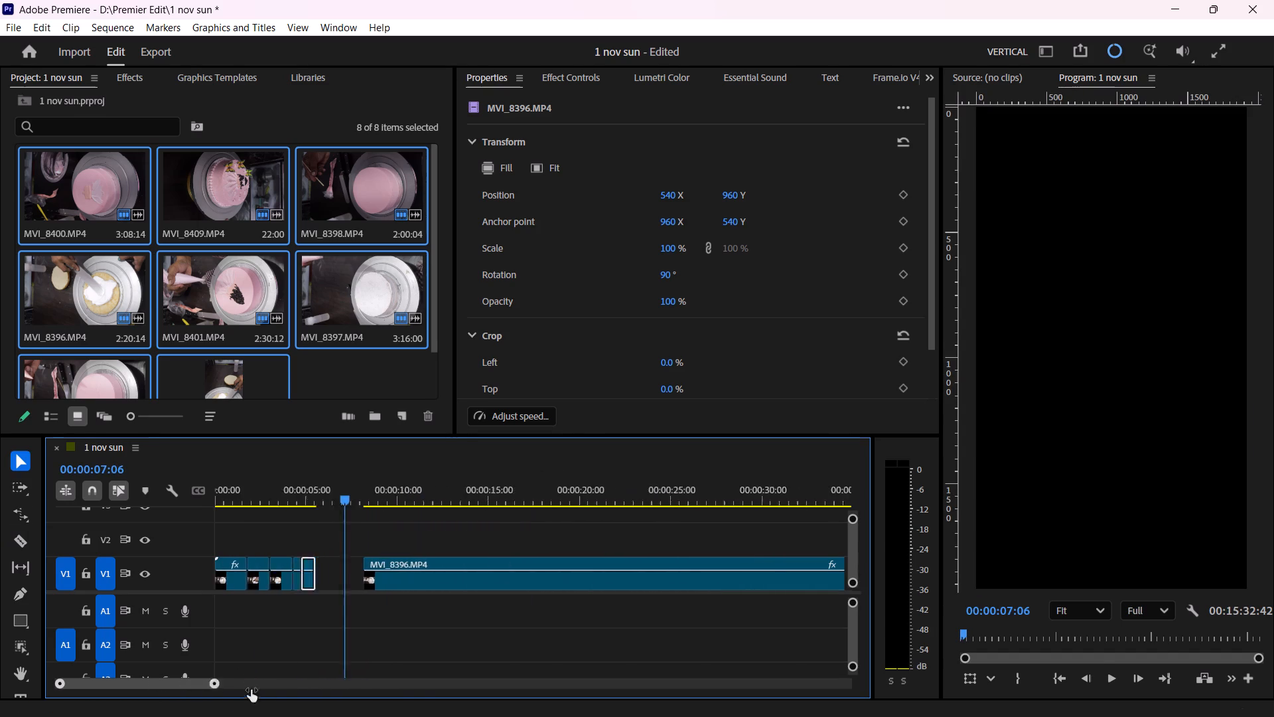
drag(251, 690, 424, 685)
drag(243, 495, 276, 503)
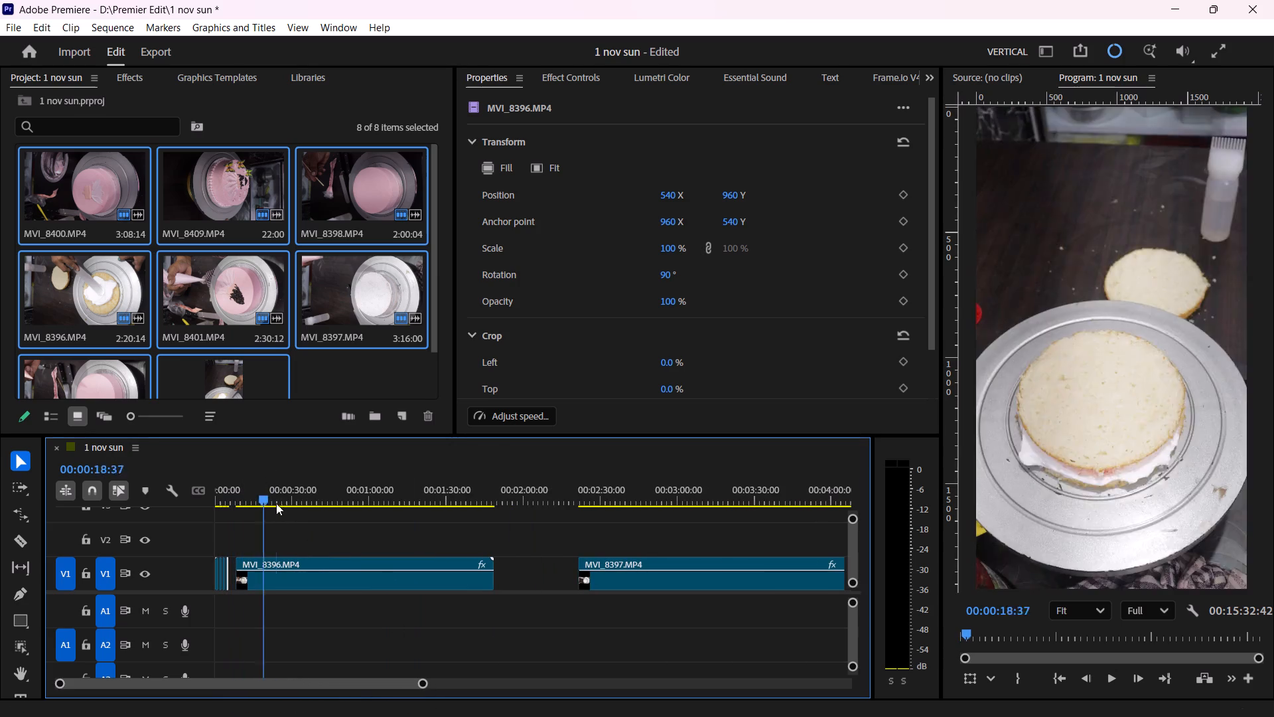
drag(276, 503, 356, 519)
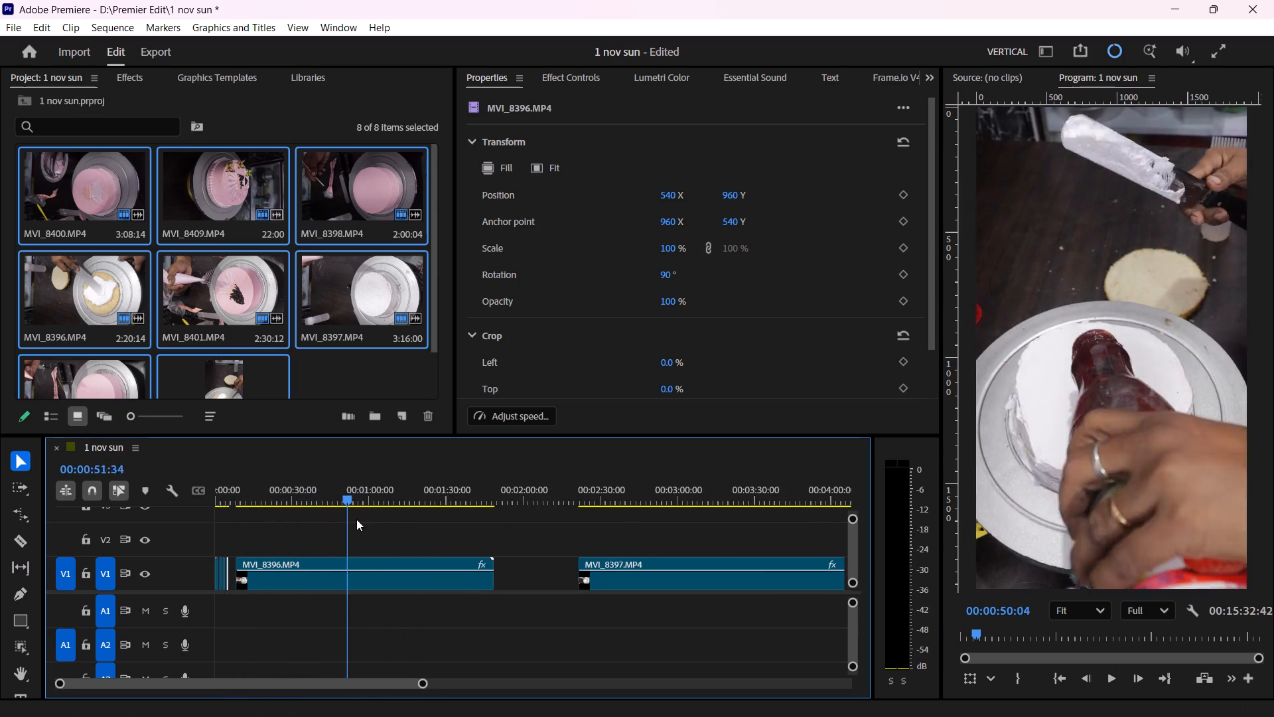
drag(356, 519, 635, 552)
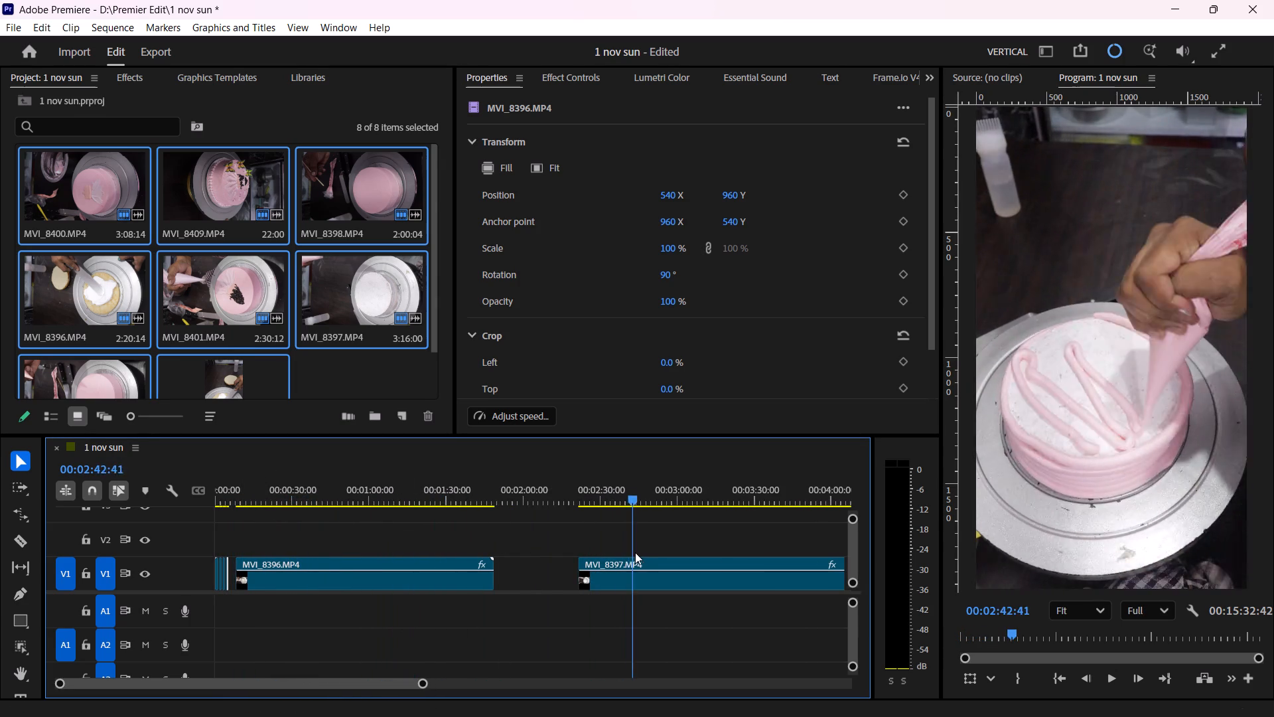
drag(635, 552, 484, 592)
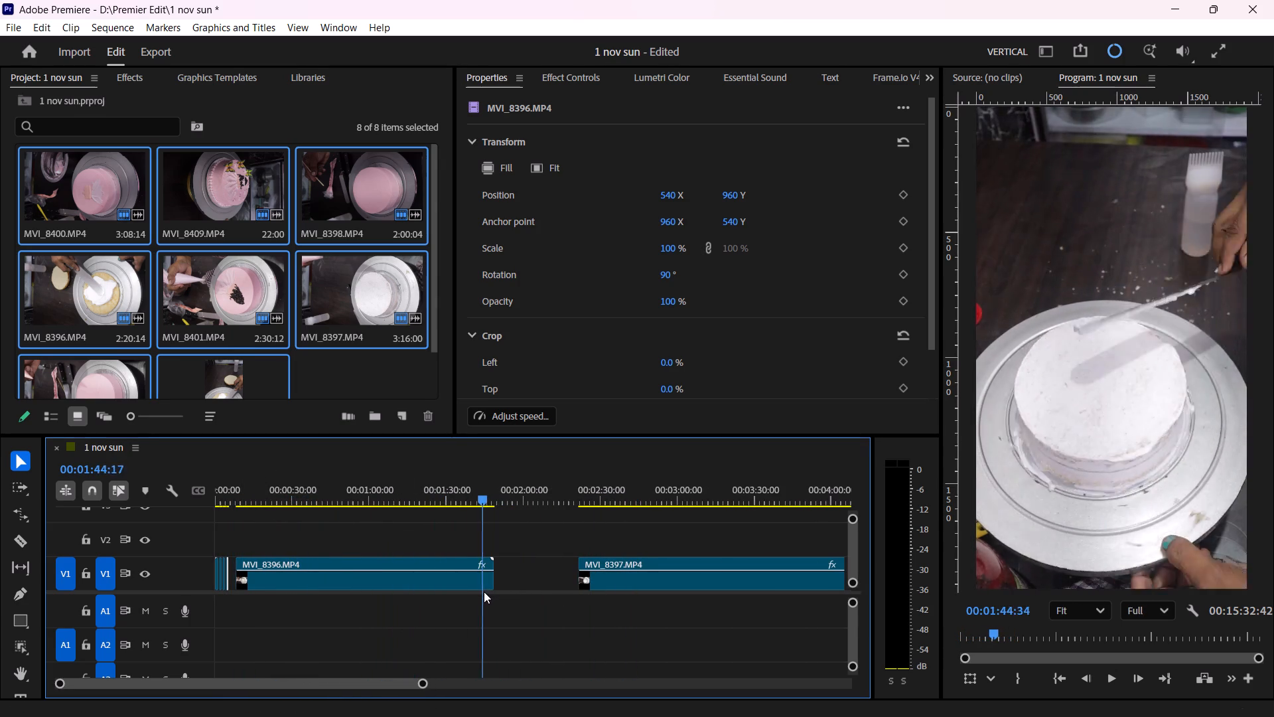
drag(484, 592, 466, 598)
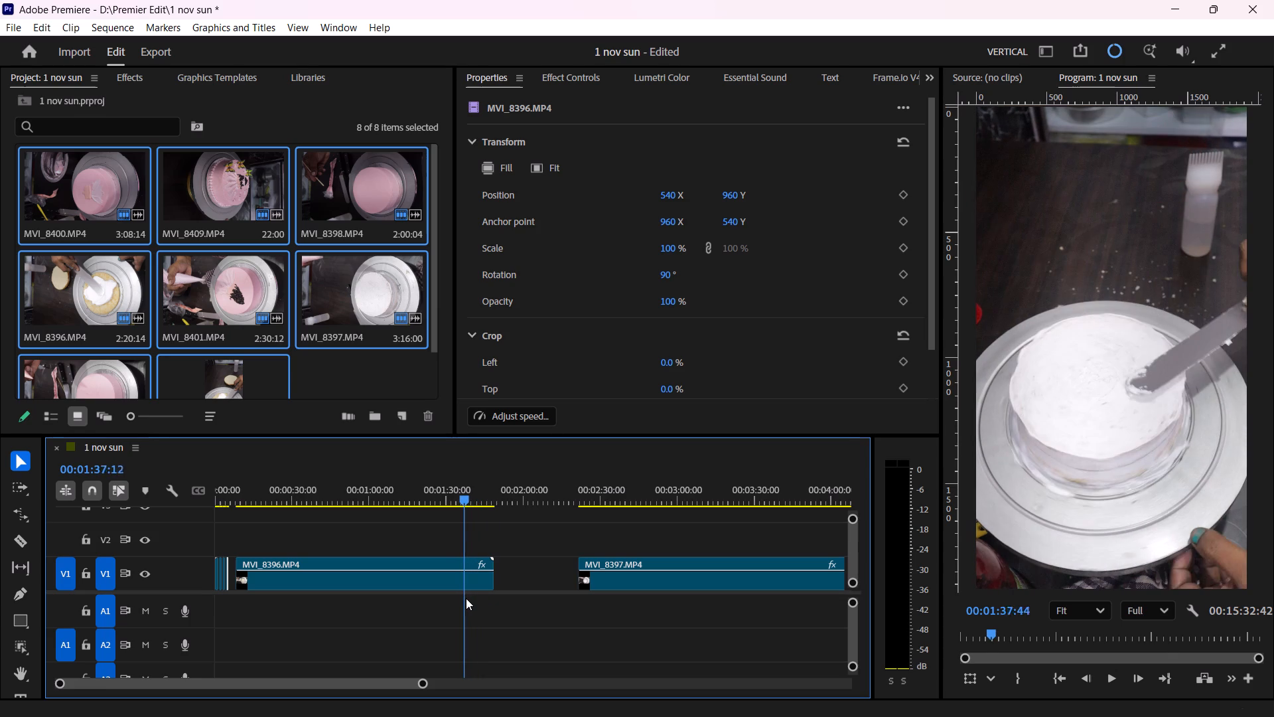
drag(466, 598, 461, 601)
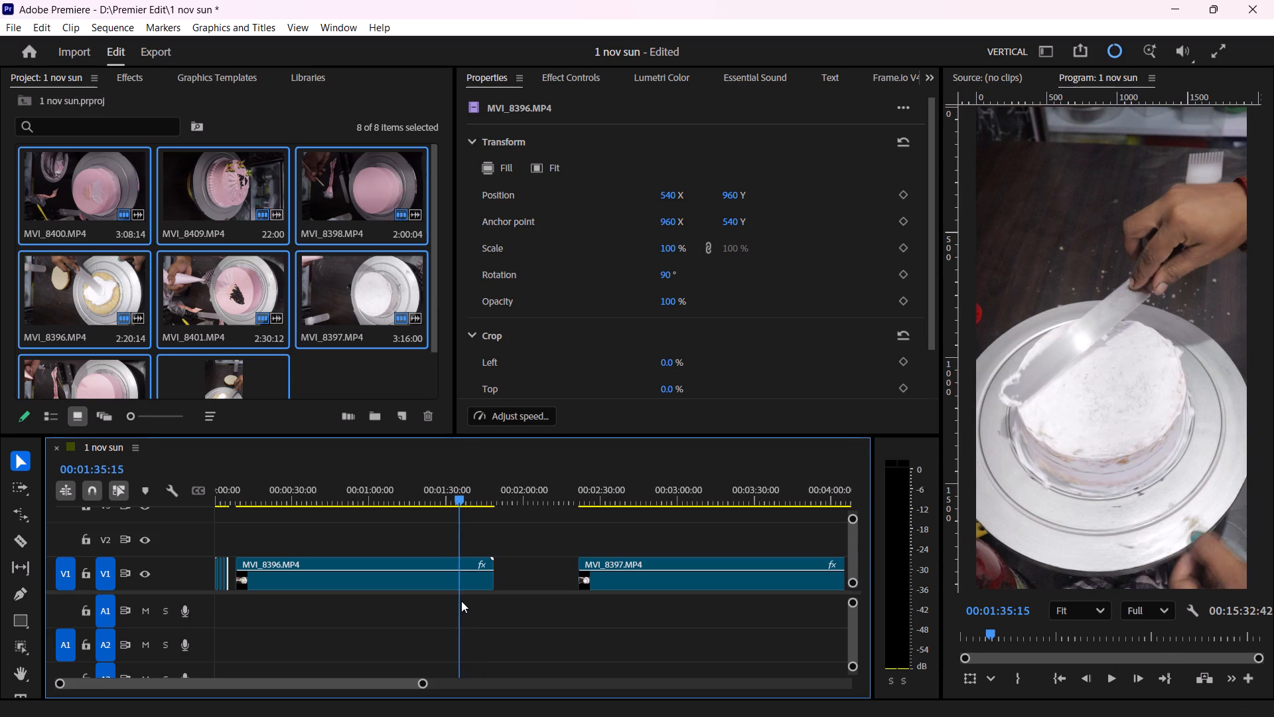
drag(461, 601, 459, 604)
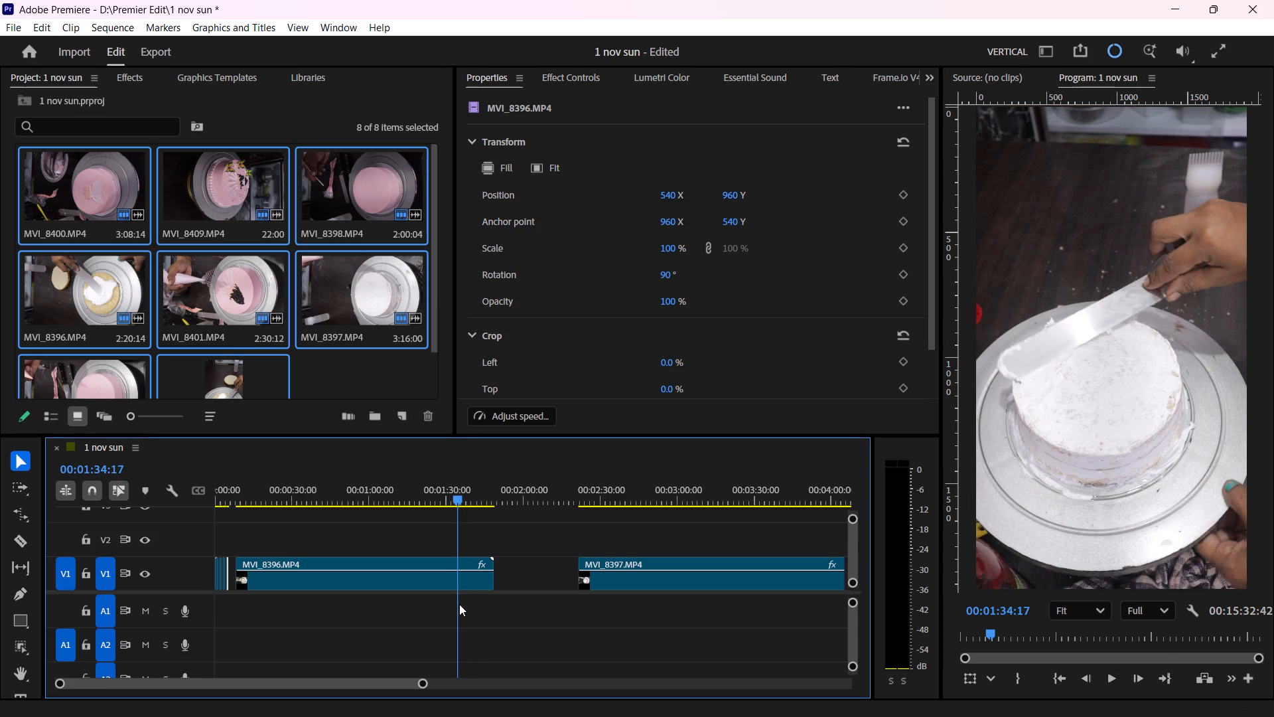
drag(459, 604, 456, 599)
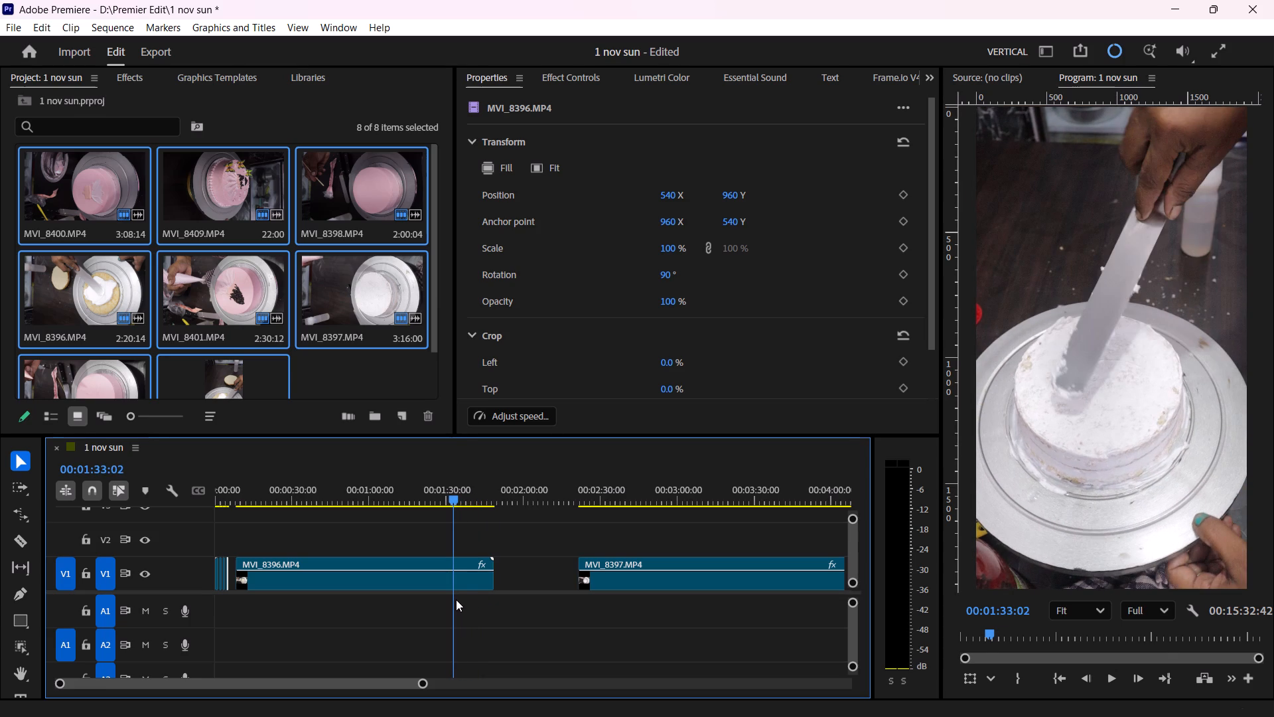
drag(456, 599, 452, 590)
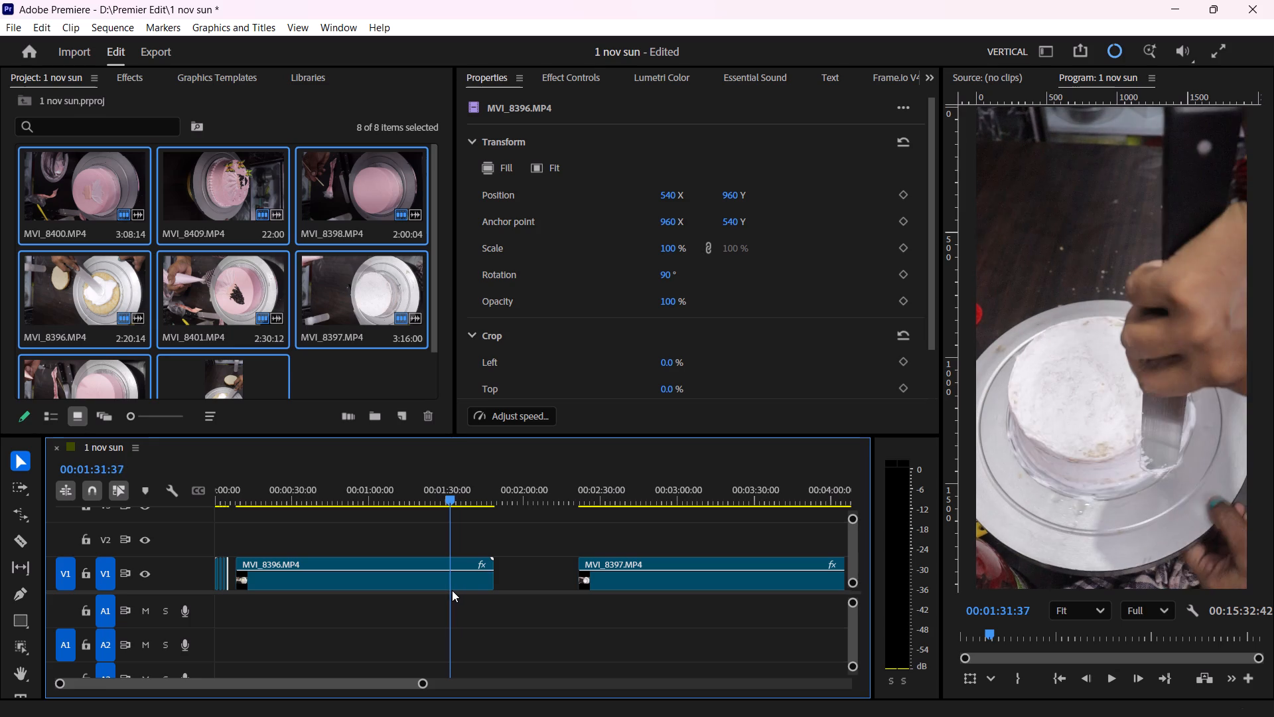
drag(452, 590, 445, 601)
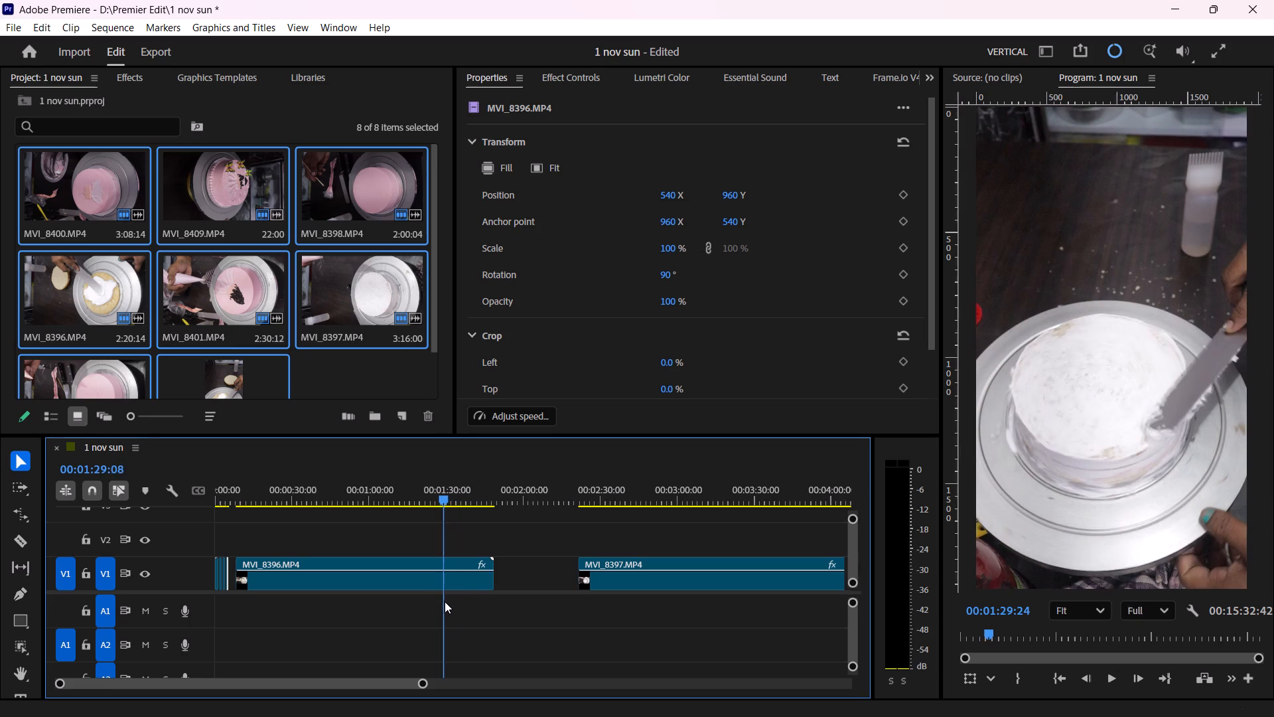
drag(445, 601, 442, 603)
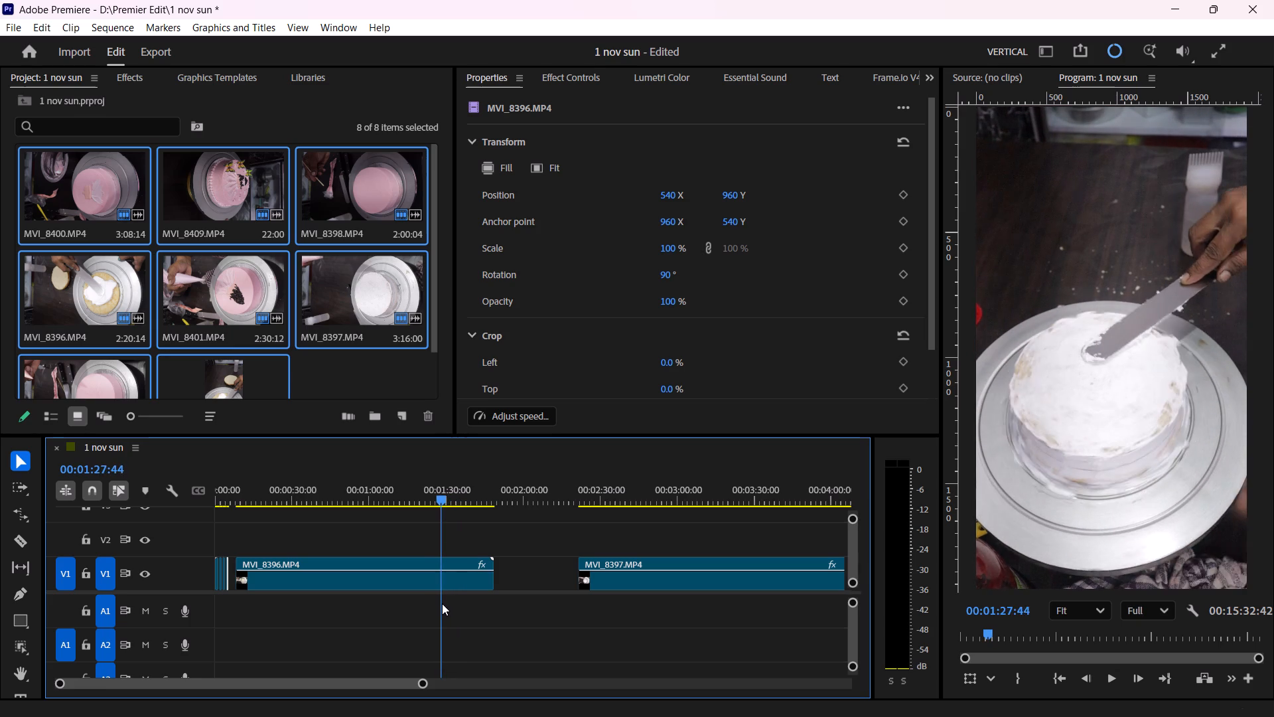
drag(442, 603, 435, 607)
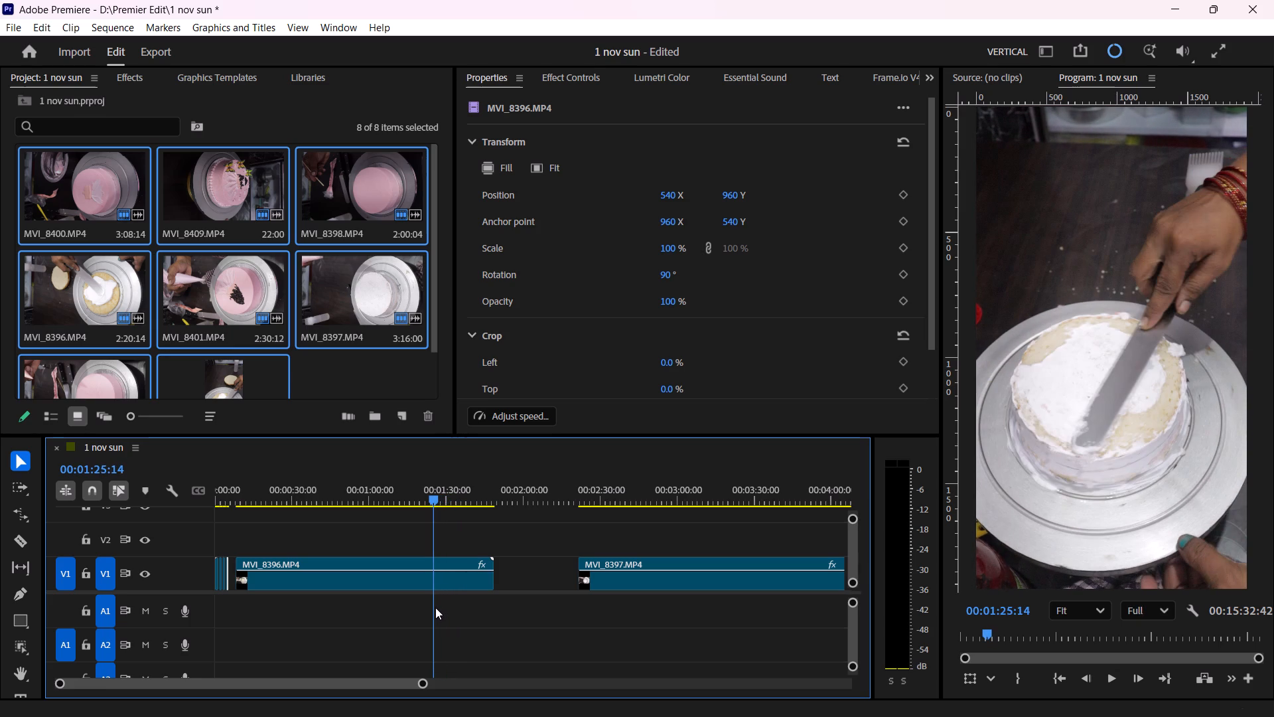
drag(435, 607, 435, 607)
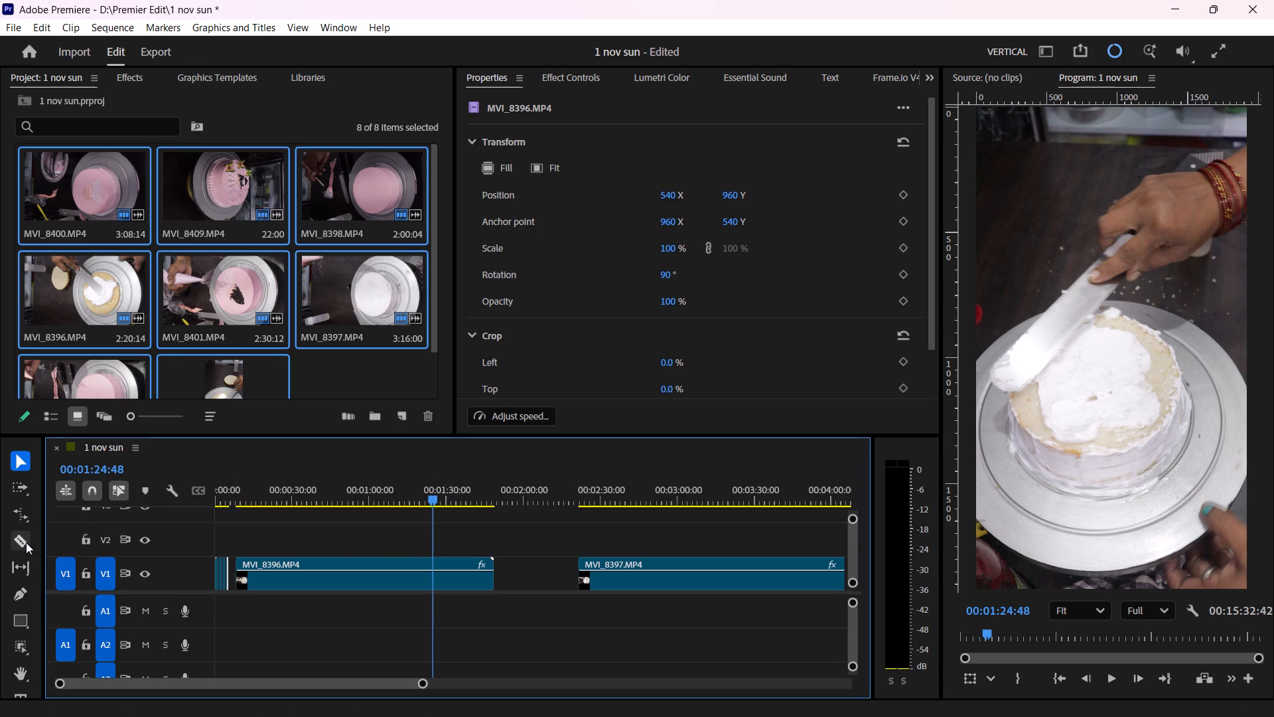
click(26, 542)
click(433, 574)
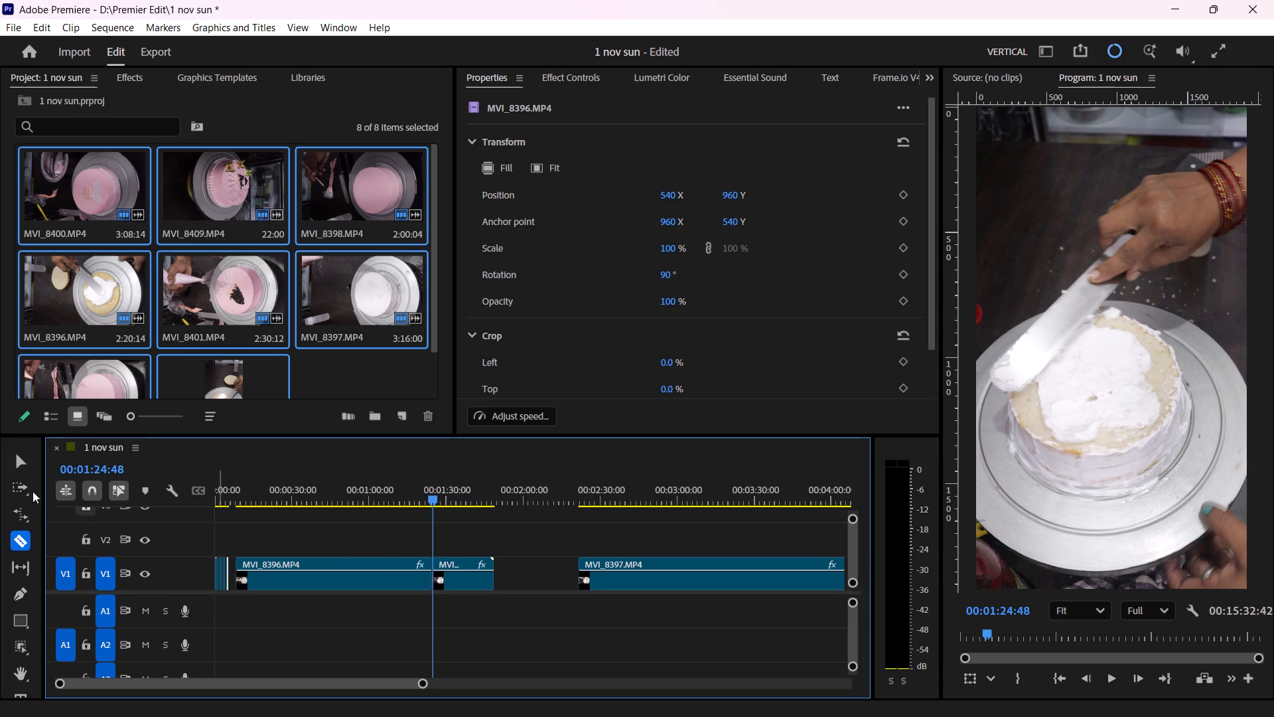
Delete the part of the MVI_8396 clip before the cut at 00:01:24:48.
click(24, 460)
click(342, 578)
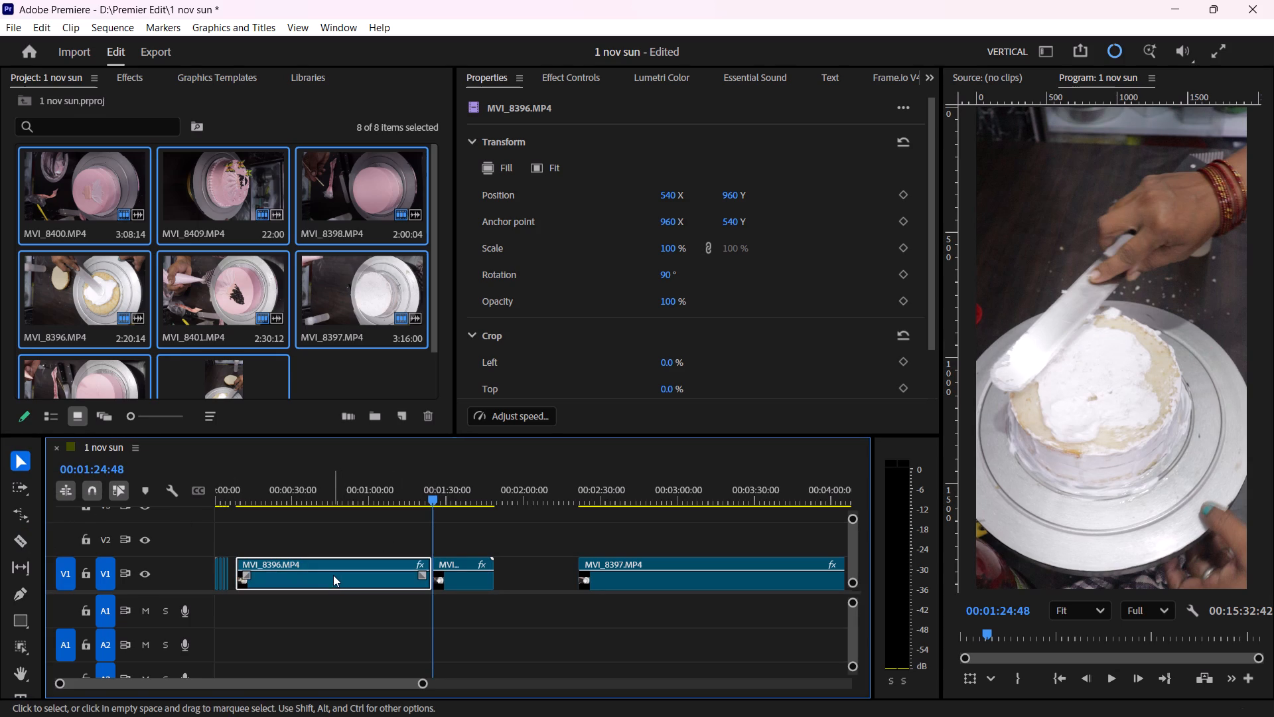
key(Delete)
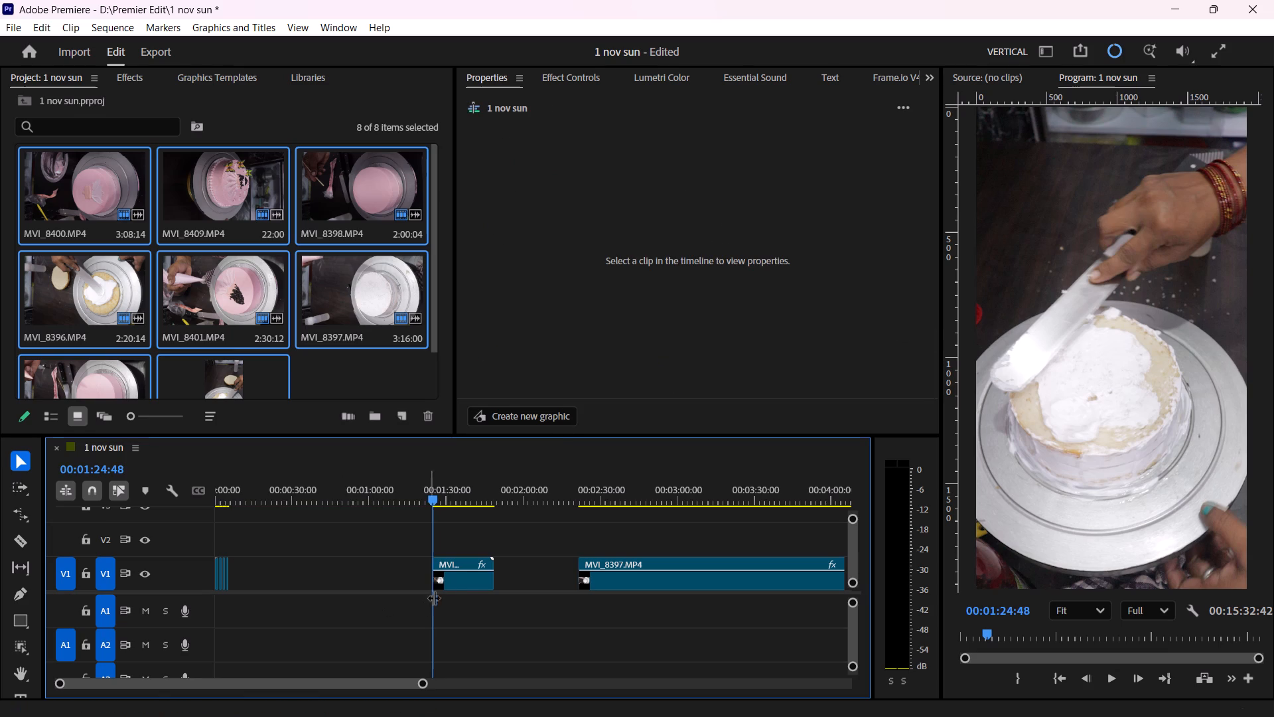
Close the gaps on V1 by moving the remaining MVI_8396 clip against the squeeze-bottle segment and the MVI_8397 clip against its end.
drag(461, 582, 268, 574)
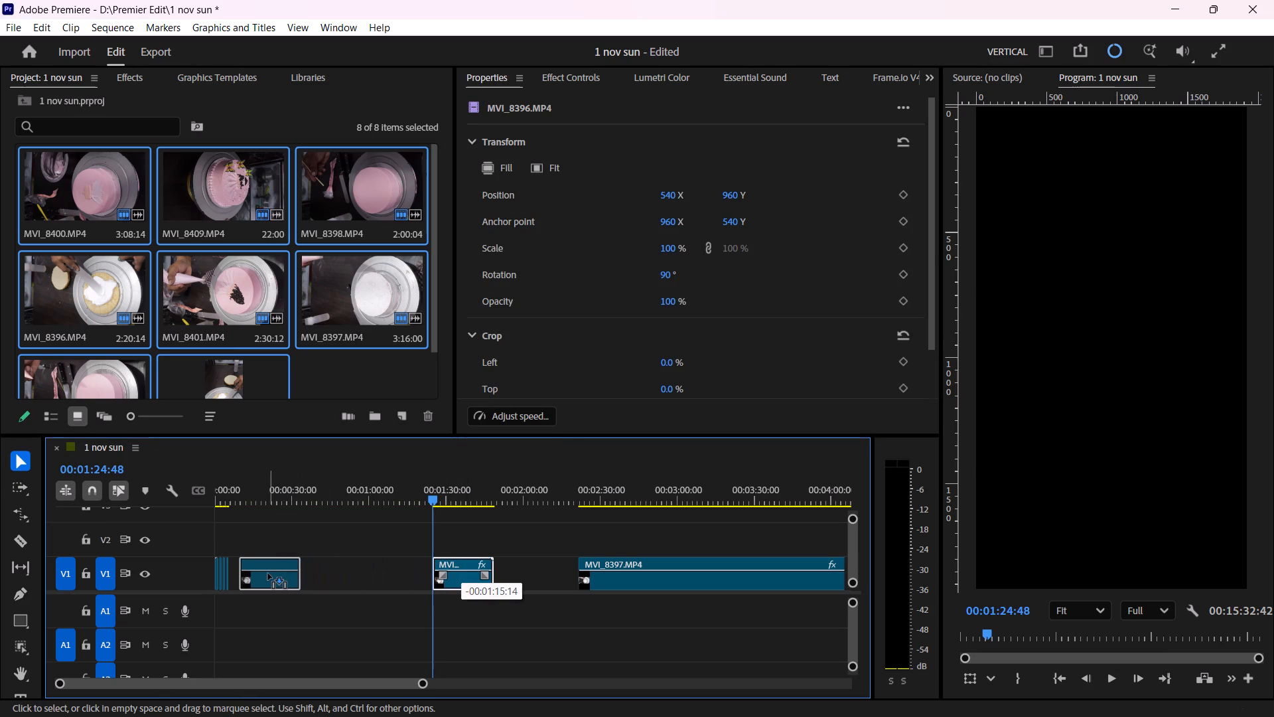
drag(268, 574, 265, 574)
drag(617, 583, 448, 594)
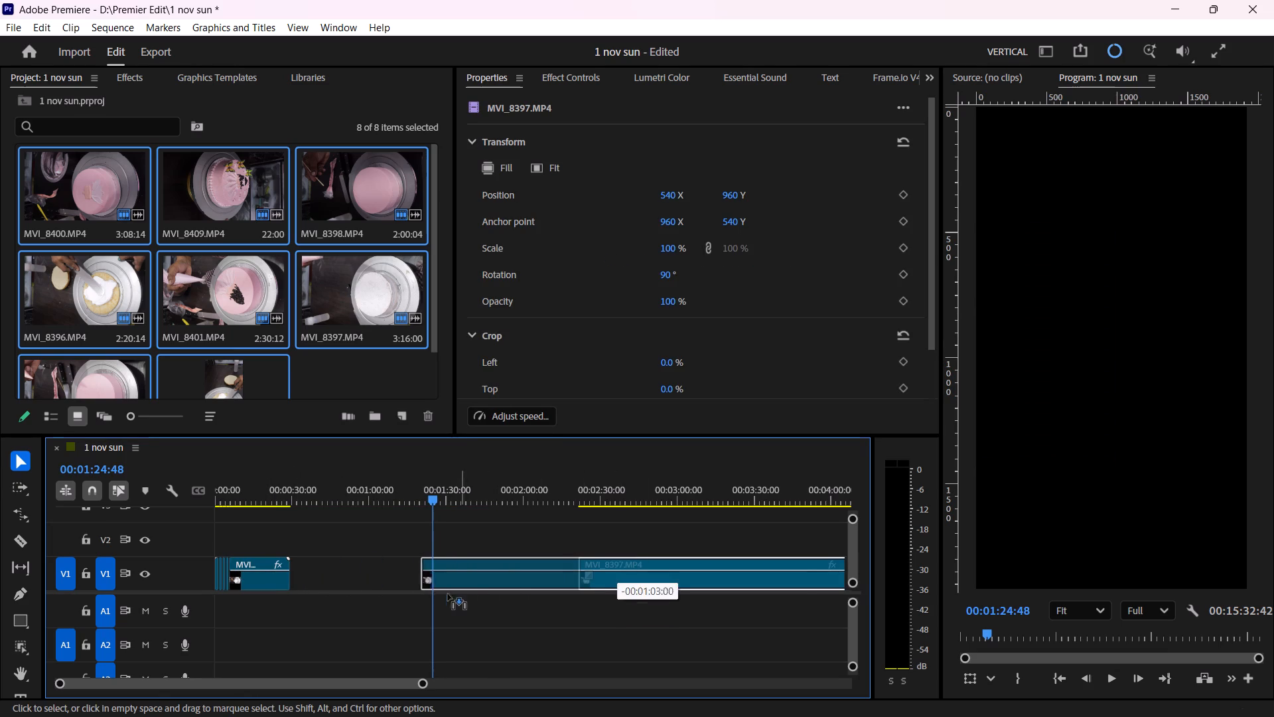
drag(448, 594, 348, 596)
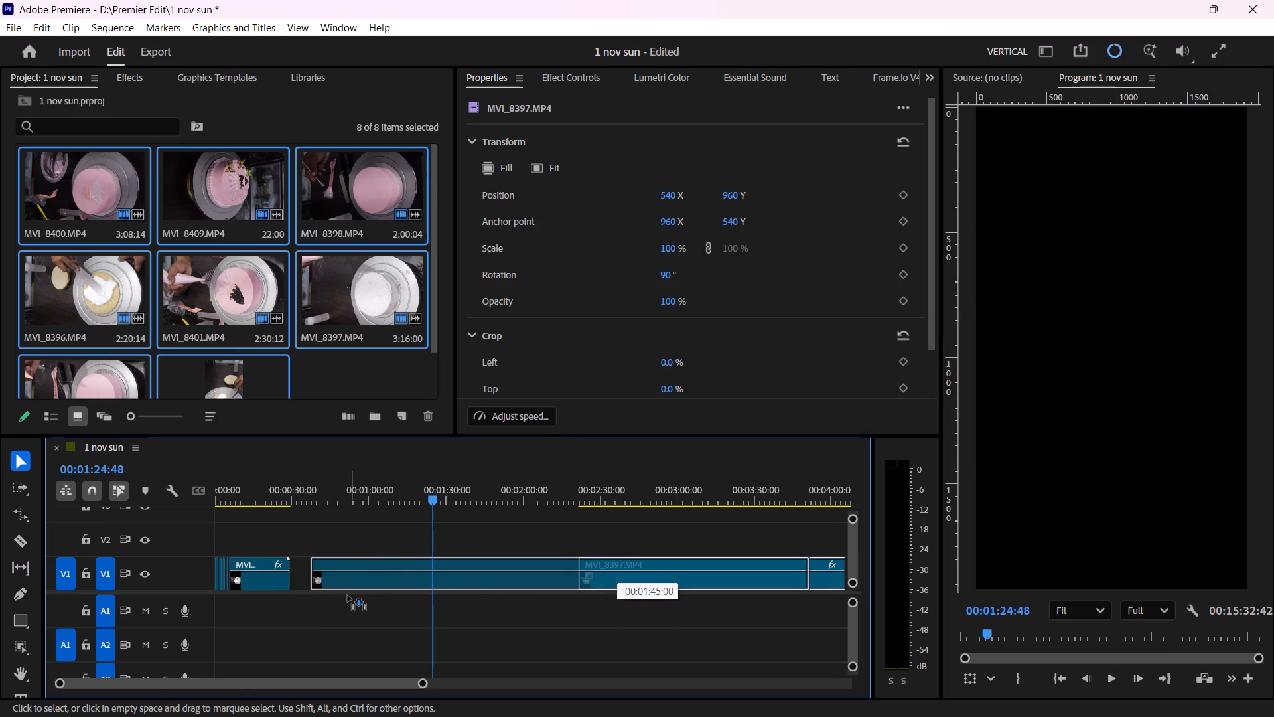
drag(348, 596, 334, 595)
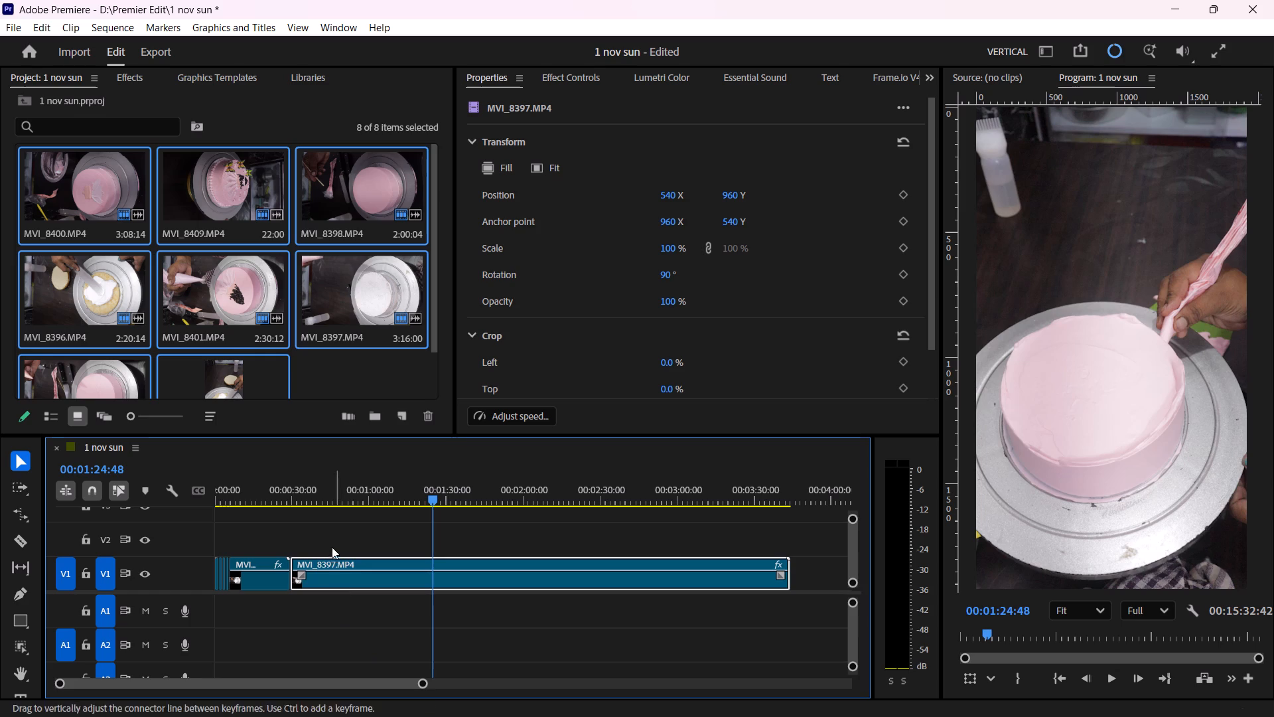
Scrub the remaining MVI_8396 clip to the end of the cream-spreading action and split it at about 9.3 seconds.
drag(261, 493, 236, 521)
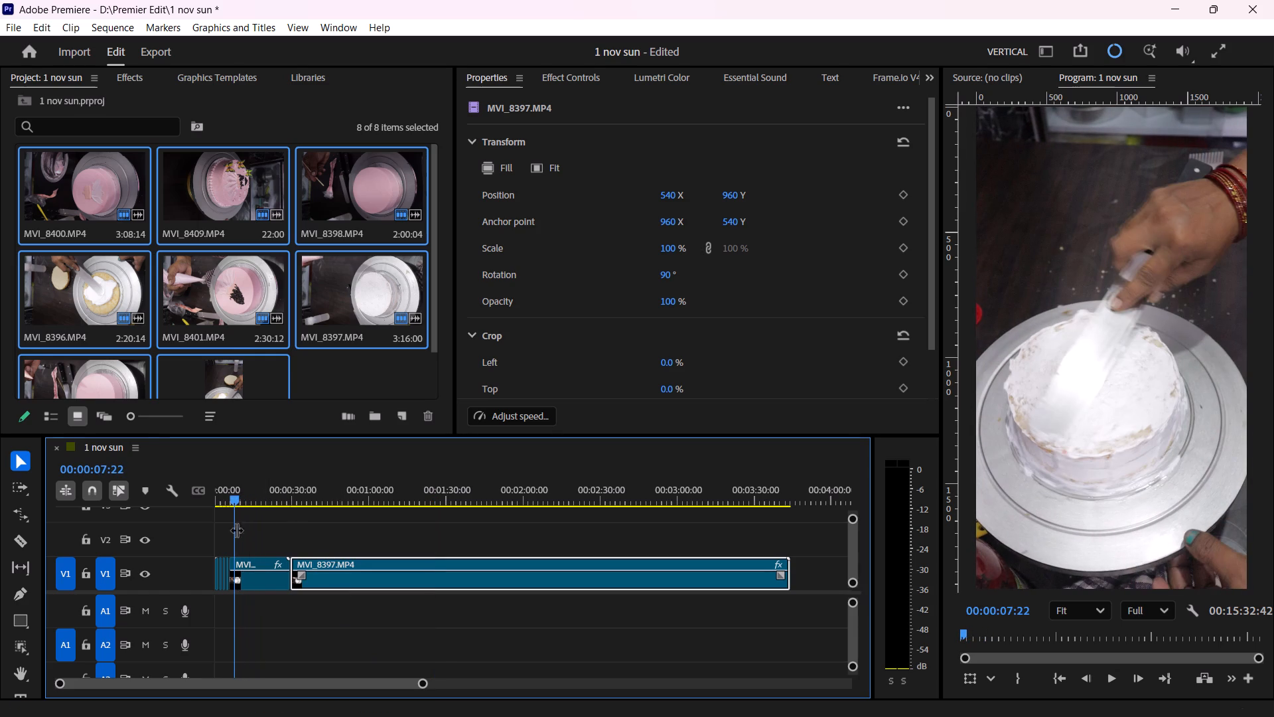
drag(423, 681, 259, 655)
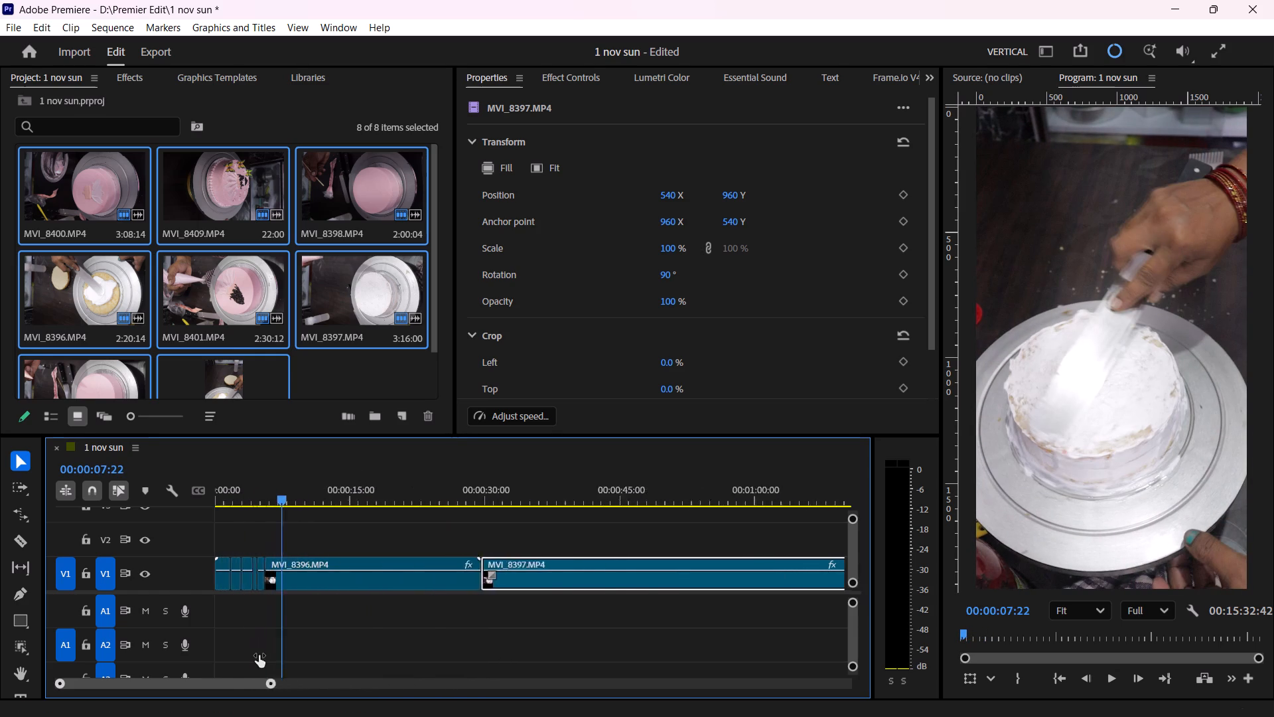
drag(259, 655, 149, 643)
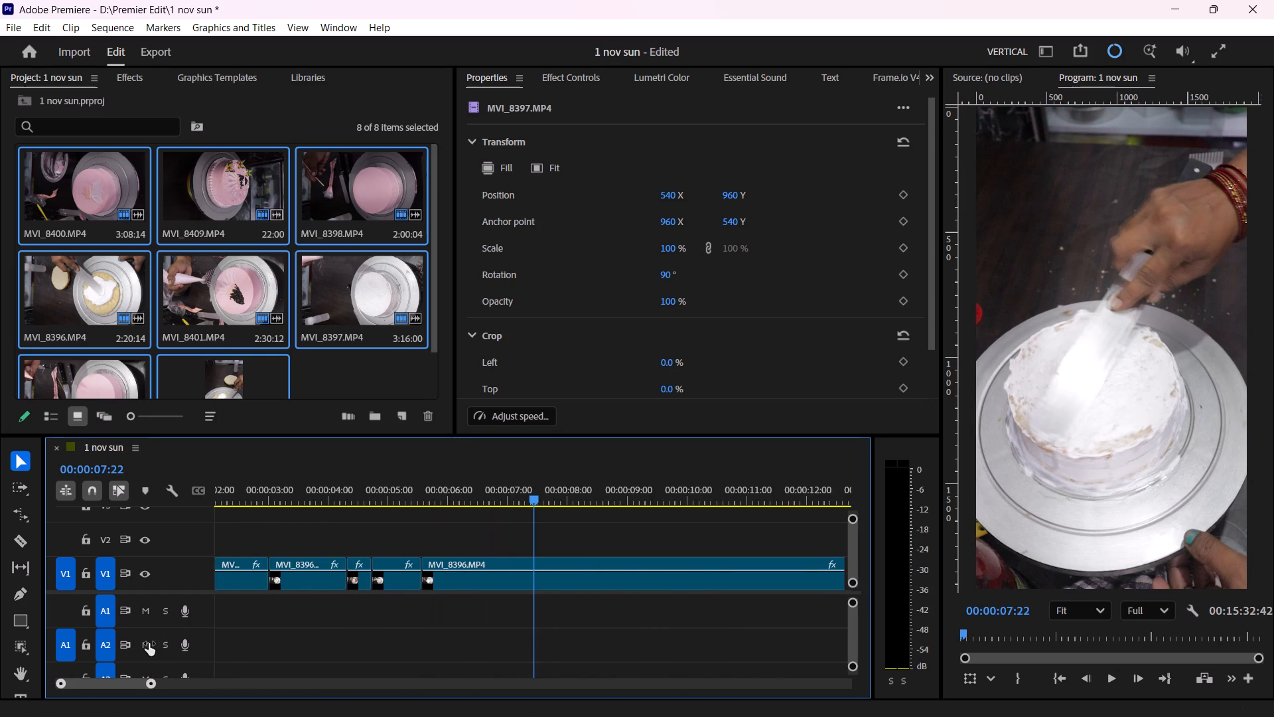
drag(149, 643, 148, 639)
drag(150, 684, 153, 683)
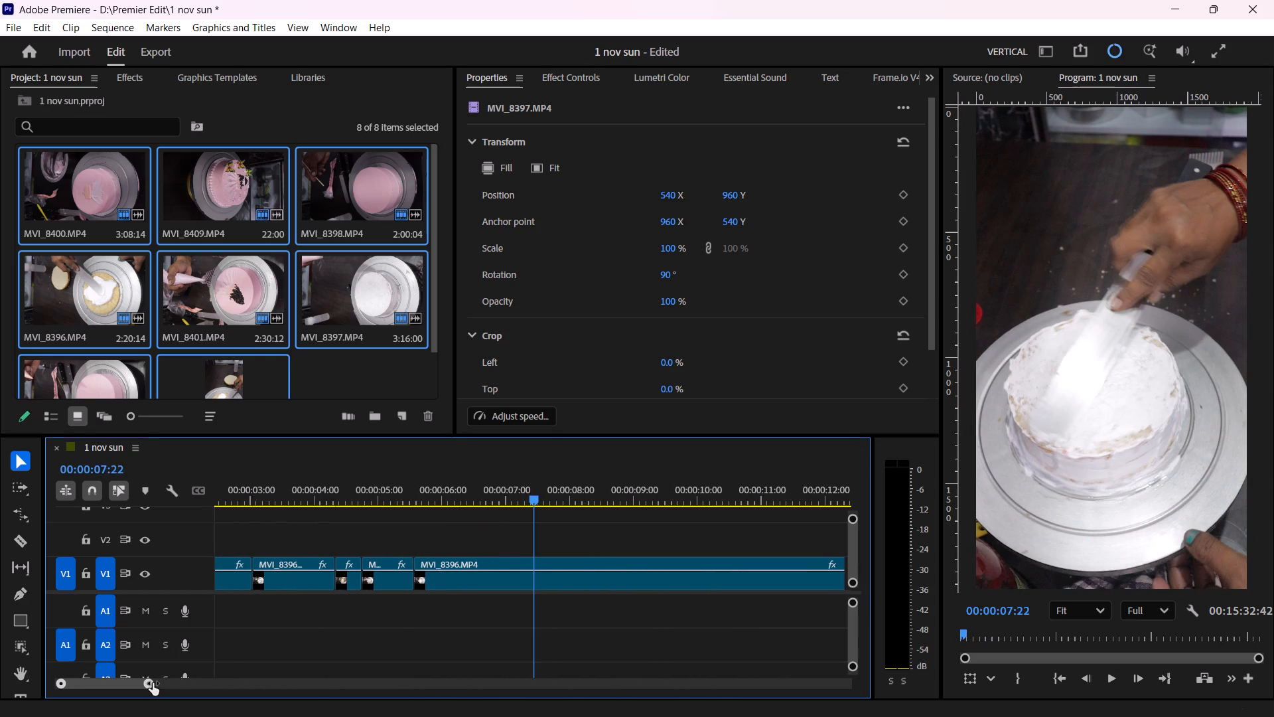
drag(153, 683, 161, 678)
drag(249, 484, 512, 518)
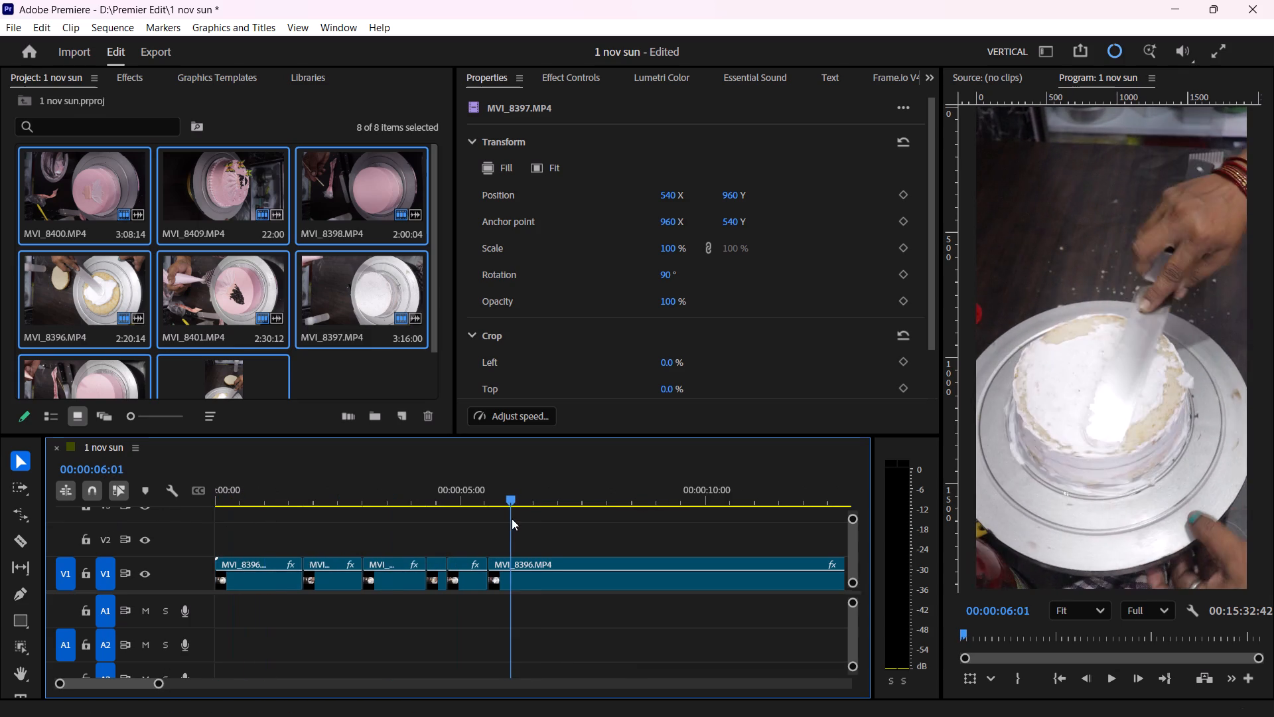
drag(512, 518, 646, 542)
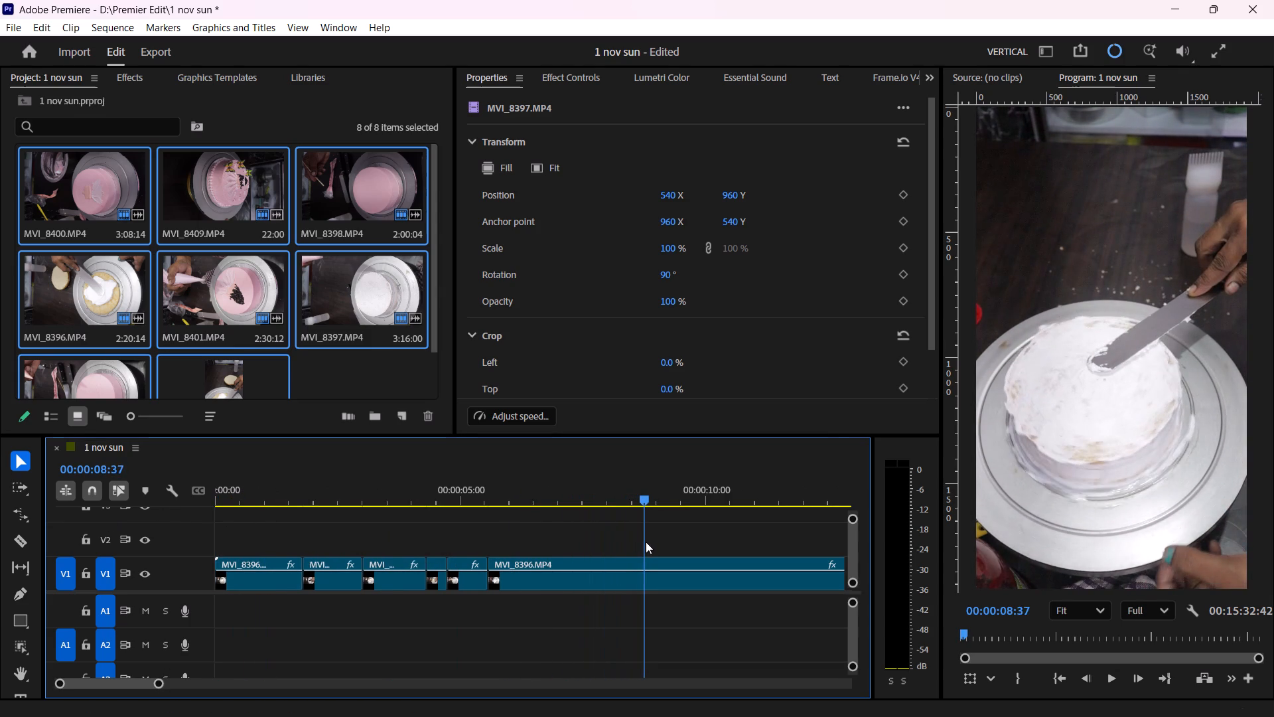
drag(646, 542, 658, 553)
key(c)
click(670, 571)
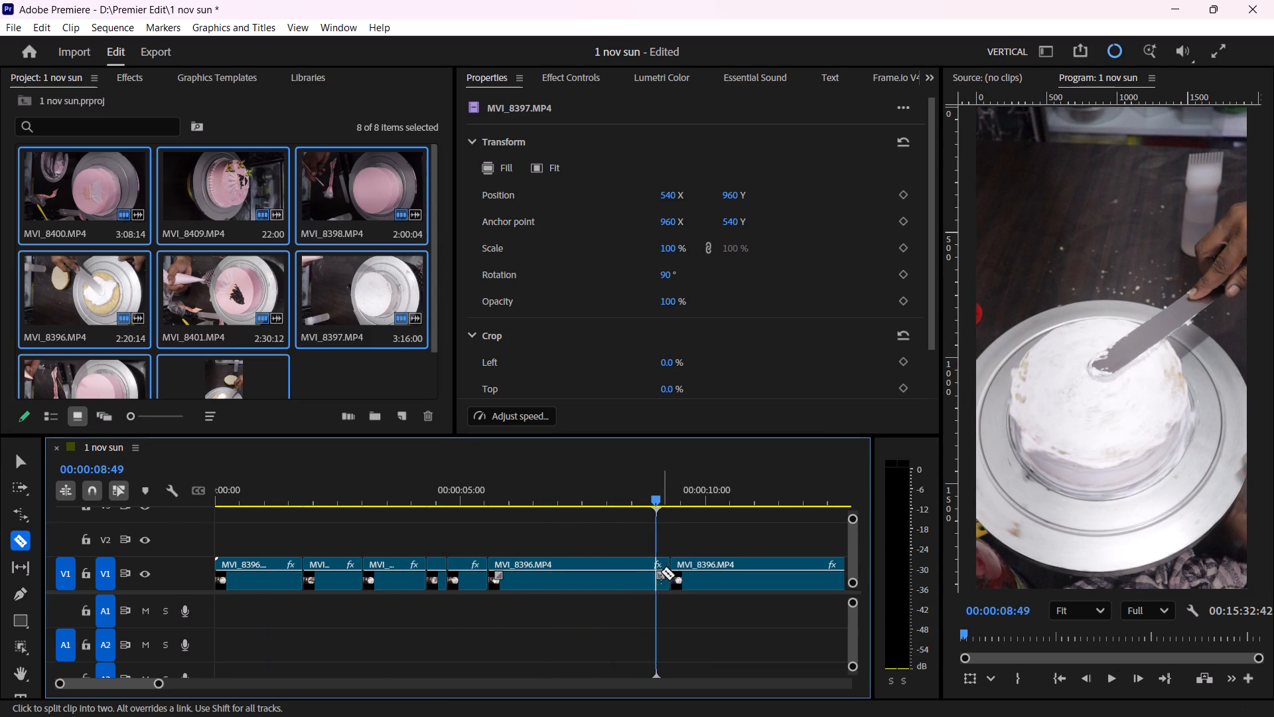
Rate-stretch the cream-spreading segment to about 1.85 seconds and check its playback.
key(v)
click(629, 584)
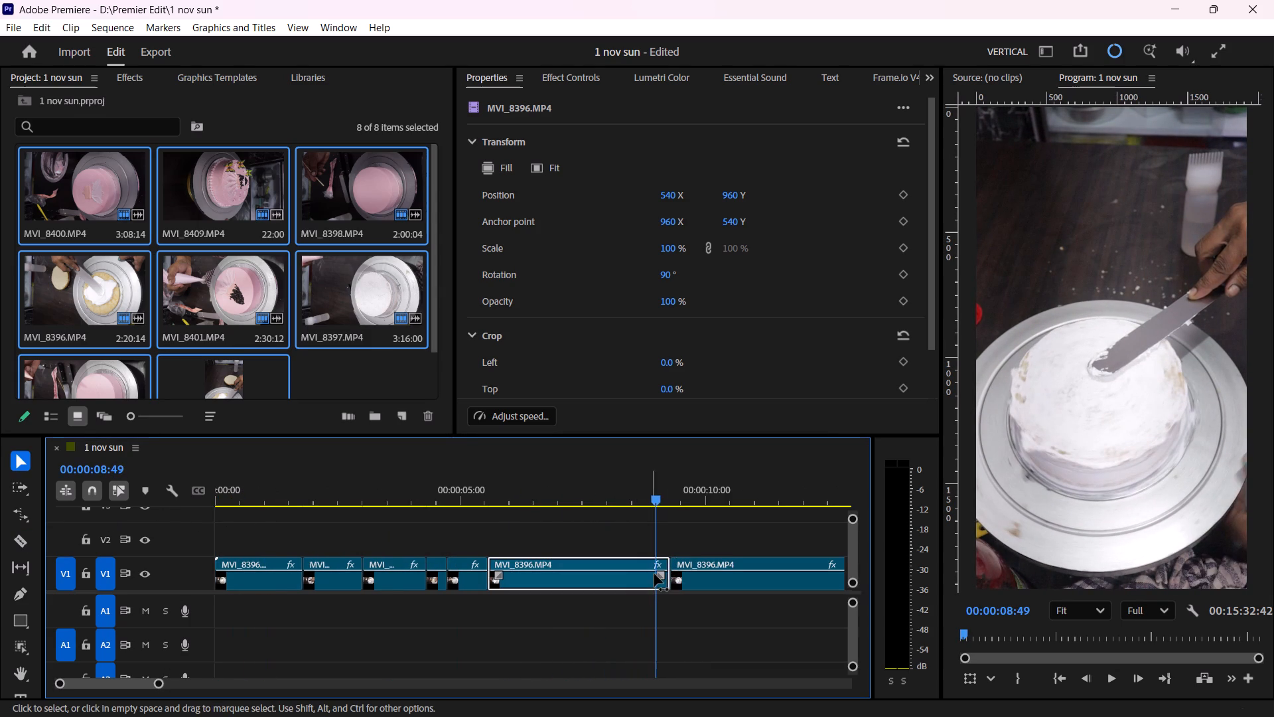
key(r)
drag(668, 570, 597, 587)
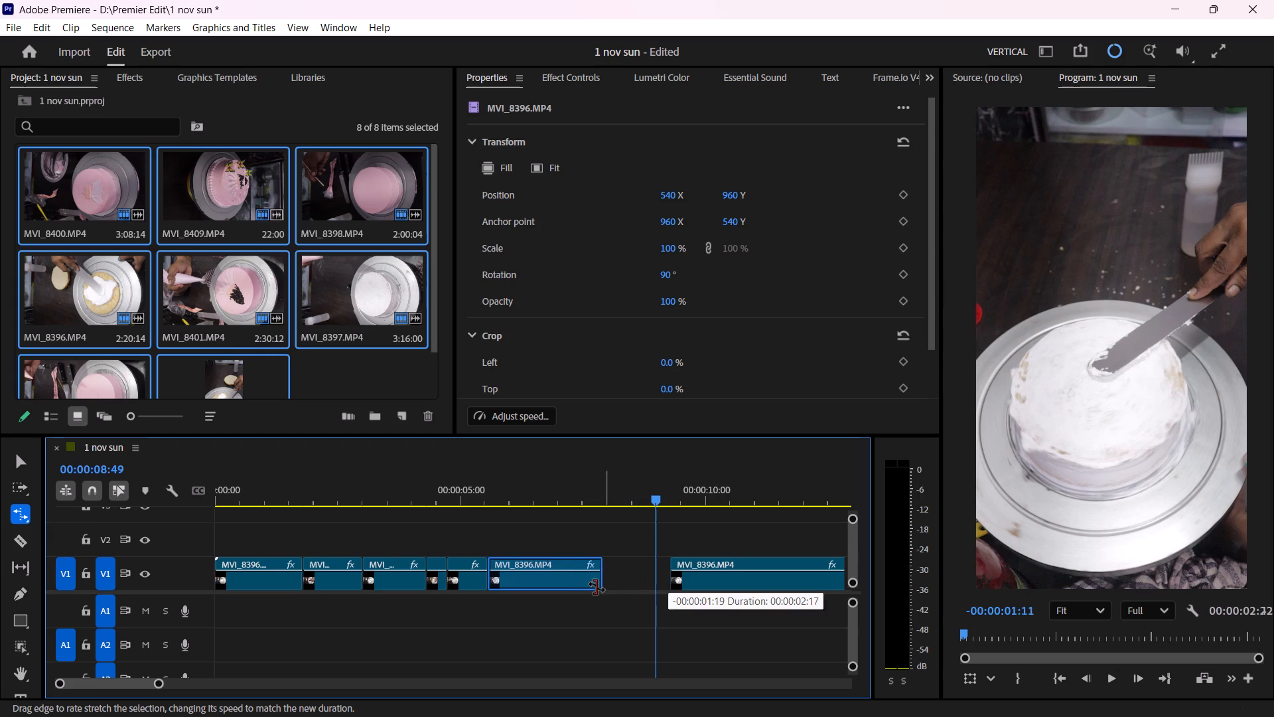
drag(597, 587, 579, 593)
key(v)
drag(500, 499, 485, 517)
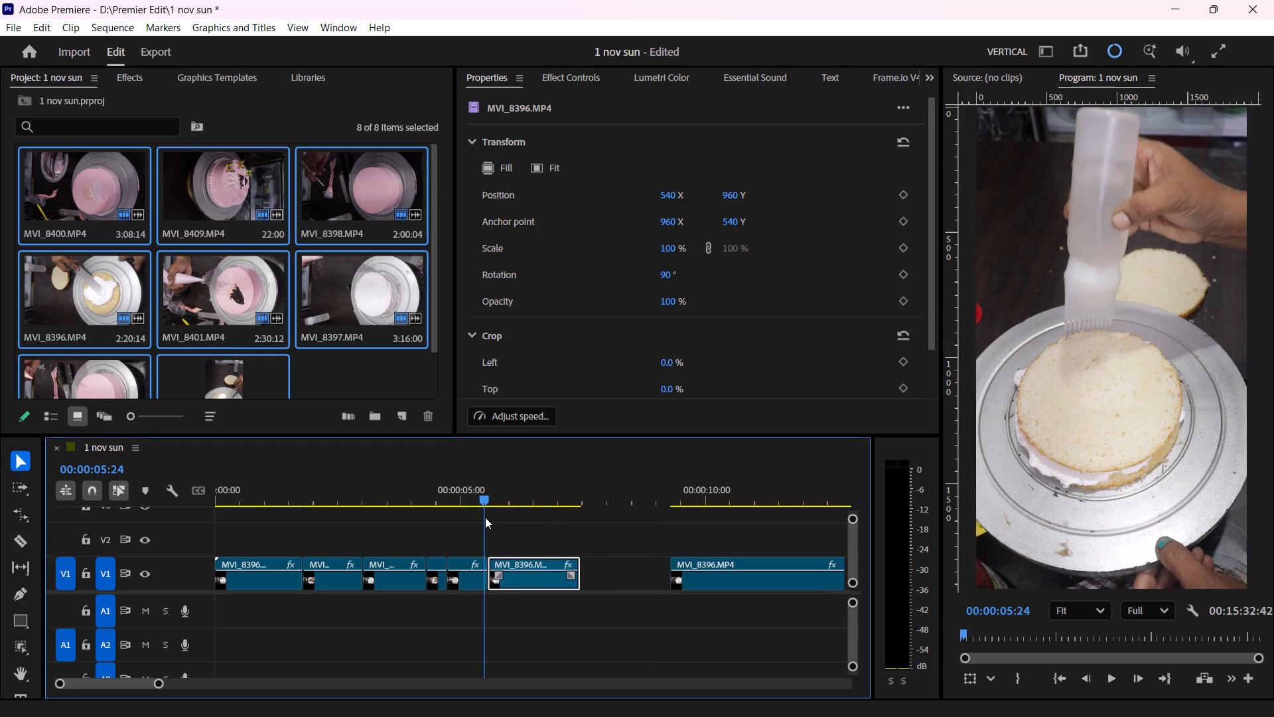
drag(485, 517, 485, 518)
key(space)
key(space)
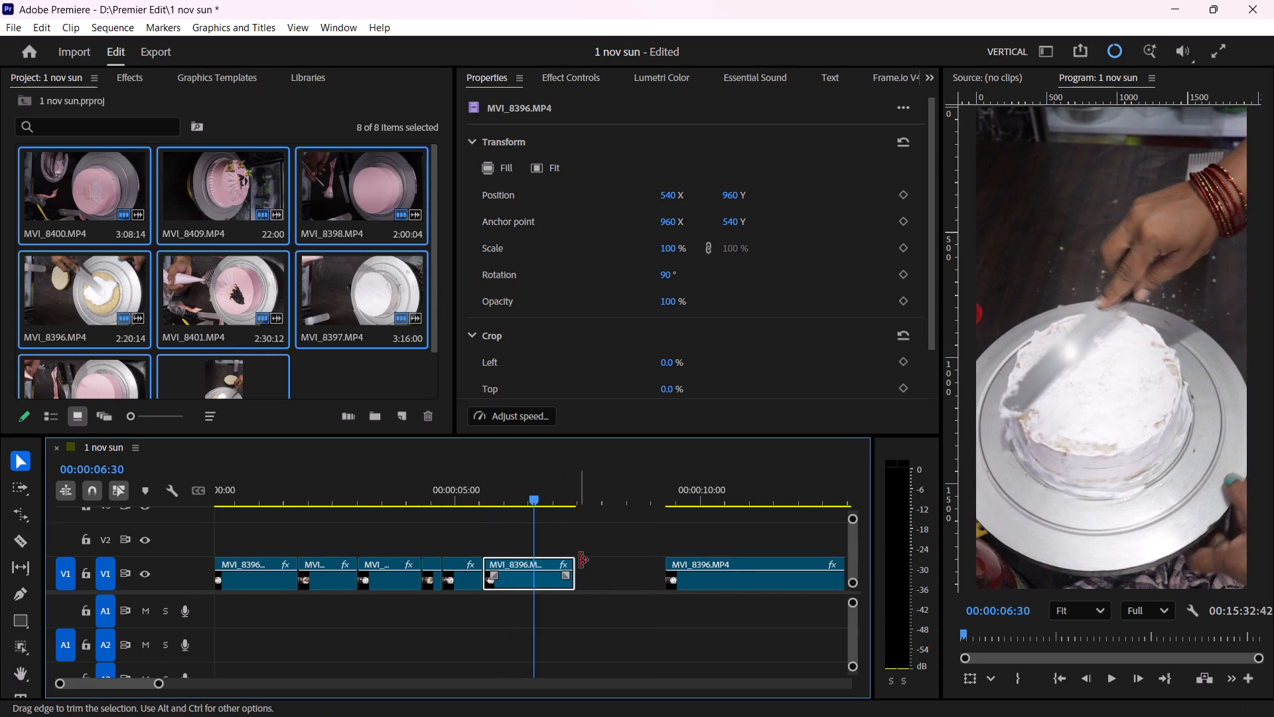
Trim the cream-spreading segment's end to about 1.2 seconds, rate-stretch it to about 1.6 seconds, and check its playback.
drag(575, 566, 552, 570)
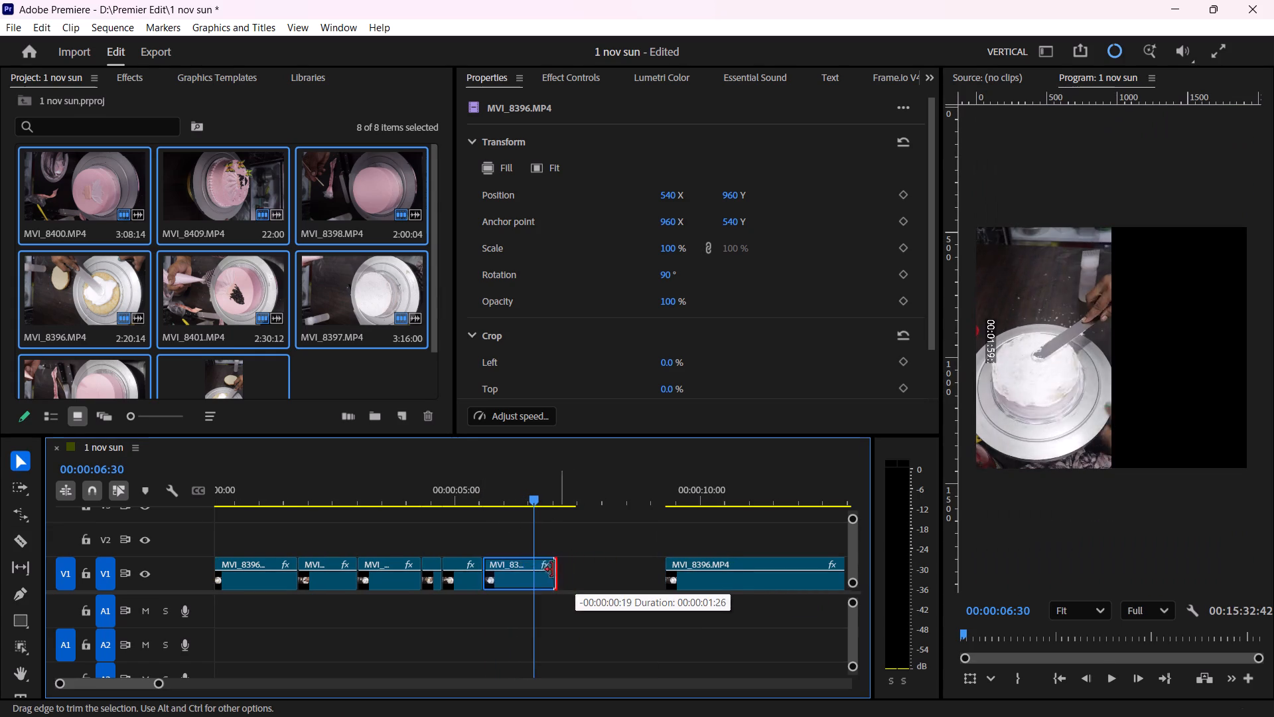
drag(552, 570, 543, 576)
key(r)
drag(541, 573, 562, 573)
key(v)
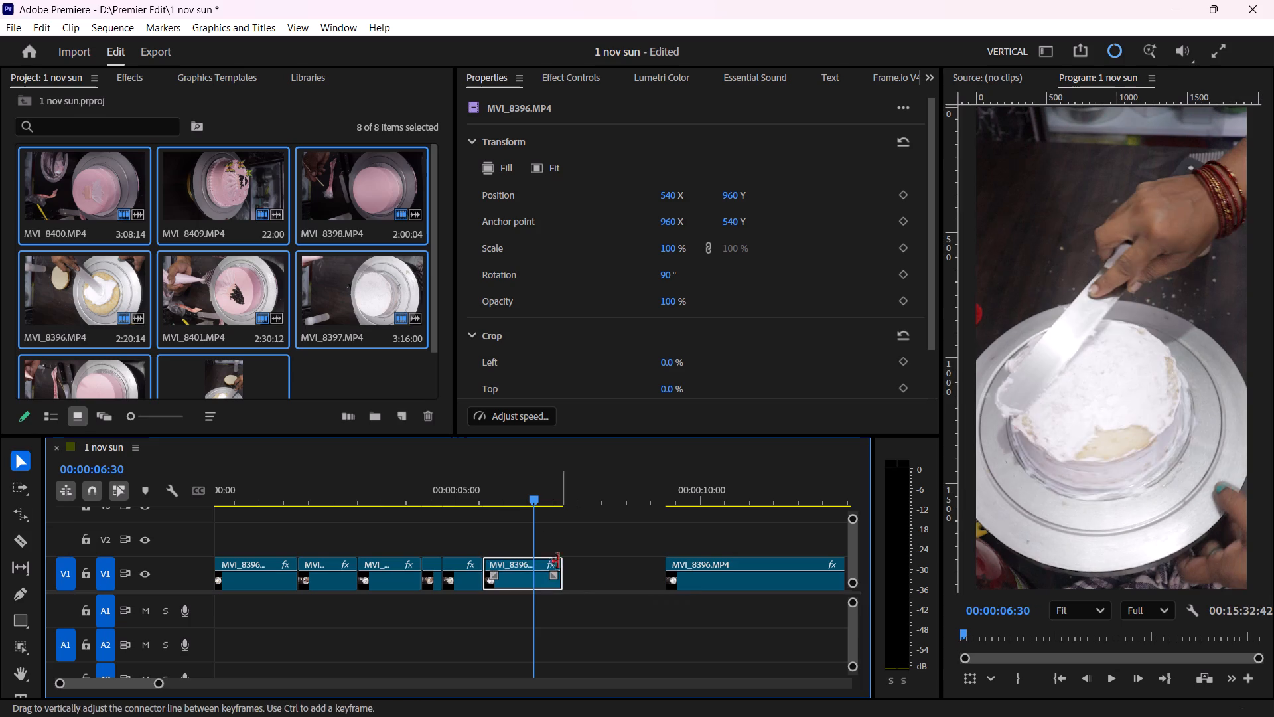
drag(512, 497, 488, 544)
key(space)
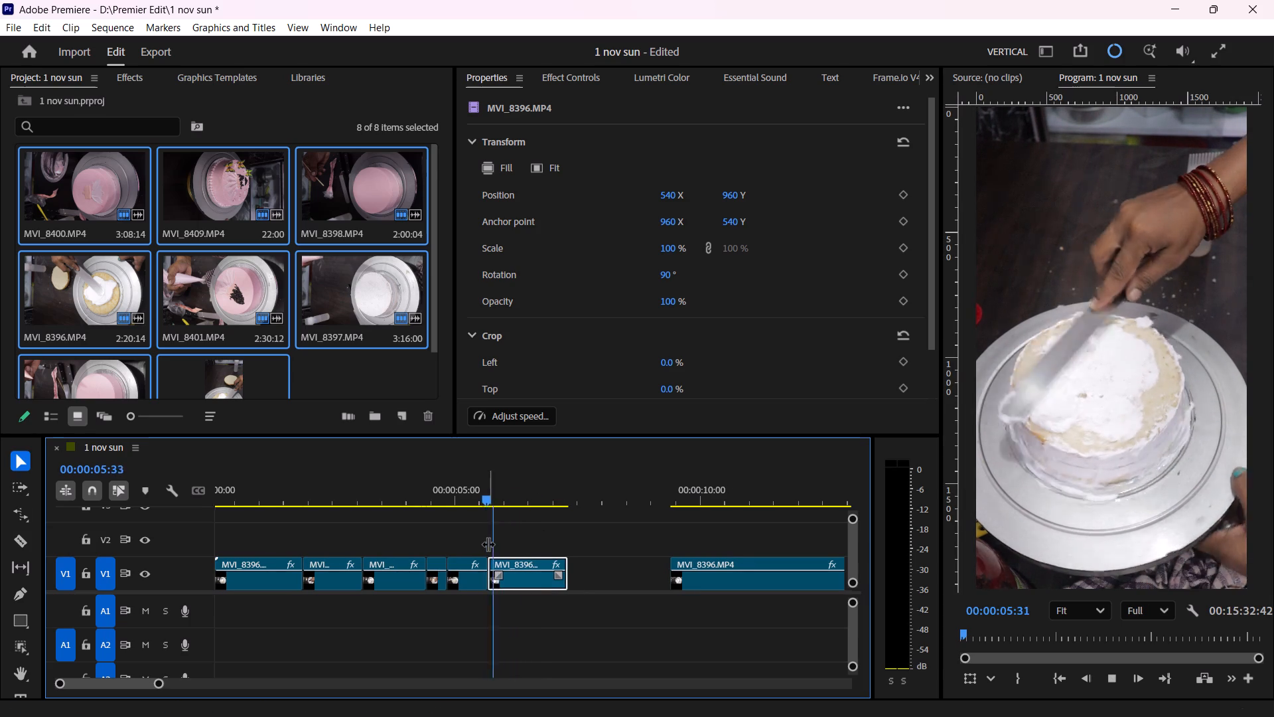
key(space)
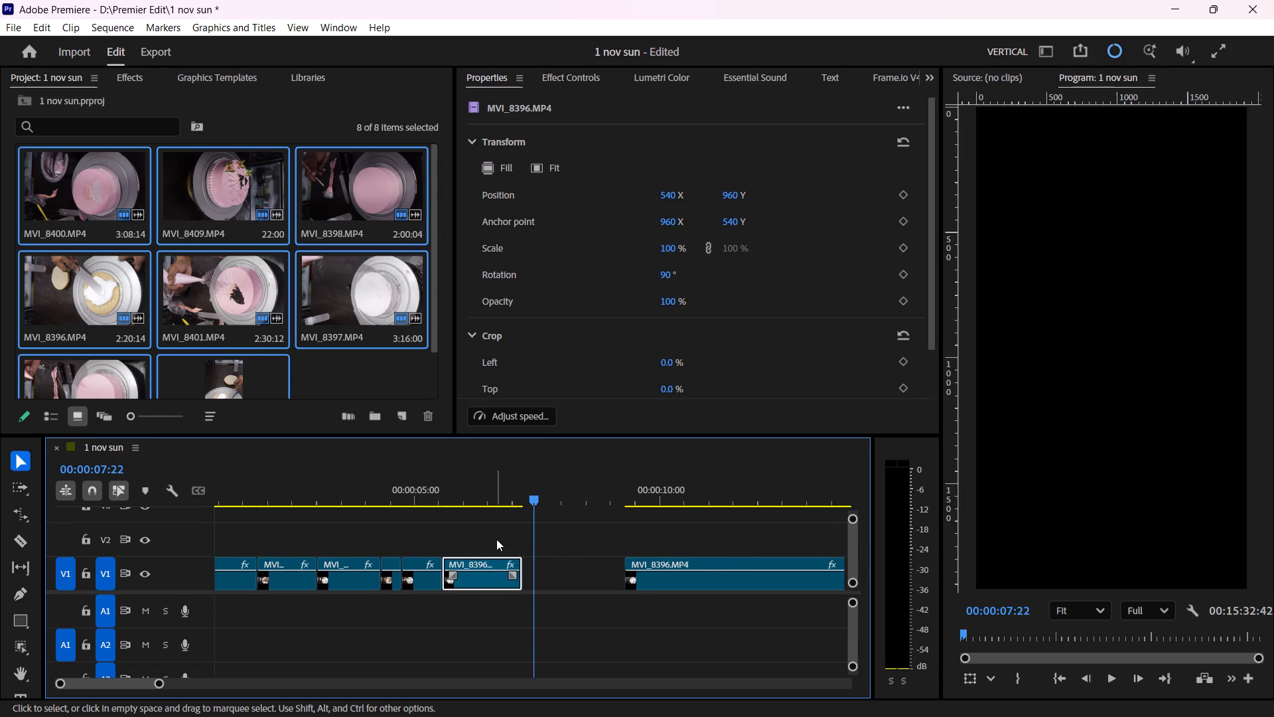
Rate-stretch the cream-spreading segment to about 1.85 seconds and play it back again.
key(r)
drag(522, 570, 533, 572)
key(v)
drag(481, 489, 473, 494)
key(space)
key(space)
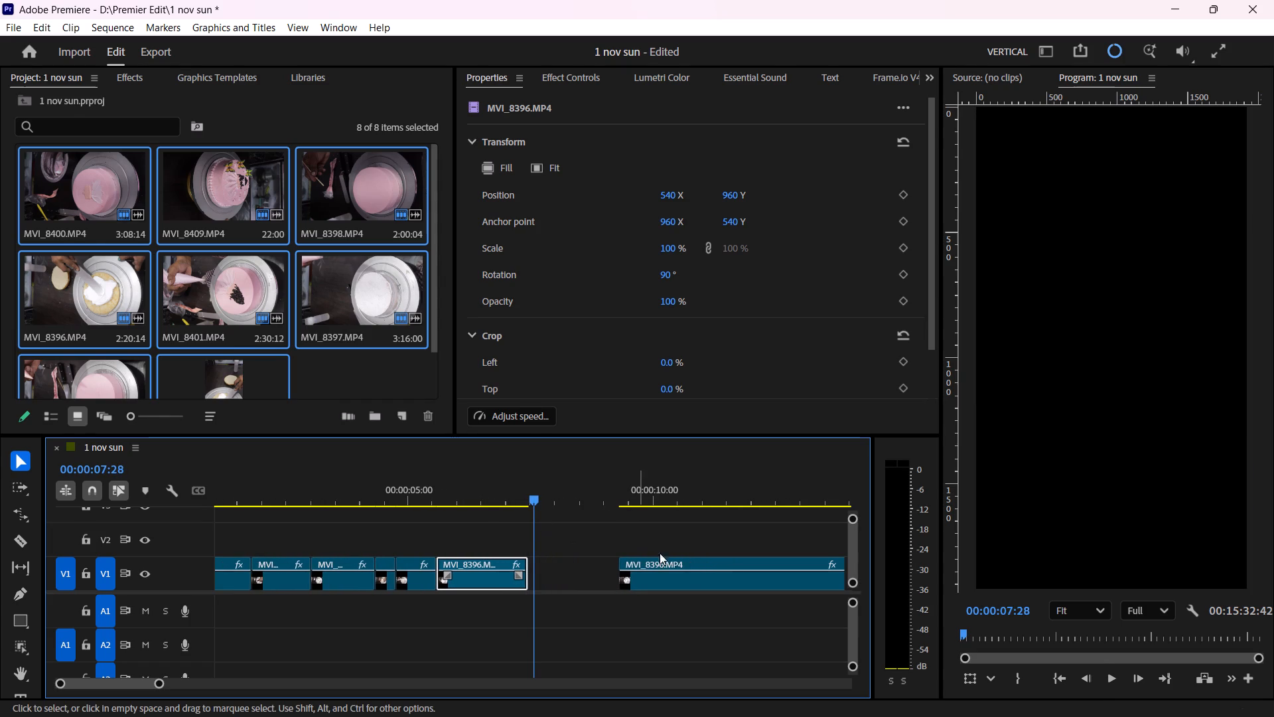
Move the remaining MVI_8396 clip against the end of the cream-spreading segment and play its opening.
drag(666, 582, 579, 582)
key(space)
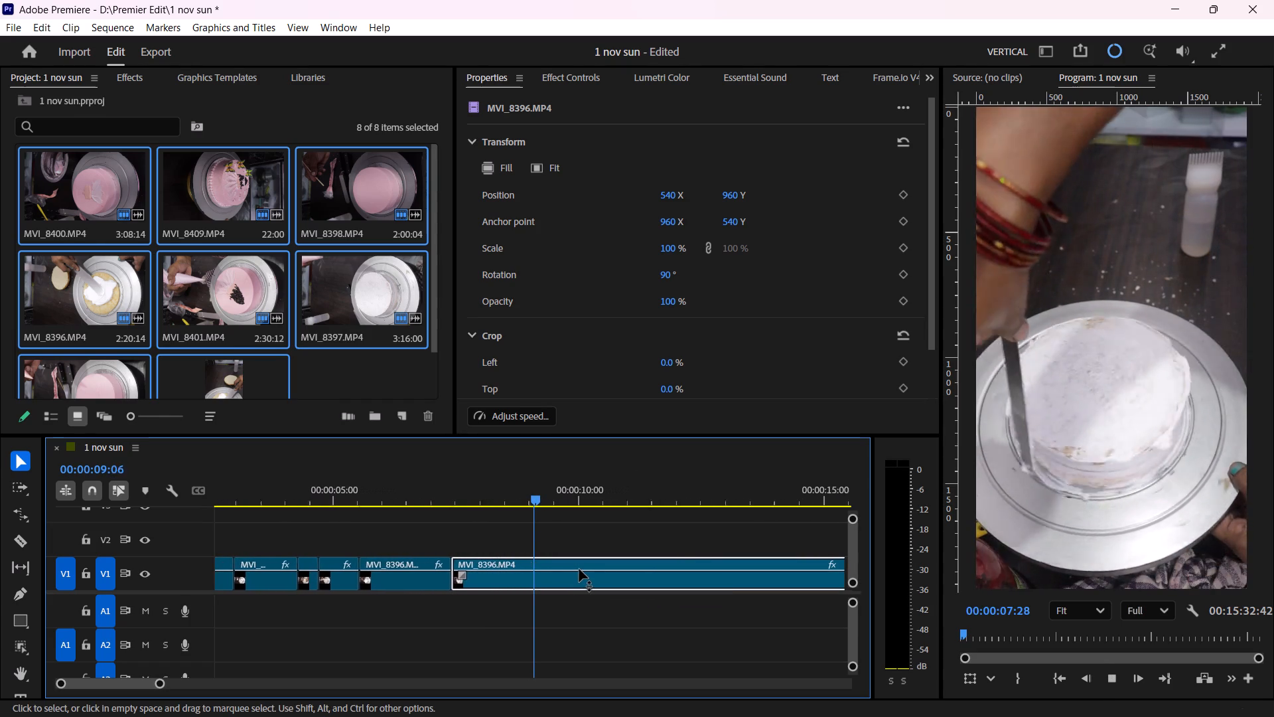
key(space)
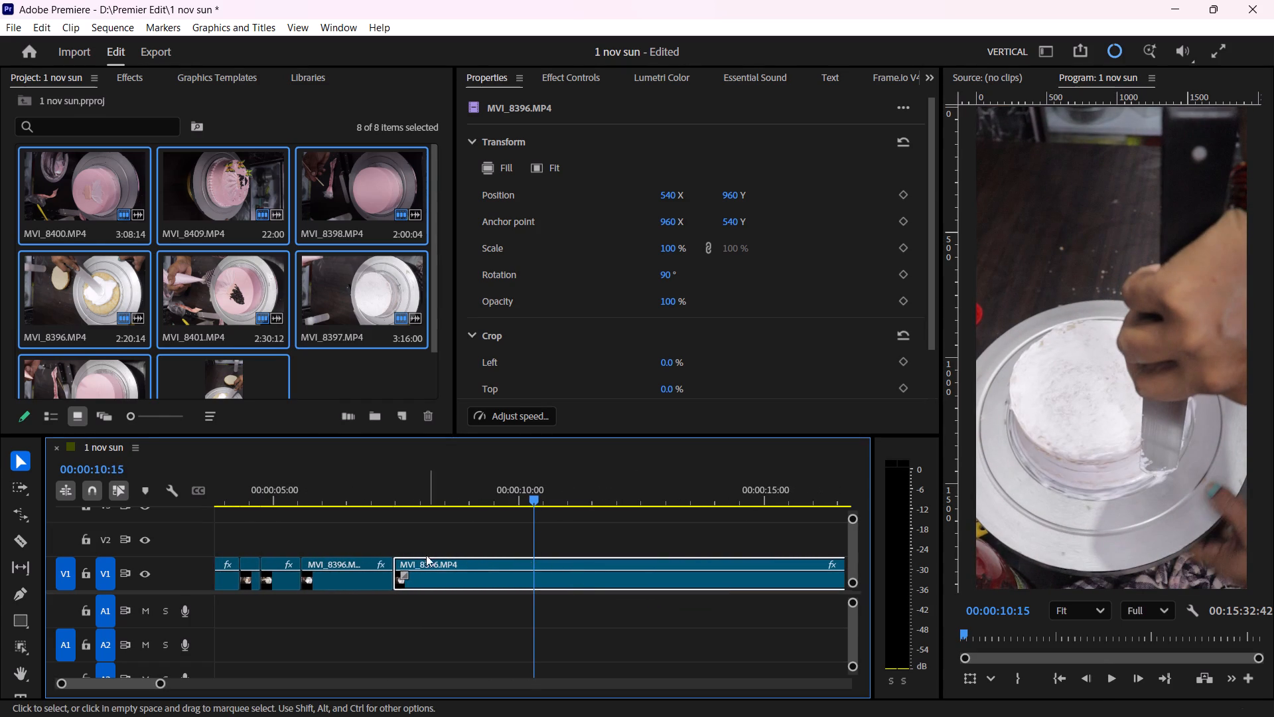
Scrub the remaining MVI_8396 clip for the shot of the knife smoothing the cake's top edge and split it at 00:00:20:25.
drag(159, 687, 179, 687)
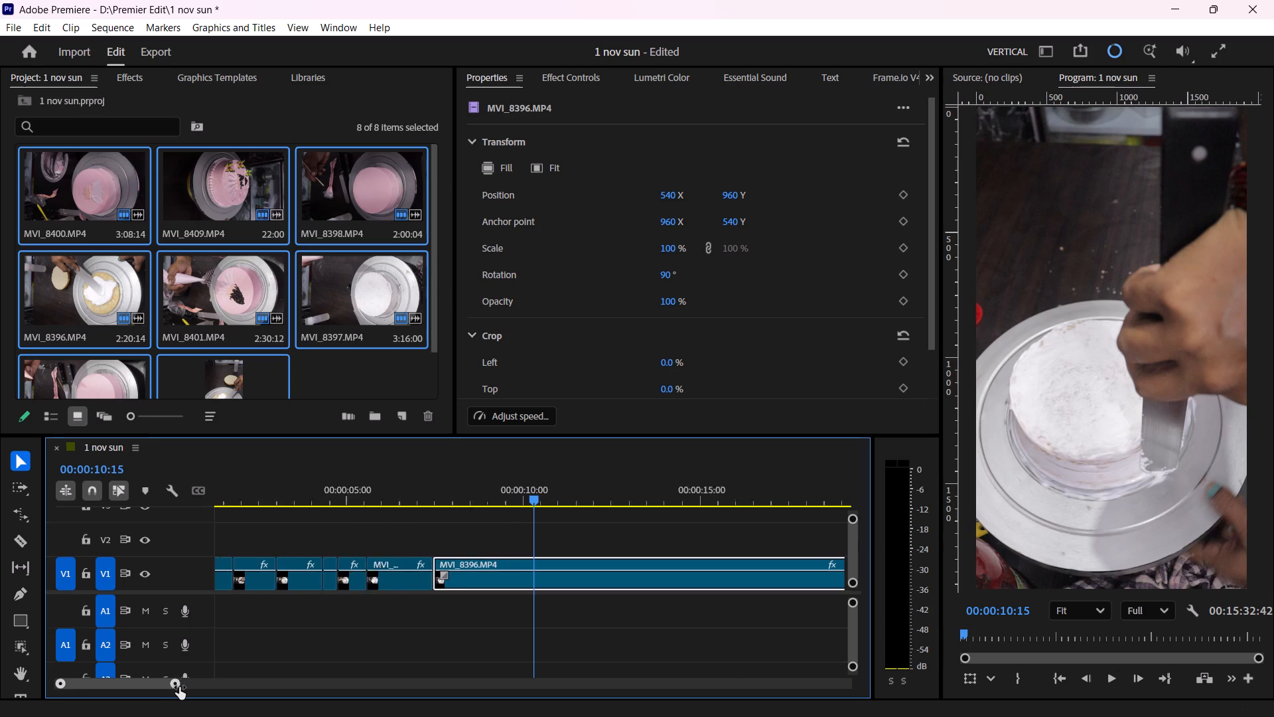
drag(179, 687, 255, 671)
drag(329, 496, 412, 509)
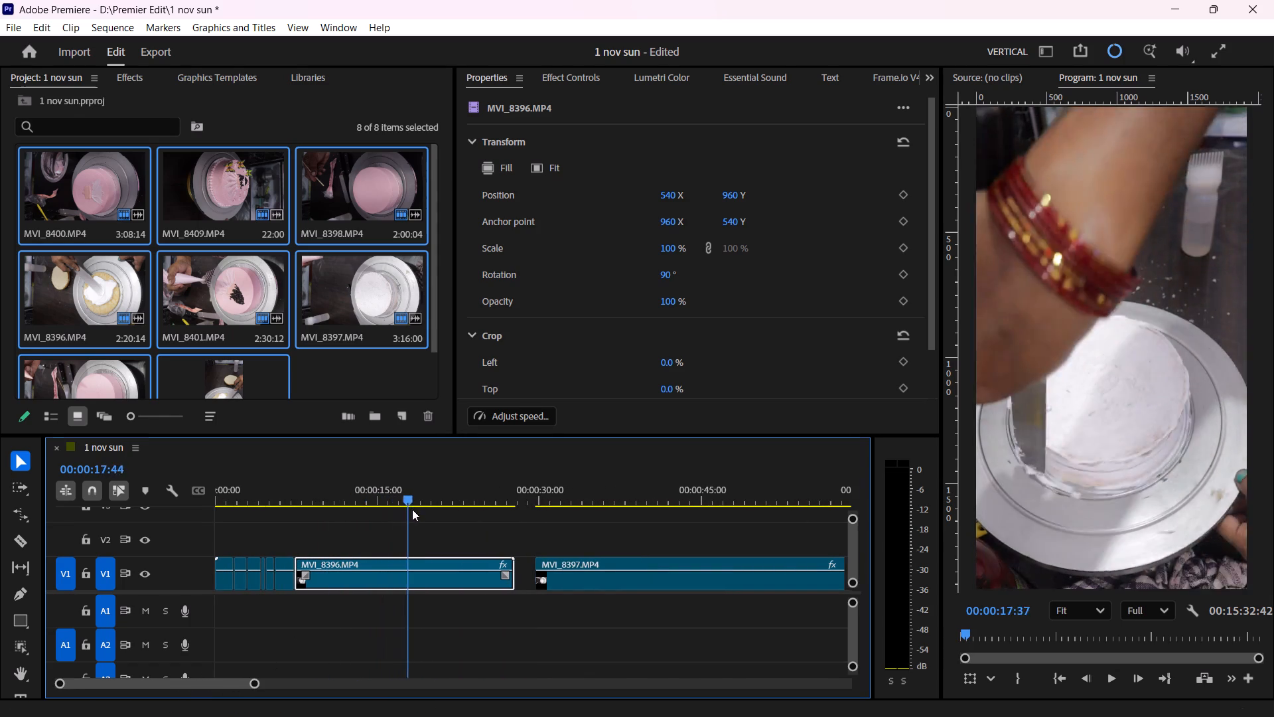
drag(412, 509, 433, 534)
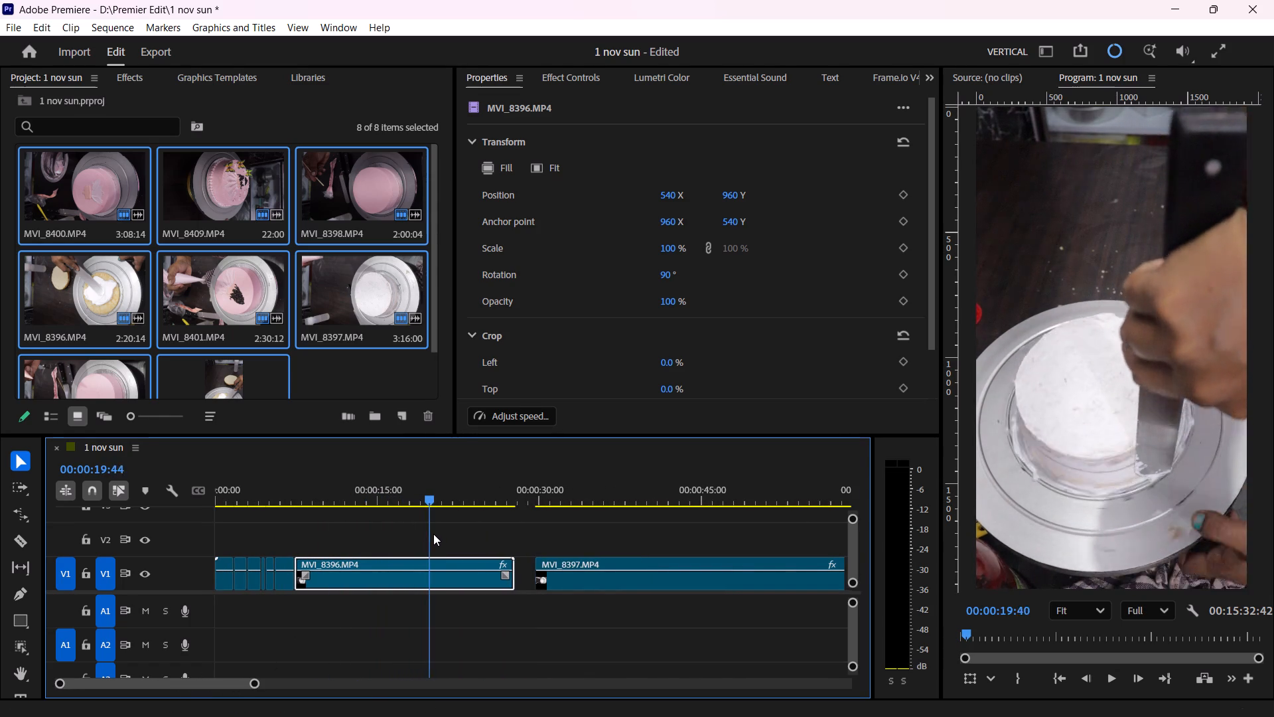
drag(433, 534, 466, 540)
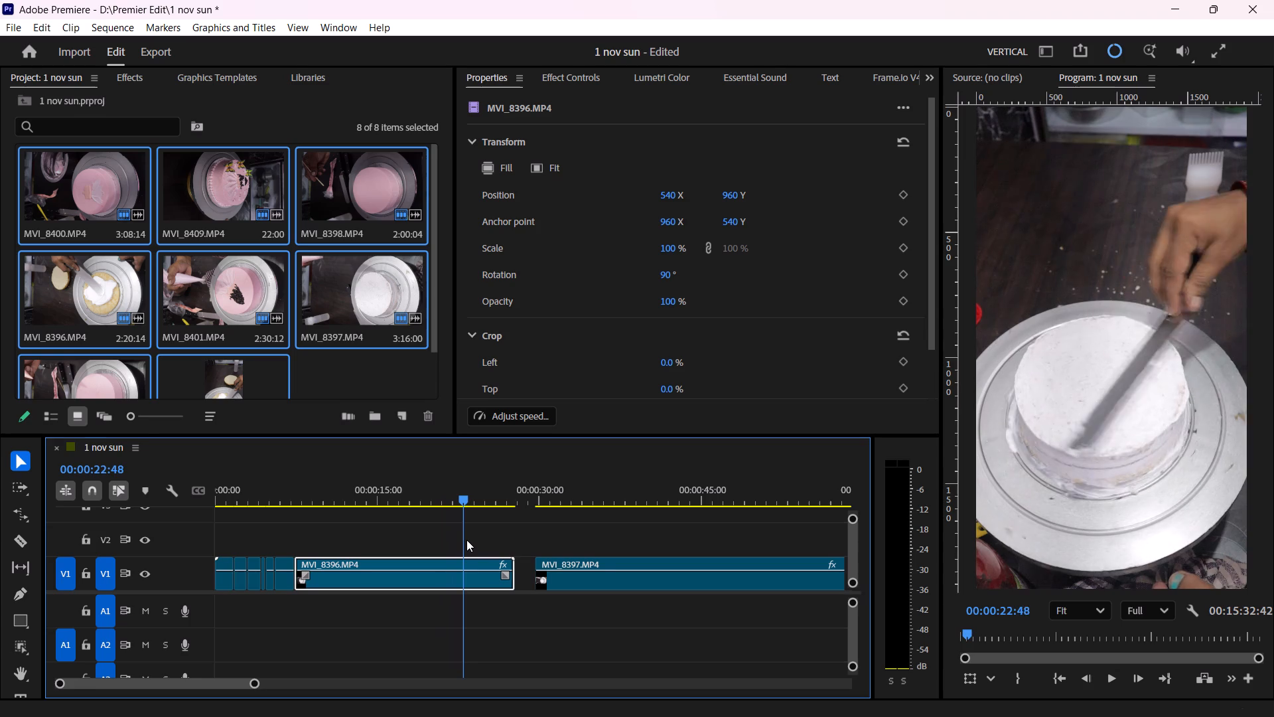
drag(466, 540, 496, 556)
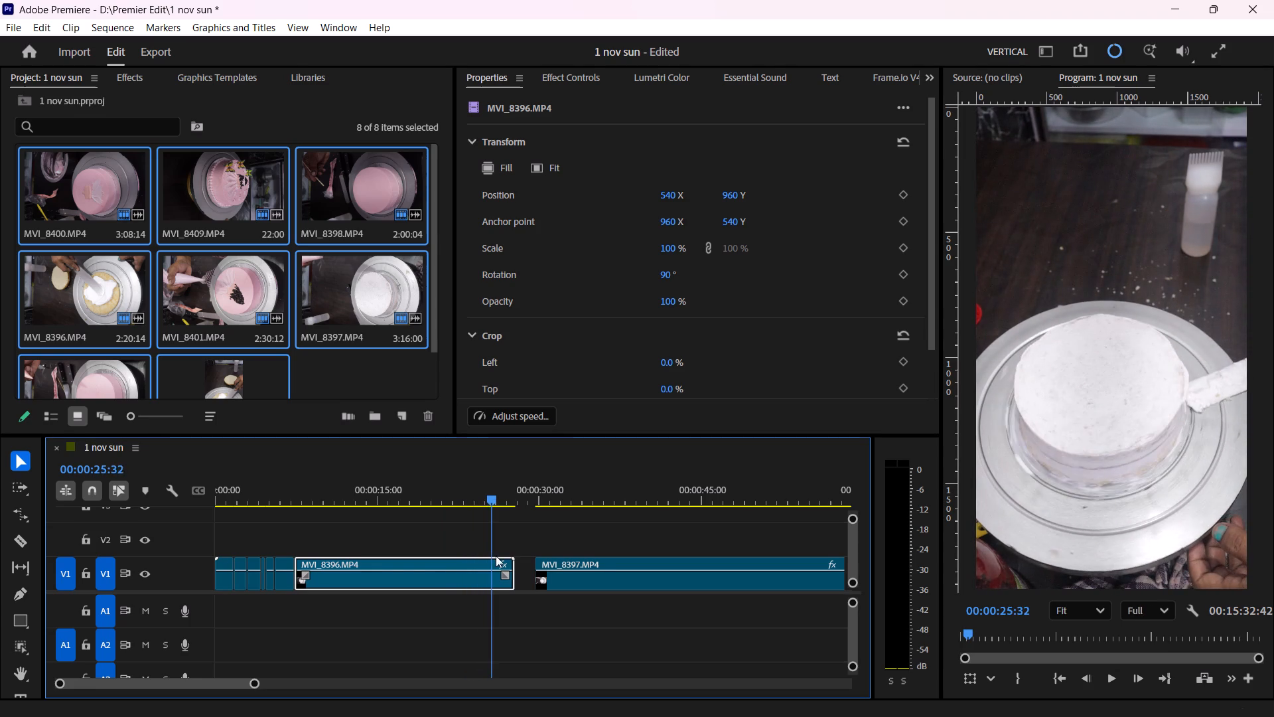
drag(496, 556, 506, 566)
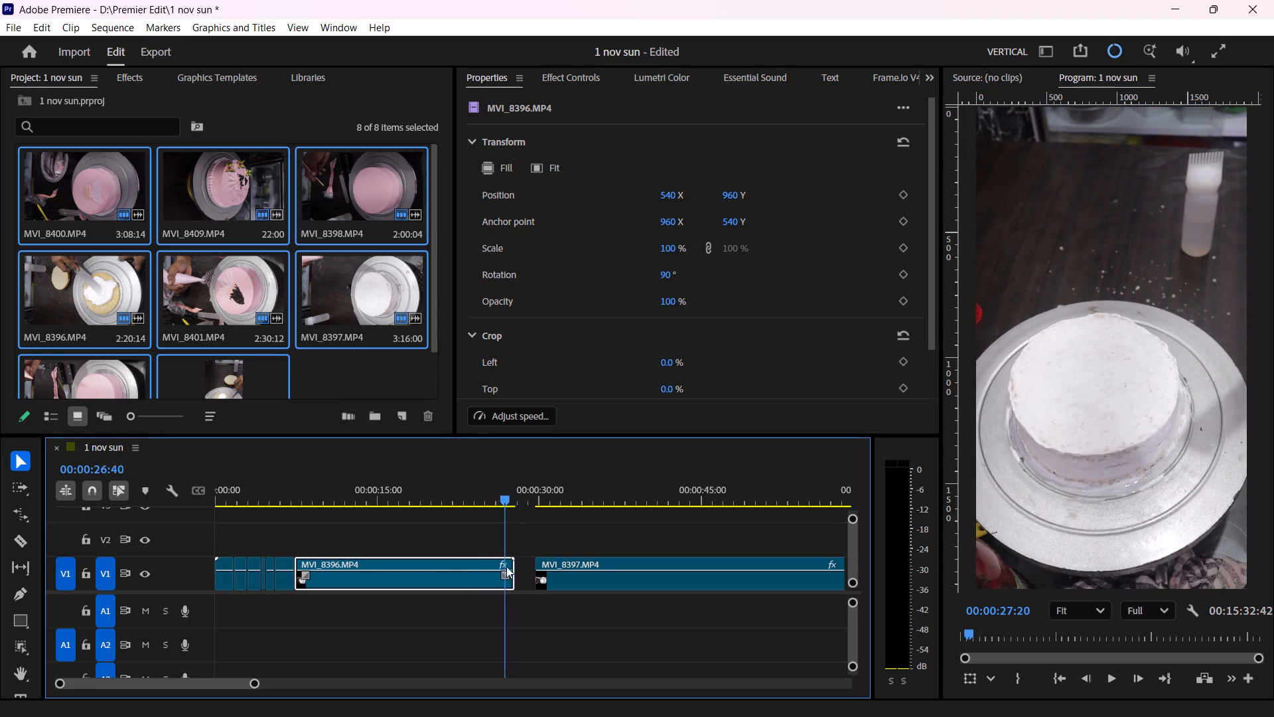
drag(506, 566, 456, 590)
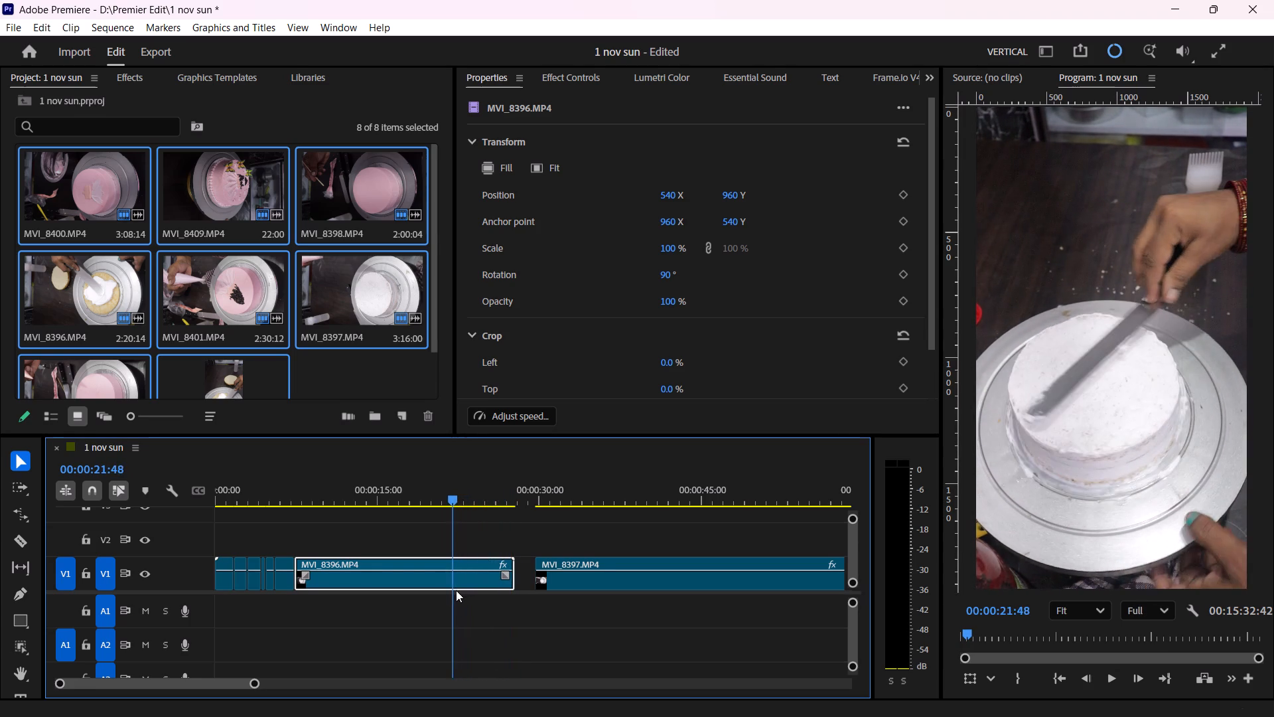
drag(456, 590, 446, 599)
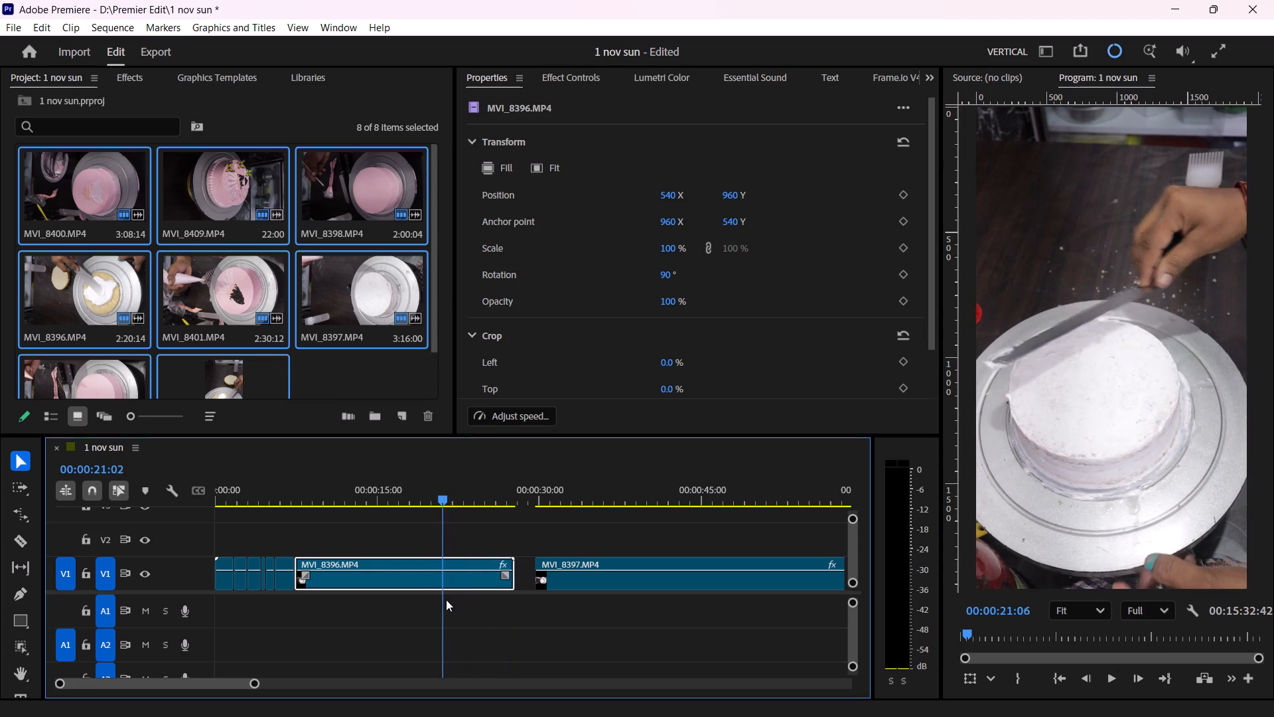
drag(446, 599, 436, 606)
key(c)
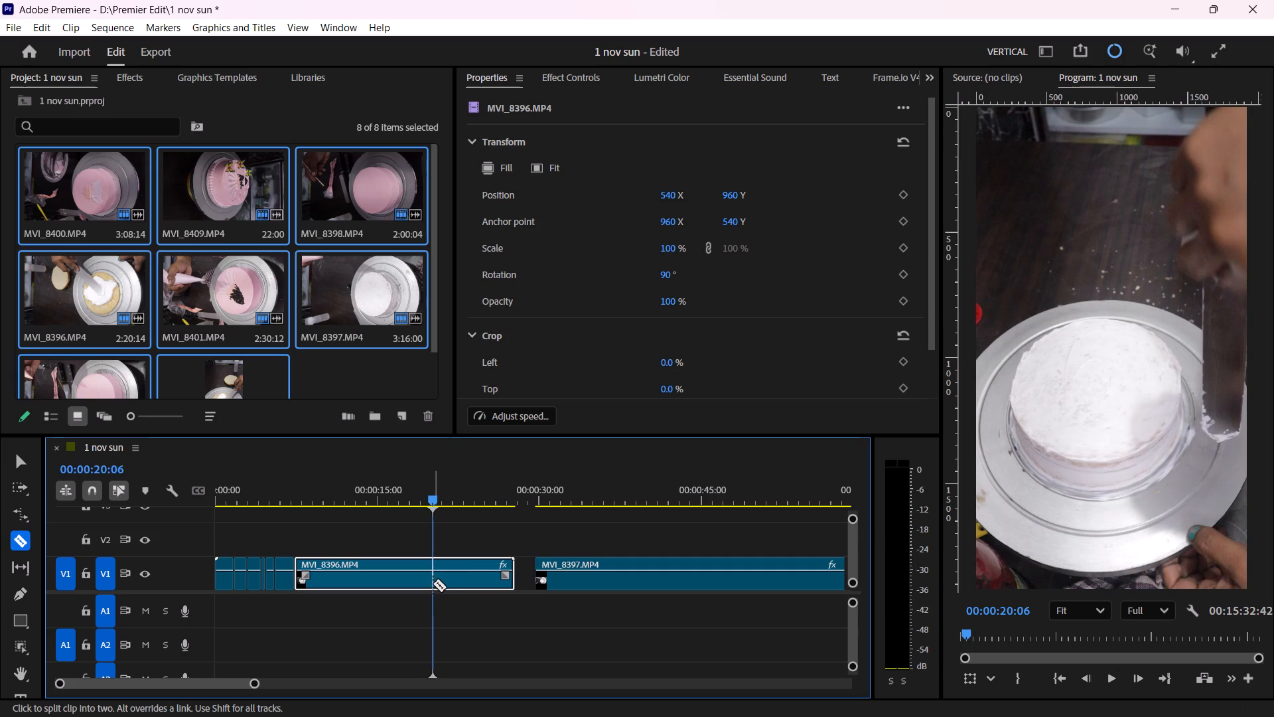
drag(431, 497, 421, 507)
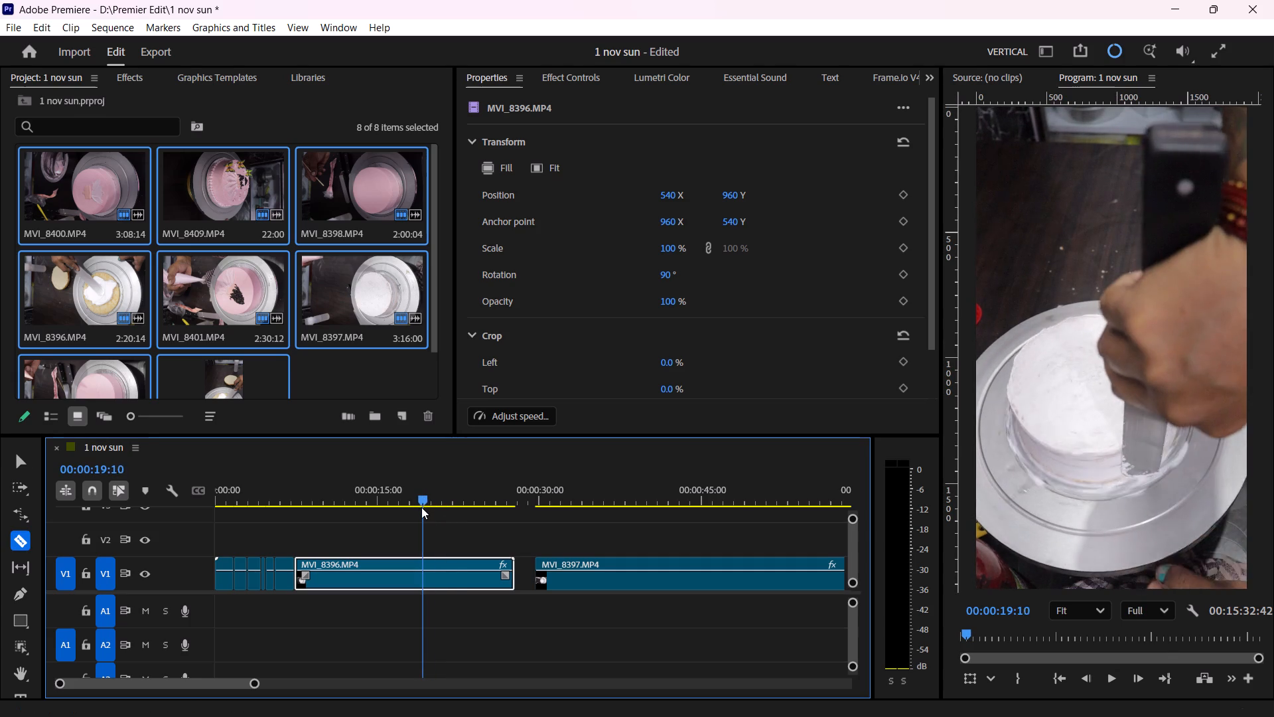
drag(421, 507, 436, 525)
click(441, 572)
Delete the part of the MVI_8396 clip before 00:00:20:25 and move the remainder against the cream-spreading segment.
key(v)
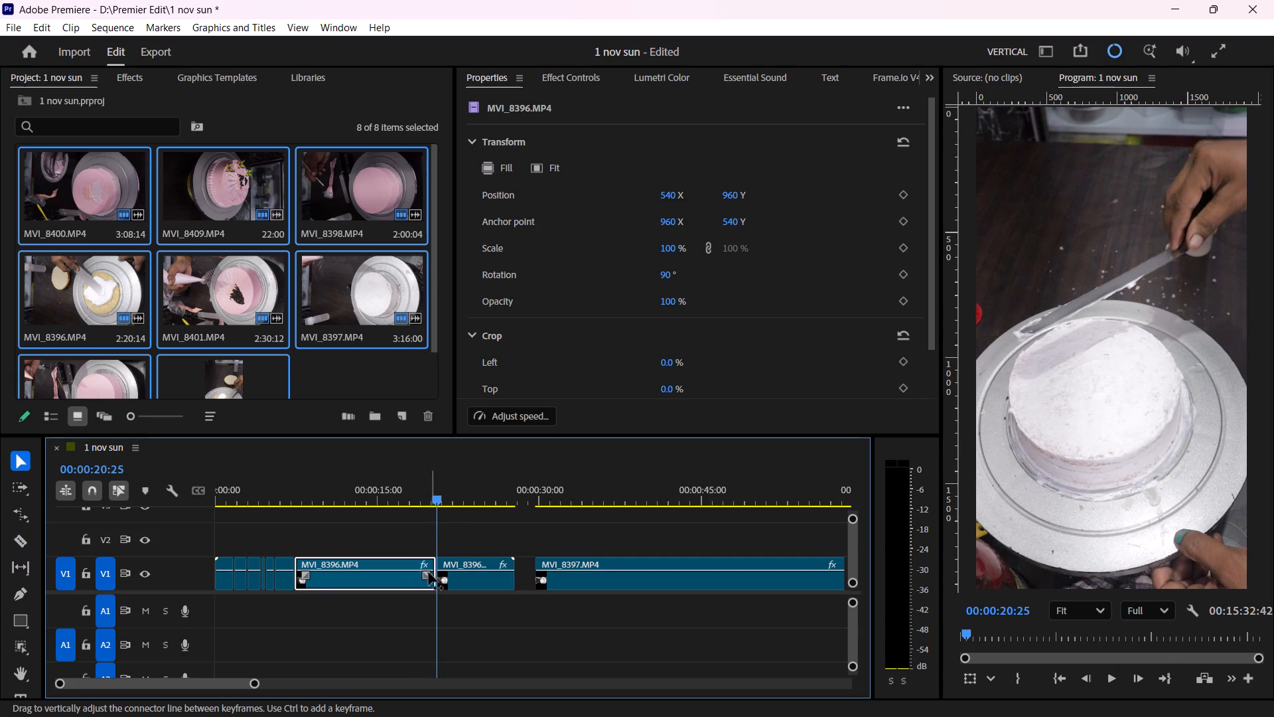
click(405, 569)
key(Delete)
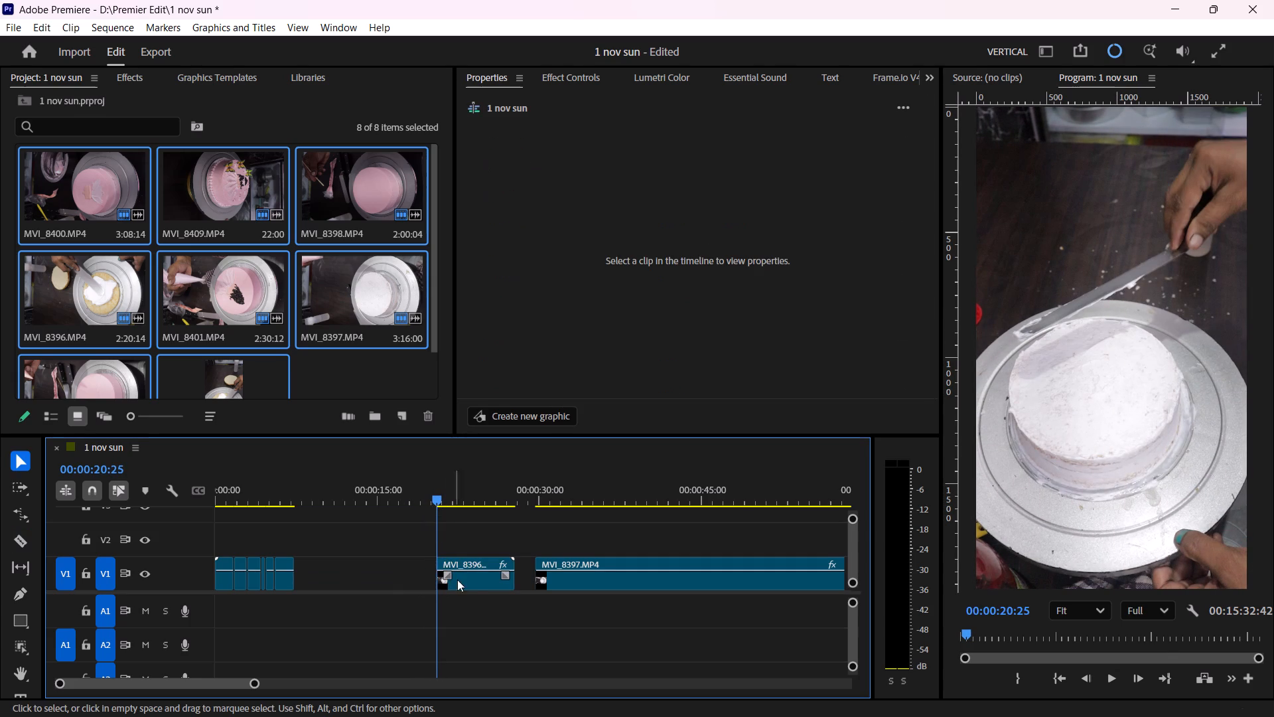
drag(471, 584, 337, 583)
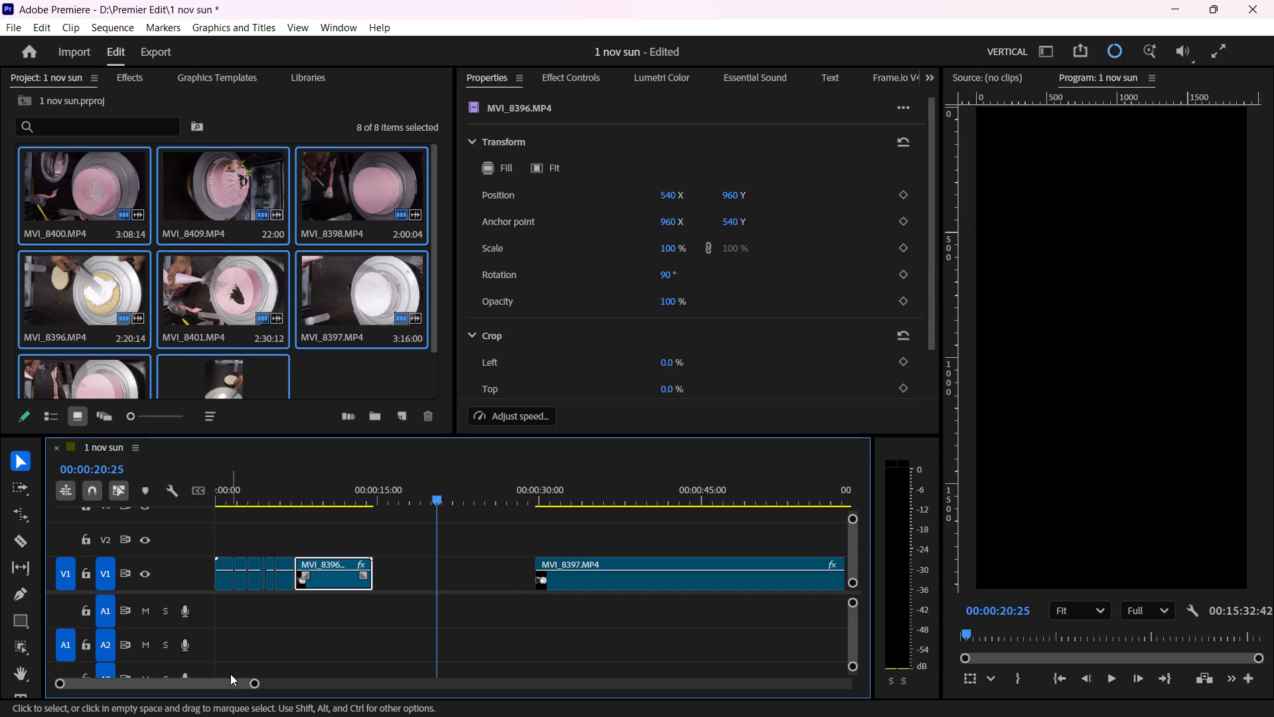
Play the opening of the knife-smoothing MVI_8396 clip and split it at 00:00:10:00.
drag(324, 492, 297, 536)
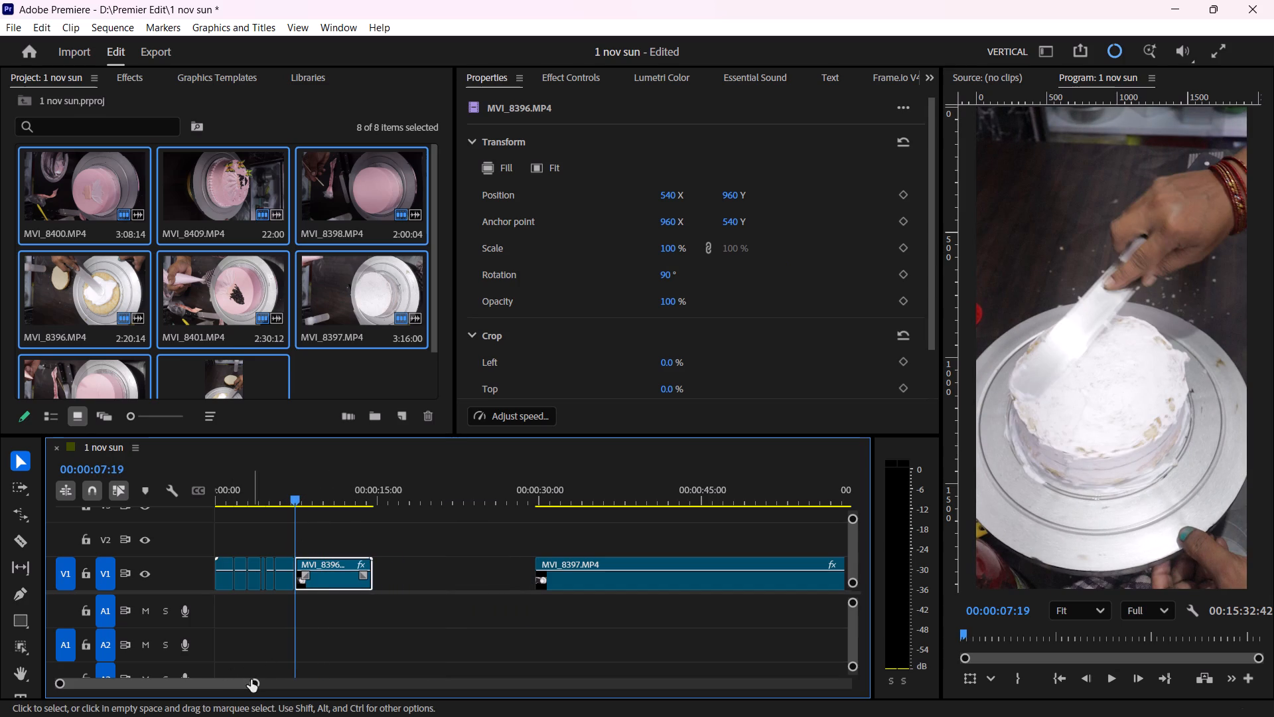
drag(251, 680, 151, 669)
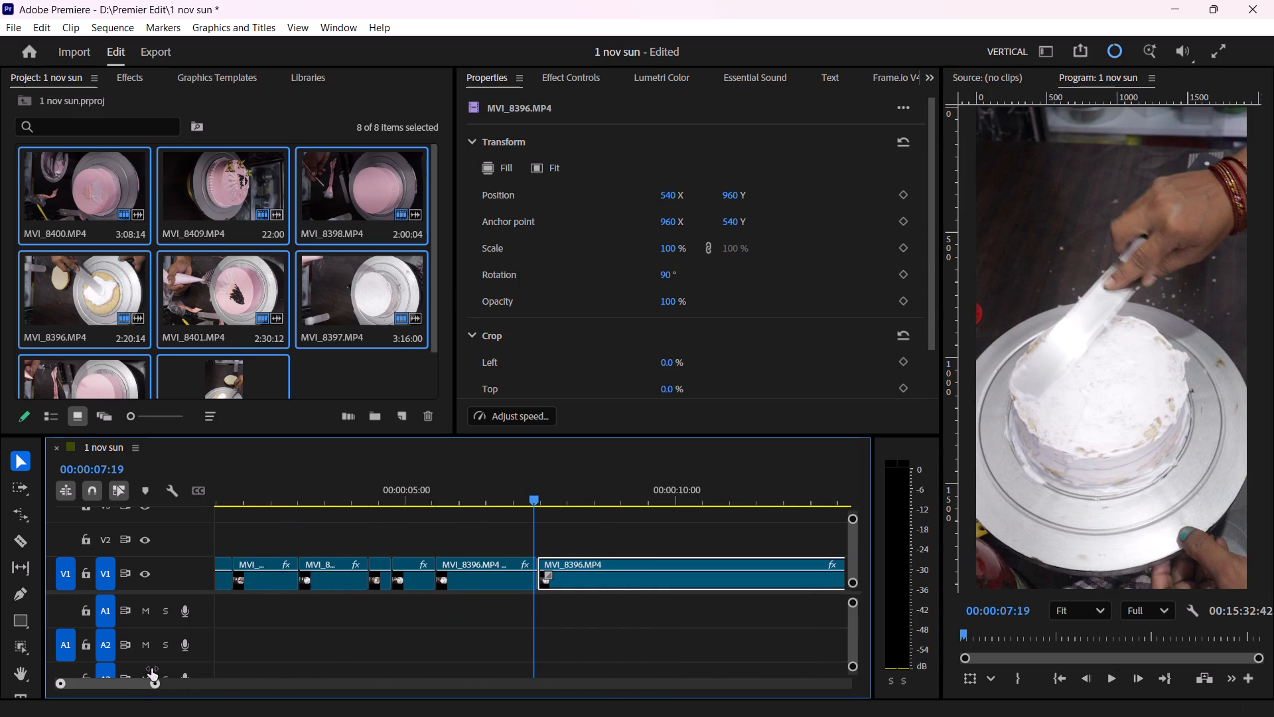
drag(151, 669, 154, 663)
key(space)
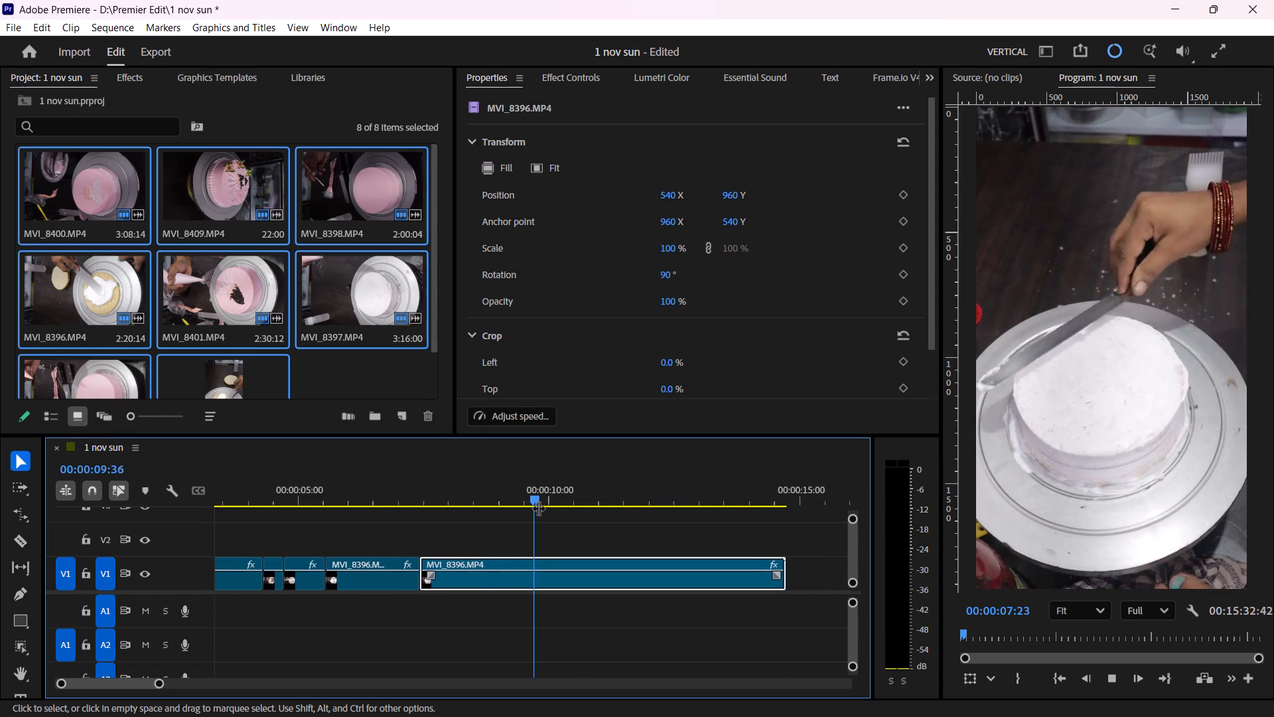
key(space)
key(c)
click(531, 568)
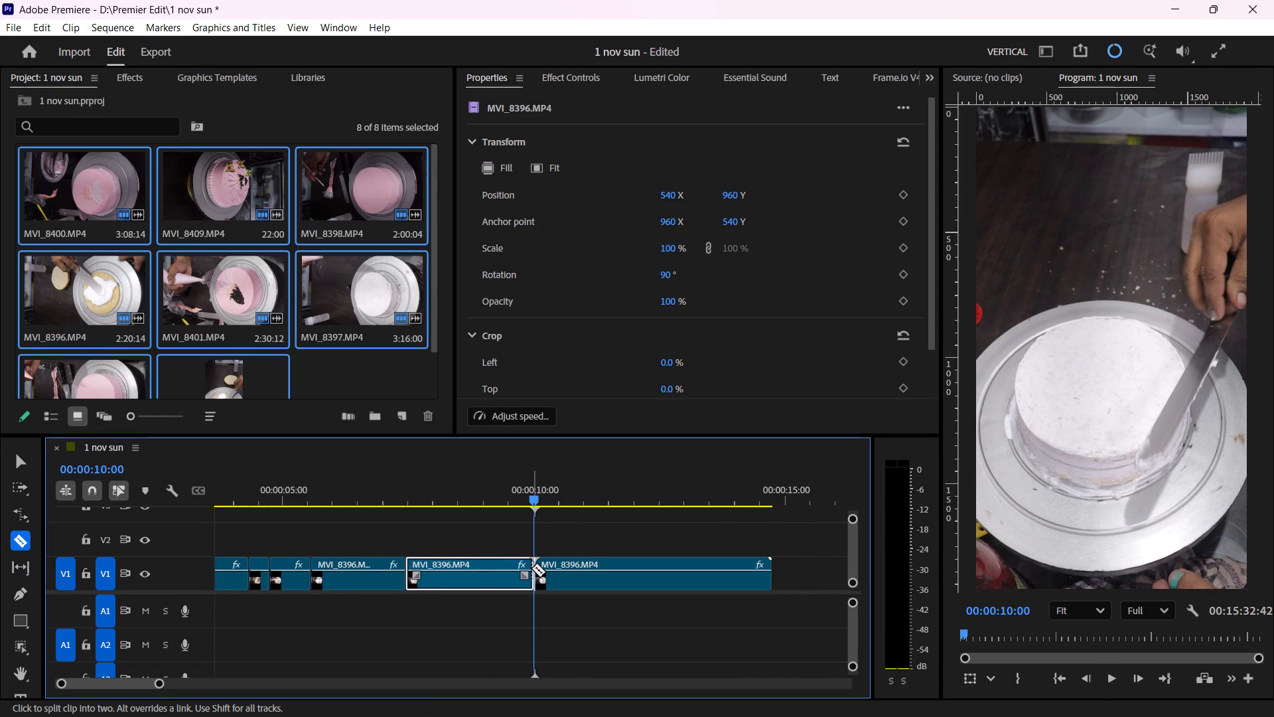
Rate-stretch the knife-smoothing segment before the split to about 1.45 seconds, checking its playback between adjustments.
key(r)
drag(531, 567, 441, 591)
key(v)
drag(414, 477, 409, 509)
key(space)
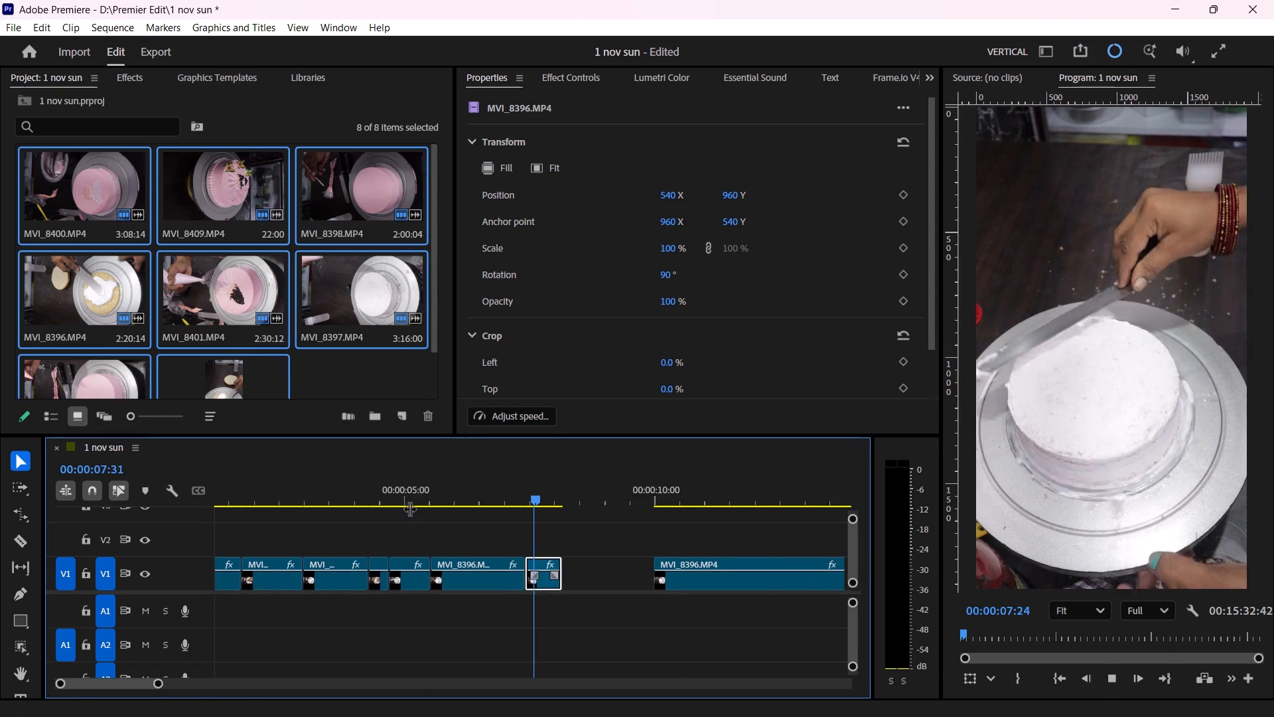
key(space)
key(r)
drag(530, 568, 545, 570)
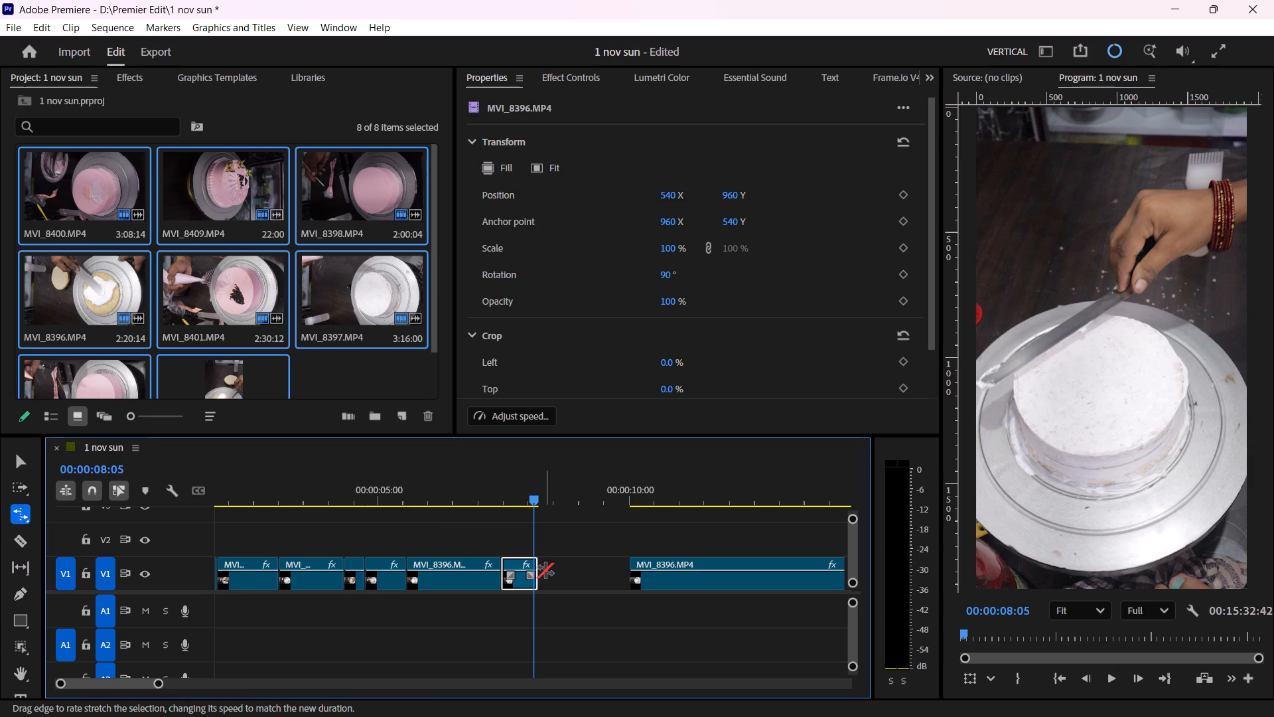
drag(545, 570, 548, 570)
drag(536, 570, 565, 568)
drag(535, 570, 561, 571)
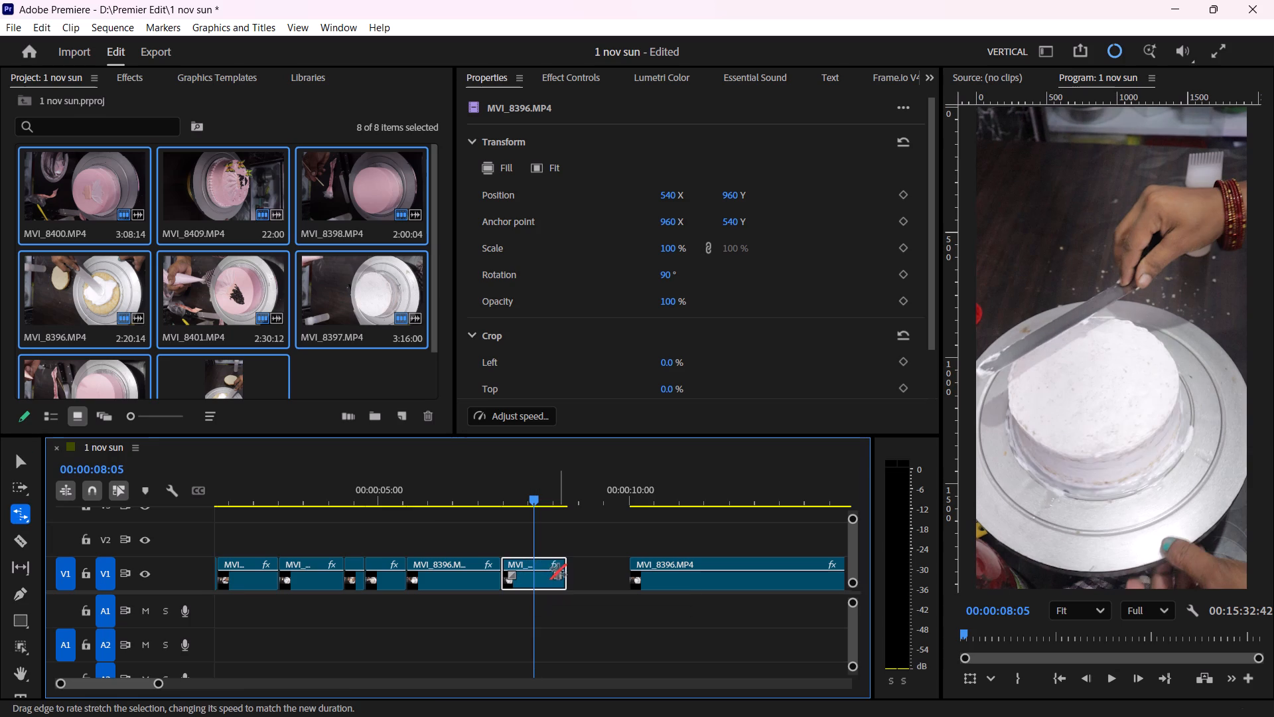
drag(566, 570, 575, 568)
Trim the end of the knife-smoothing segment to leave about 0.85 seconds and play it back.
key(v)
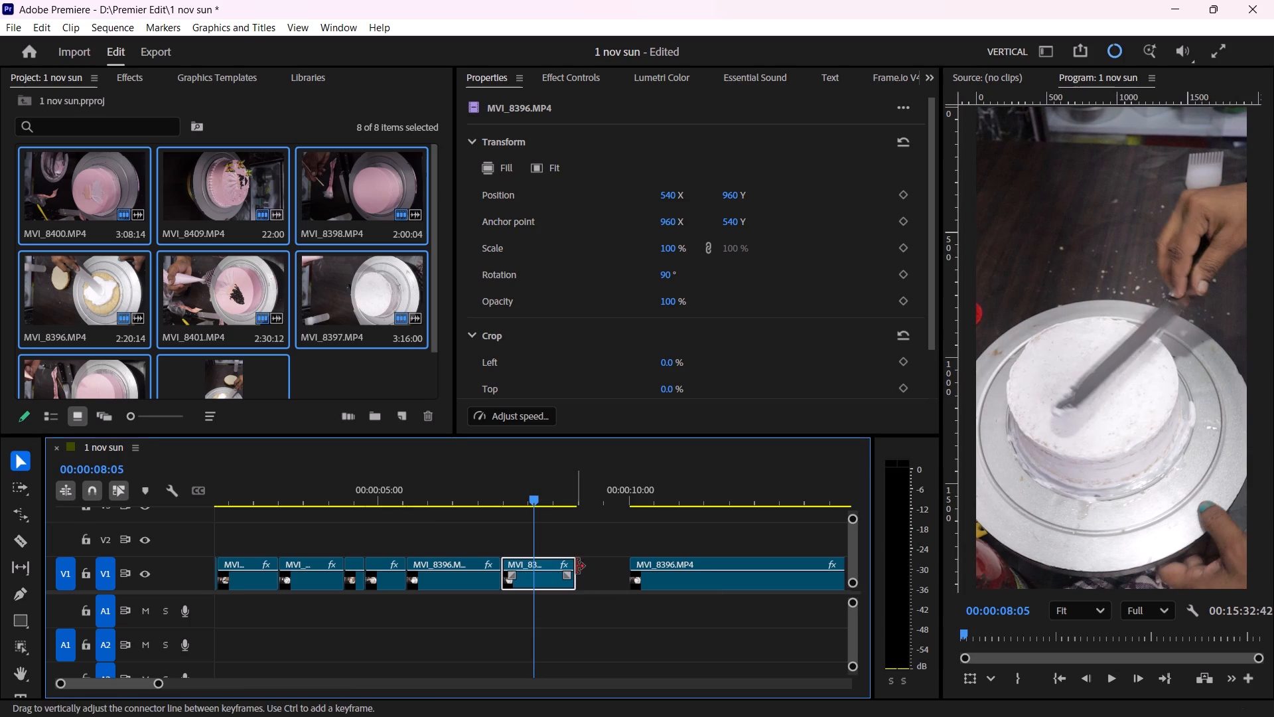
drag(574, 566, 544, 578)
drag(507, 489, 507, 495)
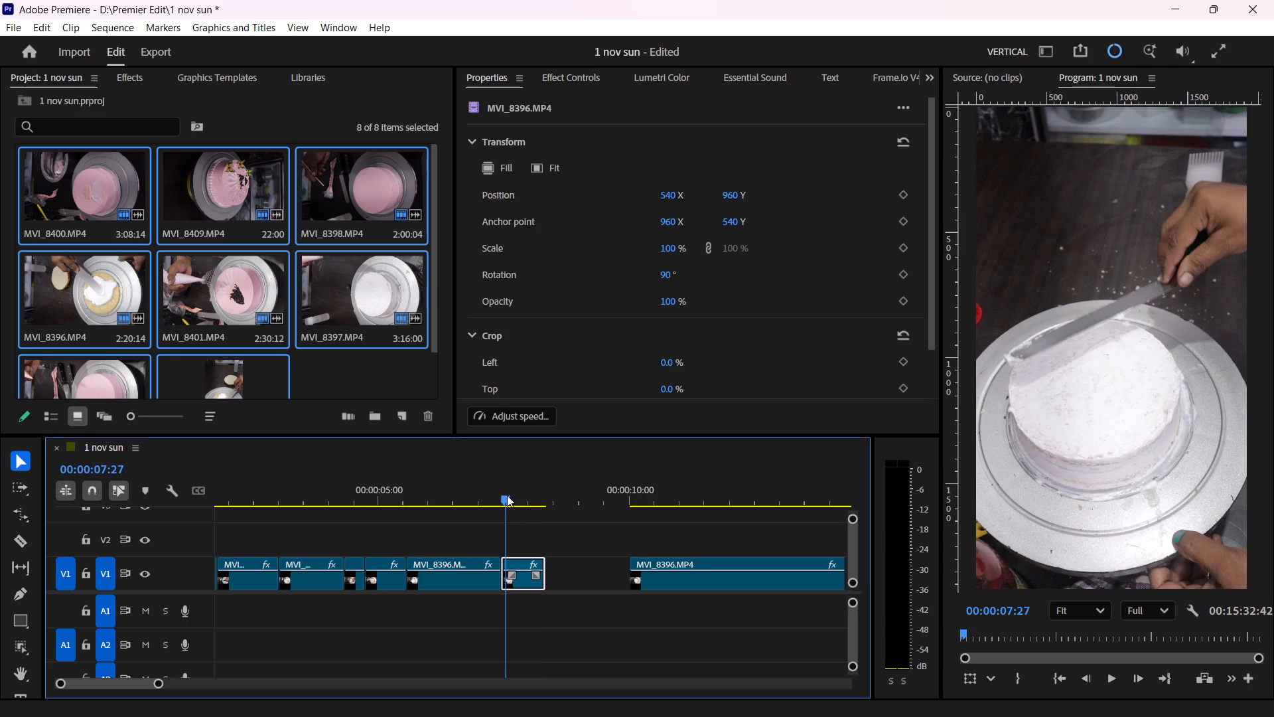
drag(507, 495, 504, 503)
key(space)
key(space)
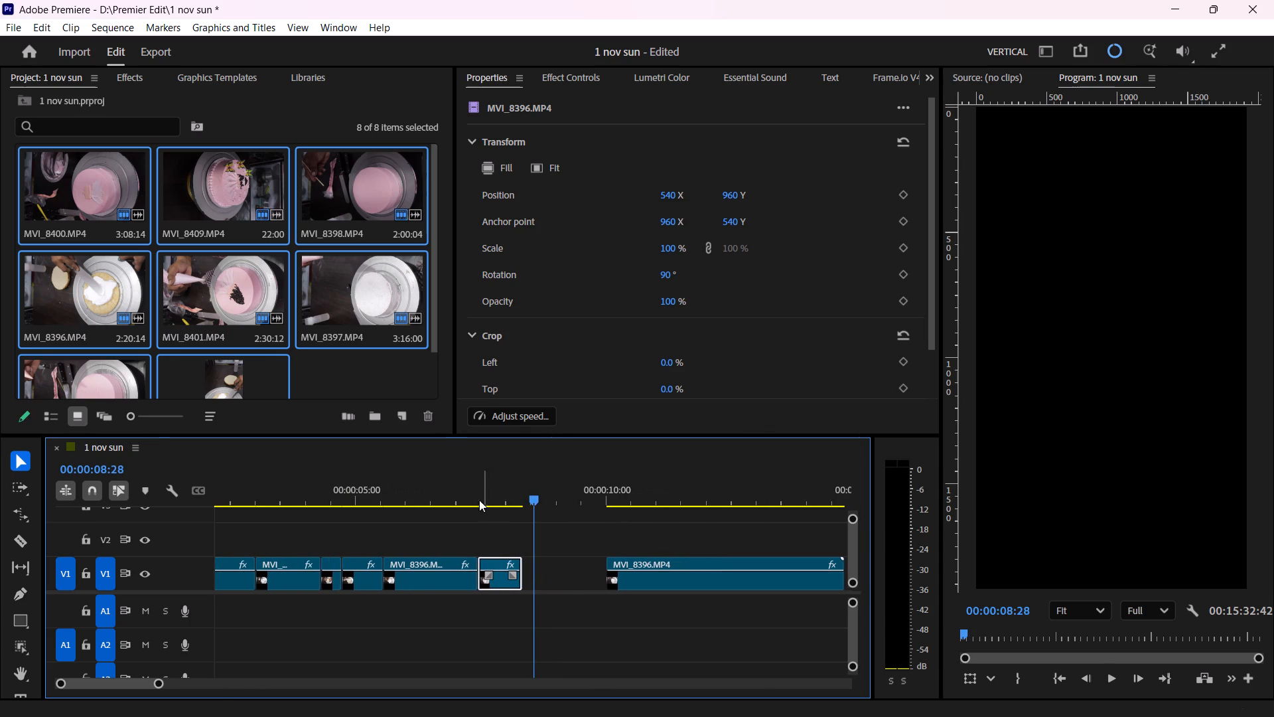
Play the cream-spreading segment, trim its end to leave about 0.75 seconds, and move the knife-smoothing segment against it.
drag(469, 495, 388, 541)
key(space)
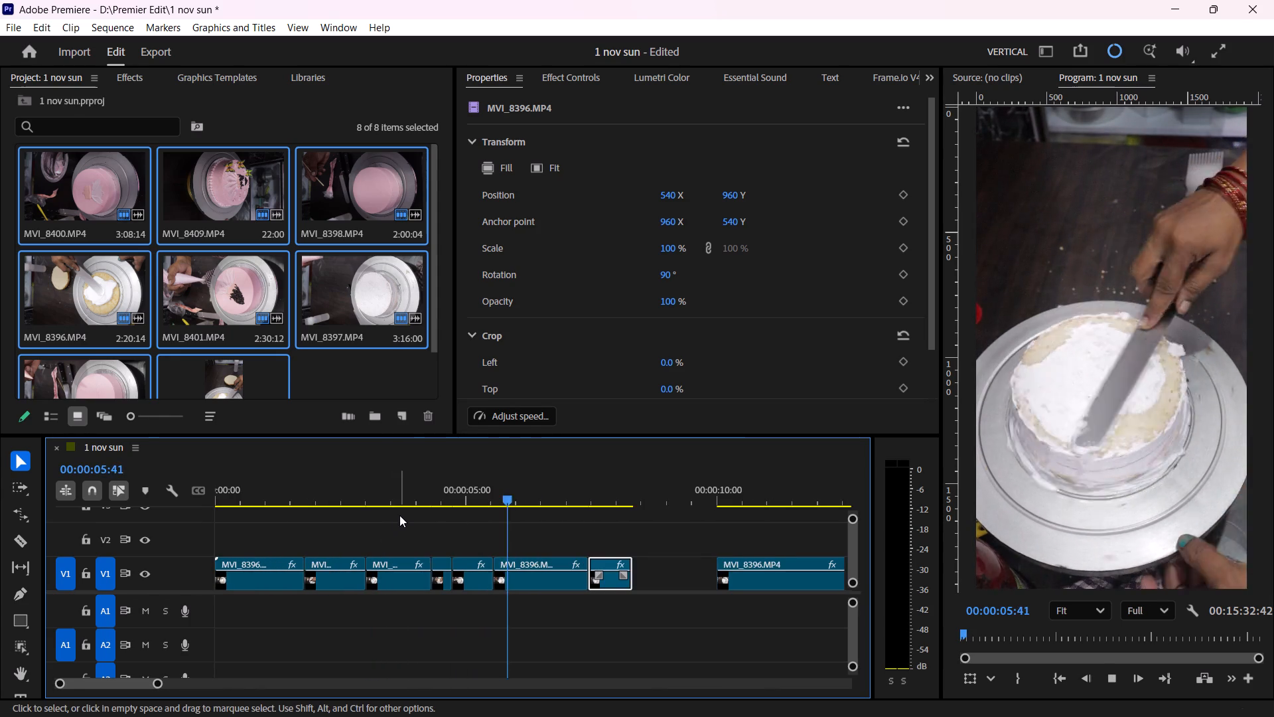
key(space)
key(space)
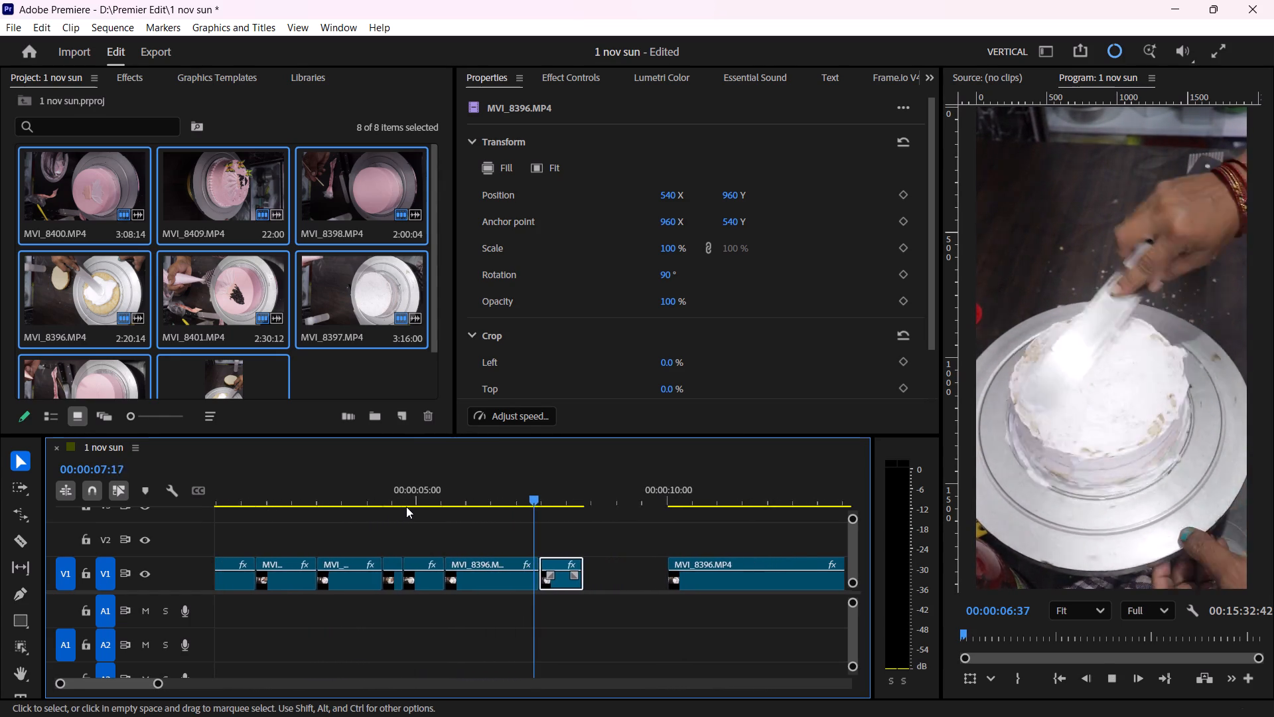
key(space)
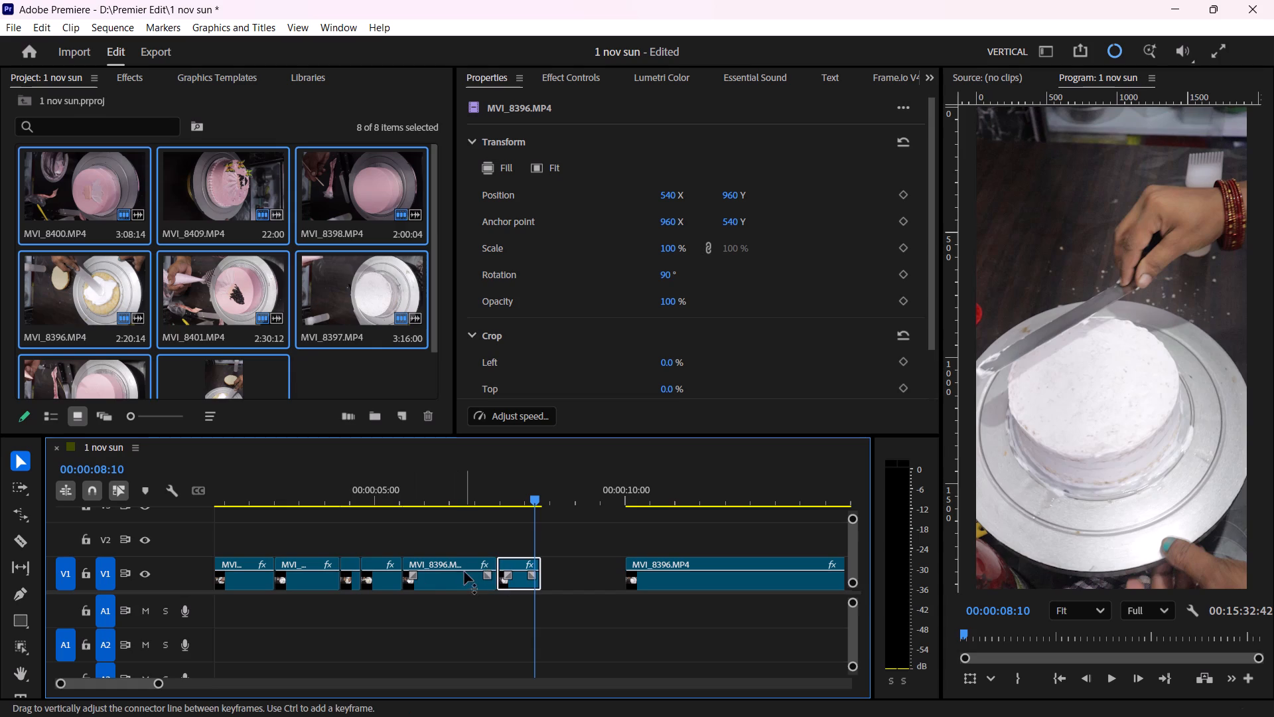
click(458, 576)
drag(493, 564, 435, 575)
drag(518, 582, 463, 578)
Play back the cut between the cream-spreading and knife-smoothing segments several times to check its pacing.
drag(422, 481, 422, 487)
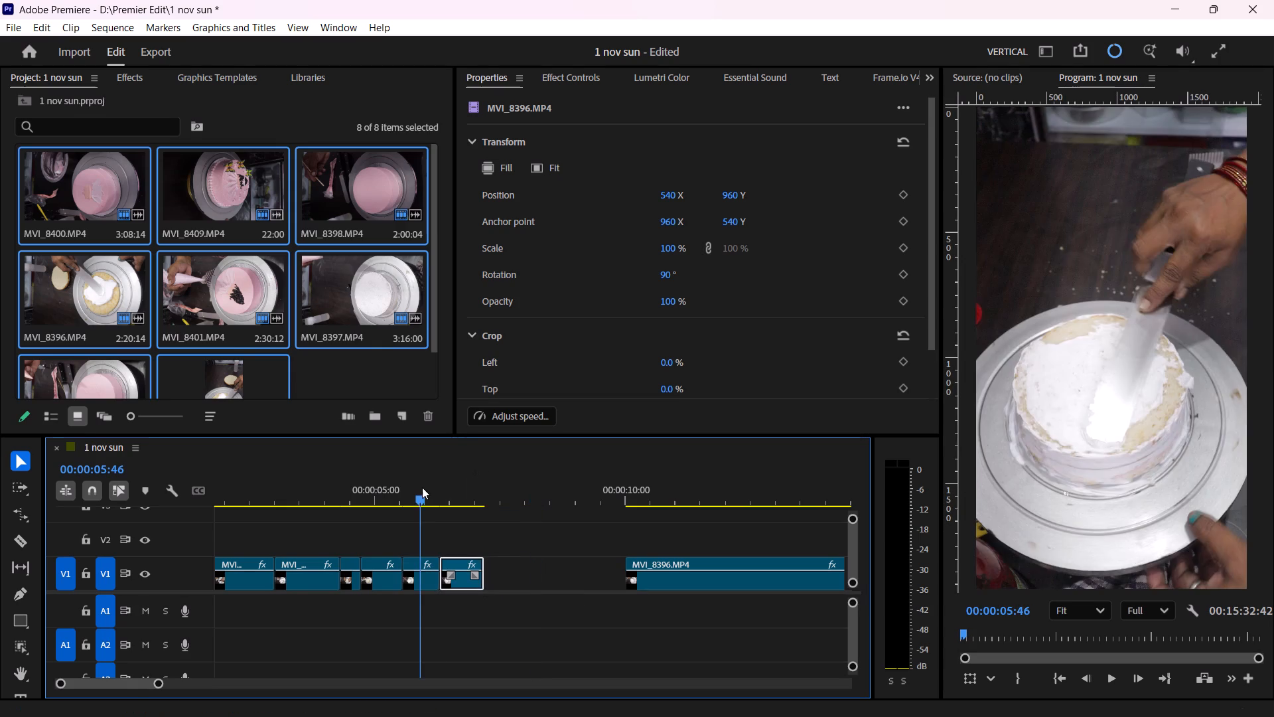
drag(422, 487, 422, 502)
key(space)
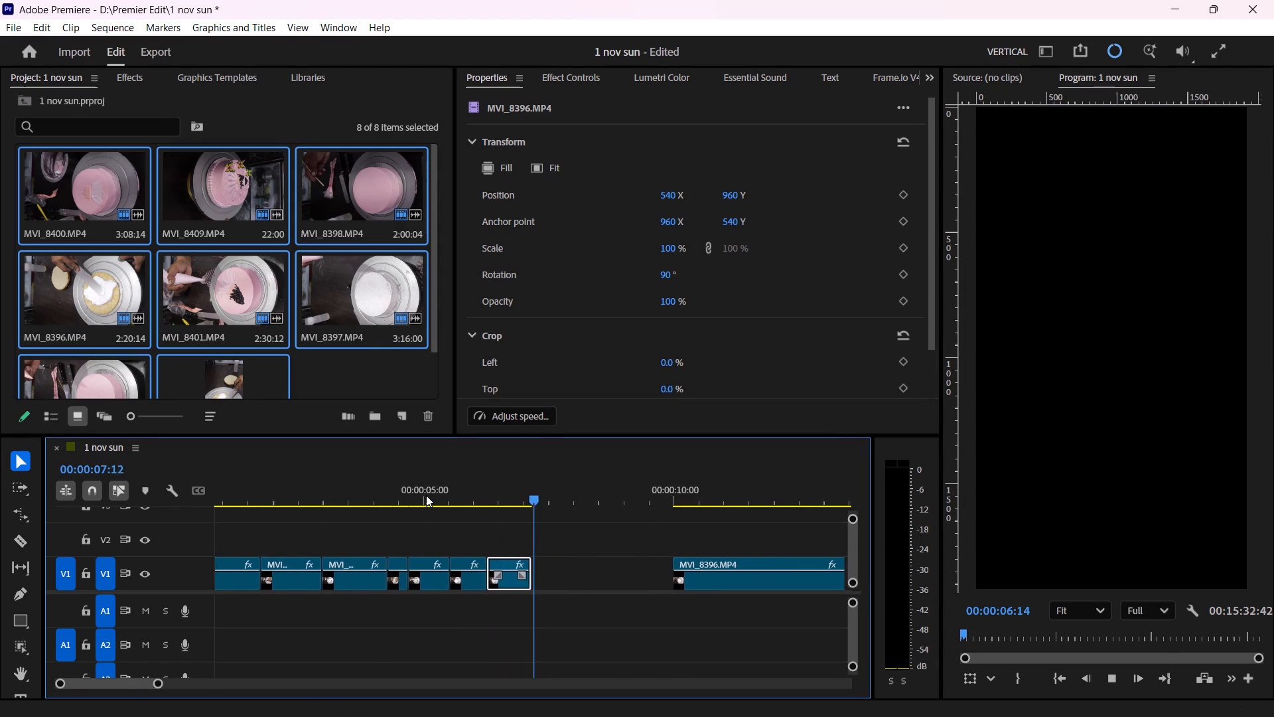
key(space)
click(436, 495)
key(space)
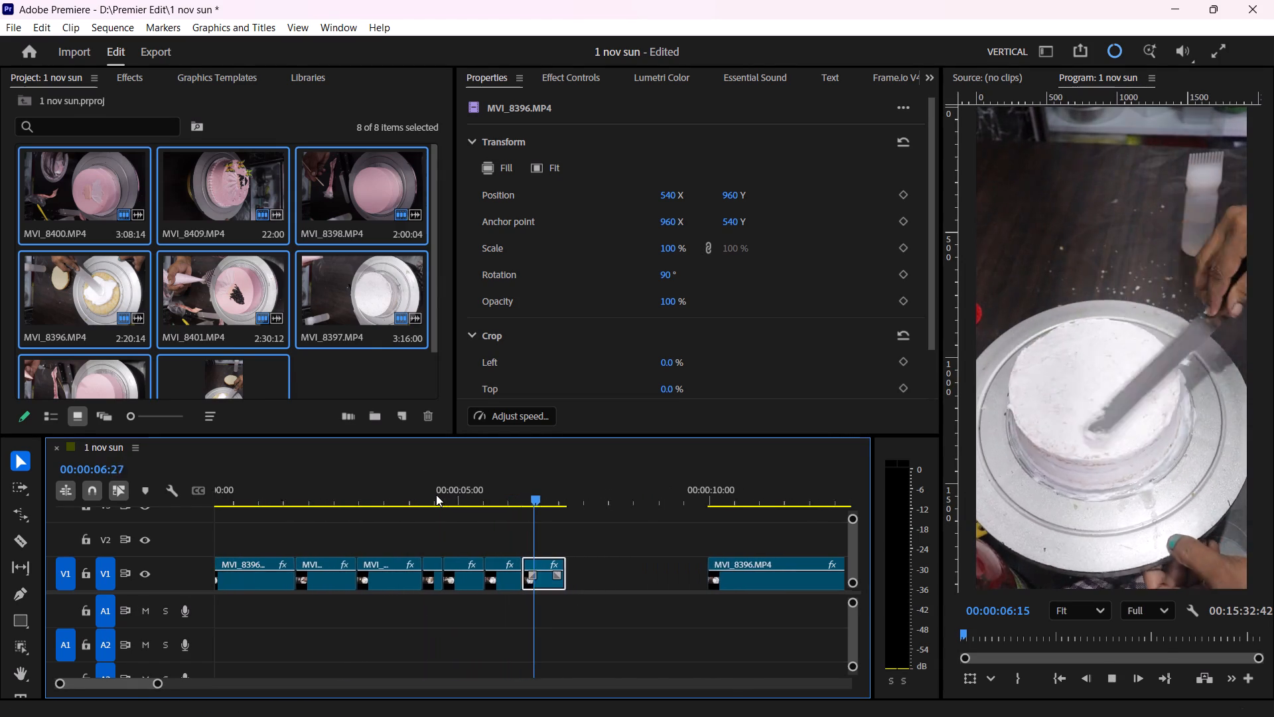
key(space)
click(460, 498)
key(space)
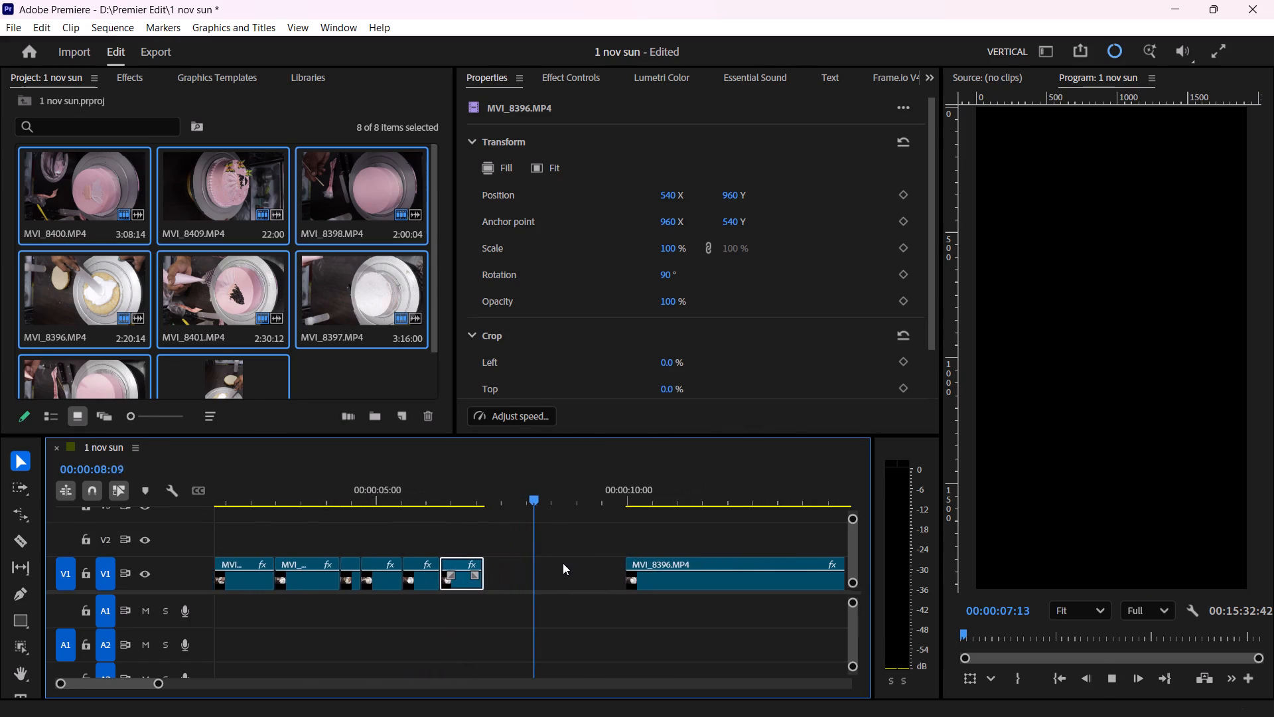
key(space)
Move the leftover MVI_8396 clip against the knife-smoothing segment, scrub through it and delete it.
click(539, 564)
click(562, 569)
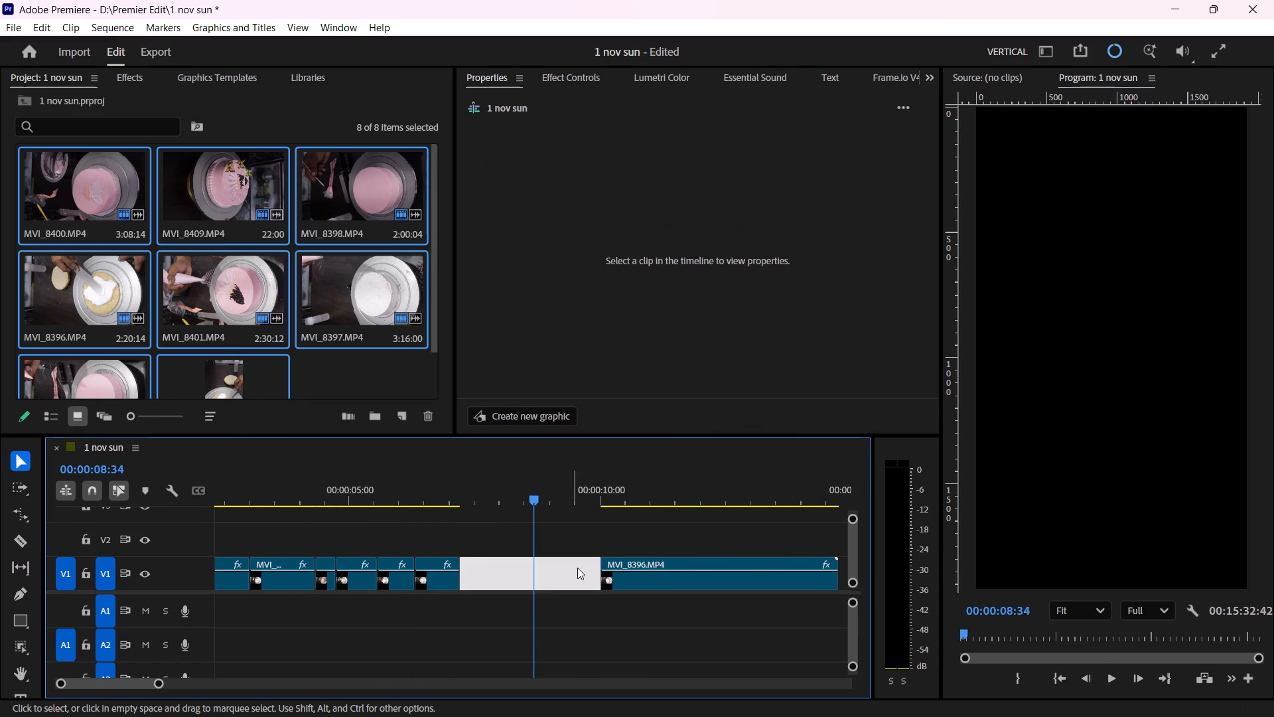
drag(640, 581, 508, 582)
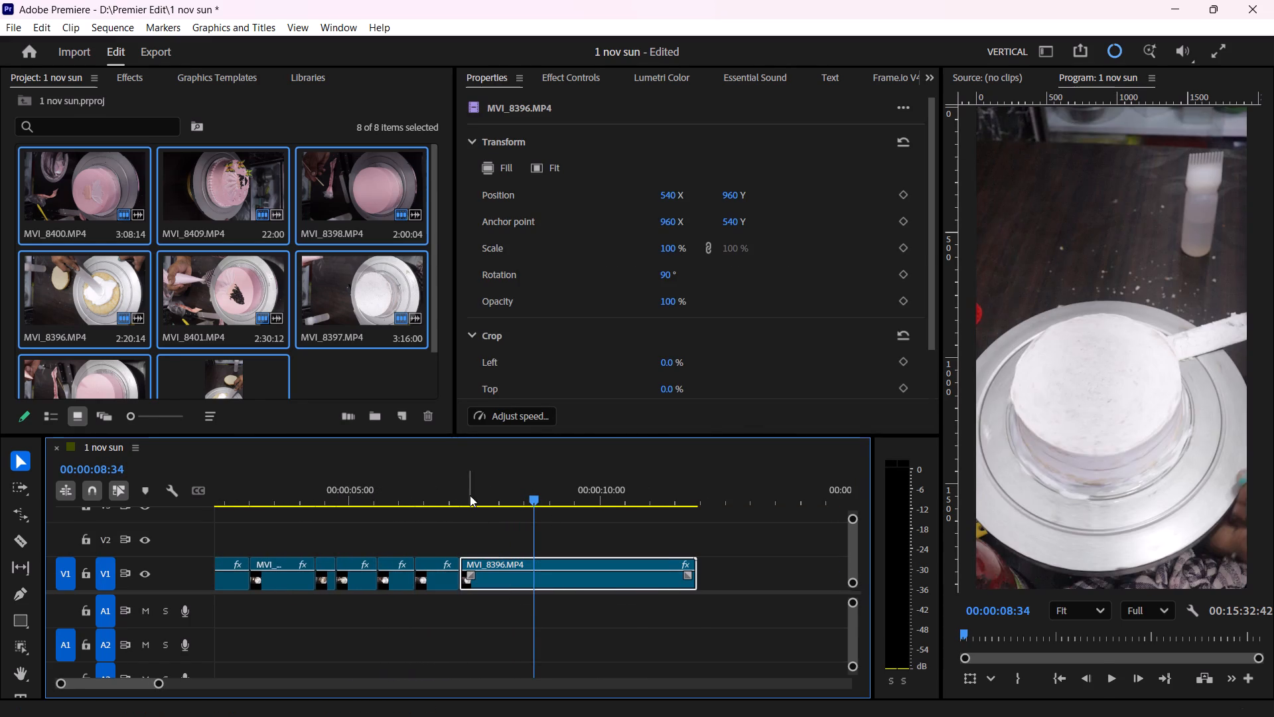
drag(468, 495, 654, 524)
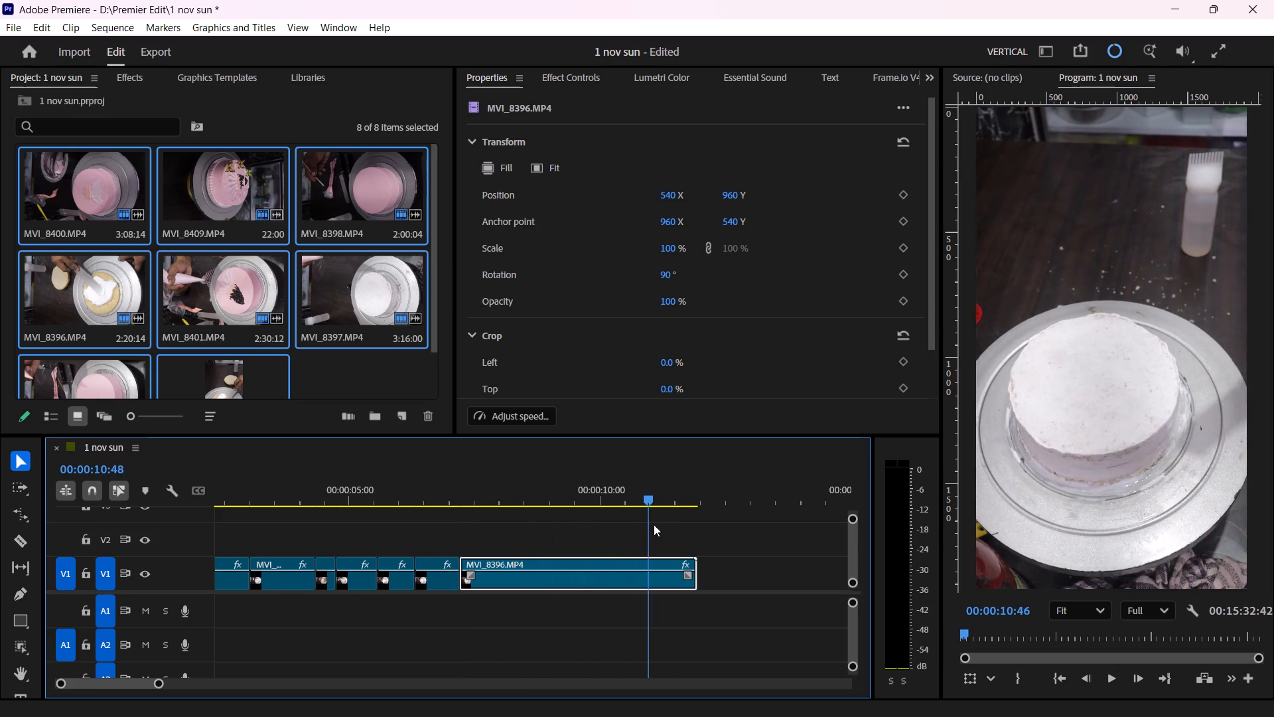
drag(654, 524, 685, 550)
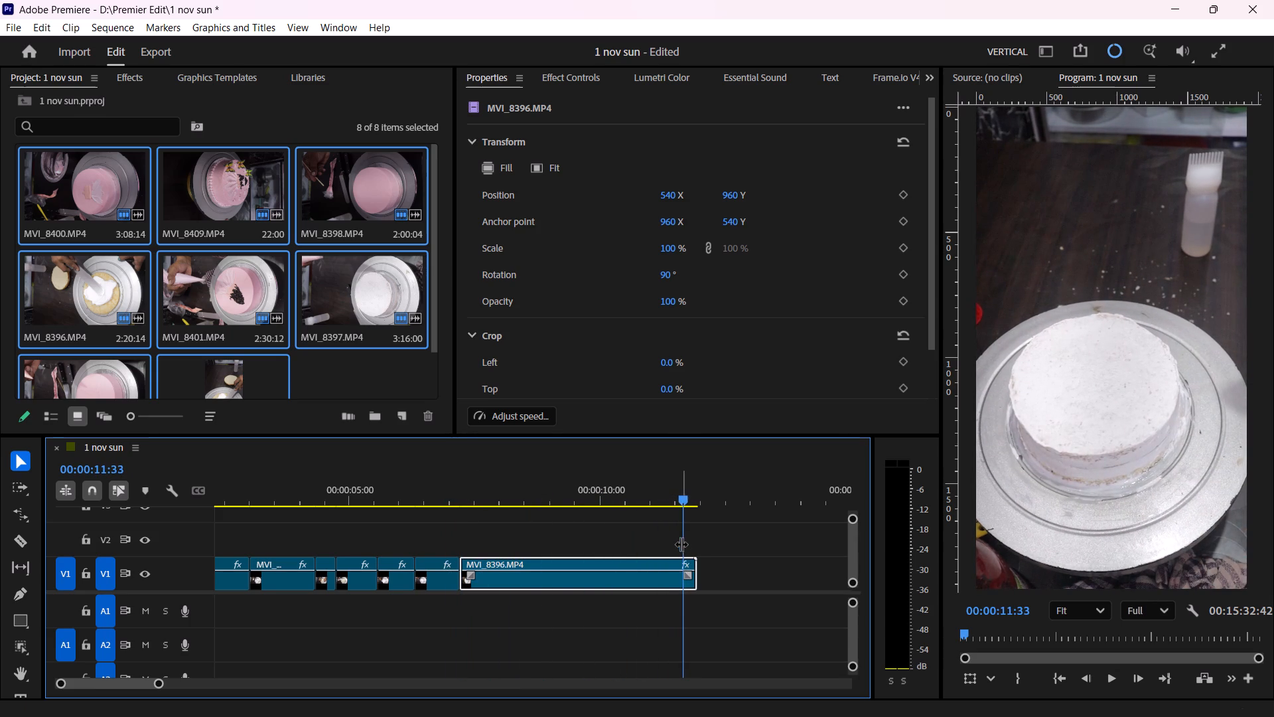
key(Delete)
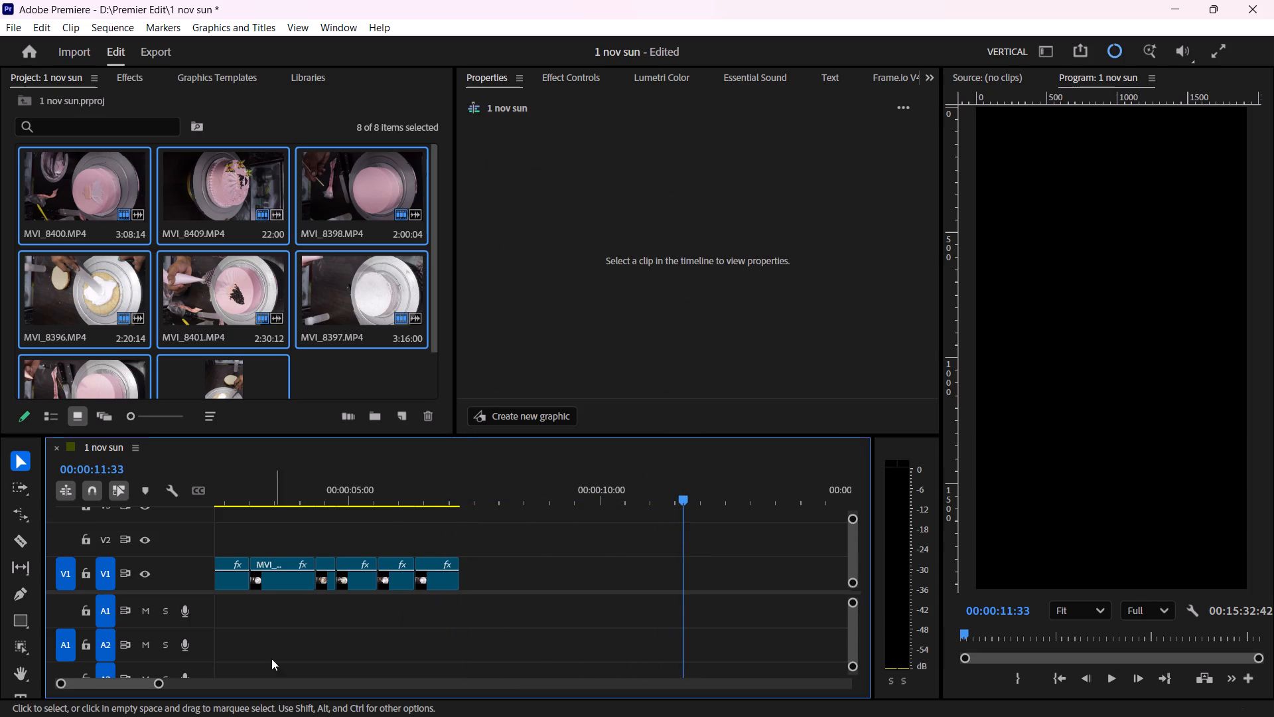
Move the MVI_8397 clip on V1 against the end of the knife-smoothing segment.
drag(161, 686, 334, 690)
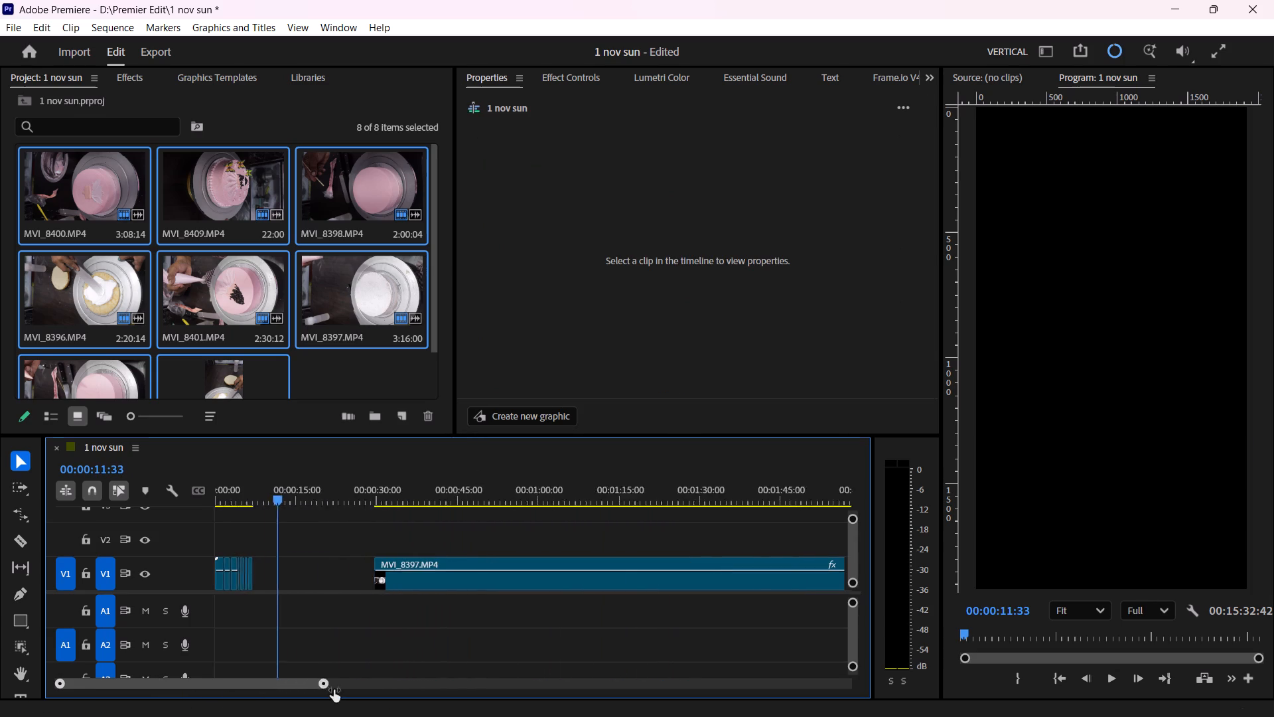
drag(334, 690, 462, 716)
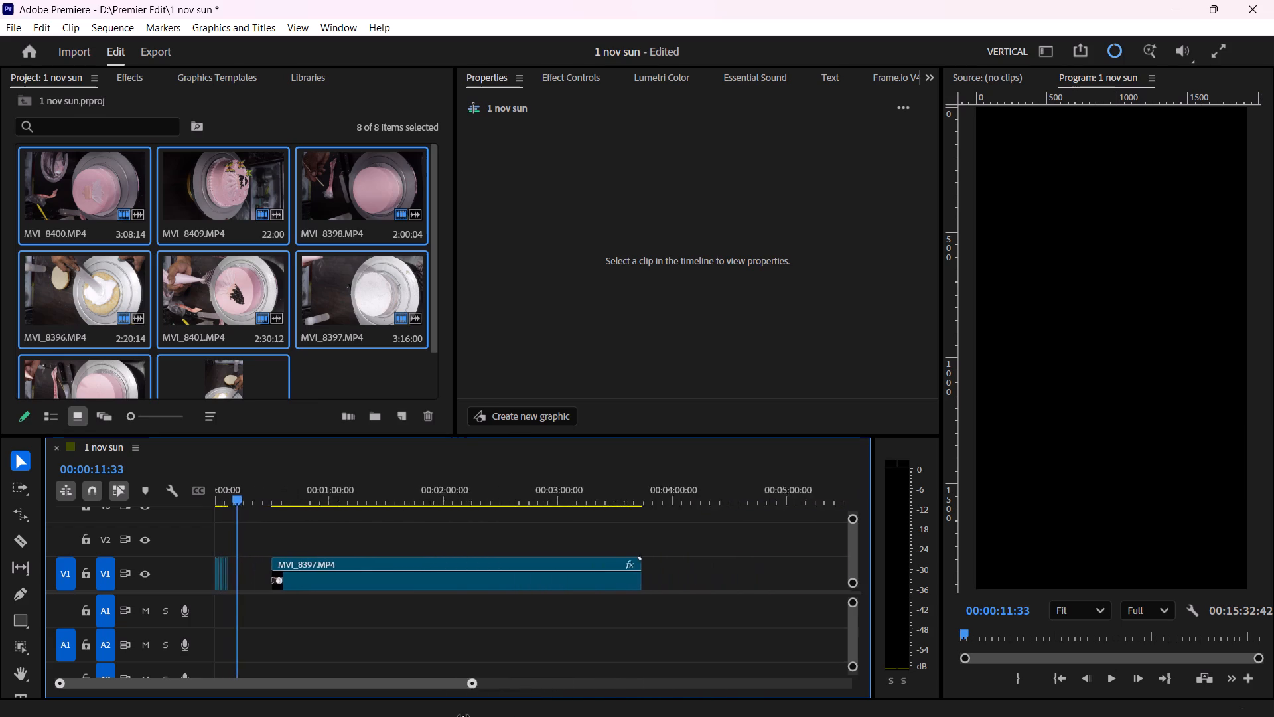
drag(462, 716, 219, 713)
drag(778, 580, 479, 583)
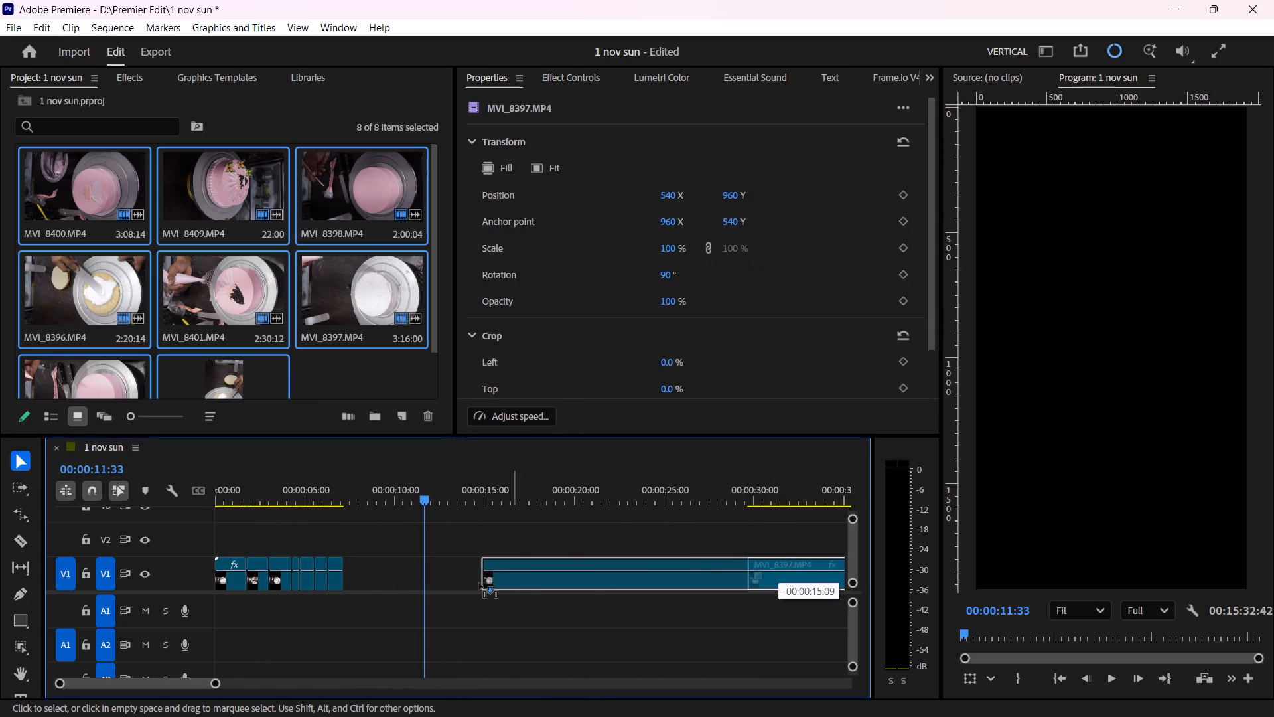
drag(479, 583, 381, 588)
Trim the start of MVI_8397 to 00:00:08:00 and move the clip back against the knife-smoothing segment.
drag(350, 493, 347, 493)
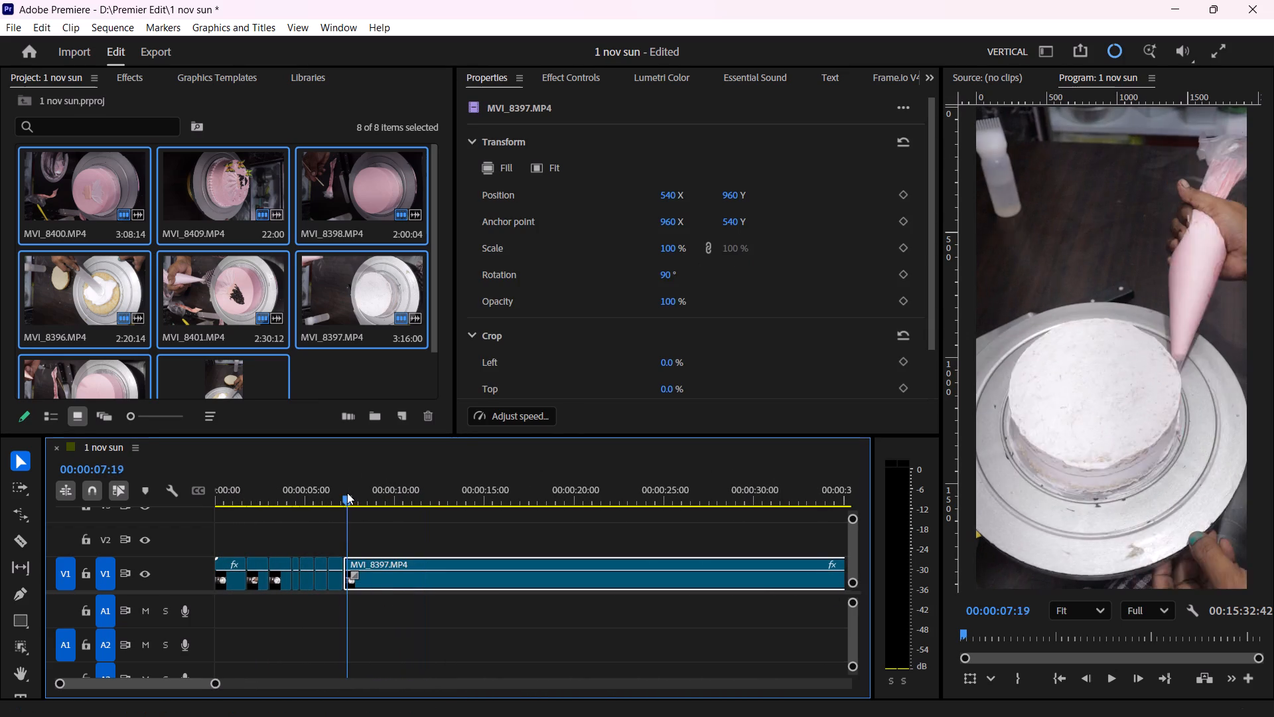
drag(347, 493, 340, 502)
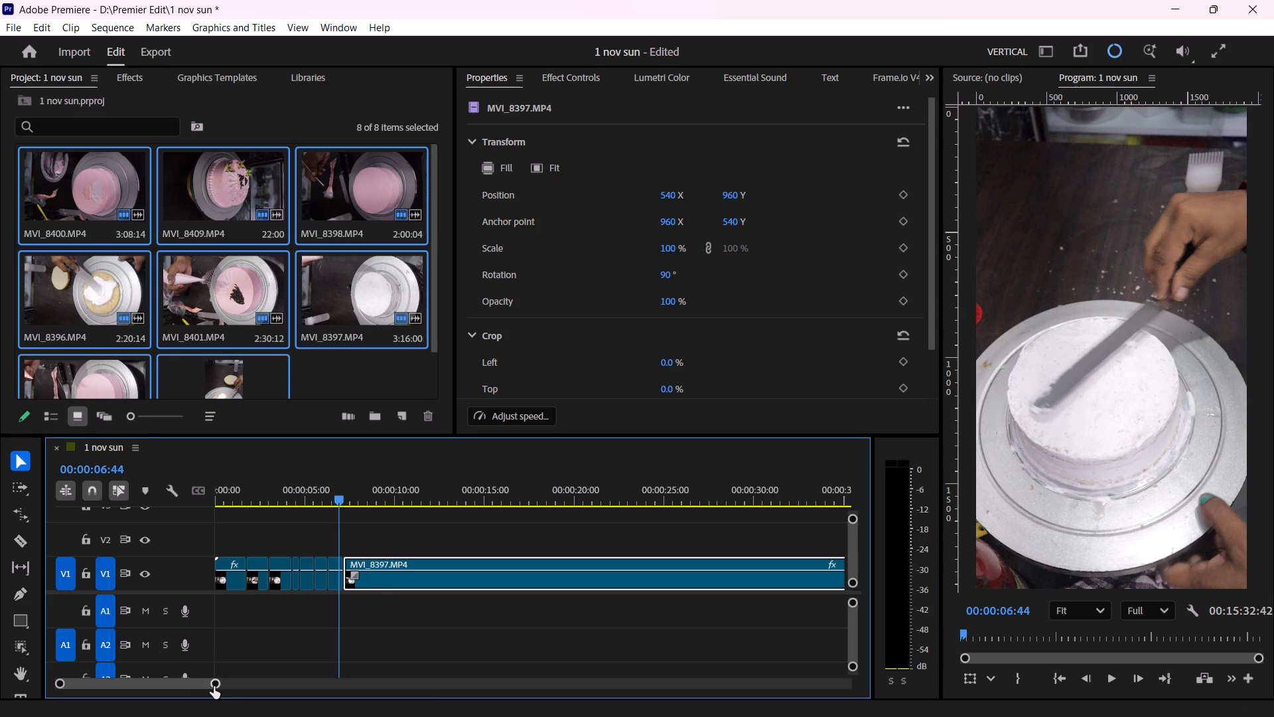
drag(216, 686, 147, 707)
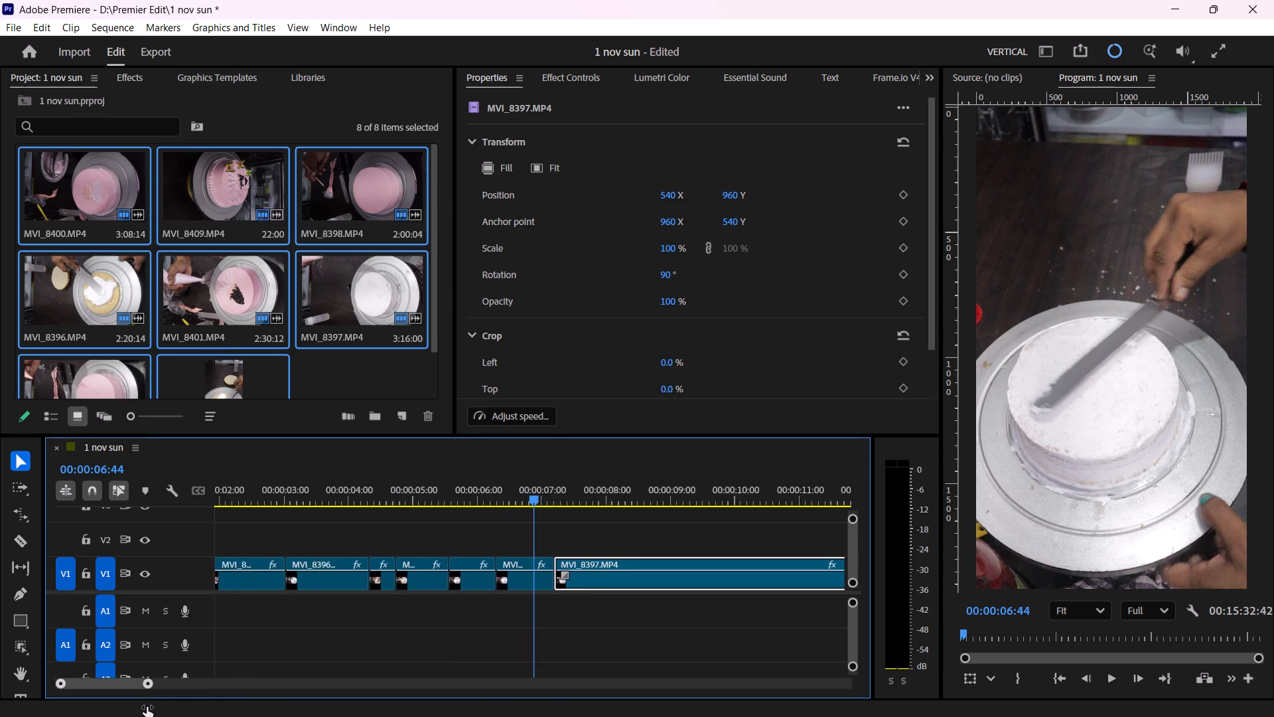
drag(147, 707, 157, 708)
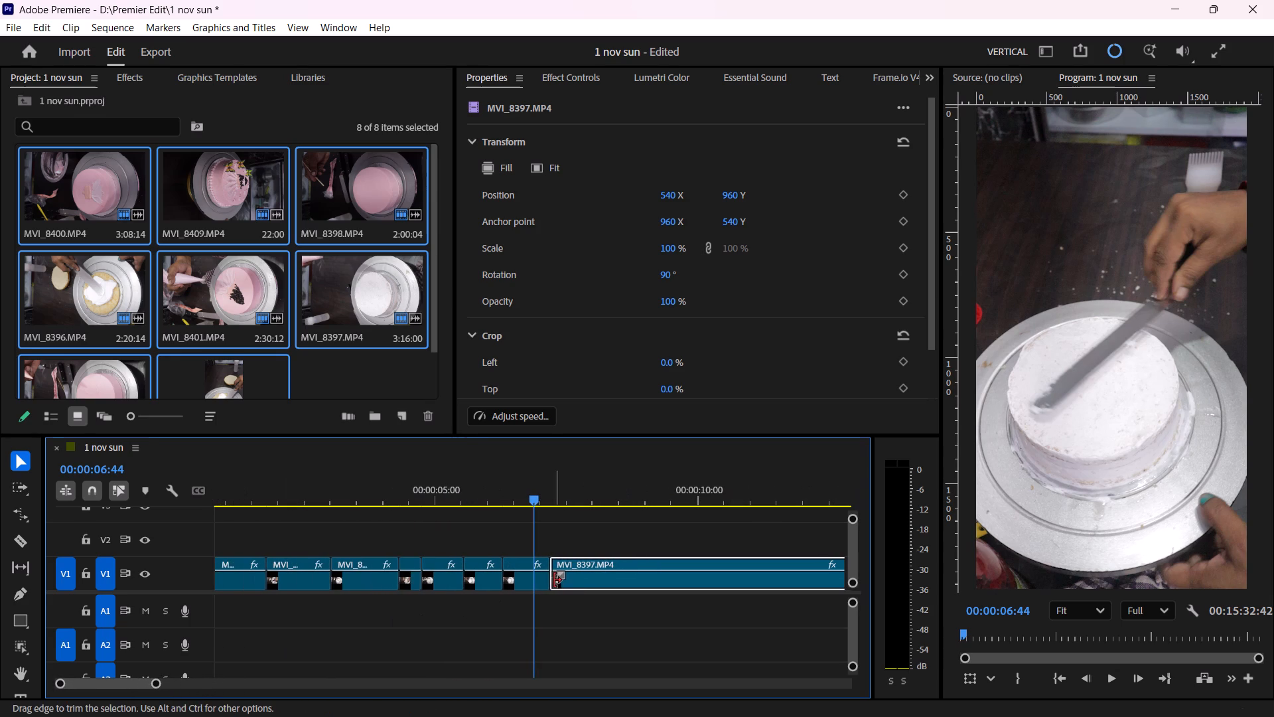
click(143, 685)
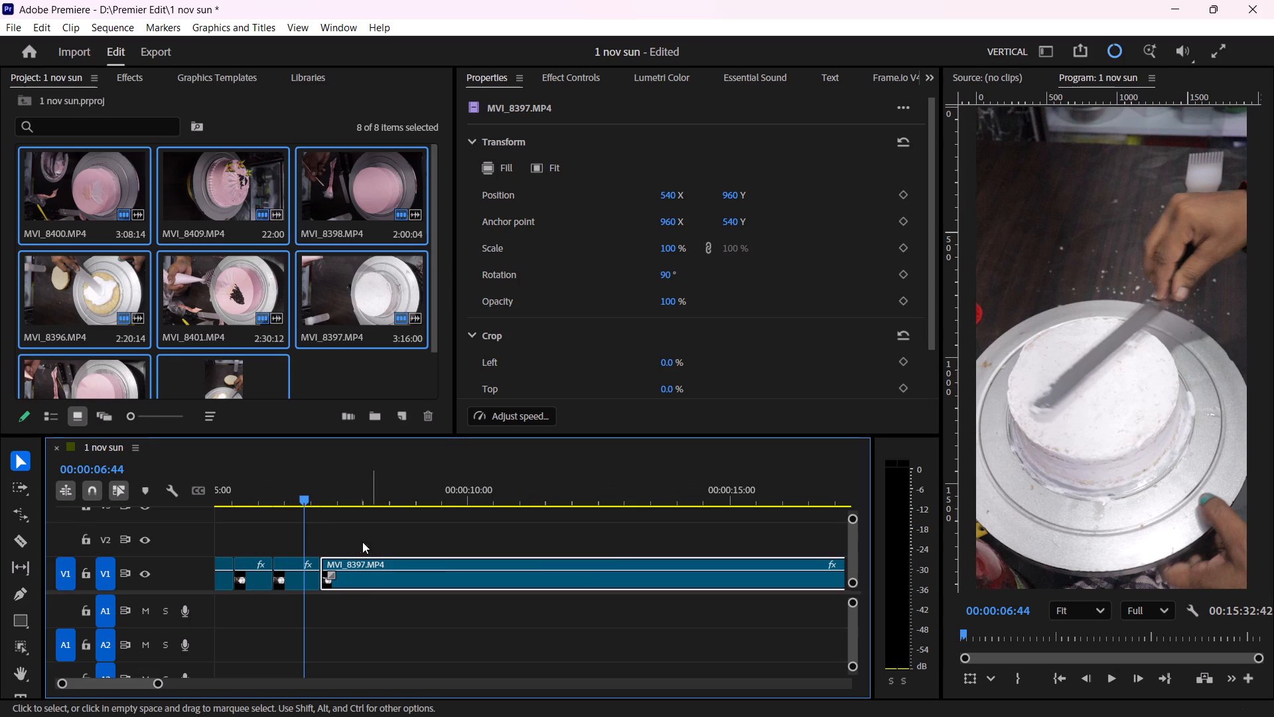
click(344, 532)
drag(328, 493, 364, 498)
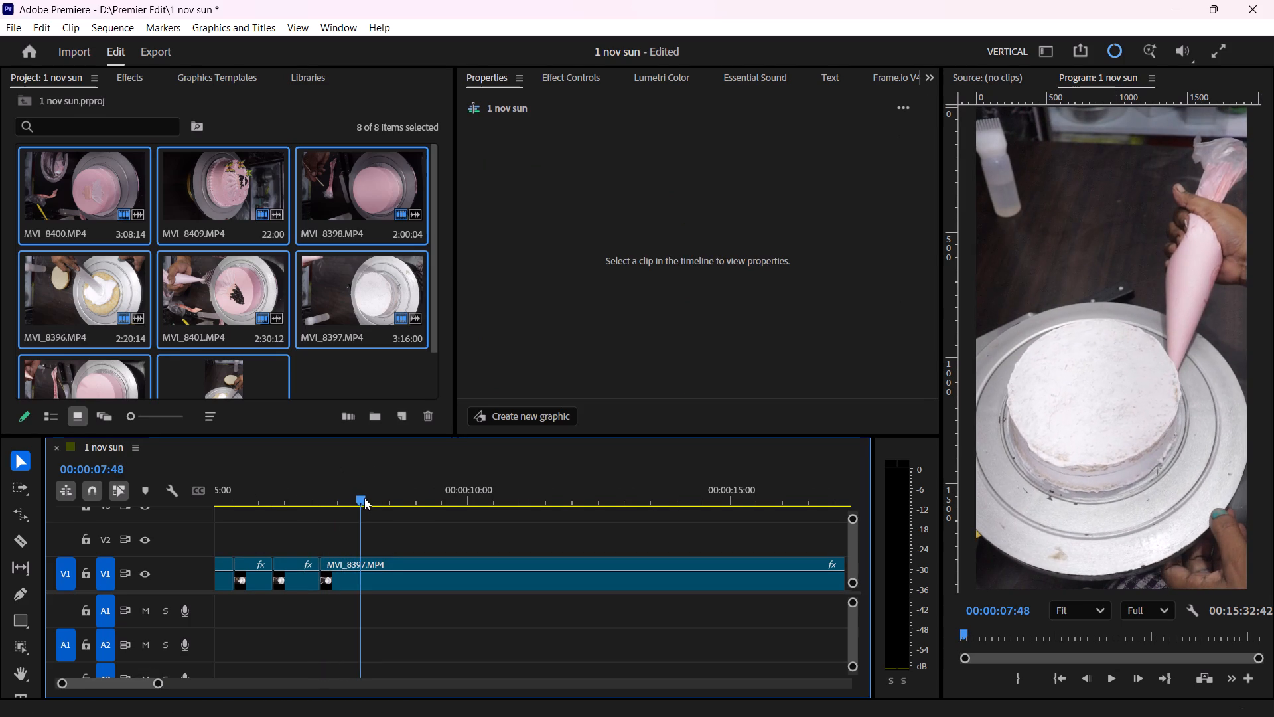
drag(364, 498, 365, 499)
click(344, 582)
drag(331, 562, 368, 582)
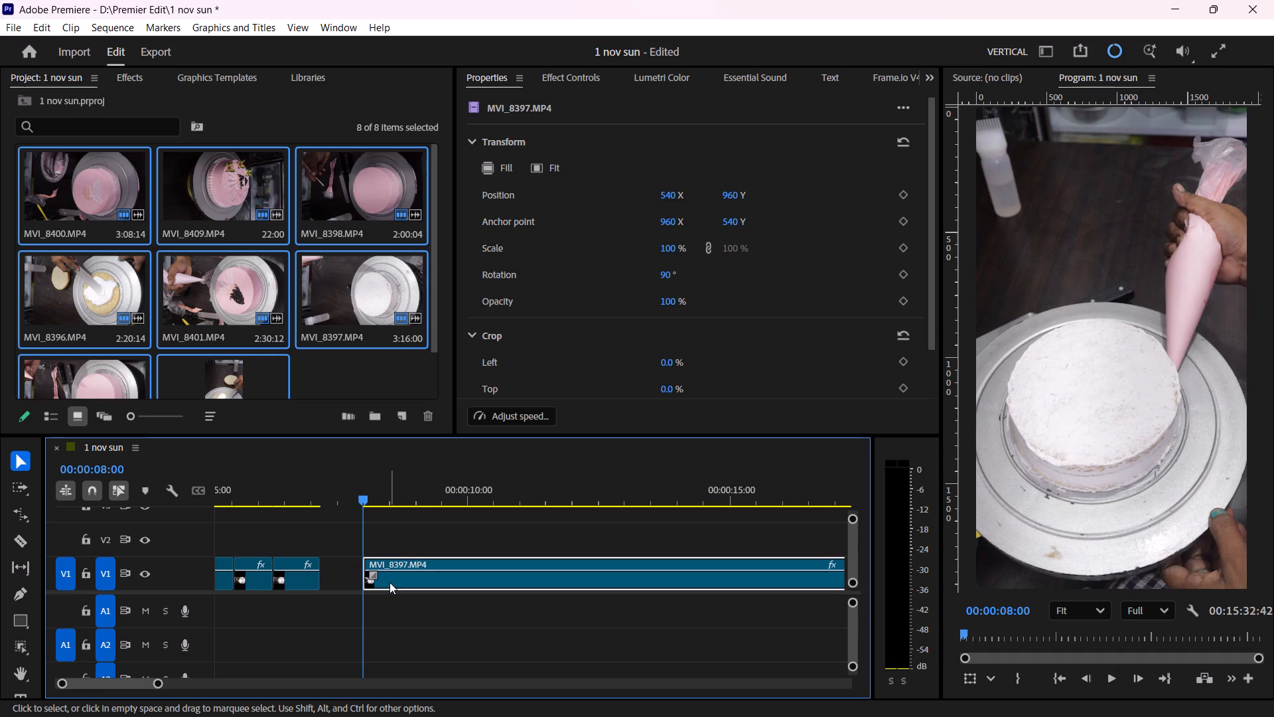
drag(389, 582, 354, 584)
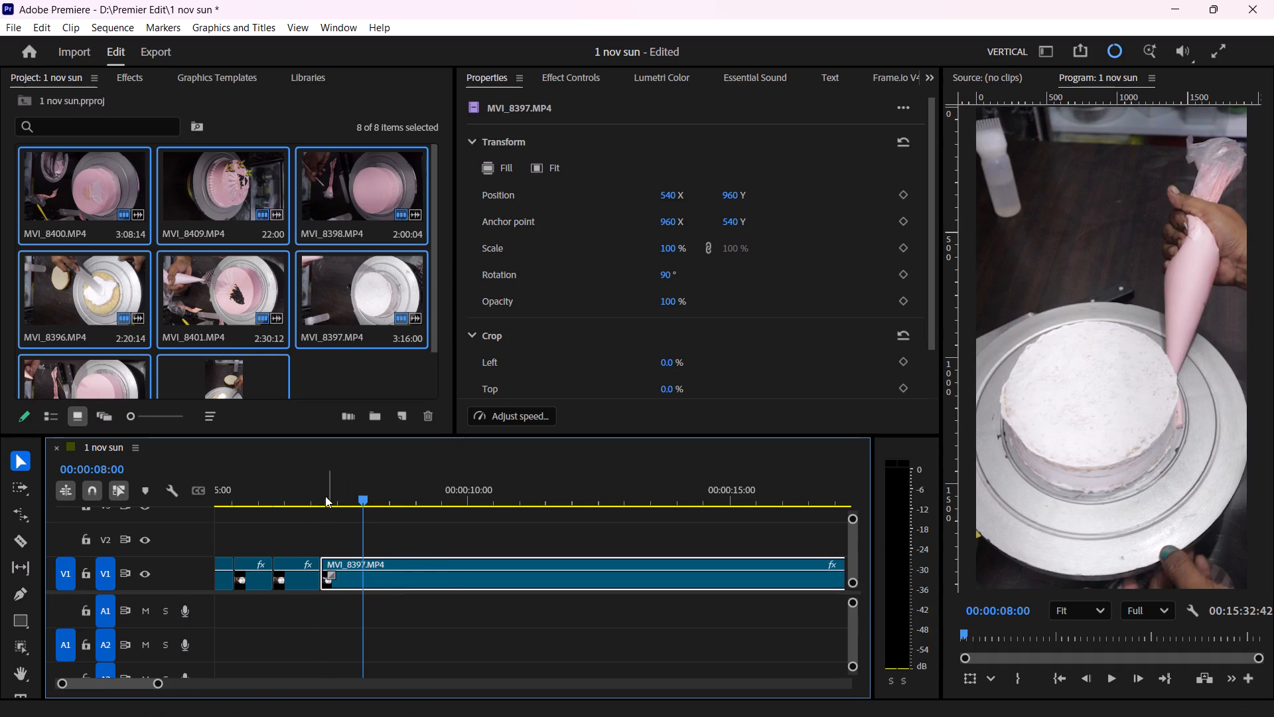
Scrub through MVI_8397 and split it at 00:00:12:25, once cream has been piped around the cake's side.
drag(324, 492, 467, 554)
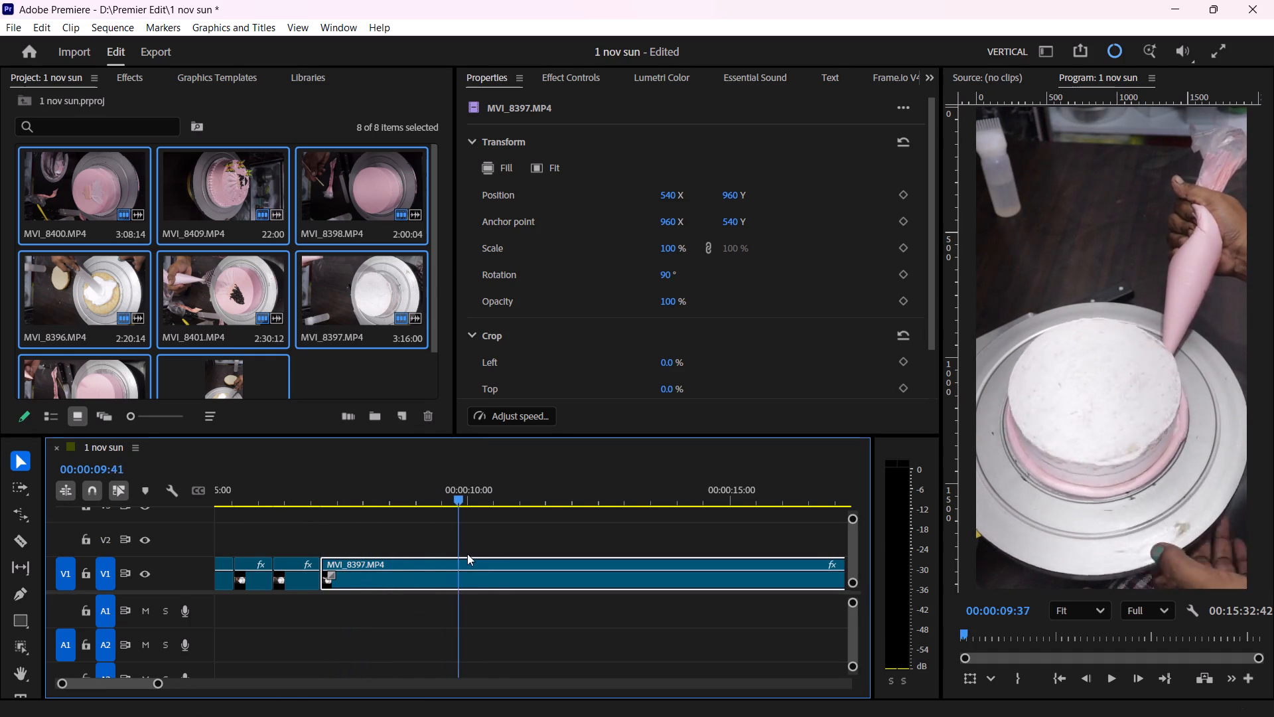
drag(467, 554, 595, 568)
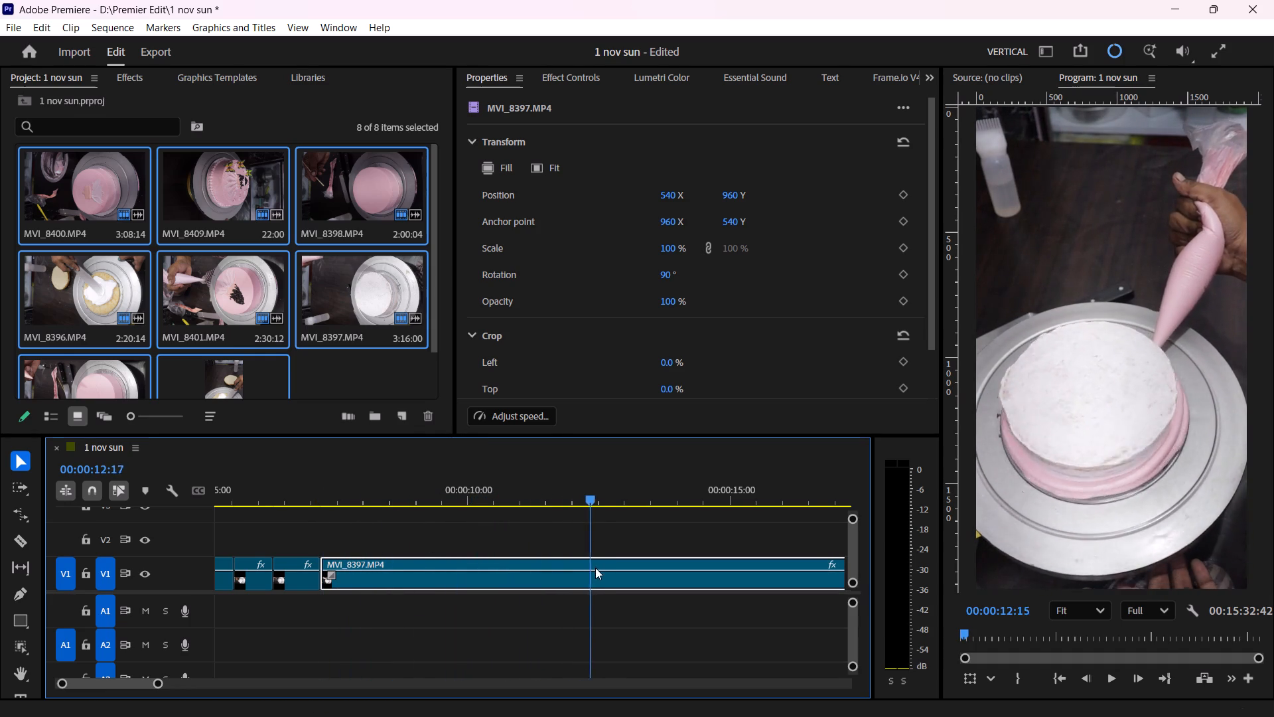
drag(595, 568, 602, 568)
click(26, 538)
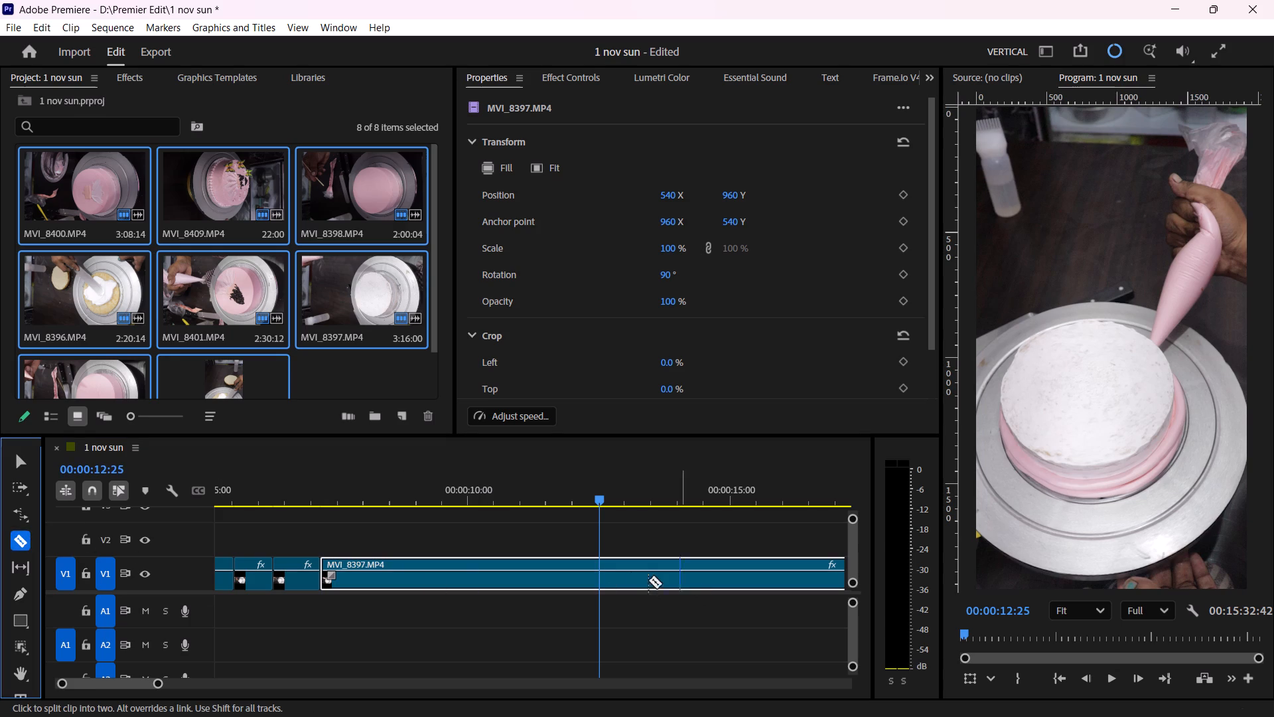
click(602, 576)
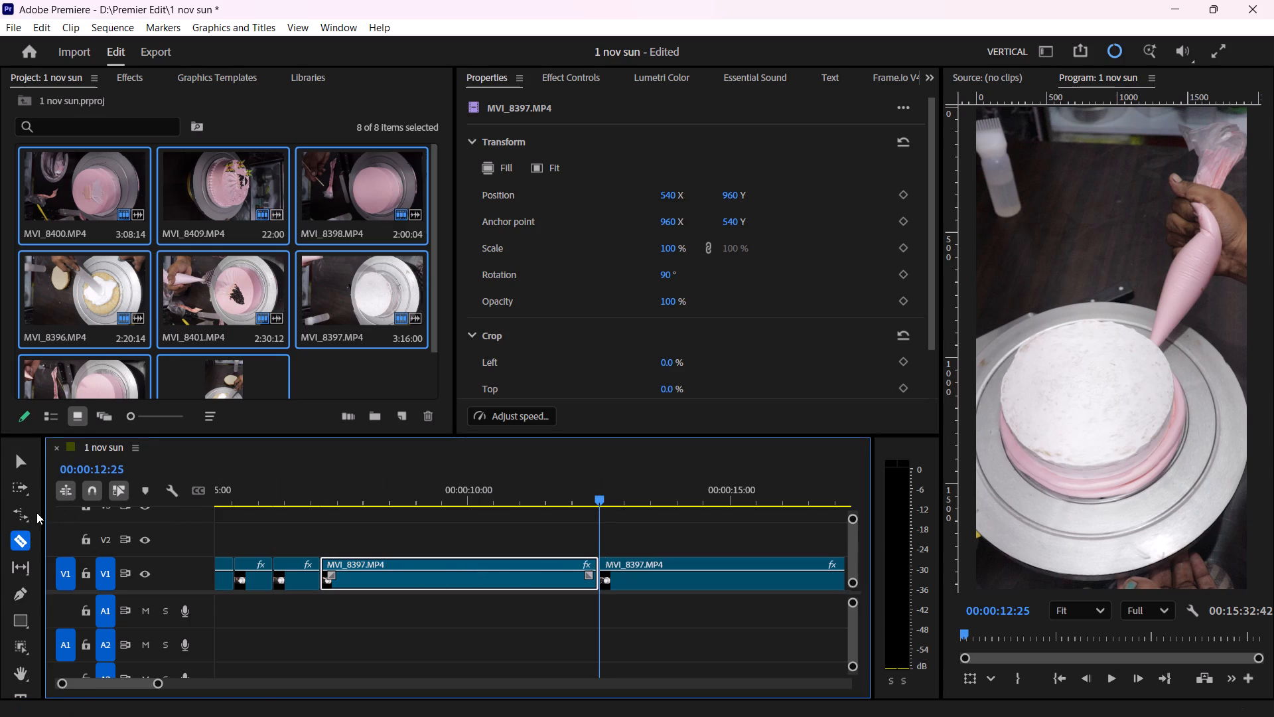
Rate-stretch the first MVI_8397 piping segment down to slightly under one second, playing it back to judge the speed.
click(21, 515)
drag(596, 572, 413, 578)
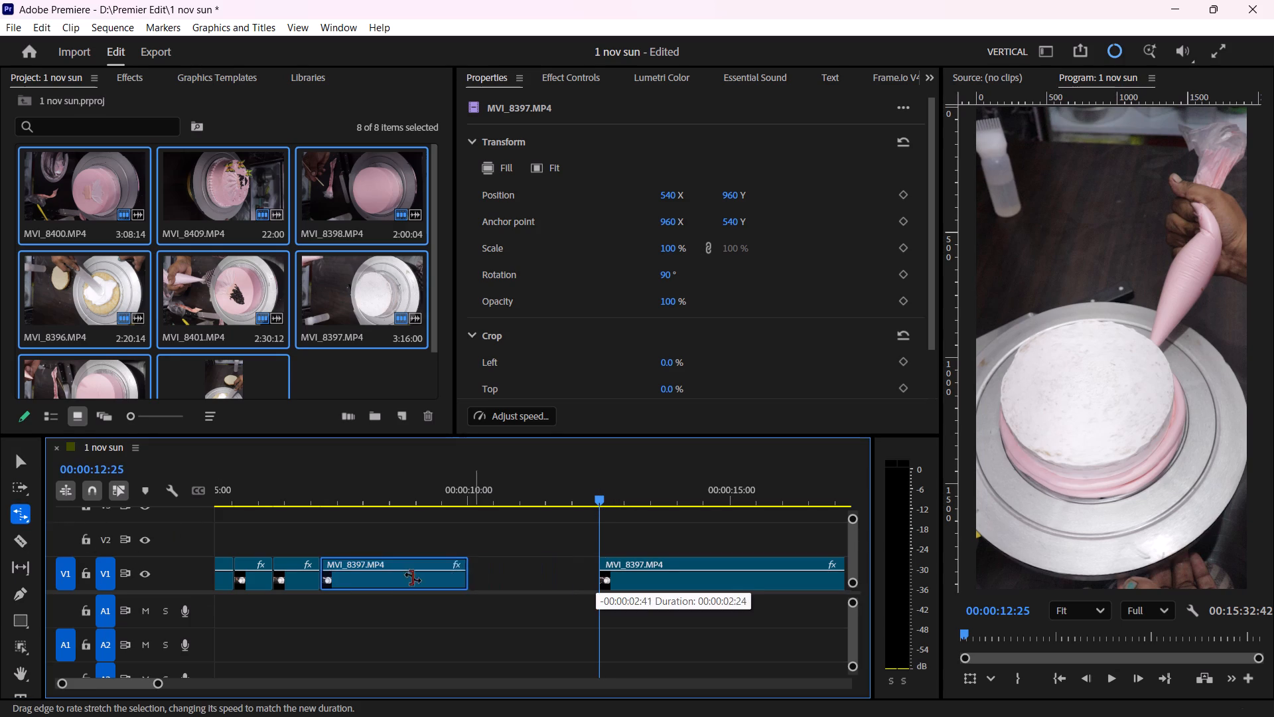
drag(413, 578, 354, 603)
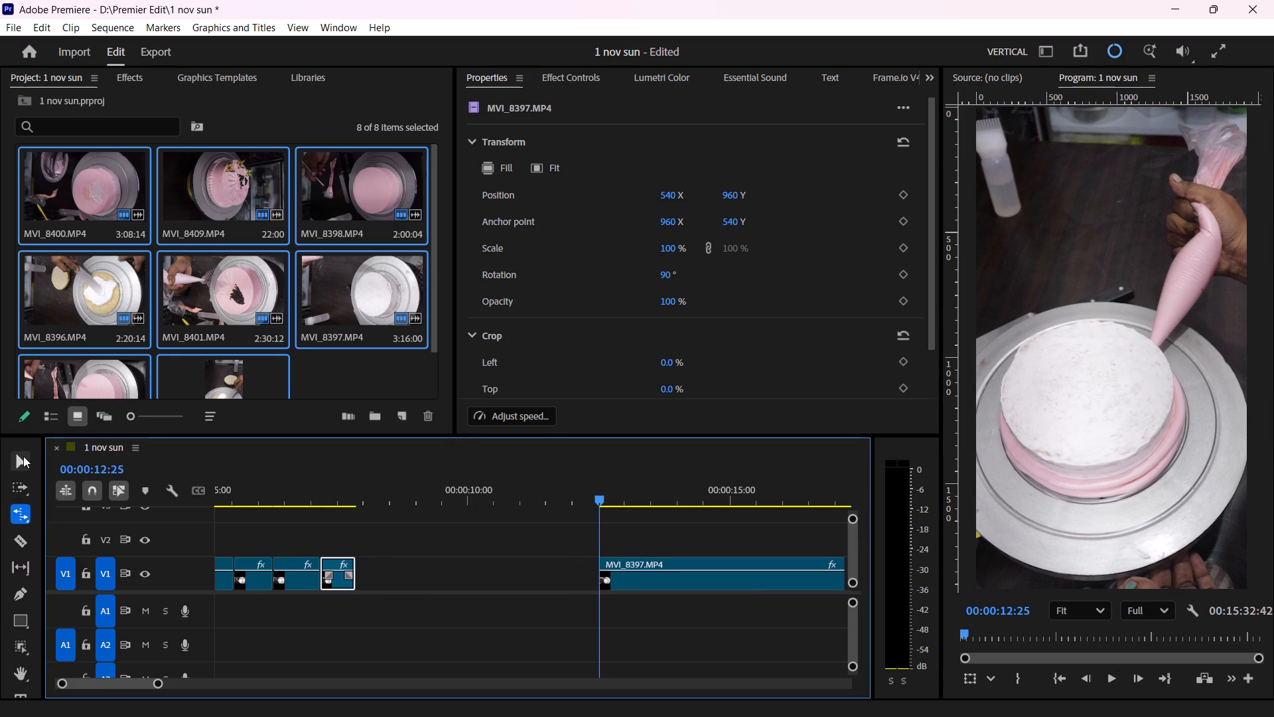
click(23, 456)
click(319, 497)
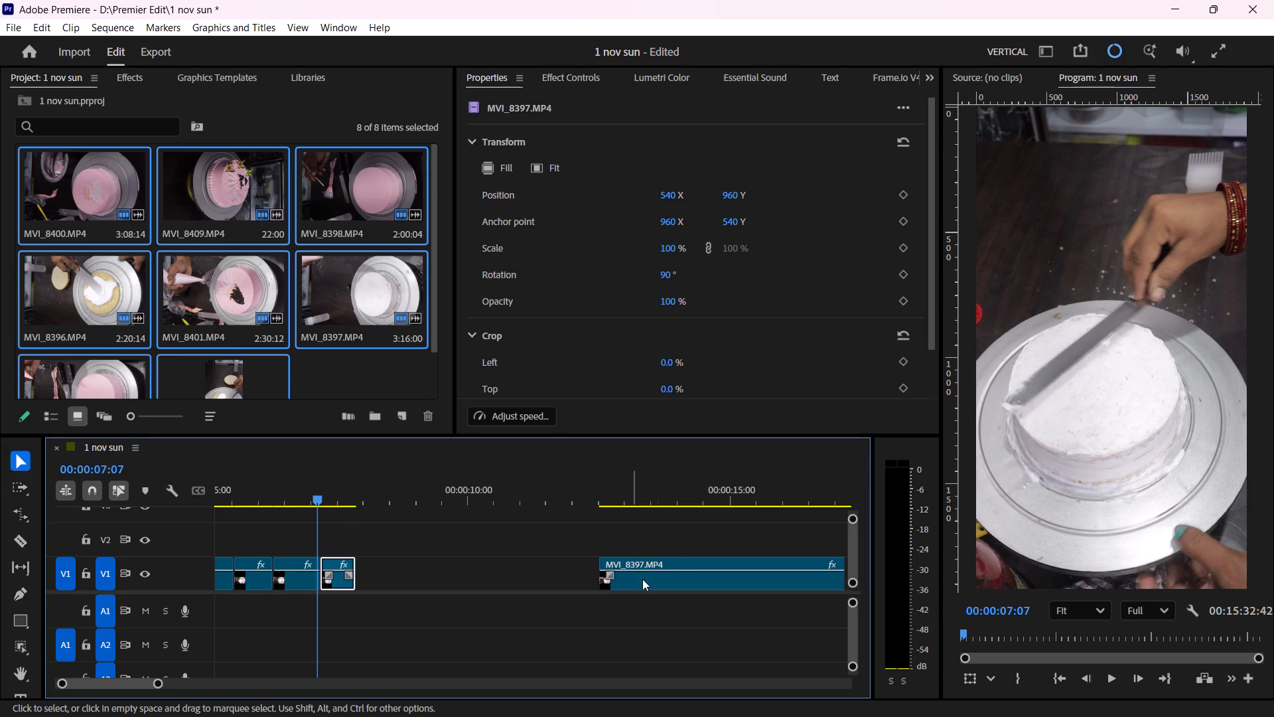
click(1111, 675)
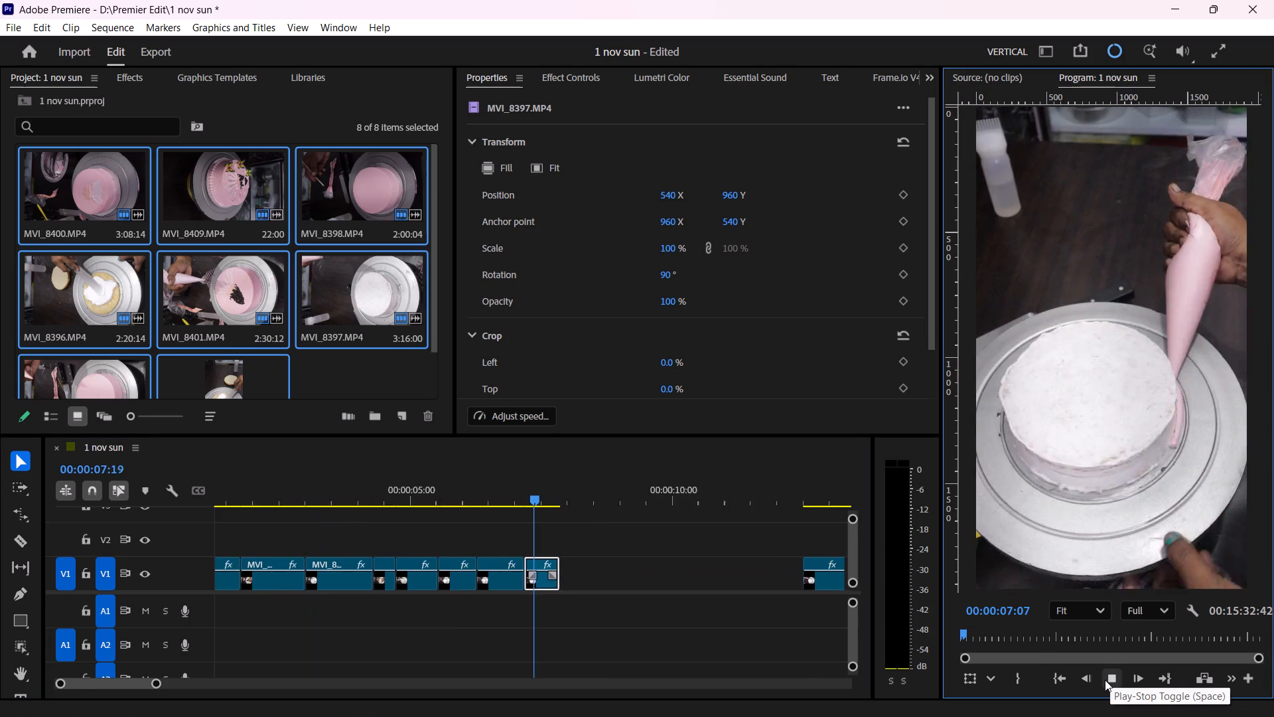
key(space)
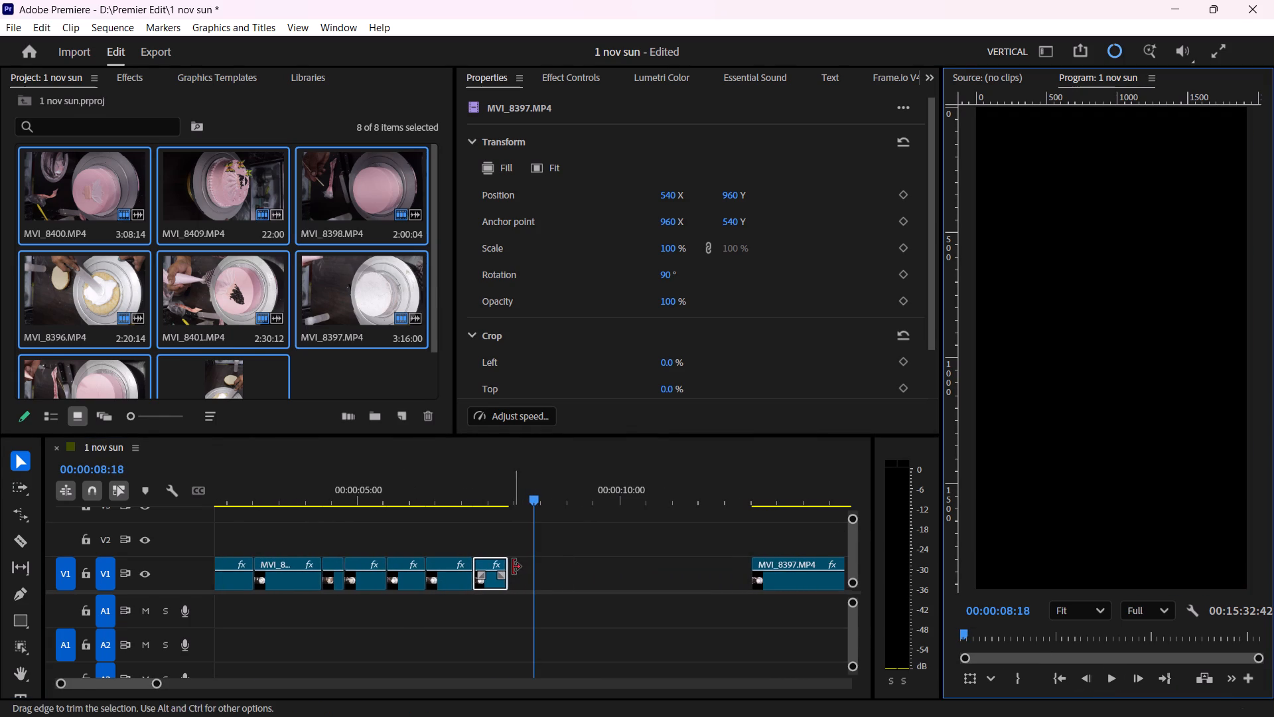
key(r)
drag(505, 568, 516, 574)
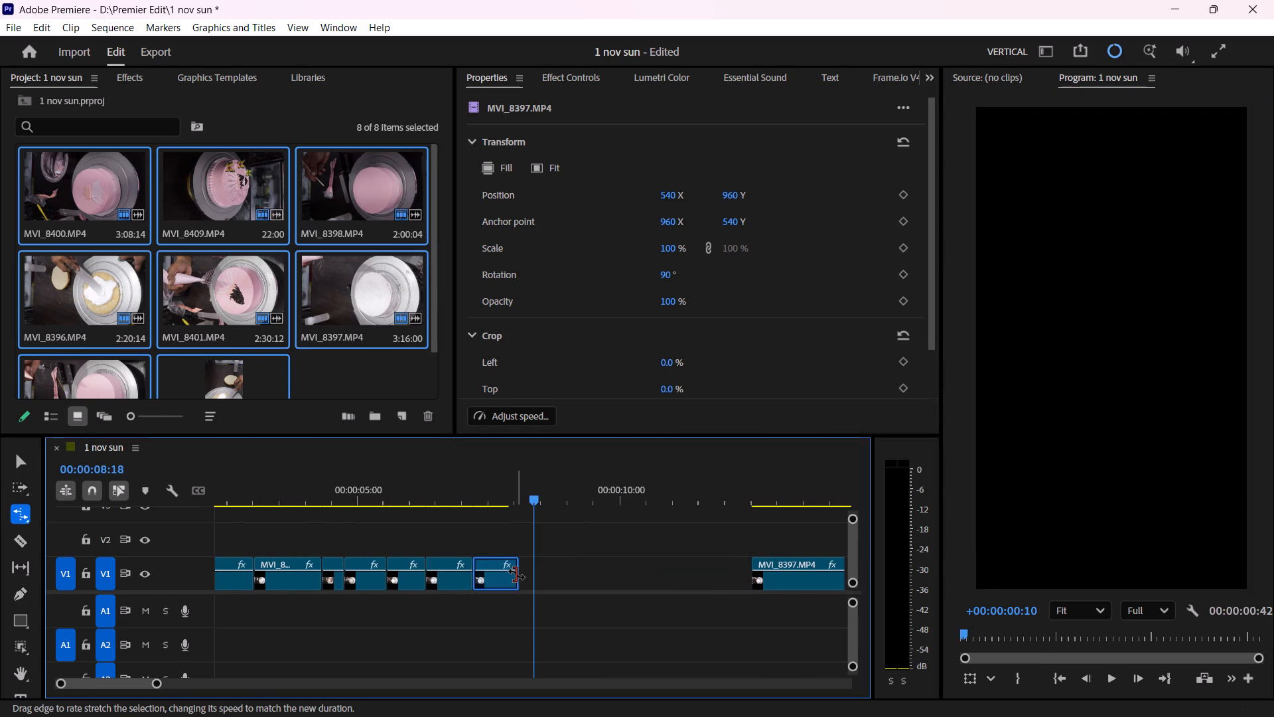
Move the remaining MVI_8397 clip against the end of the sped-up piping segment and play across the cut.
key(v)
drag(784, 583, 563, 586)
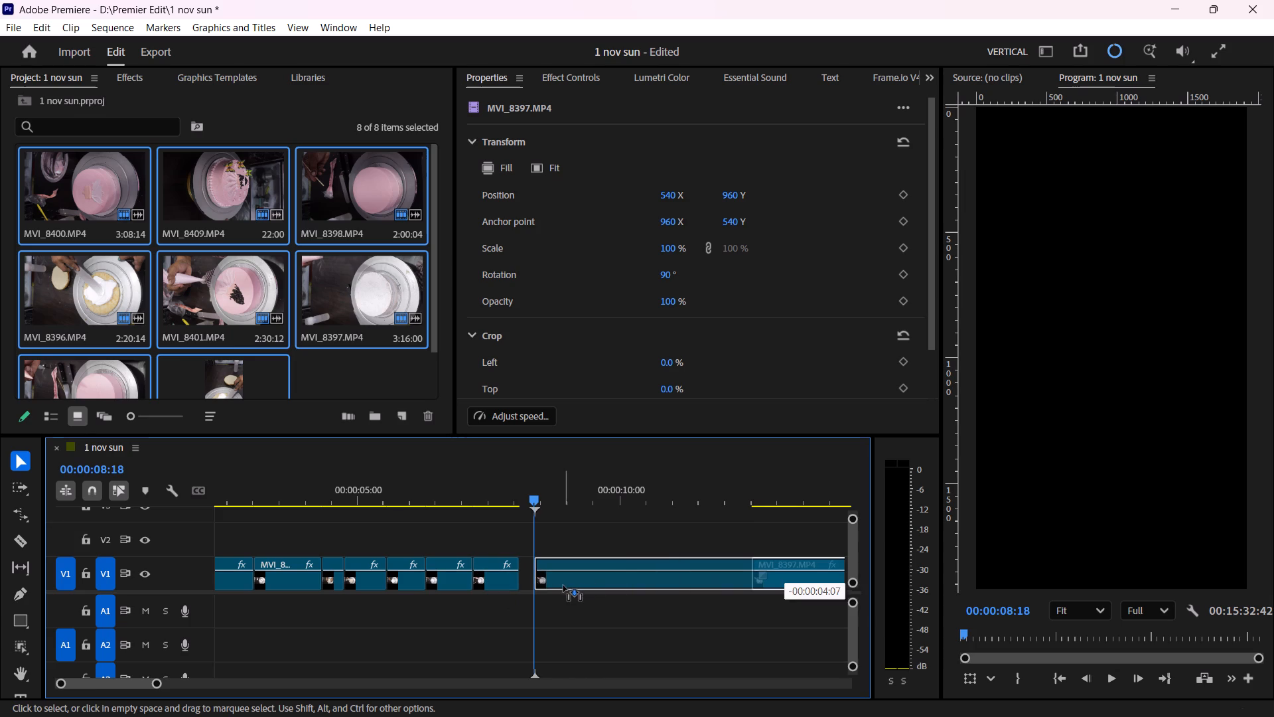
drag(563, 586, 557, 585)
key(space)
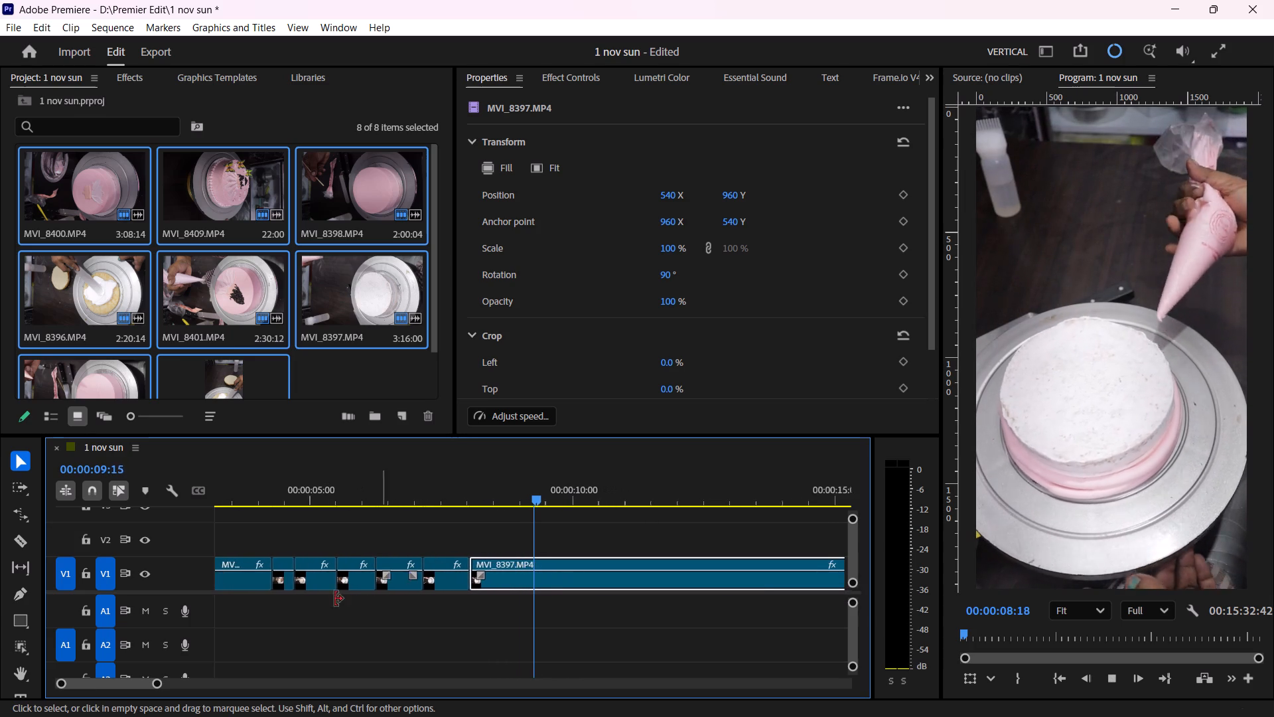
key(space)
Scrub through the remaining MVI_8397 clip, trim its start to 00:00:16:33 and move it back against the first piping segment.
drag(156, 684, 277, 673)
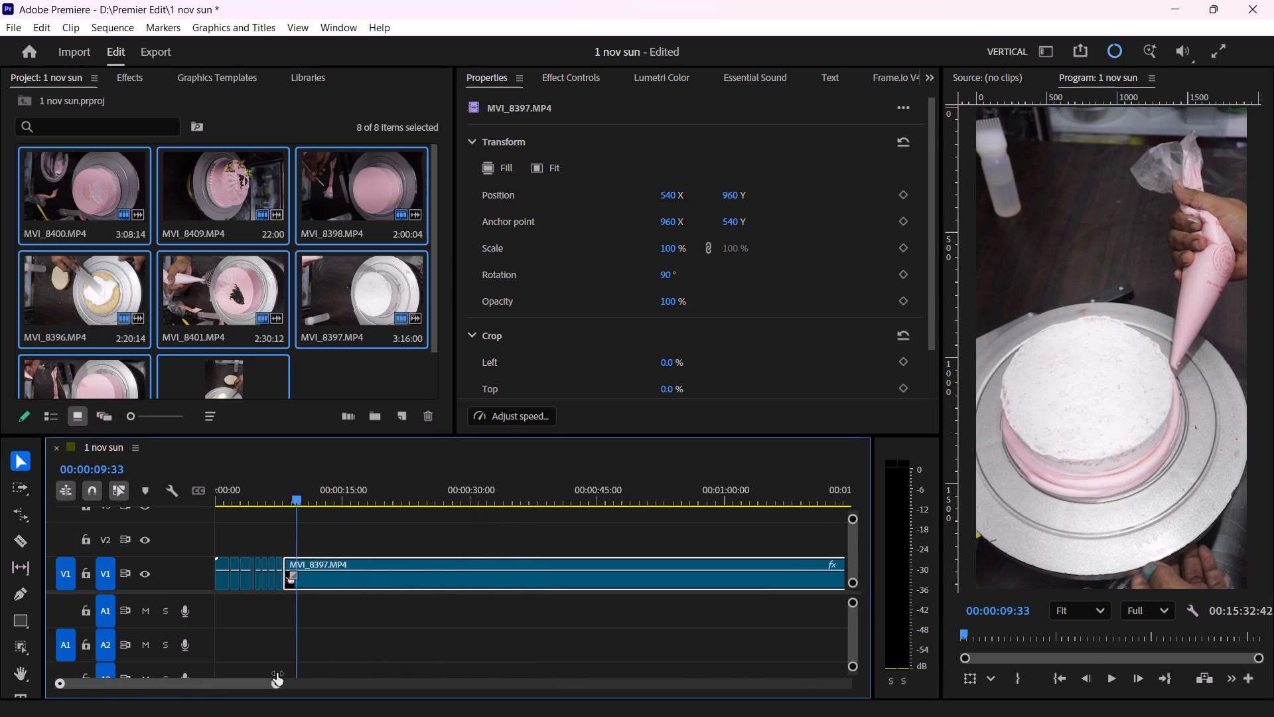
drag(277, 673, 275, 665)
drag(309, 497, 543, 536)
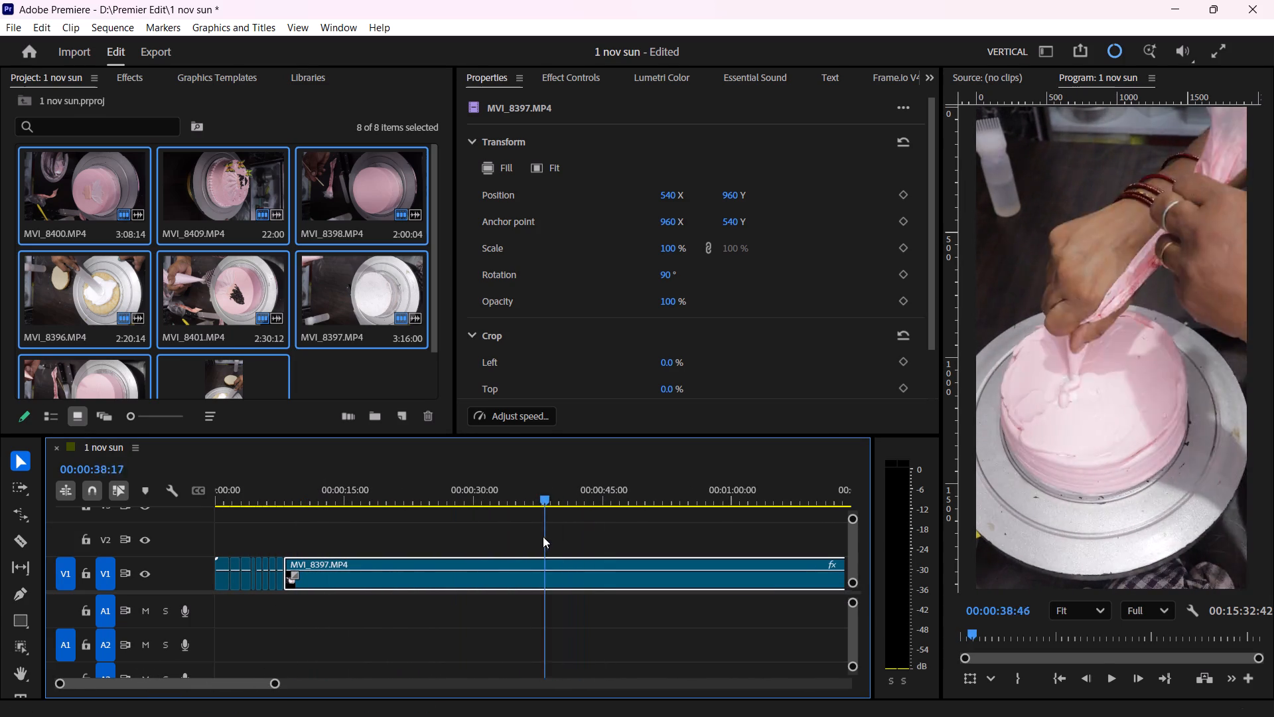
drag(543, 536, 447, 574)
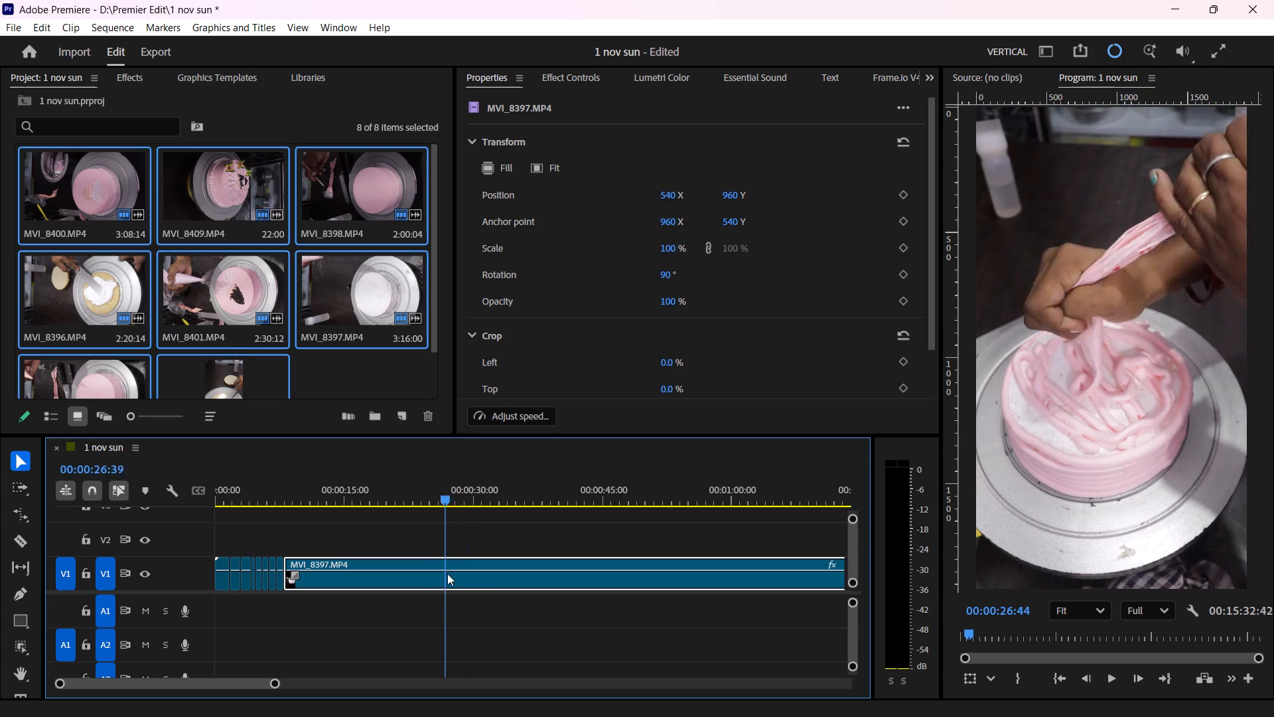
drag(447, 574, 381, 599)
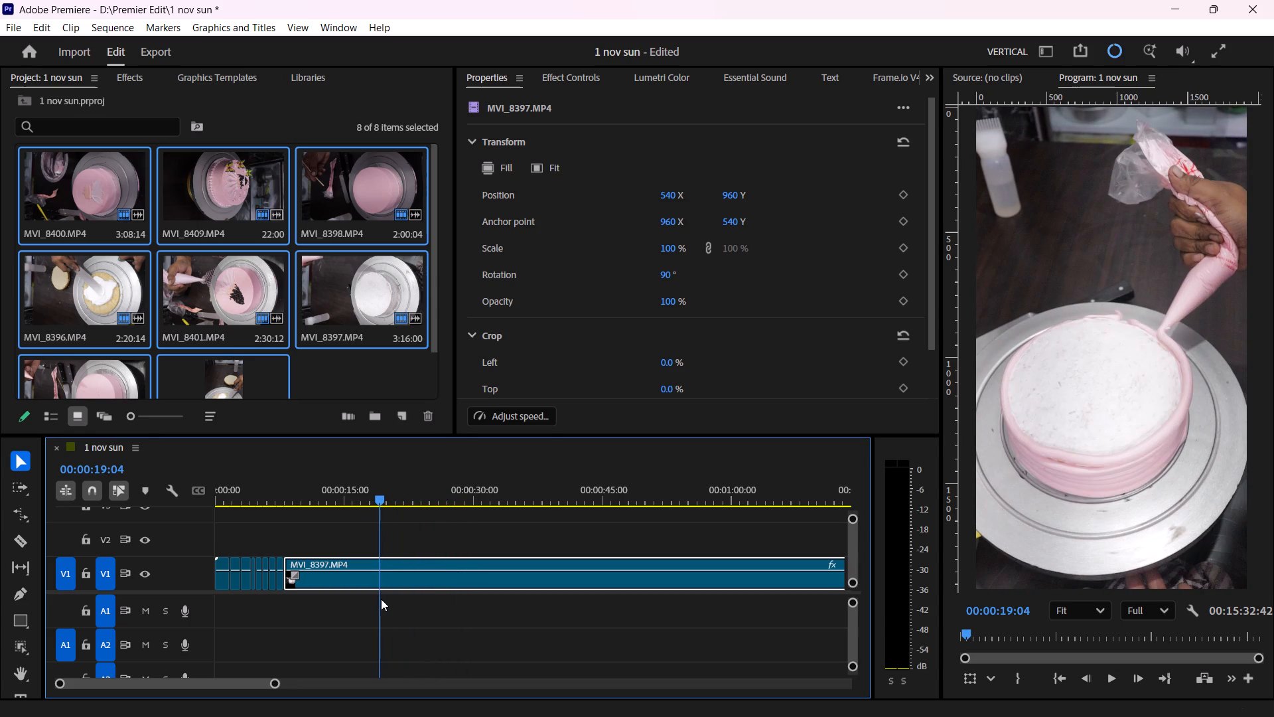
drag(381, 599, 357, 615)
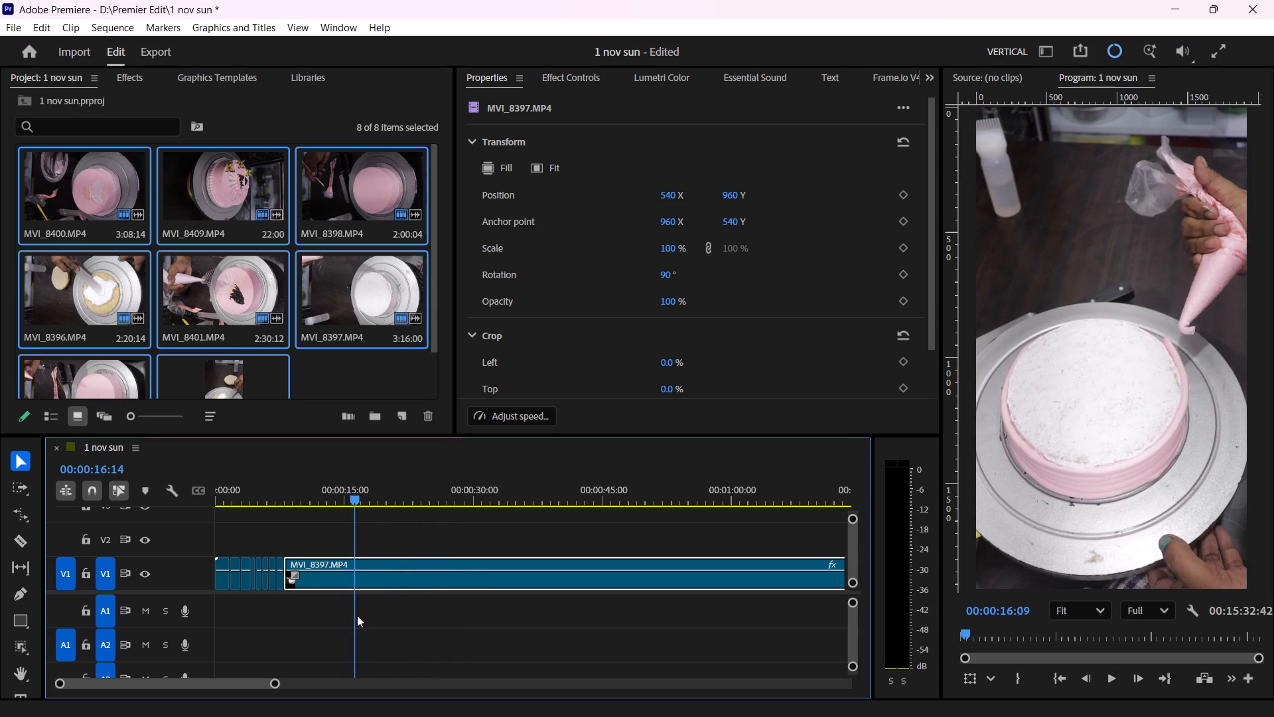
drag(357, 615, 360, 613)
key(c)
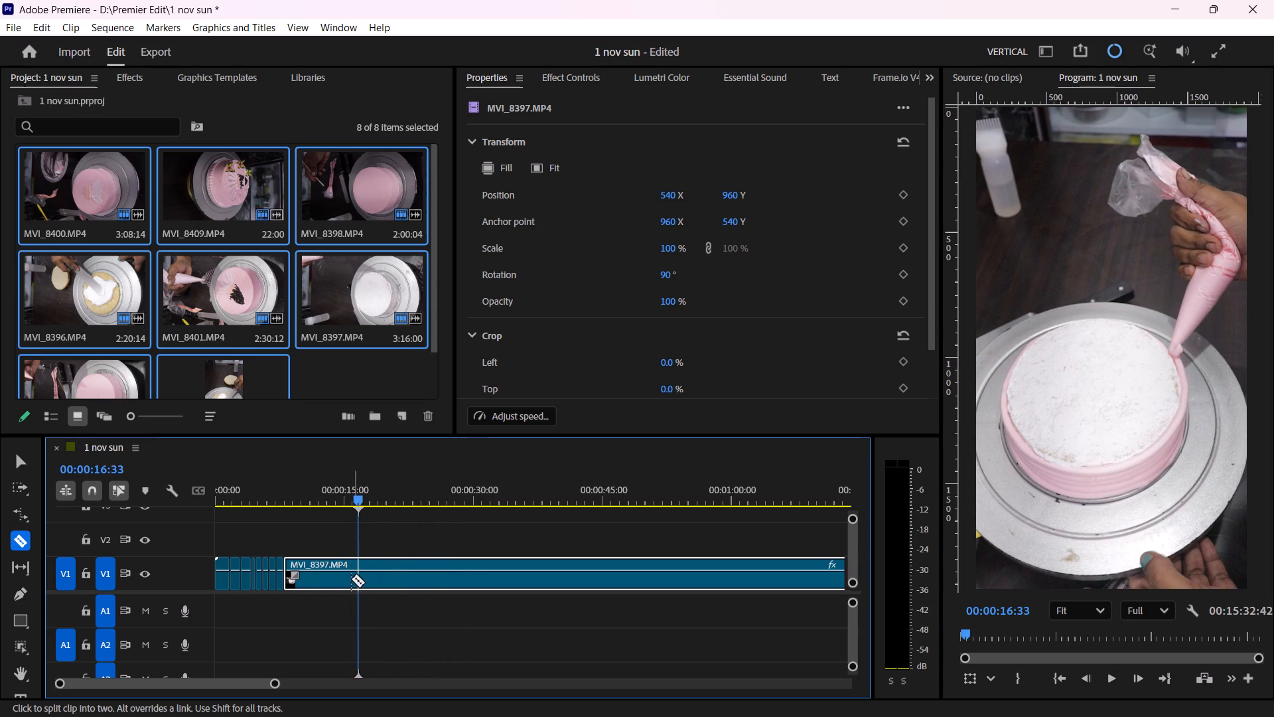
key(v)
drag(292, 563, 342, 574)
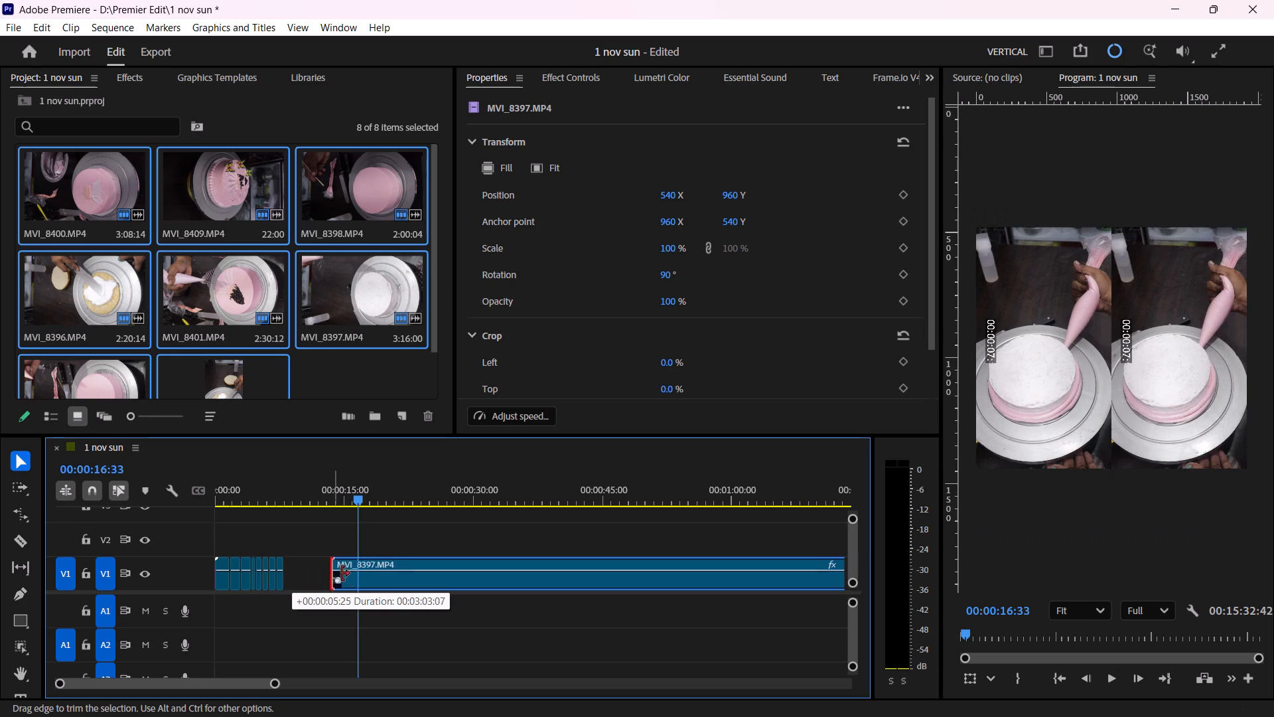
drag(342, 574, 362, 584)
drag(388, 578, 349, 580)
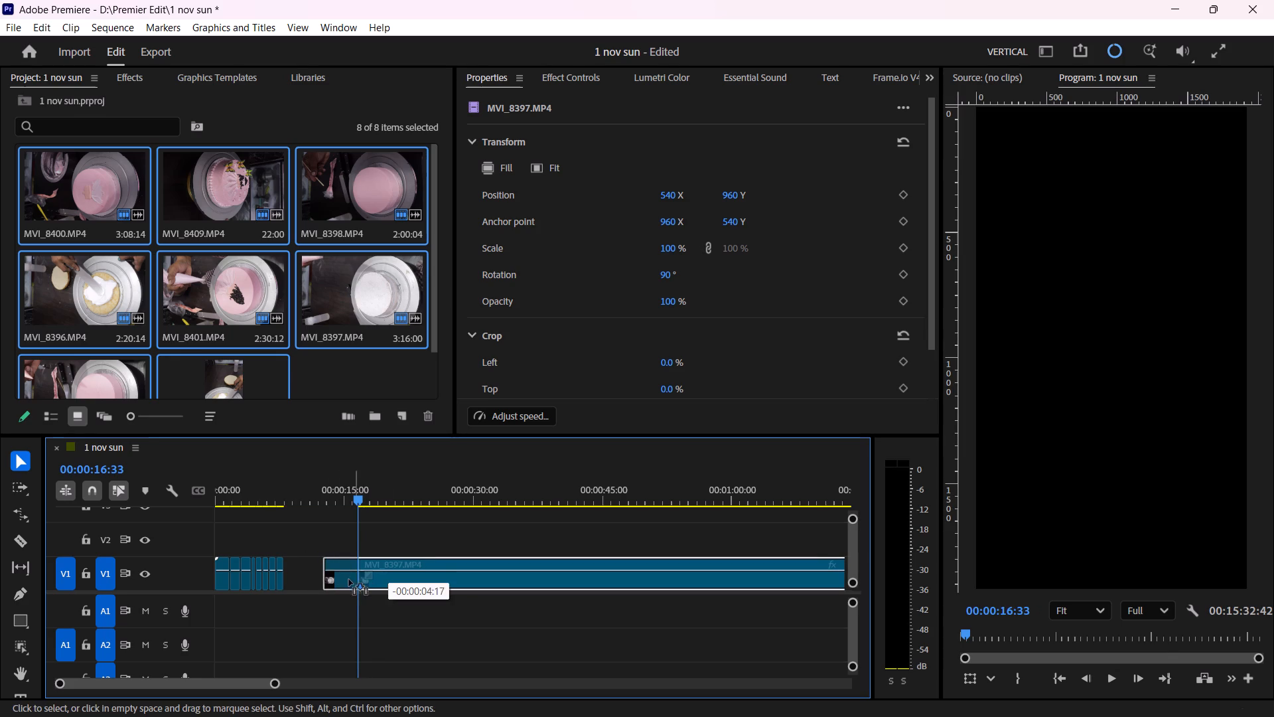
drag(349, 580, 324, 584)
Play back the start of the remaining MVI_8397 clip, find the end frame and split the clip at 00:00:10:46.
drag(293, 503, 289, 511)
key(space)
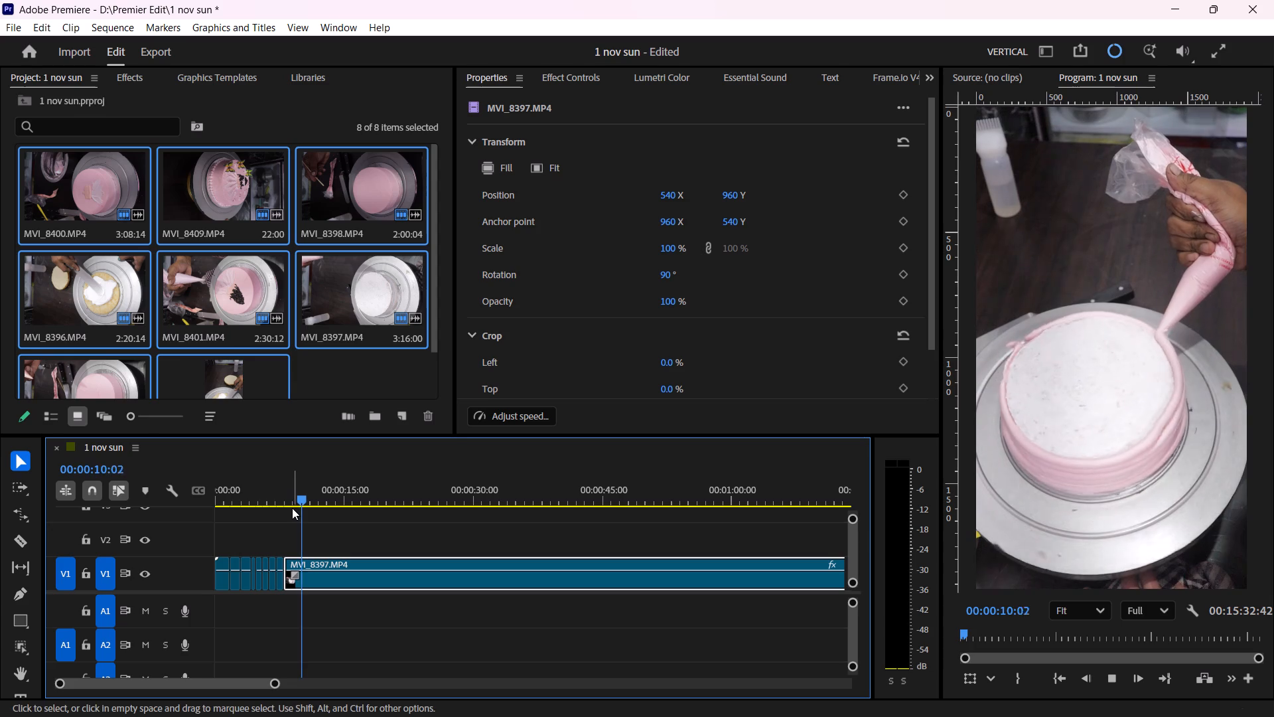
key(space)
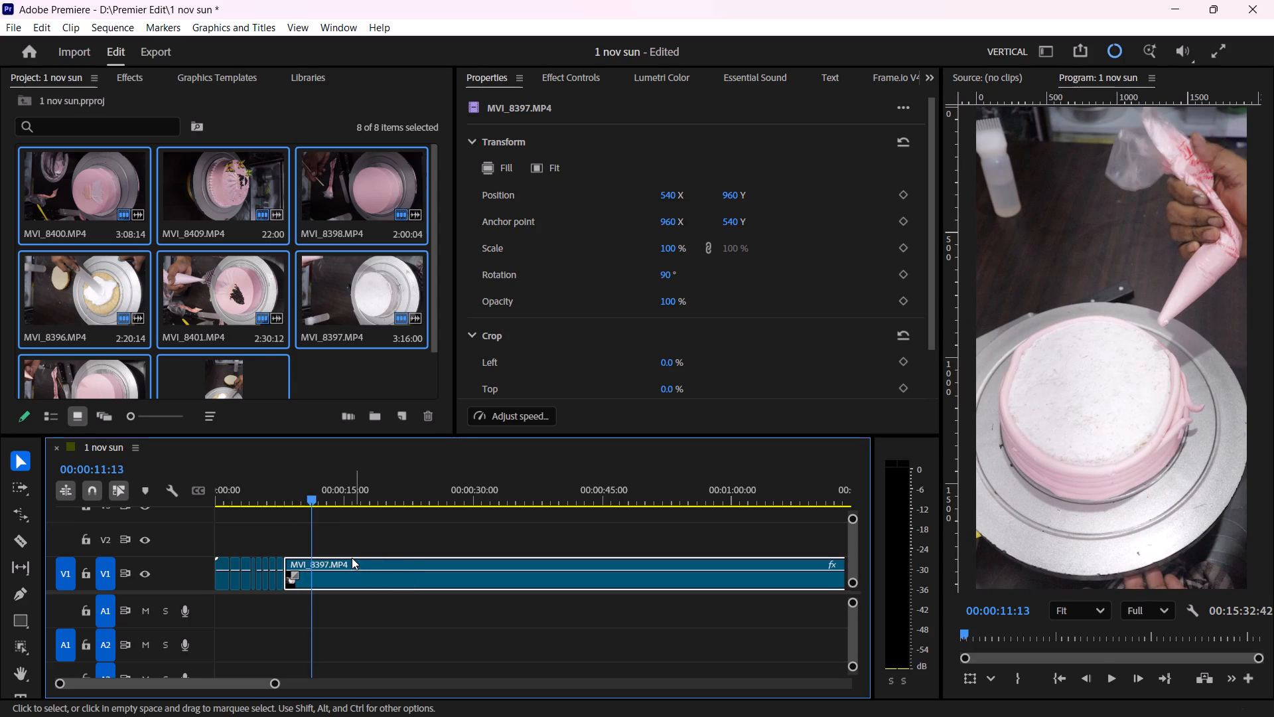
key(Left)
key(Left)
key(Left)
key(Left)
key(Left)
key(Left)
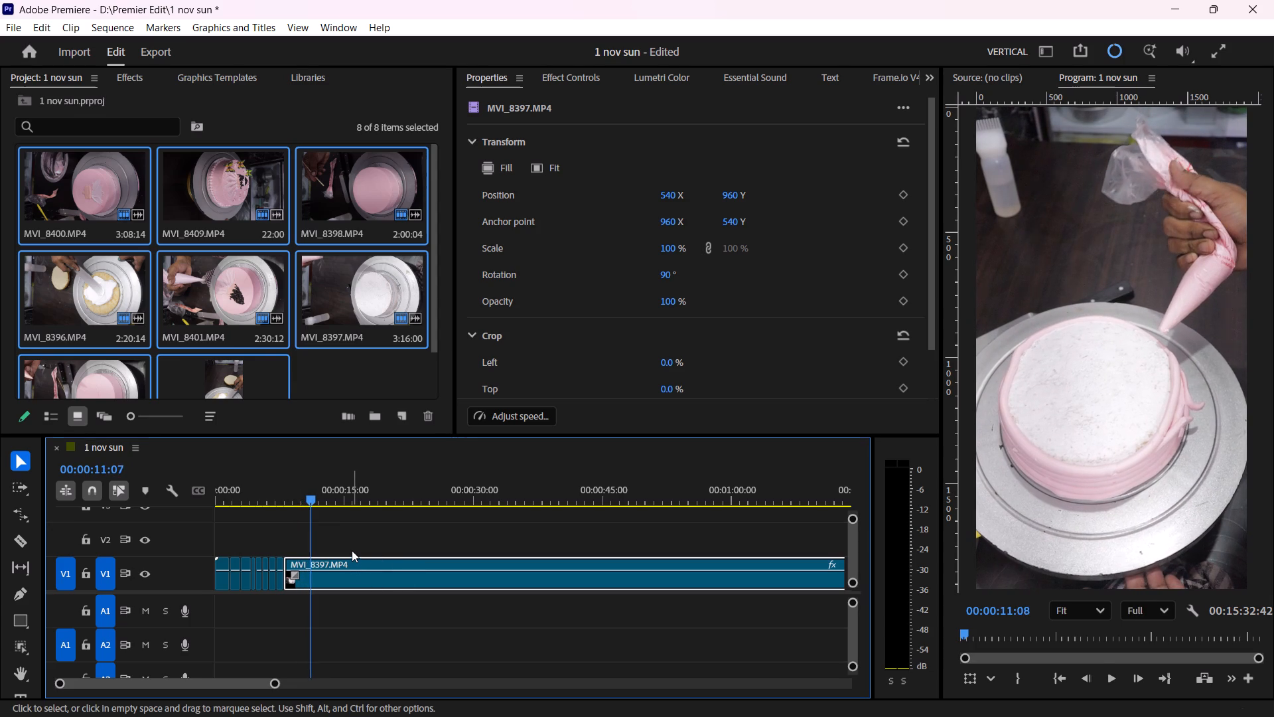
key(Left)
key(Left)
key(Left)
key(Left)
key(Left)
key(Left)
key(Left)
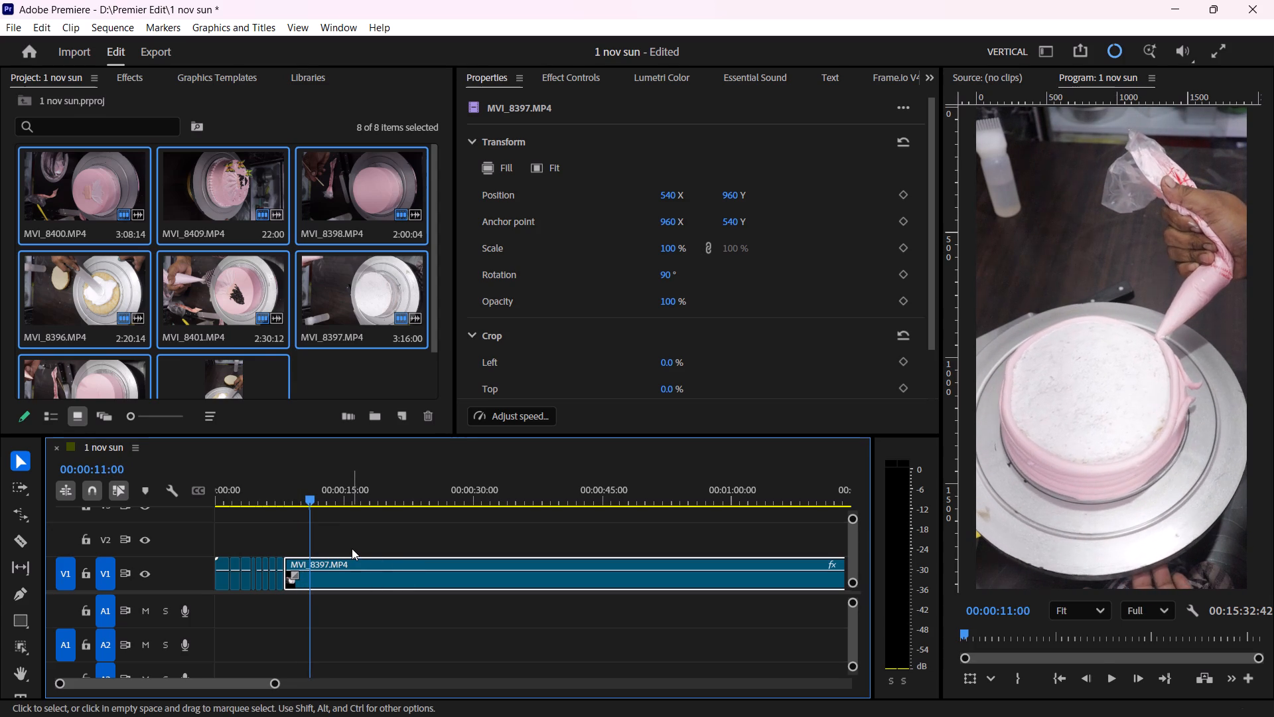
key(Left)
key(Left)
key(Left)
key(Left)
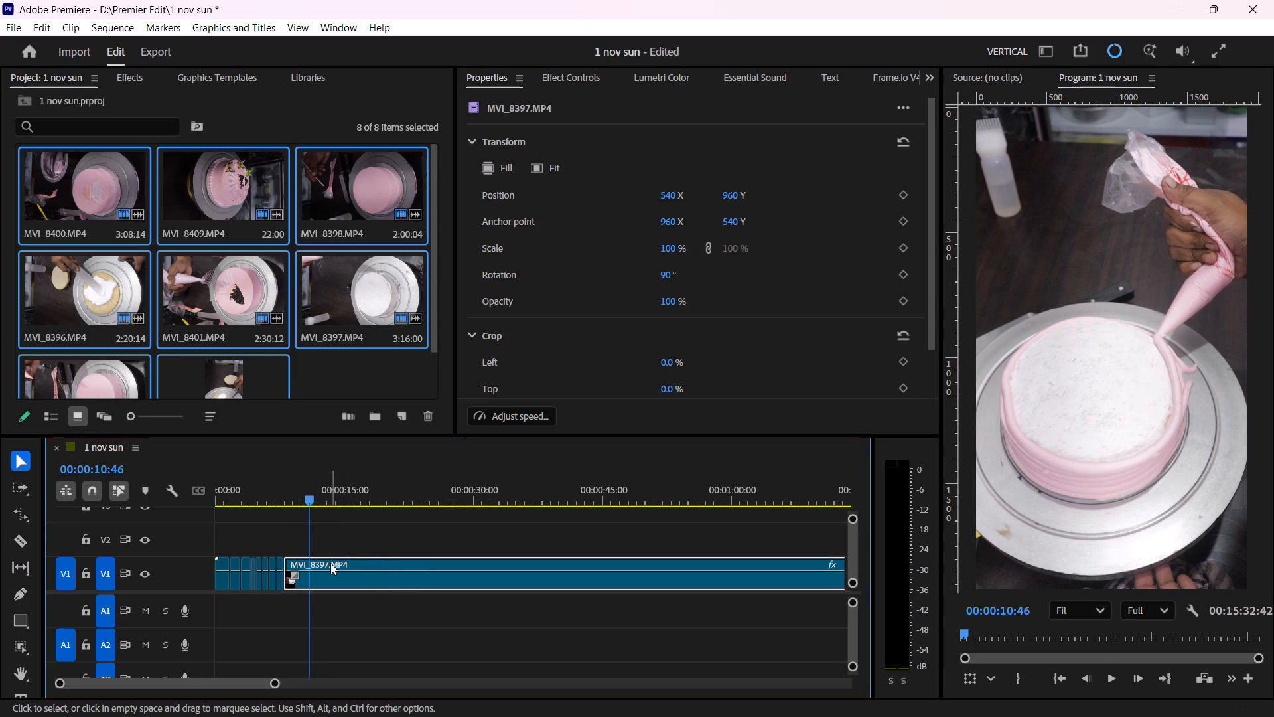
key(c)
click(313, 573)
key(v)
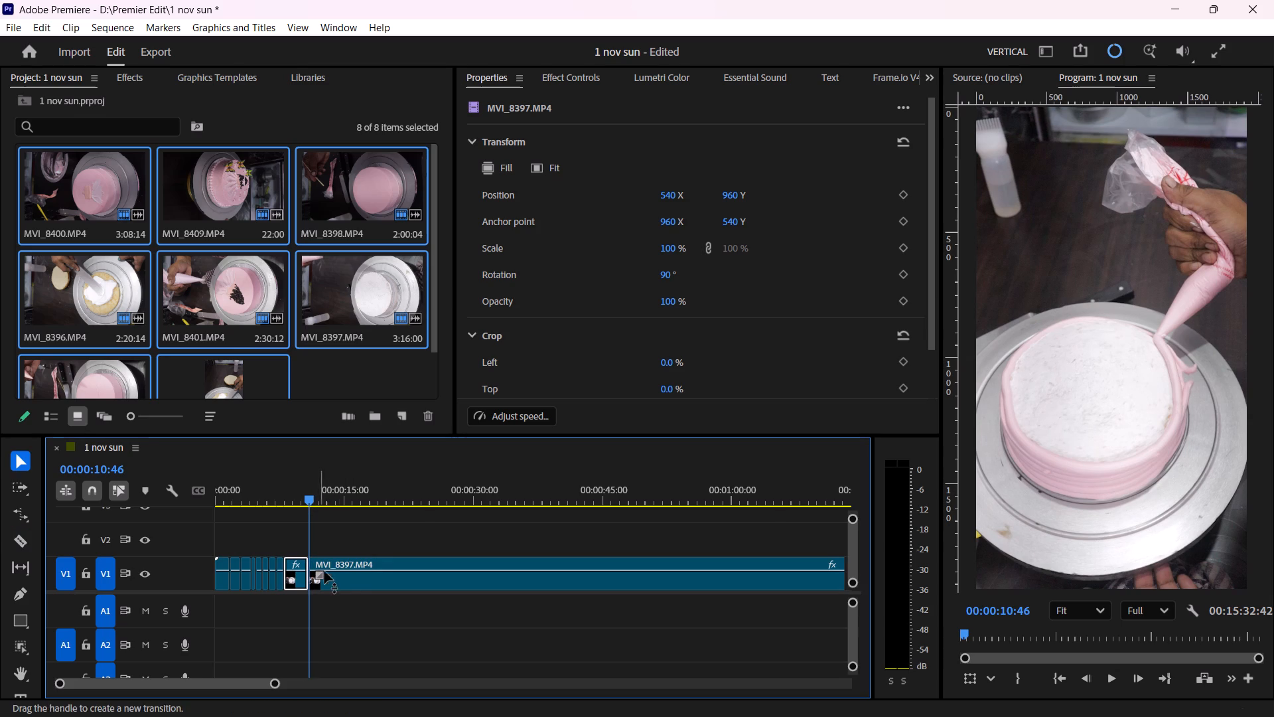
Trim a few frames off the end of the first sped-up MVI_8397 piping segment.
drag(272, 686, 161, 698)
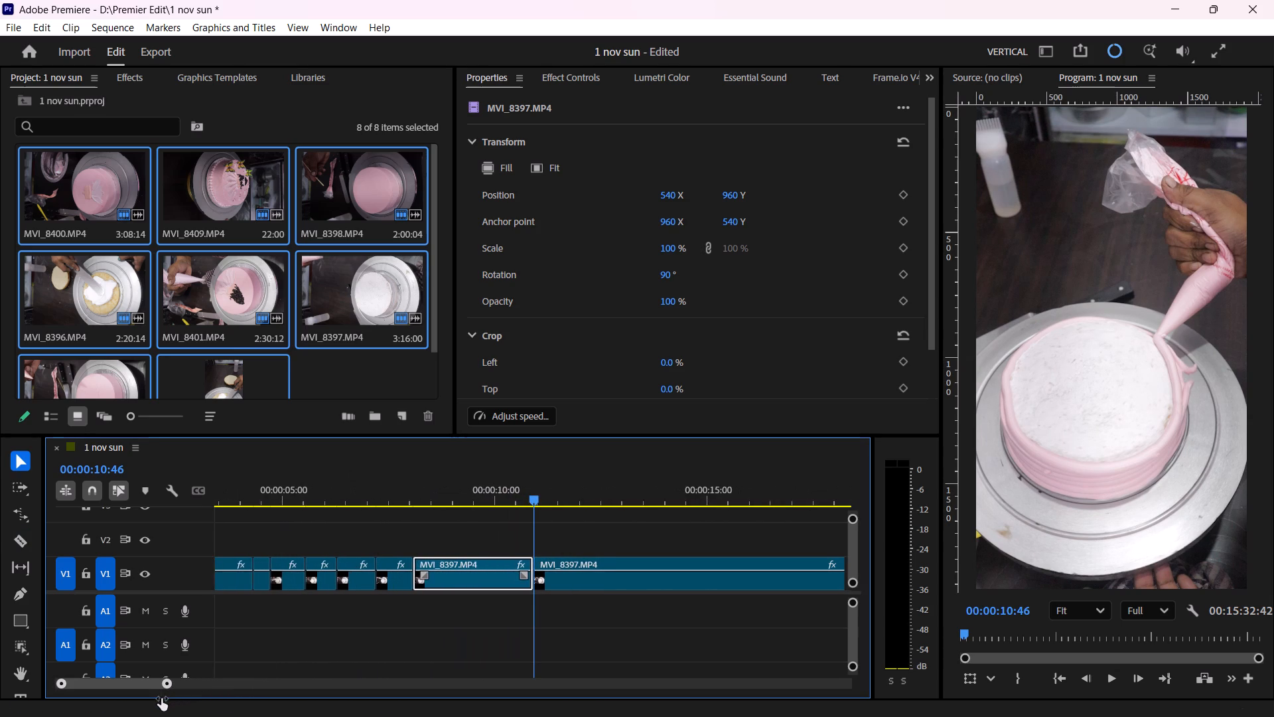
drag(161, 698, 155, 702)
click(376, 582)
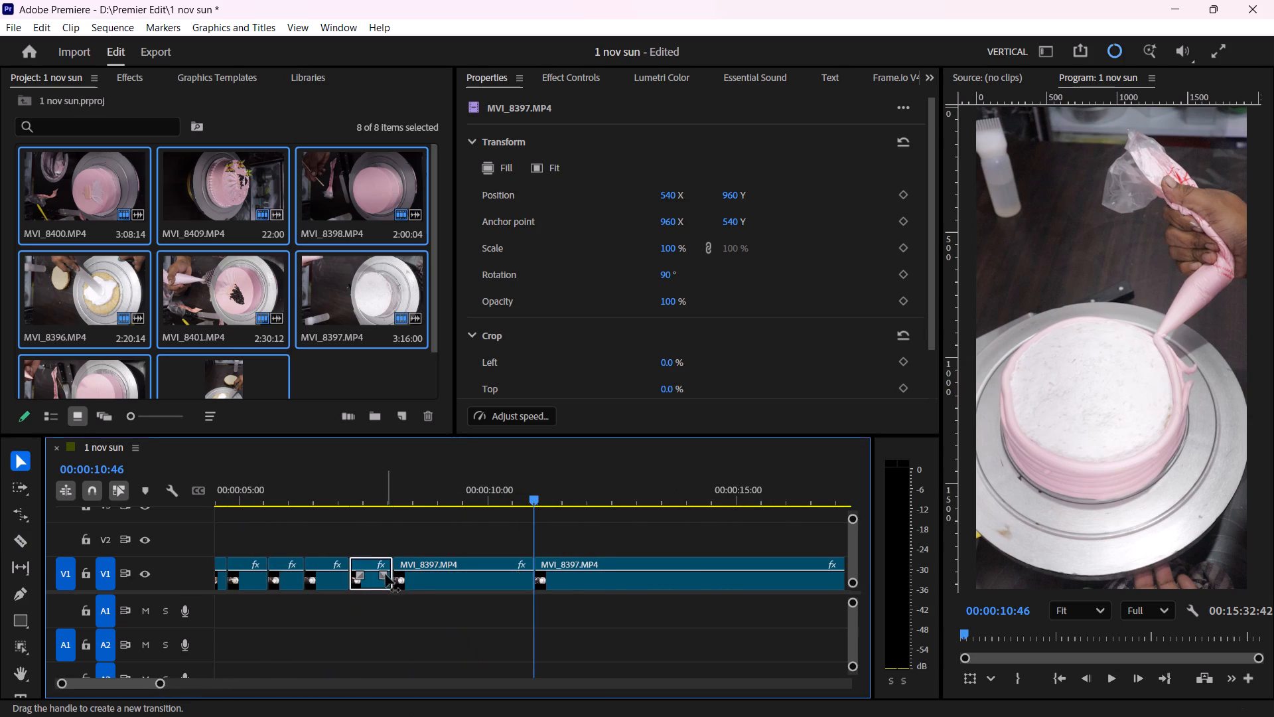
drag(389, 565, 381, 568)
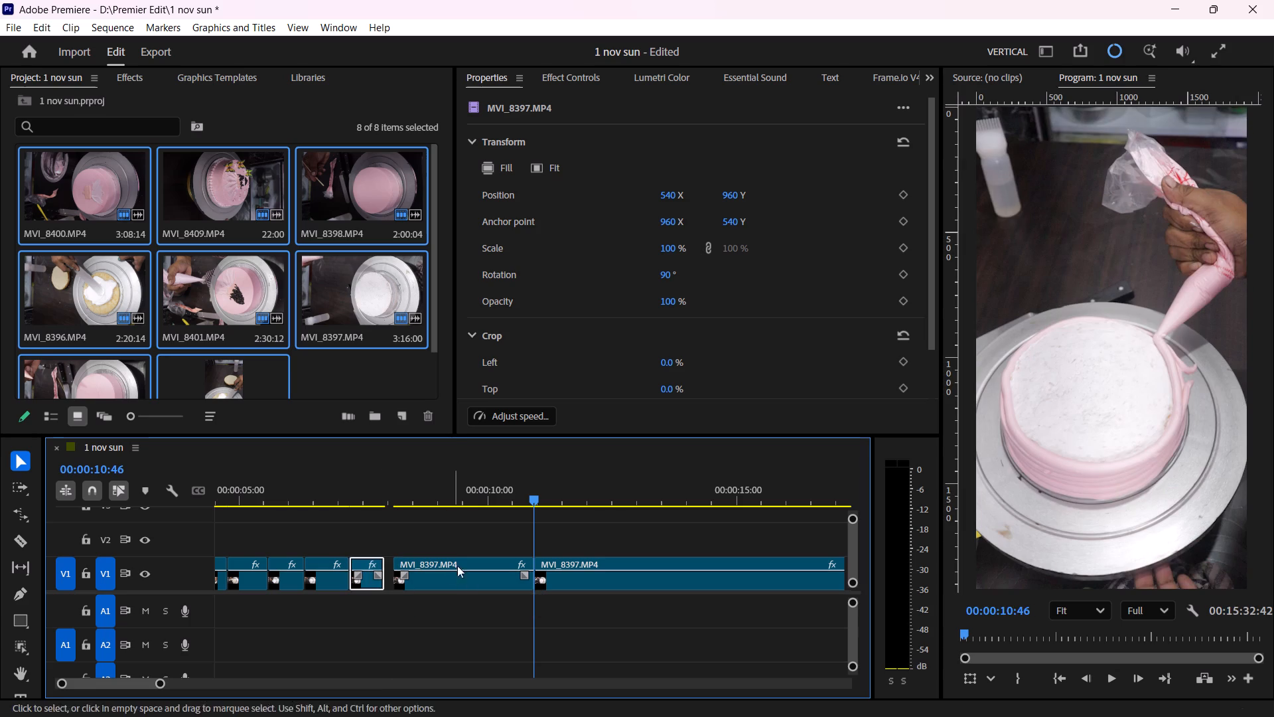
Rate-stretch the second MVI_8397 piping segment down to about 1.4 seconds.
click(462, 580)
key(r)
drag(530, 566, 495, 582)
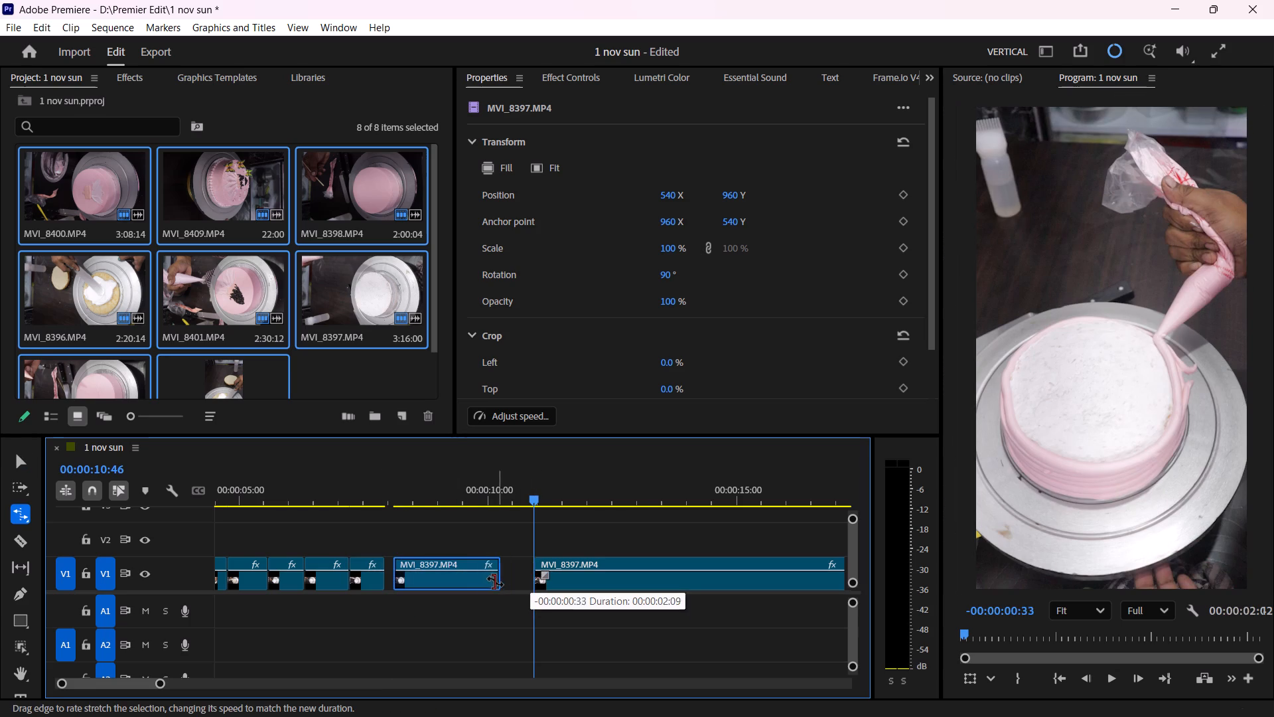
drag(495, 582, 460, 600)
key(v)
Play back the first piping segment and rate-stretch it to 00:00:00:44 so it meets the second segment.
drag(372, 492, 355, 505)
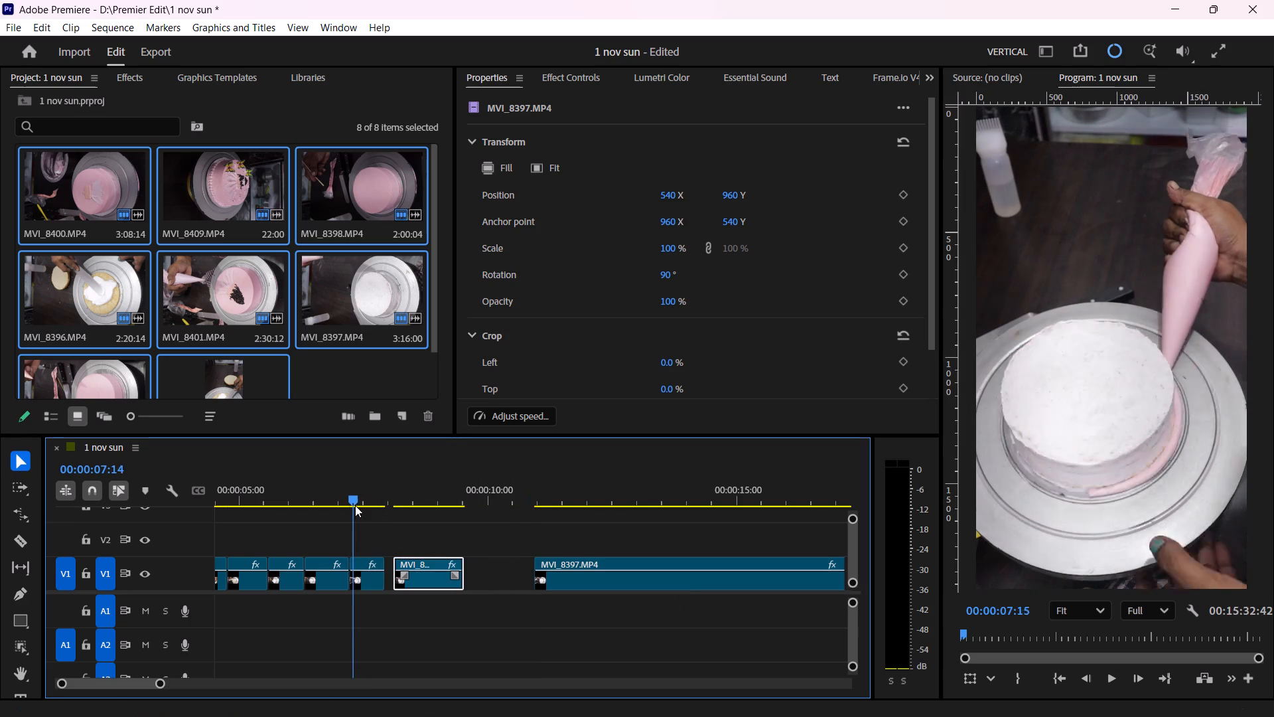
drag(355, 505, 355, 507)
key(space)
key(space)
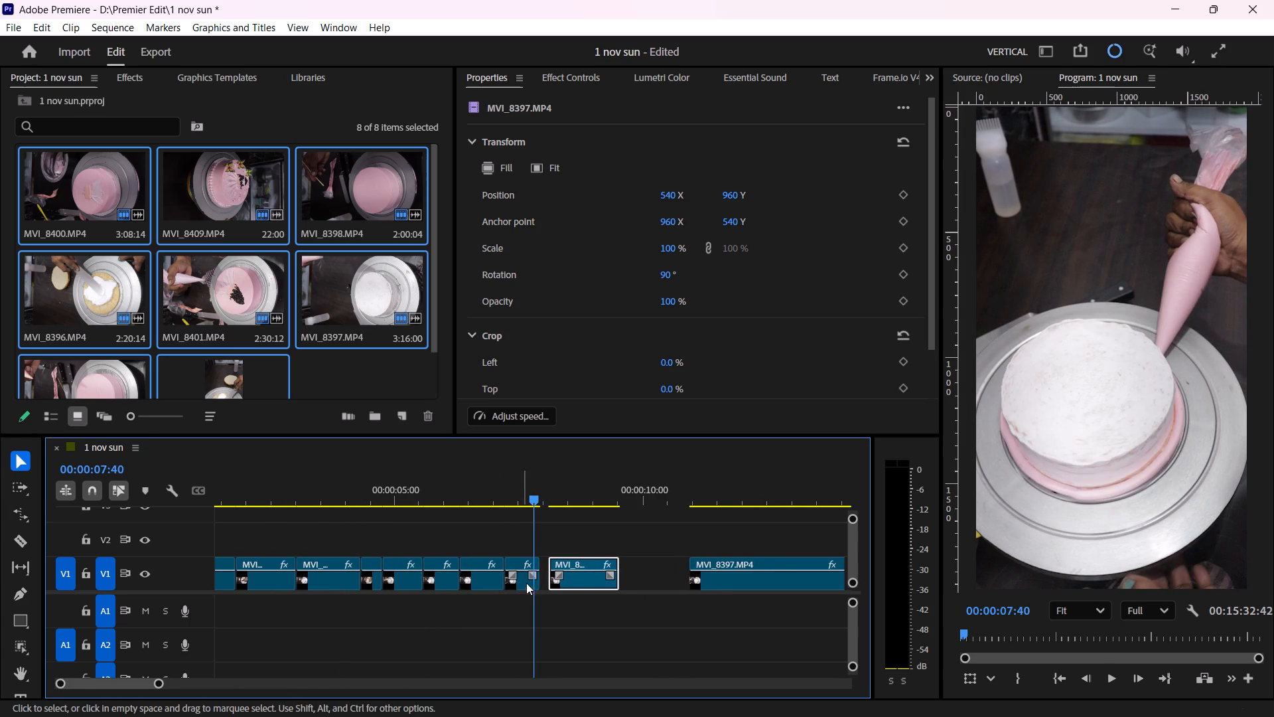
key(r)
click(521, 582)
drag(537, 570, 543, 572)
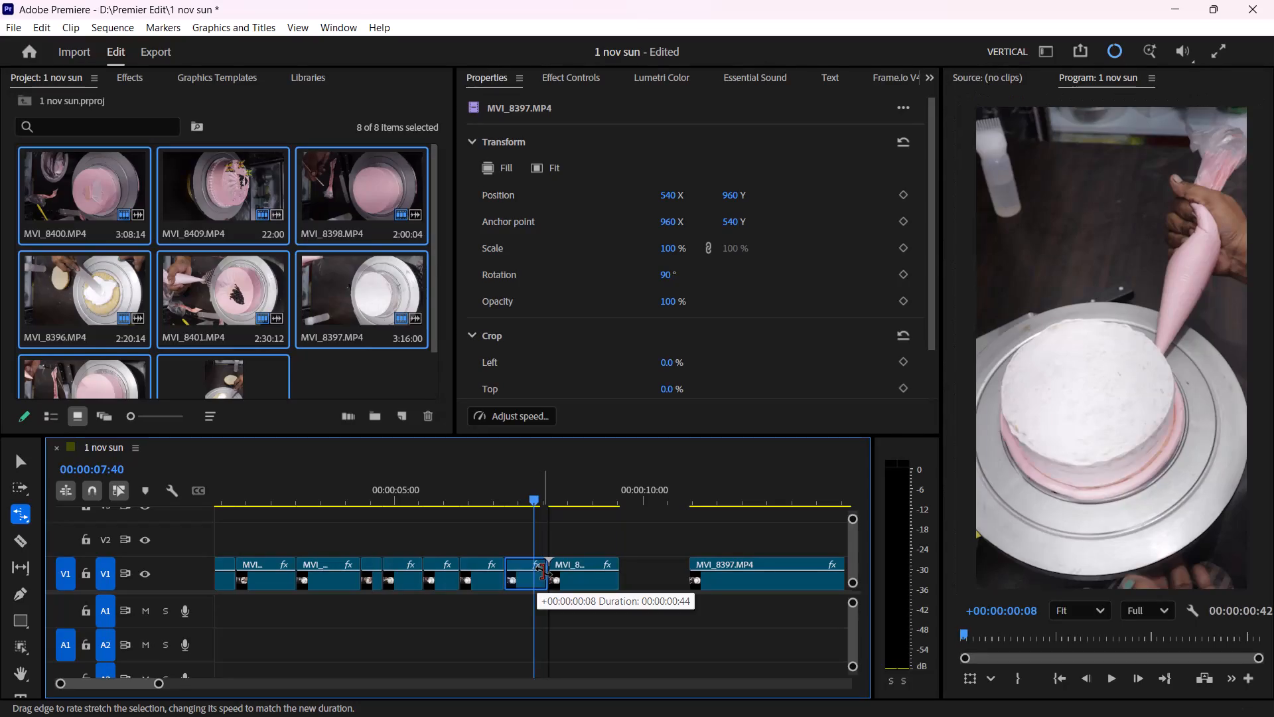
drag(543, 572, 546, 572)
Shift the second piping segment away, rate-stretch the first one to about one second, and move the second back against it.
key(v)
drag(579, 580, 597, 580)
click(531, 577)
key(r)
drag(546, 572, 553, 574)
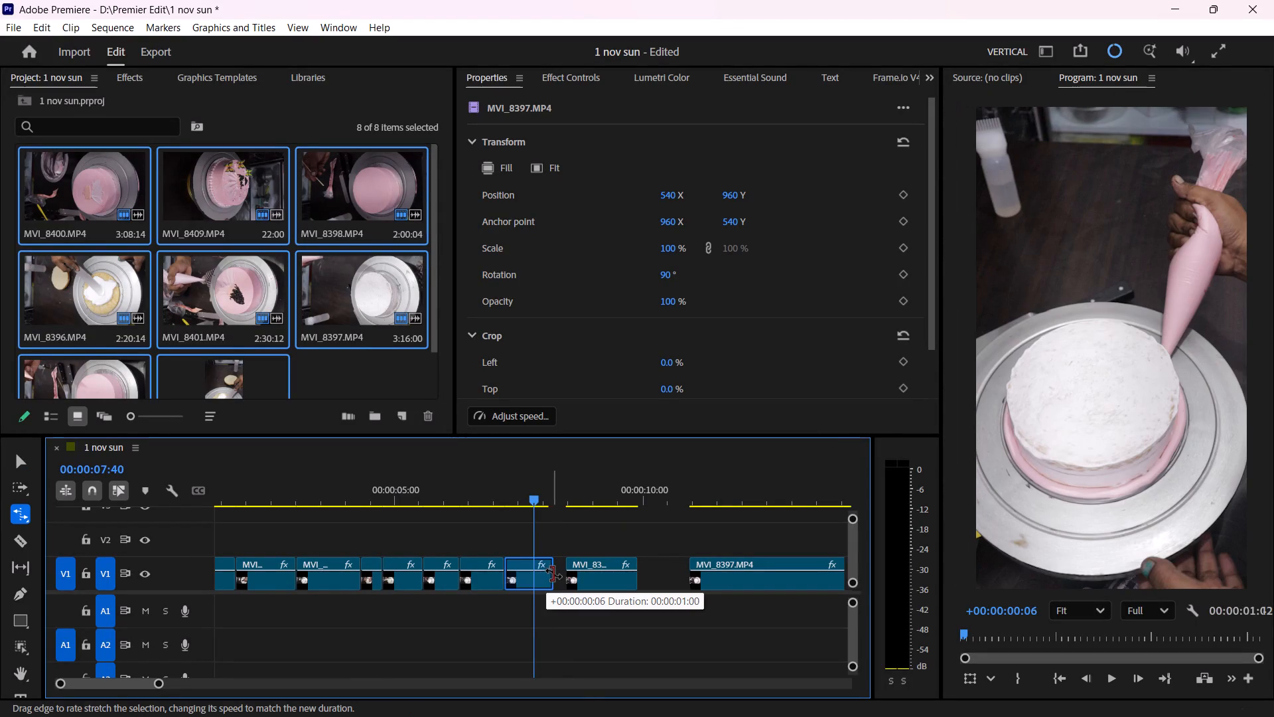
drag(553, 574, 555, 576)
key(v)
drag(597, 578, 589, 578)
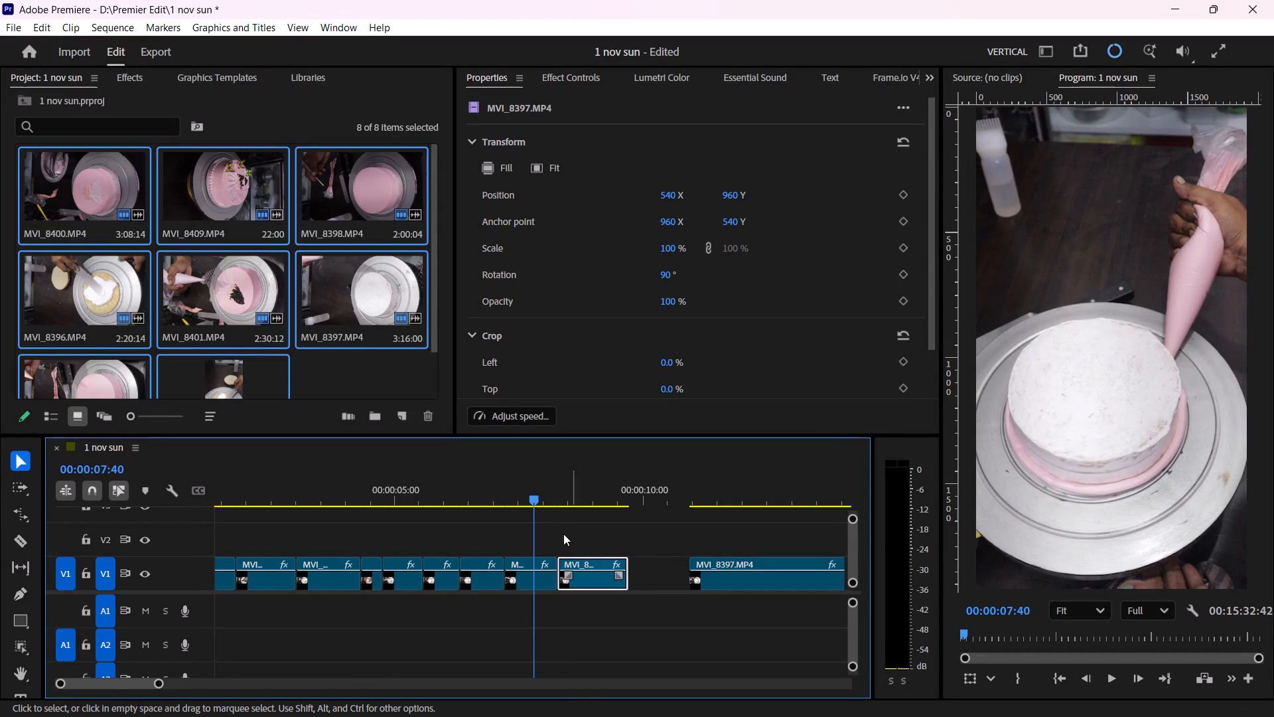
Play back the second sped-up MVI_8397 piping segment and rate-stretch it down to about 0.8 seconds.
drag(537, 495, 522, 507)
key(space)
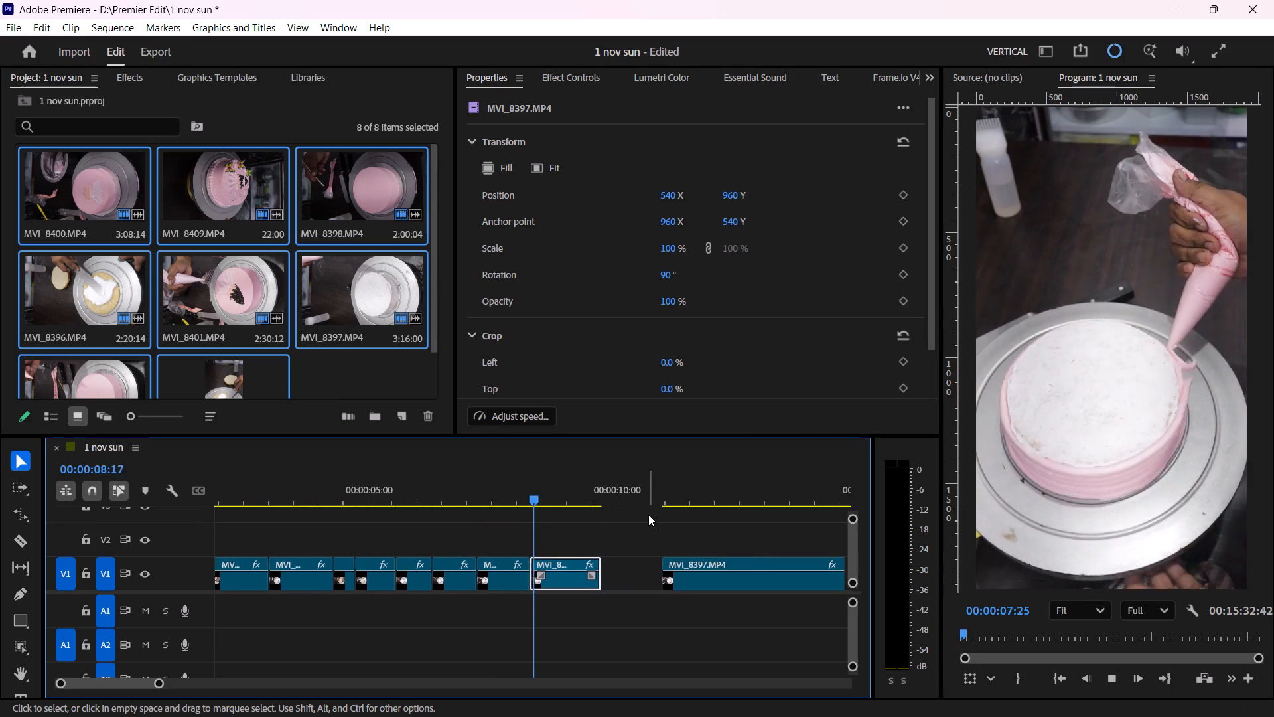
key(space)
key(r)
drag(549, 562, 533, 570)
click(519, 577)
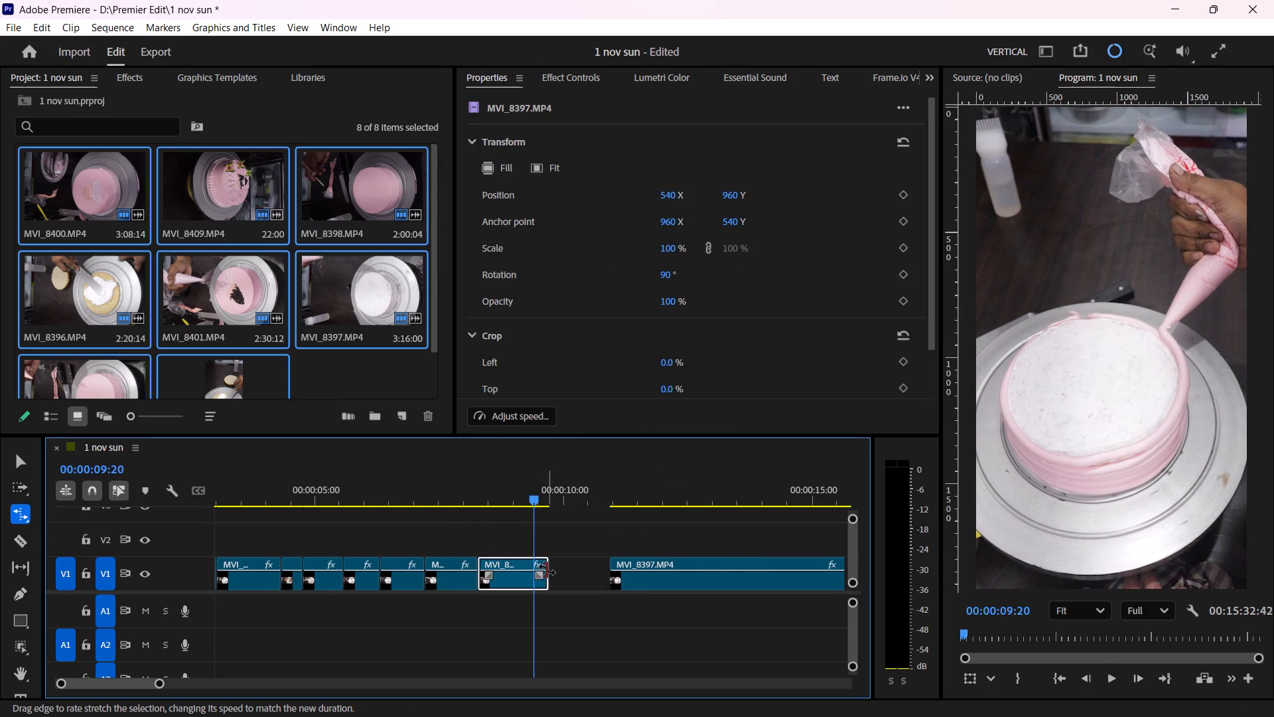
drag(547, 569, 518, 578)
key(v)
Play back the shortened piping segments and move the remaining MVI_8397 clip back against the last one.
drag(461, 493, 449, 498)
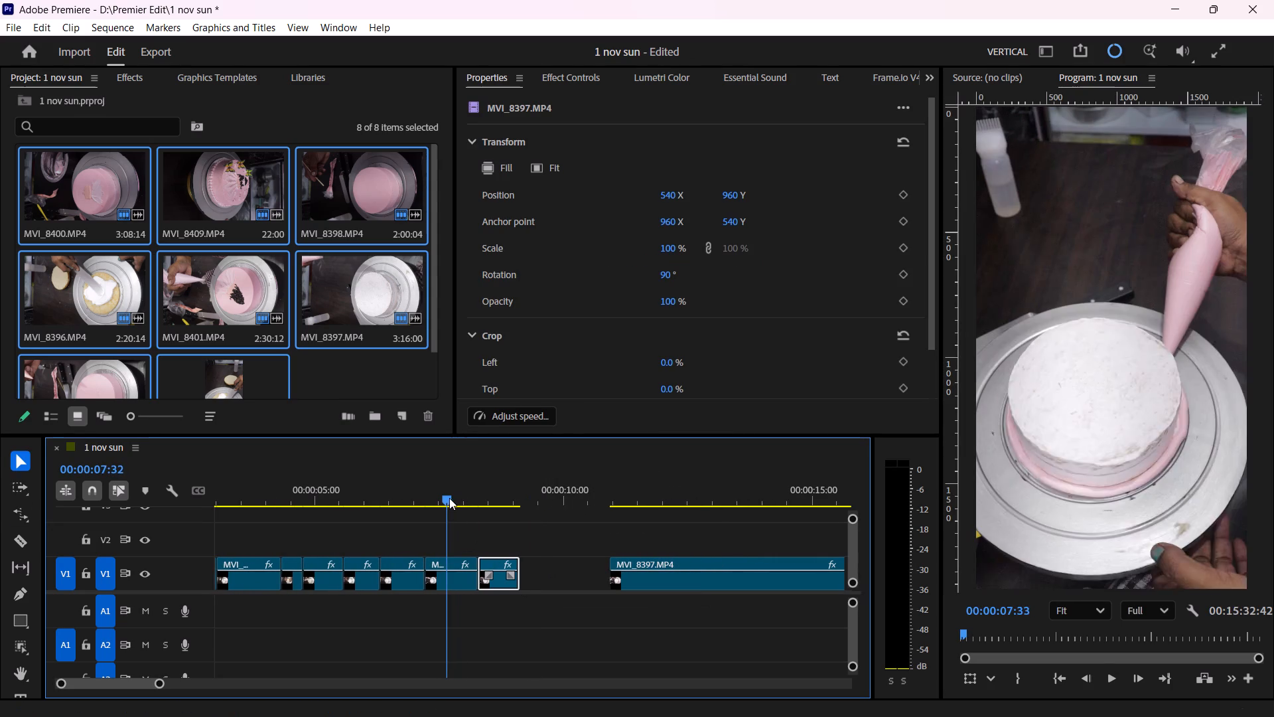
key(space)
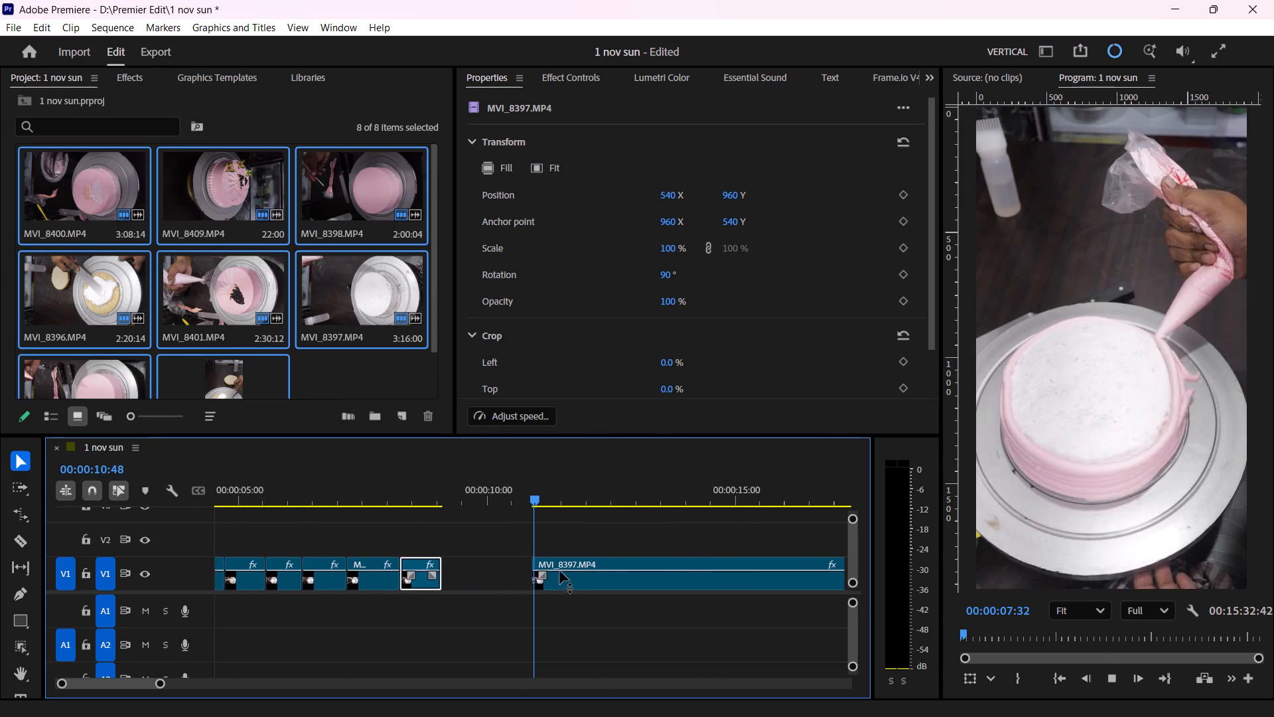
key(space)
drag(567, 582, 486, 593)
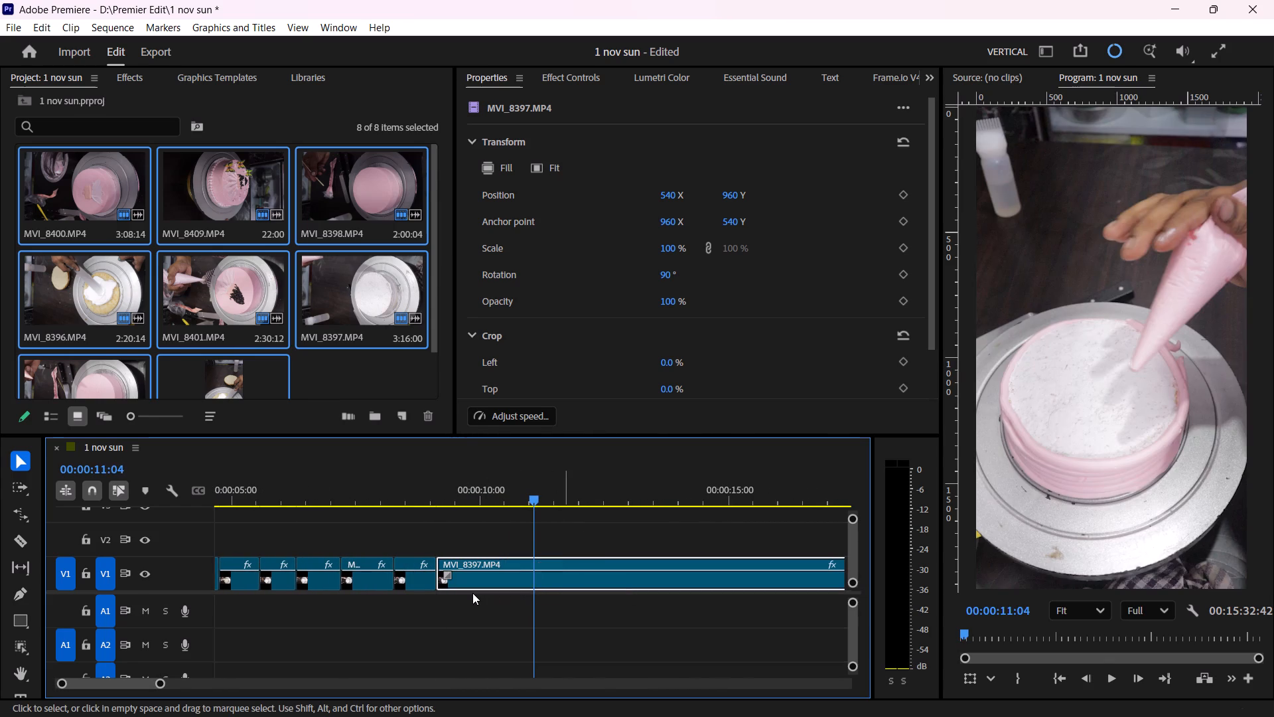
Trim the start of the remaining MVI_8397 clip to 00:00:20:17, where the spatula smoothing begins, and close the gap before it.
drag(161, 684, 294, 669)
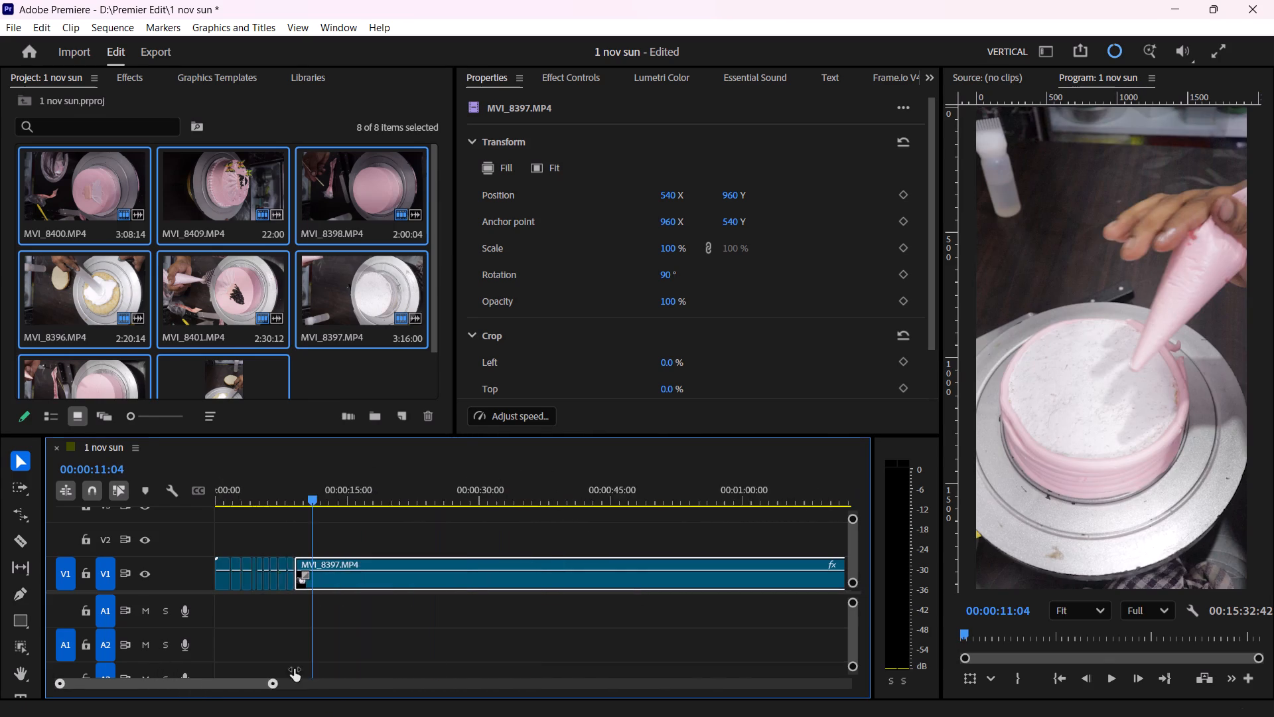
drag(294, 669, 332, 656)
drag(270, 498, 379, 493)
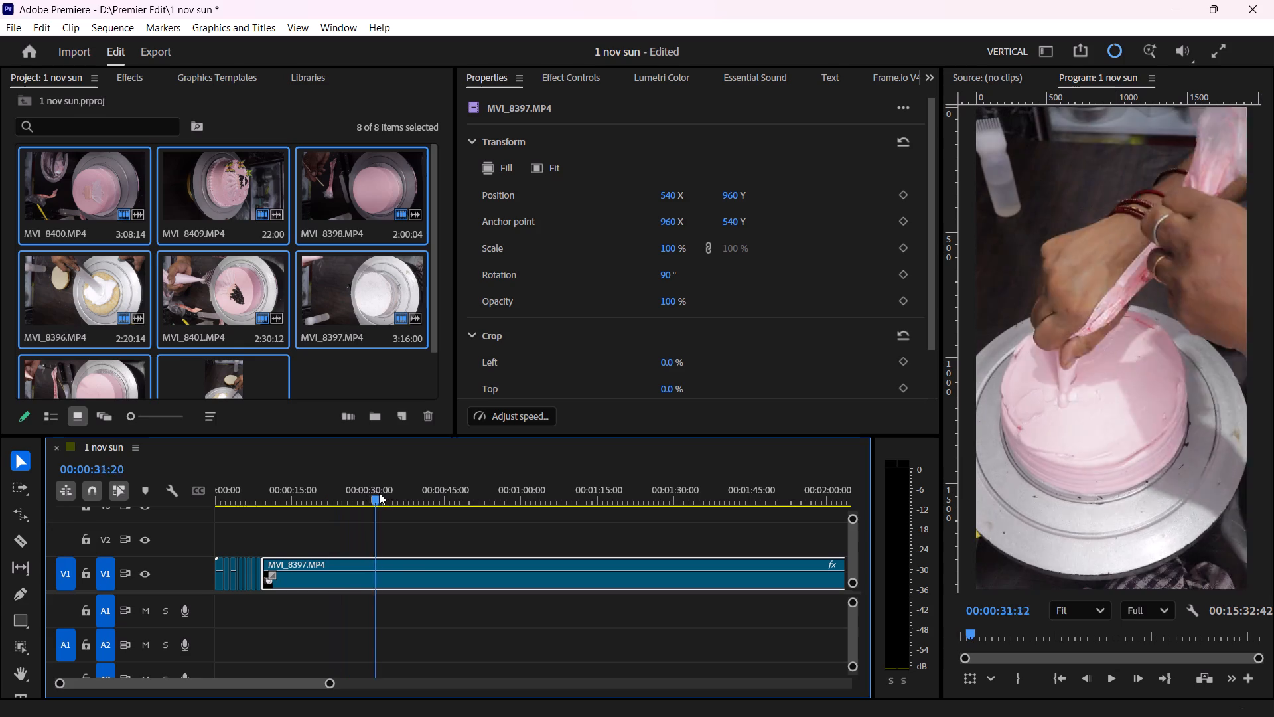
drag(379, 493, 330, 544)
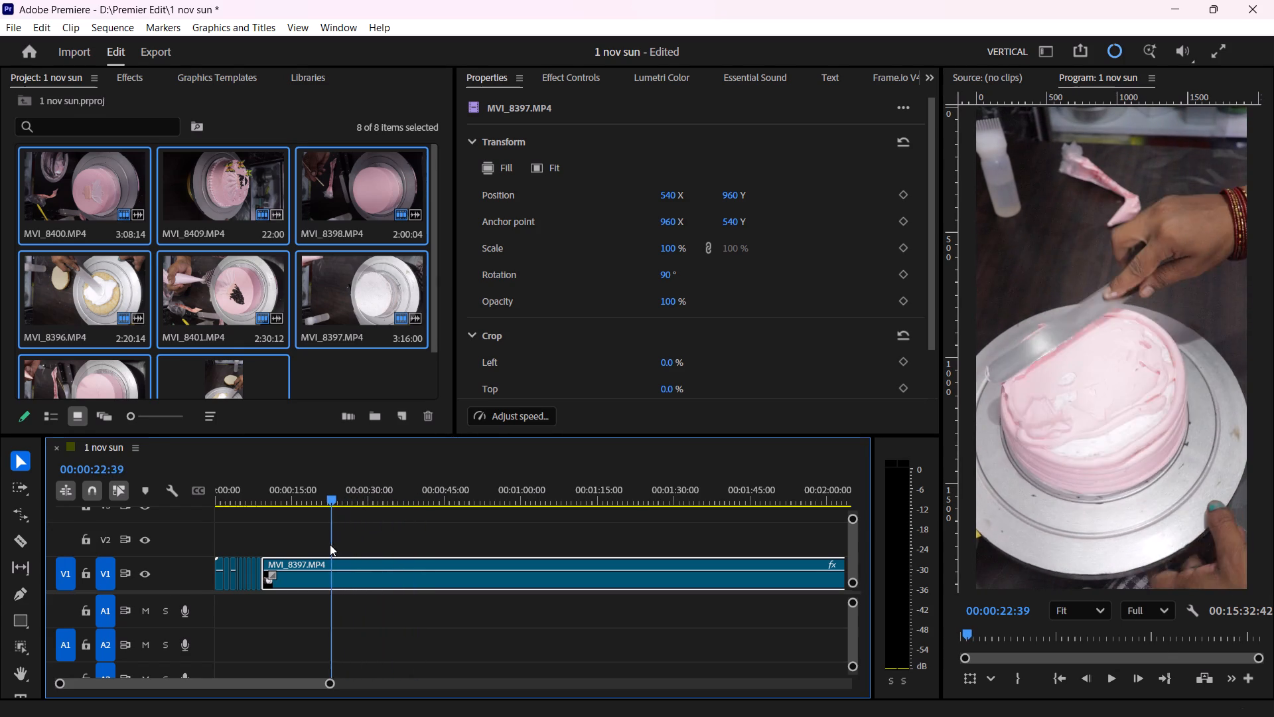
drag(330, 544, 319, 558)
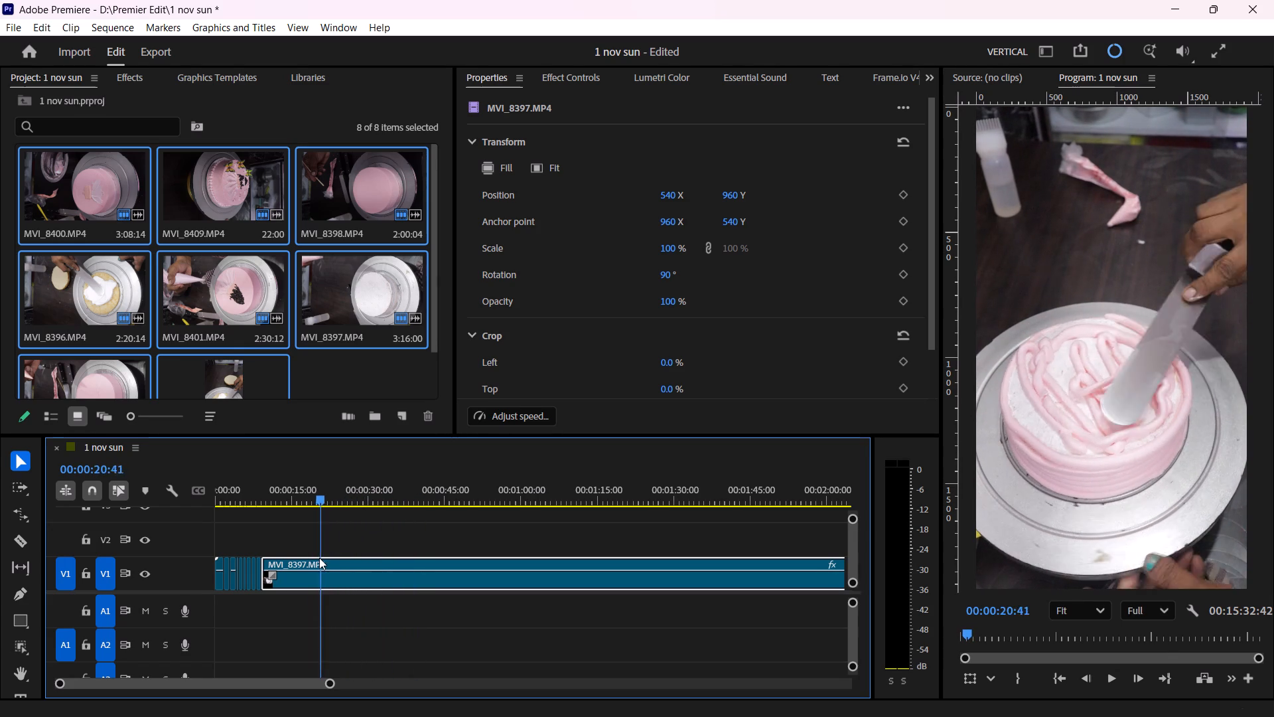
drag(319, 558, 317, 562)
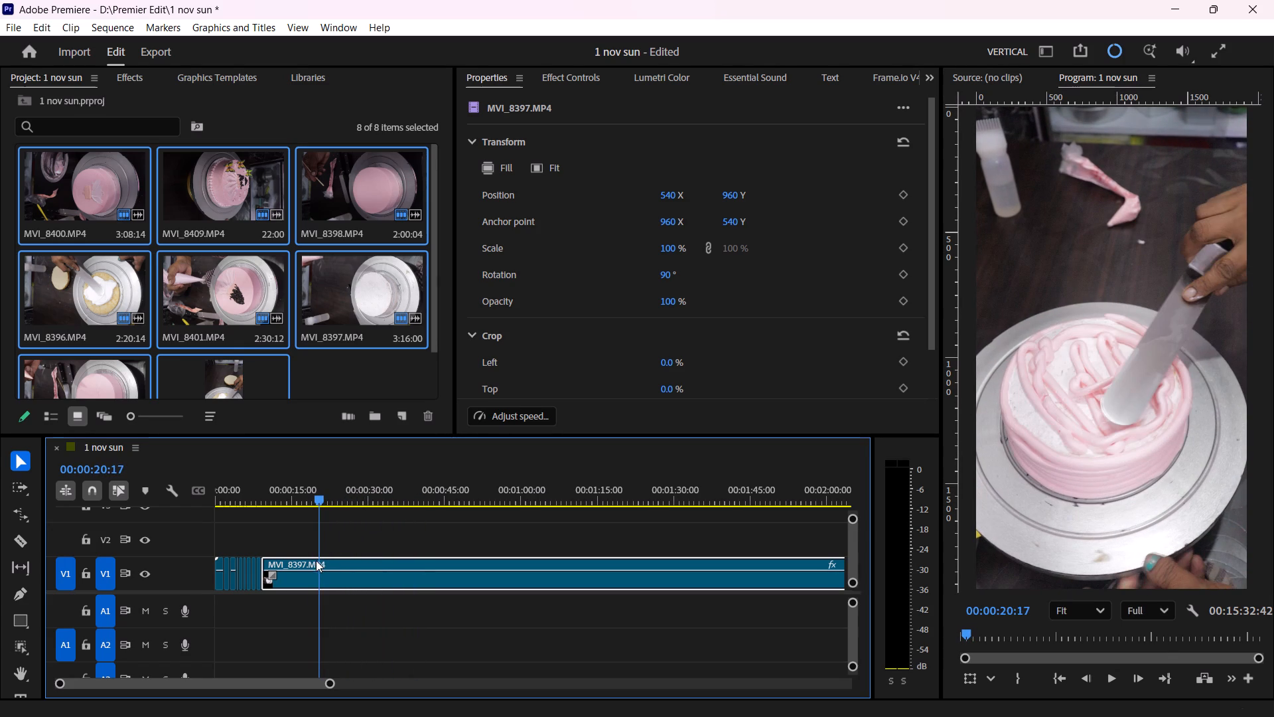
drag(264, 560, 322, 561)
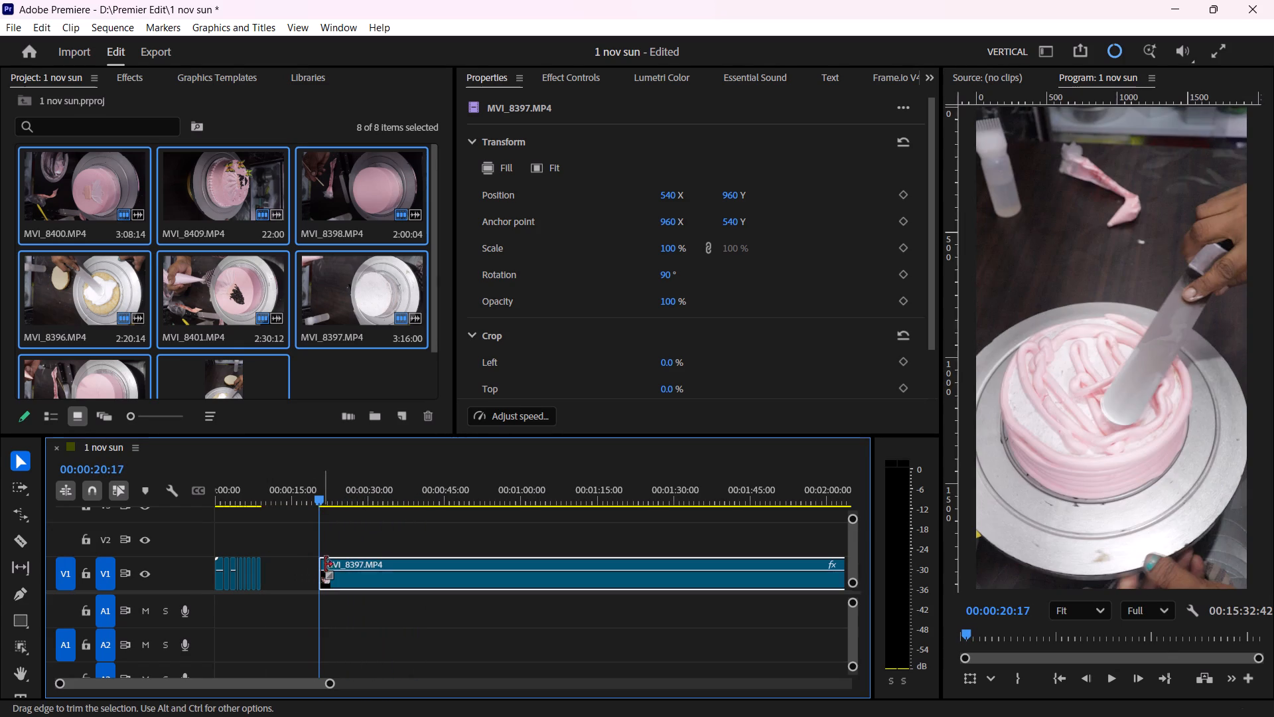
drag(348, 581, 299, 586)
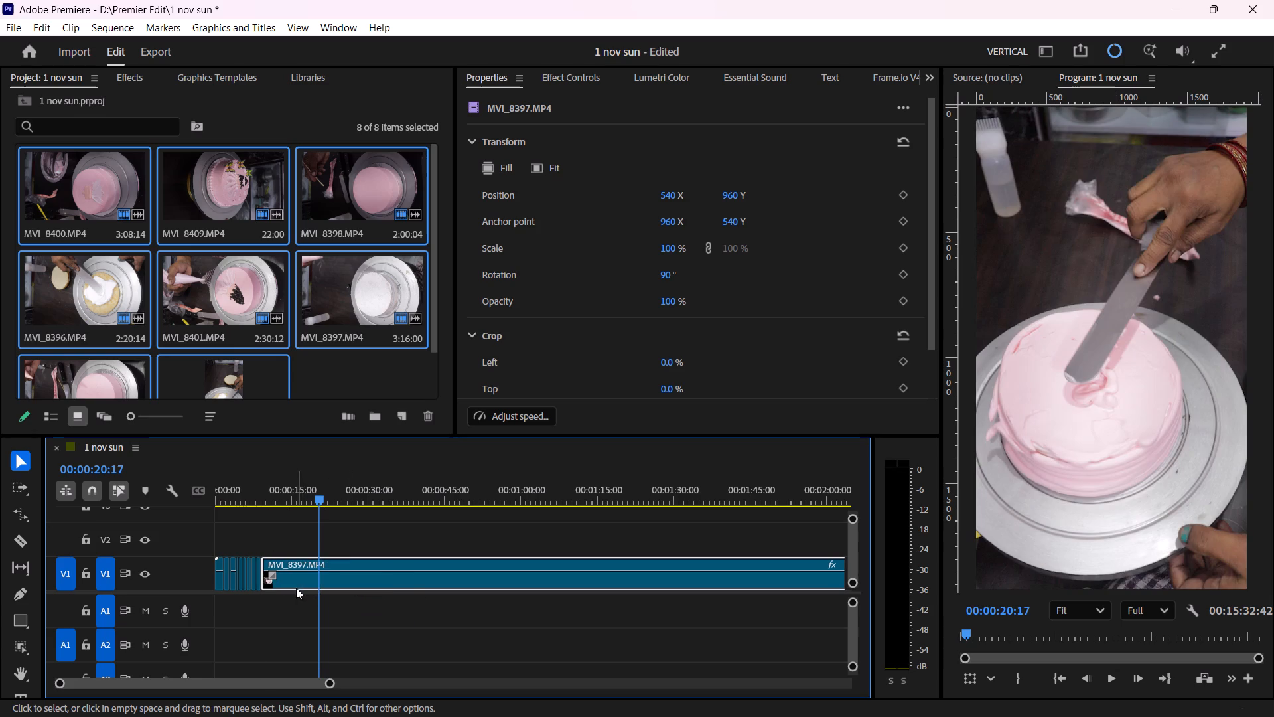
Play the spatula smoothing from the join and split the clip about 2.6 seconds in, just before 00:00:12:00.
drag(332, 682, 216, 676)
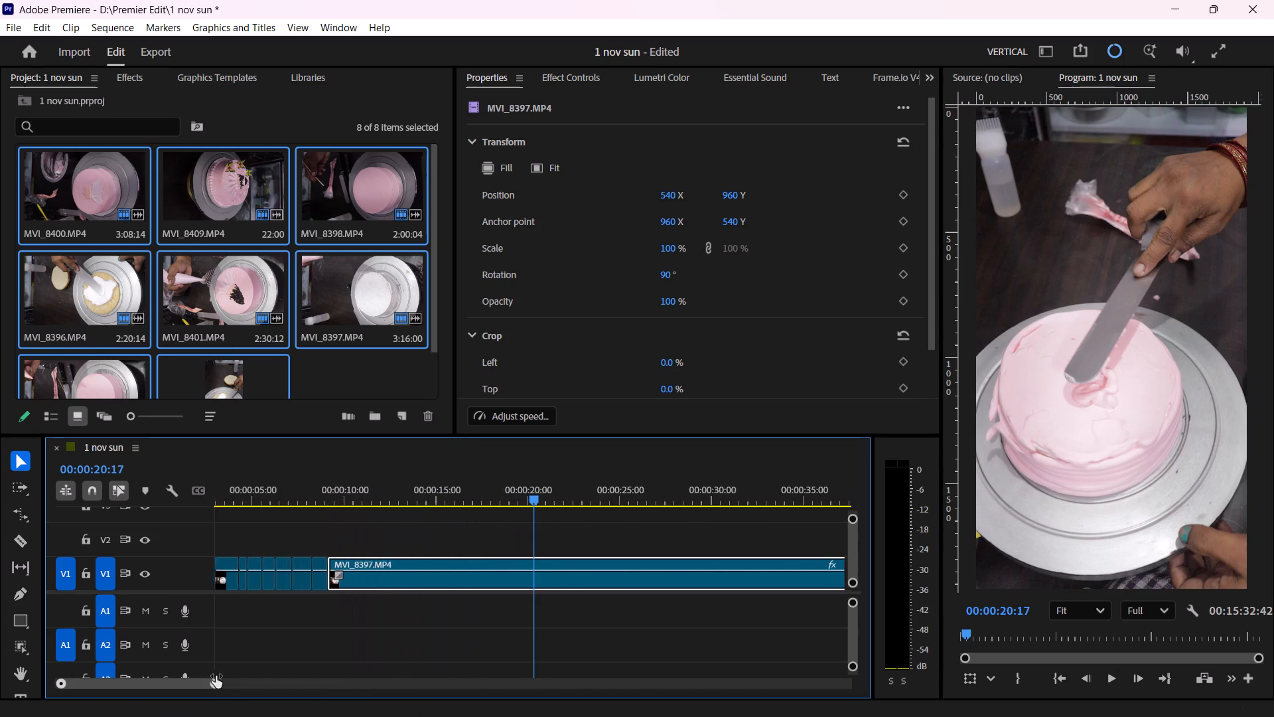
drag(216, 676, 198, 675)
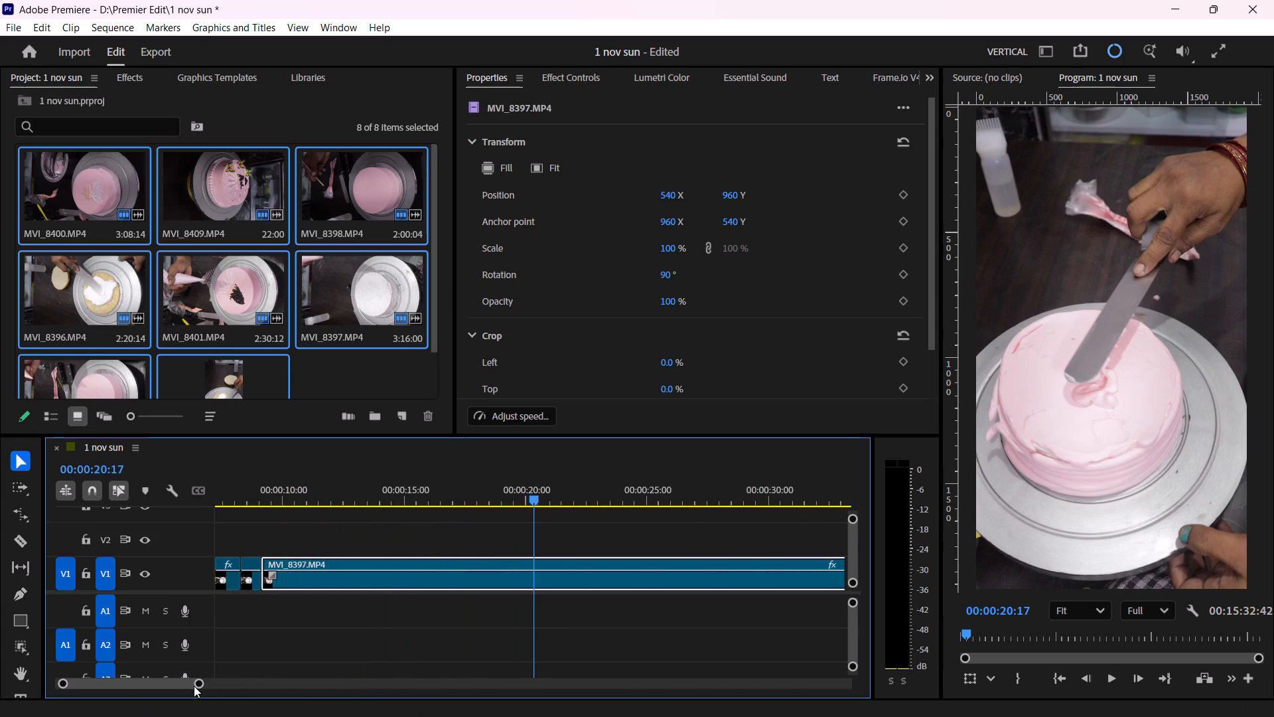
drag(196, 686, 177, 690)
drag(240, 493, 235, 492)
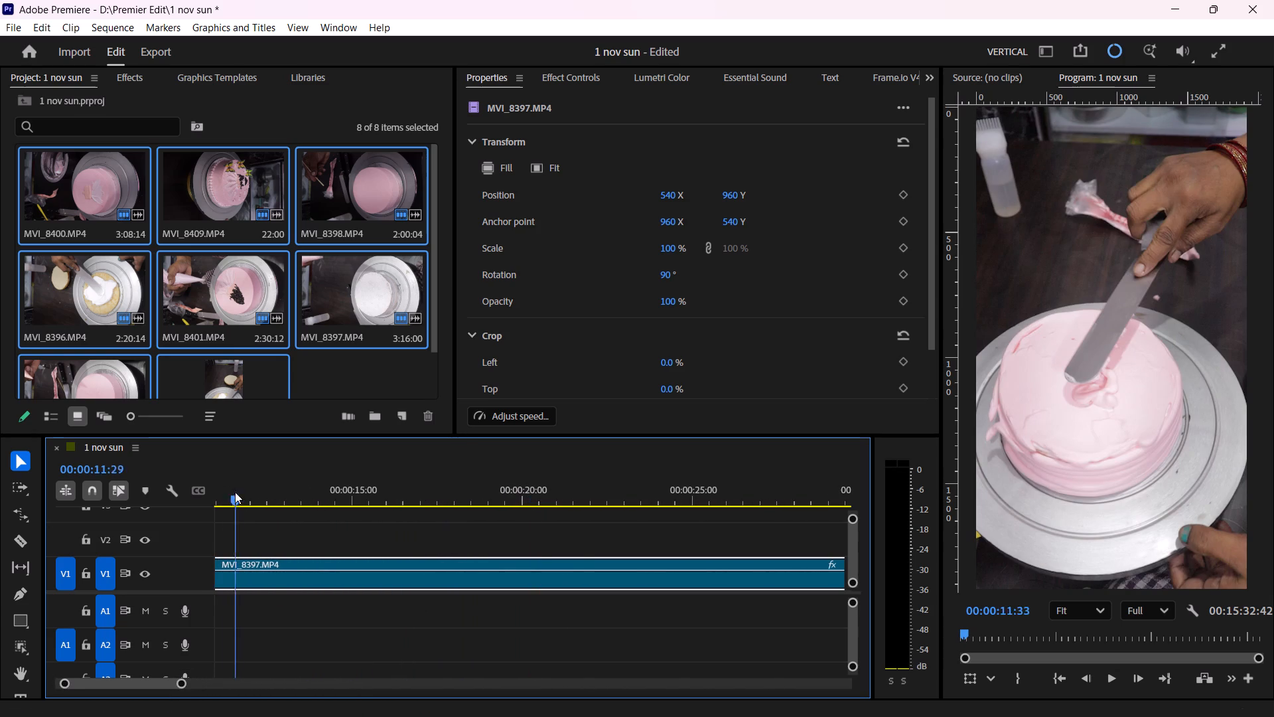
drag(235, 492, 528, 522)
drag(179, 685, 171, 686)
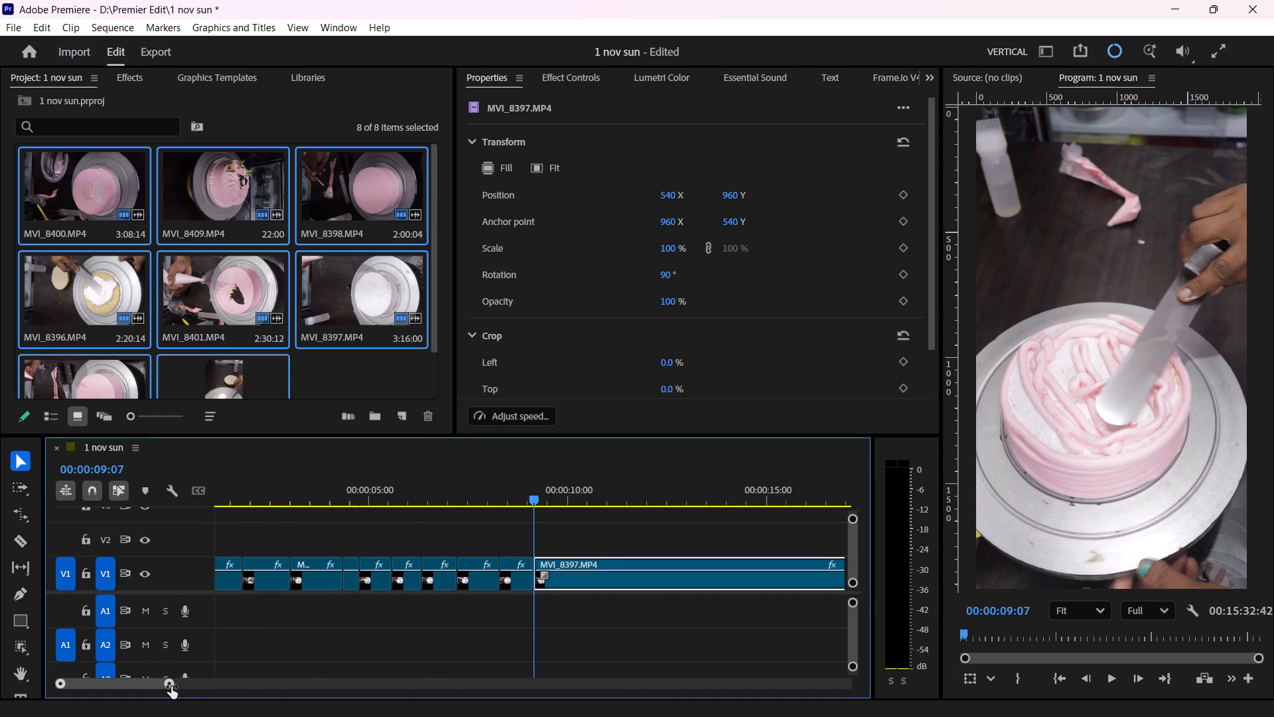
drag(171, 686, 159, 692)
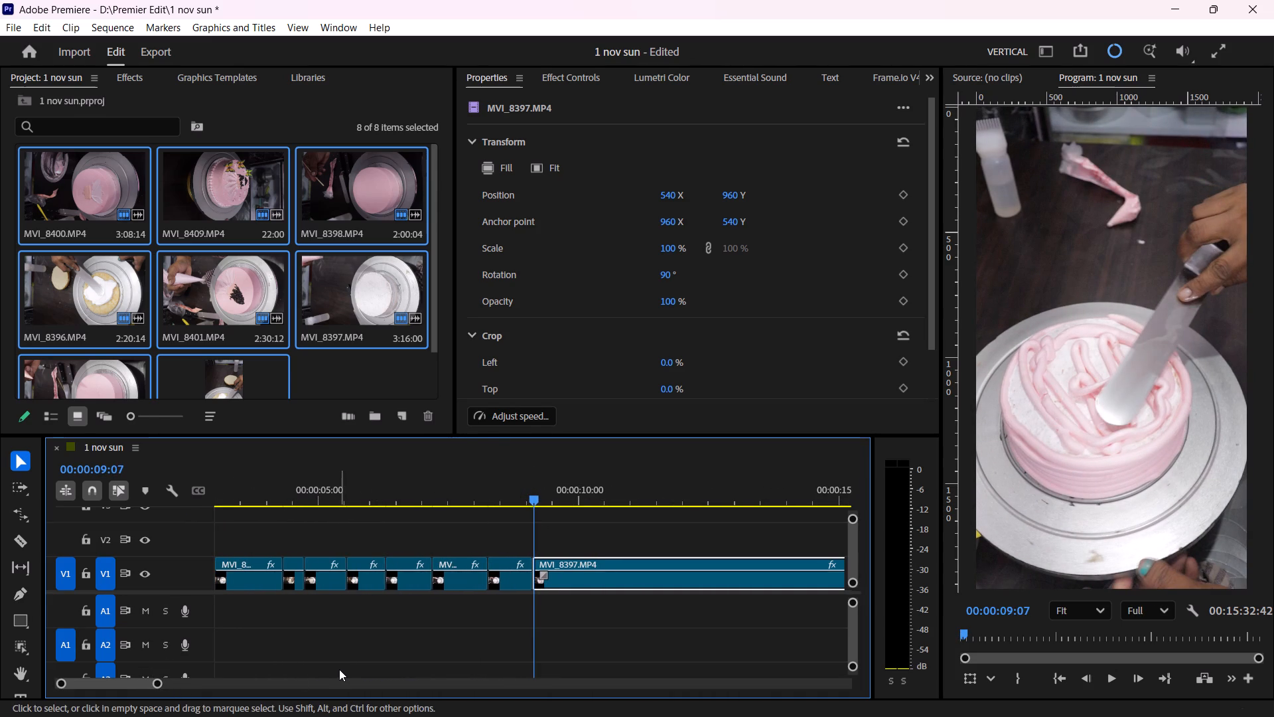
key(space)
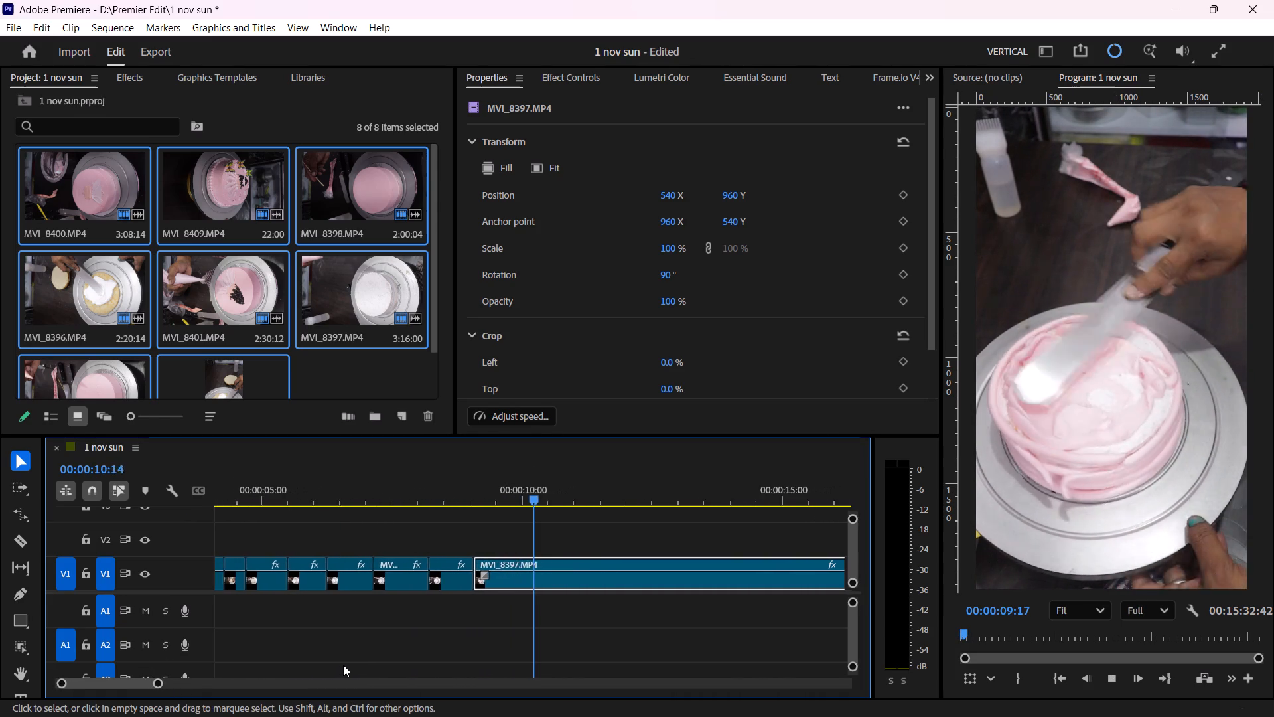
key(space)
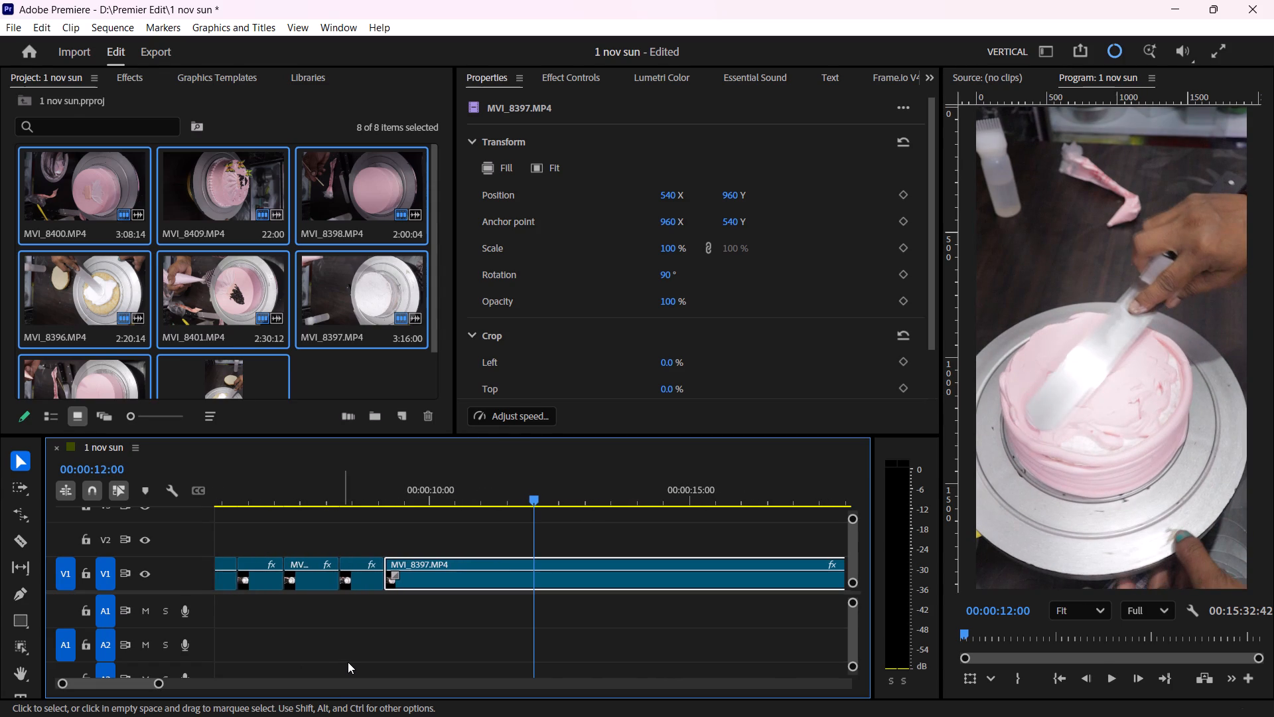
key(c)
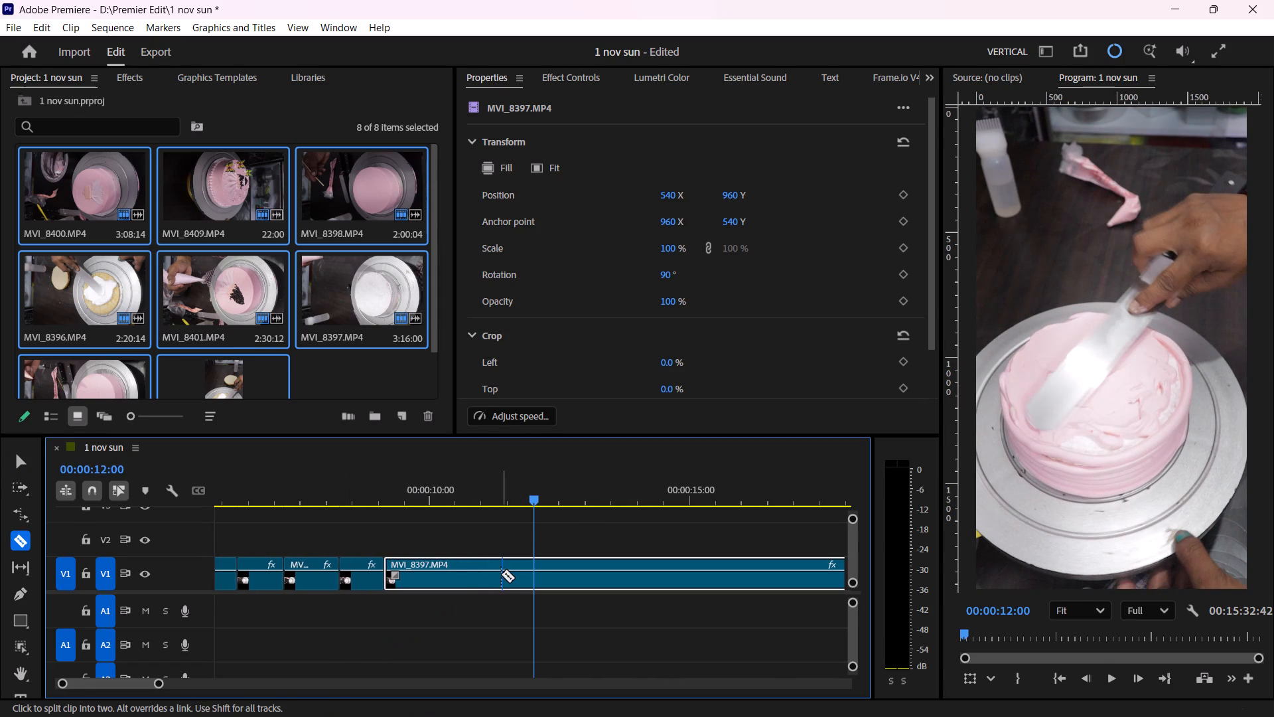
click(521, 570)
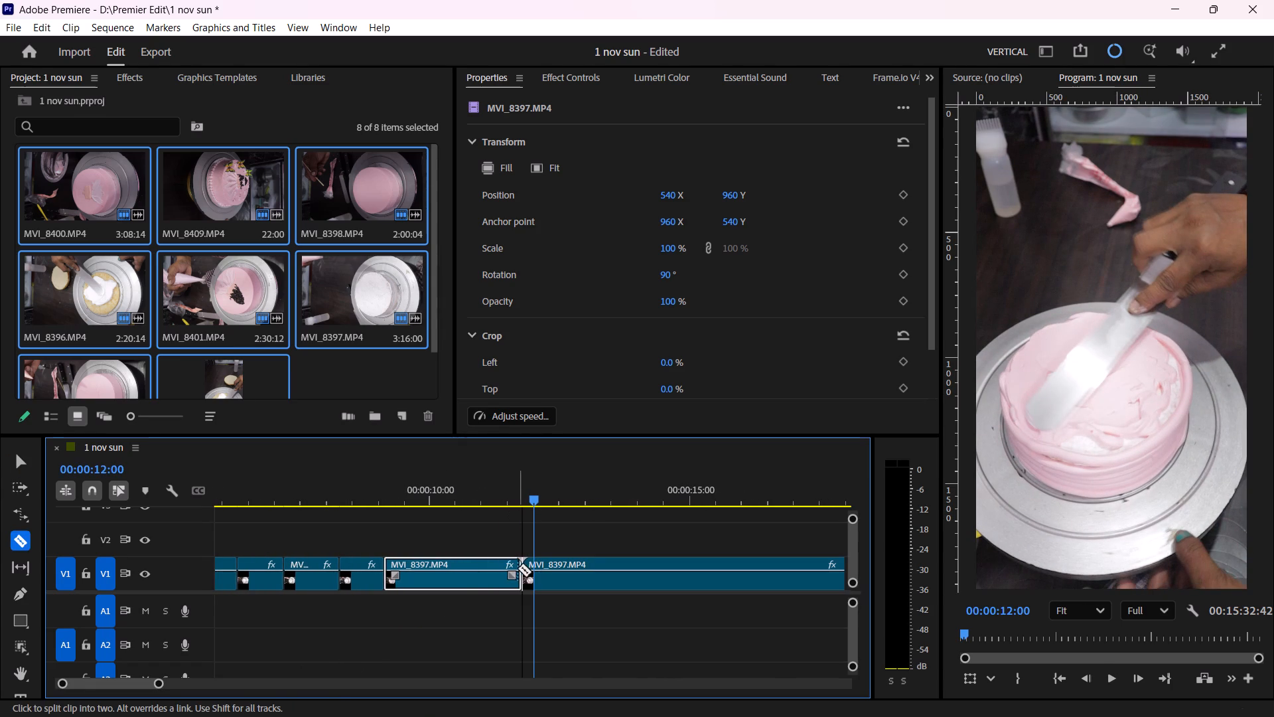
Rate-stretch the split-off smoothing segment, check its playback and settle its duration at about 1.6 seconds.
key(r)
drag(518, 566, 453, 582)
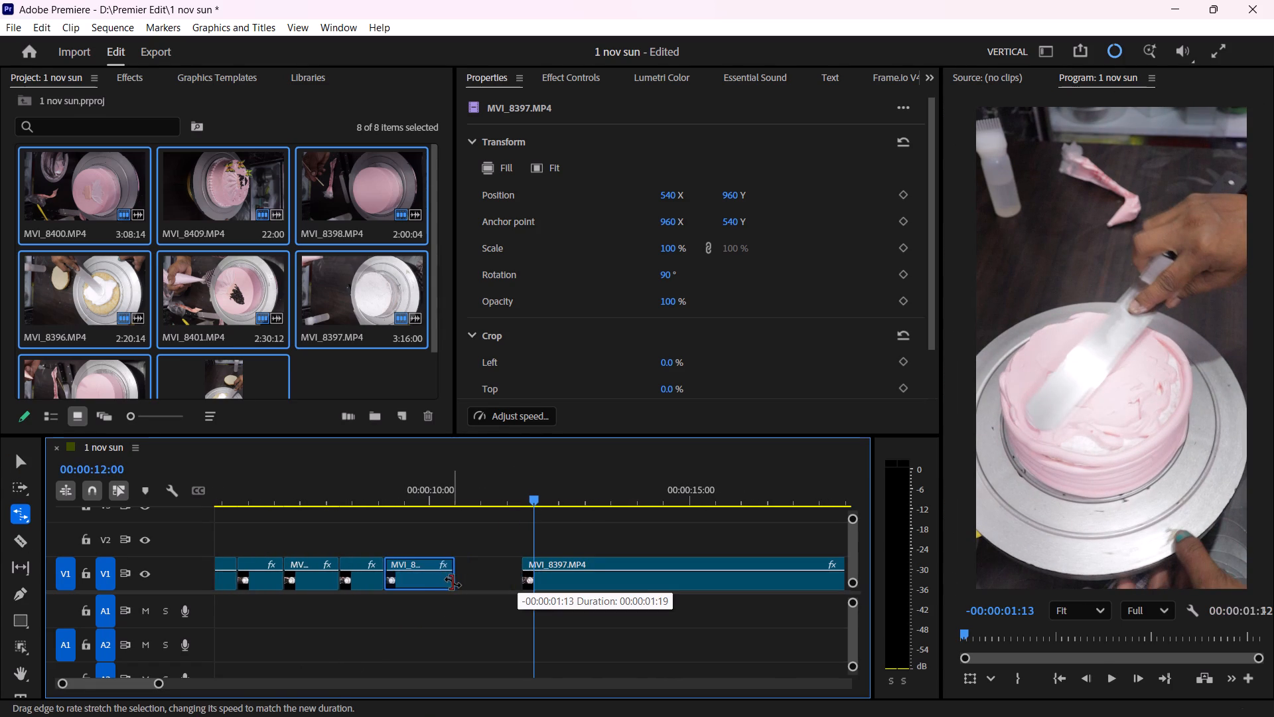
drag(453, 582, 443, 592)
key(v)
click(388, 495)
key(space)
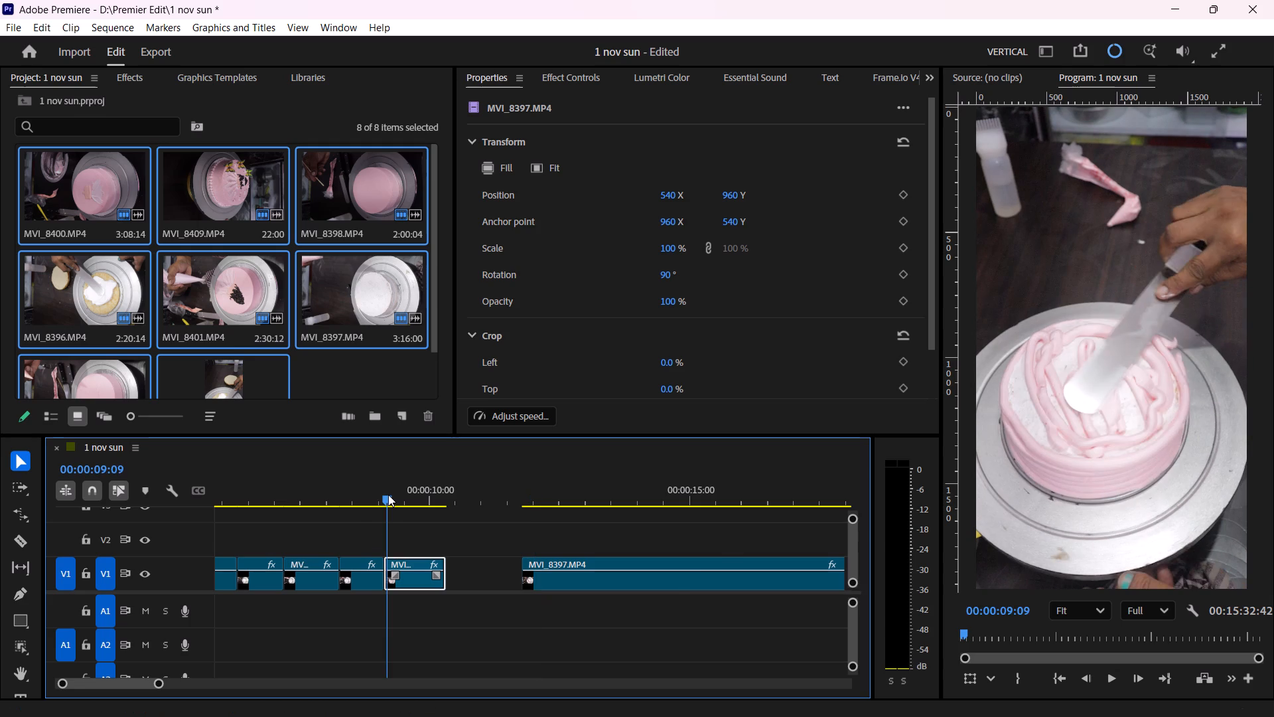
key(space)
key(r)
drag(553, 568, 566, 569)
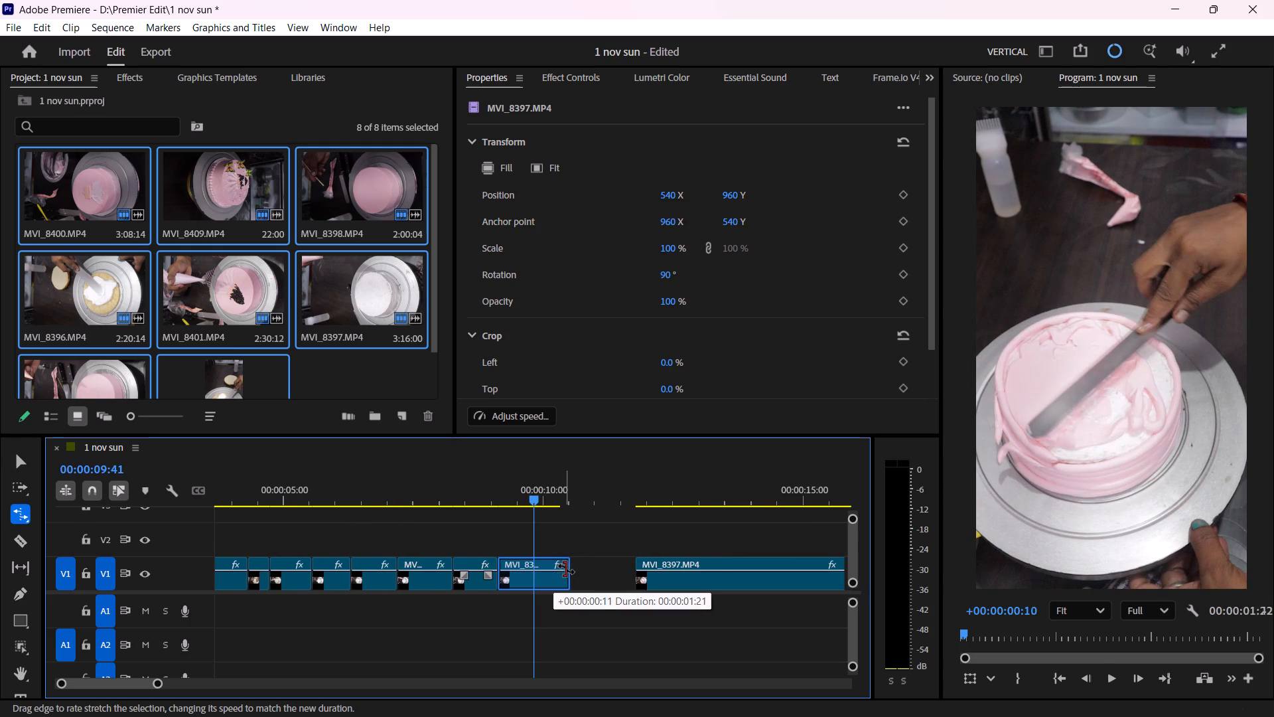
drag(566, 569, 576, 567)
Trim the end of the smoothing segment to about 0.8 seconds, play it back and move the remaining MVI_8397 clip against it.
key(v)
drag(583, 565, 545, 578)
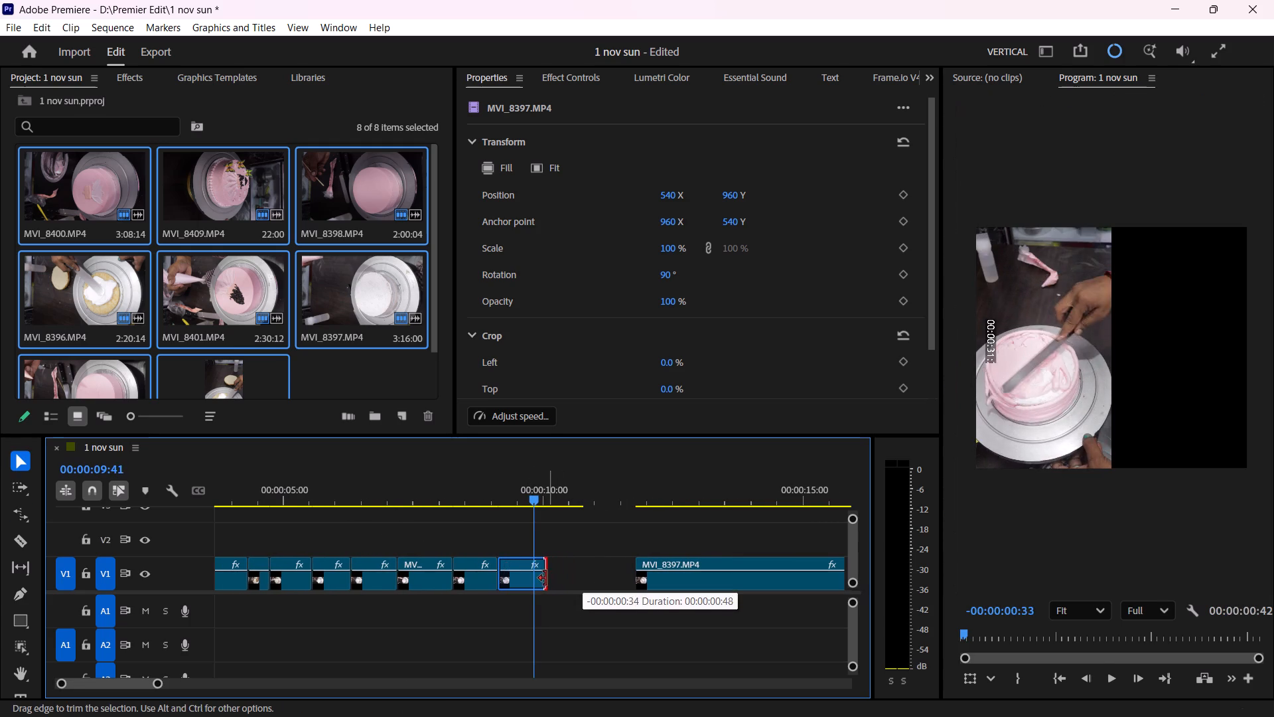
drag(545, 578, 541, 584)
click(504, 496)
key(space)
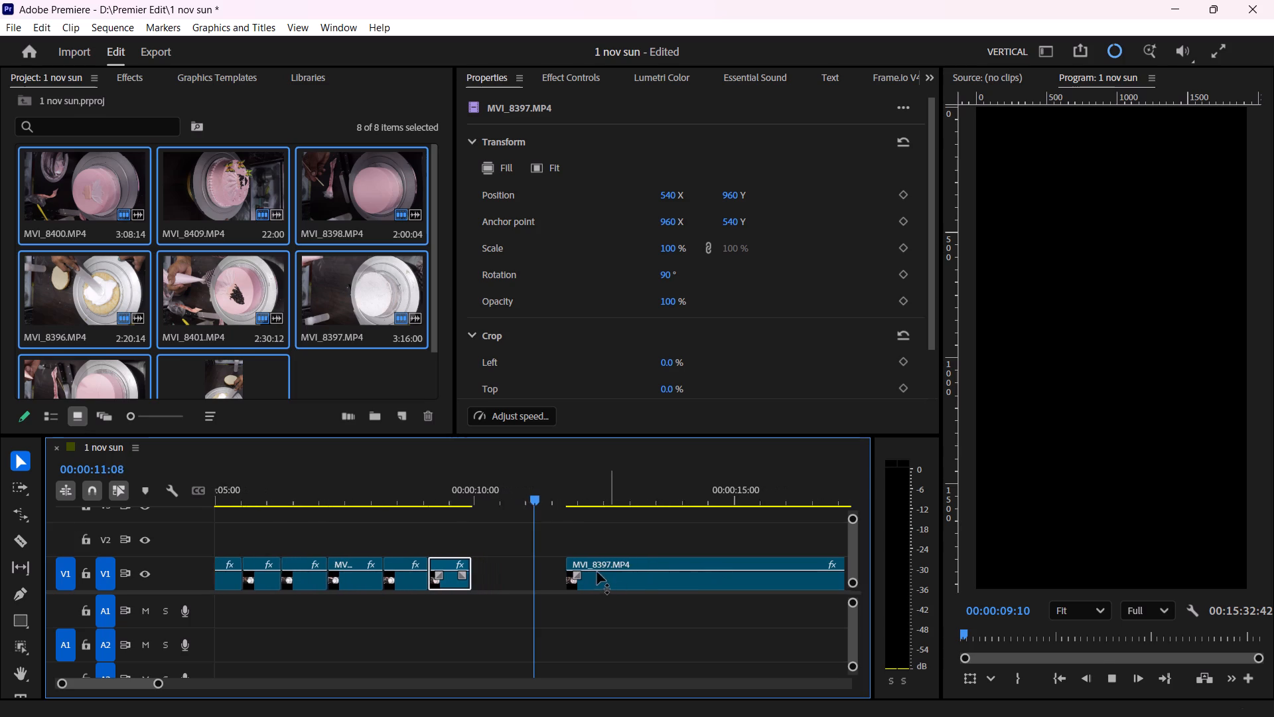
key(space)
drag(590, 582, 505, 592)
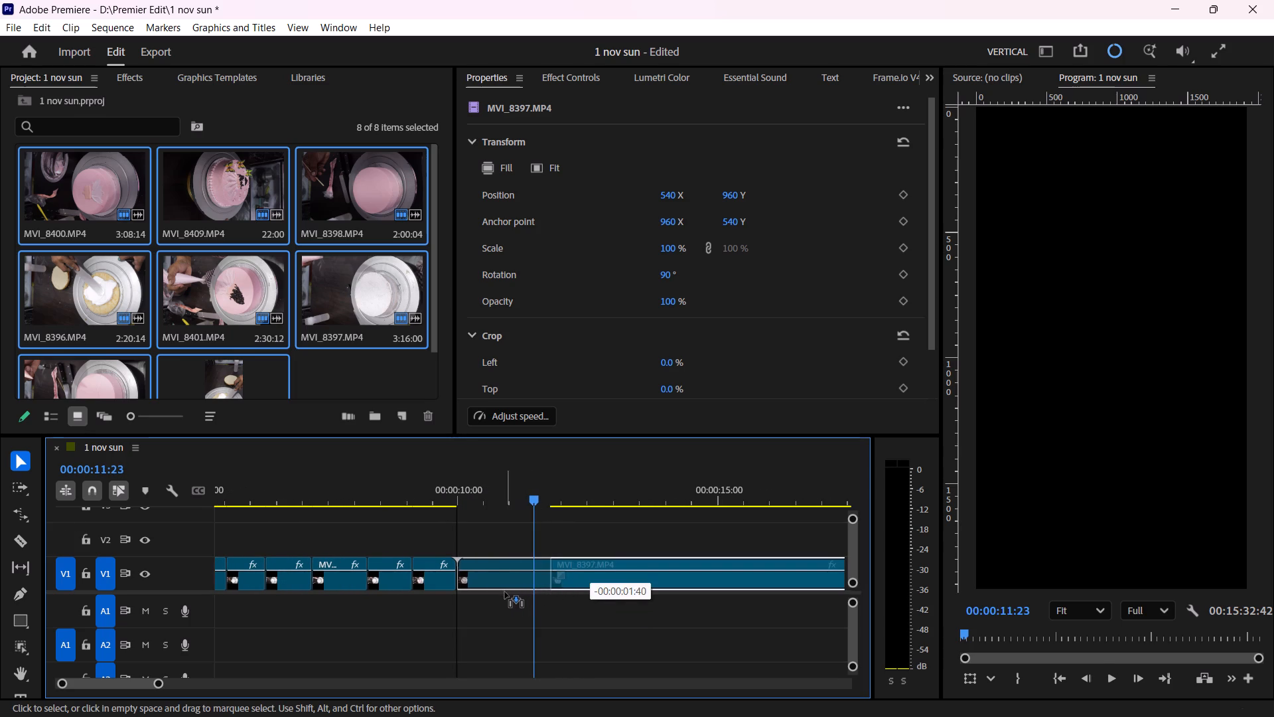
drag(505, 592, 504, 592)
Trim about 3.6 seconds off the start of the remaining MVI_8397 clip and move it back against the smoothing segment.
drag(461, 564, 651, 563)
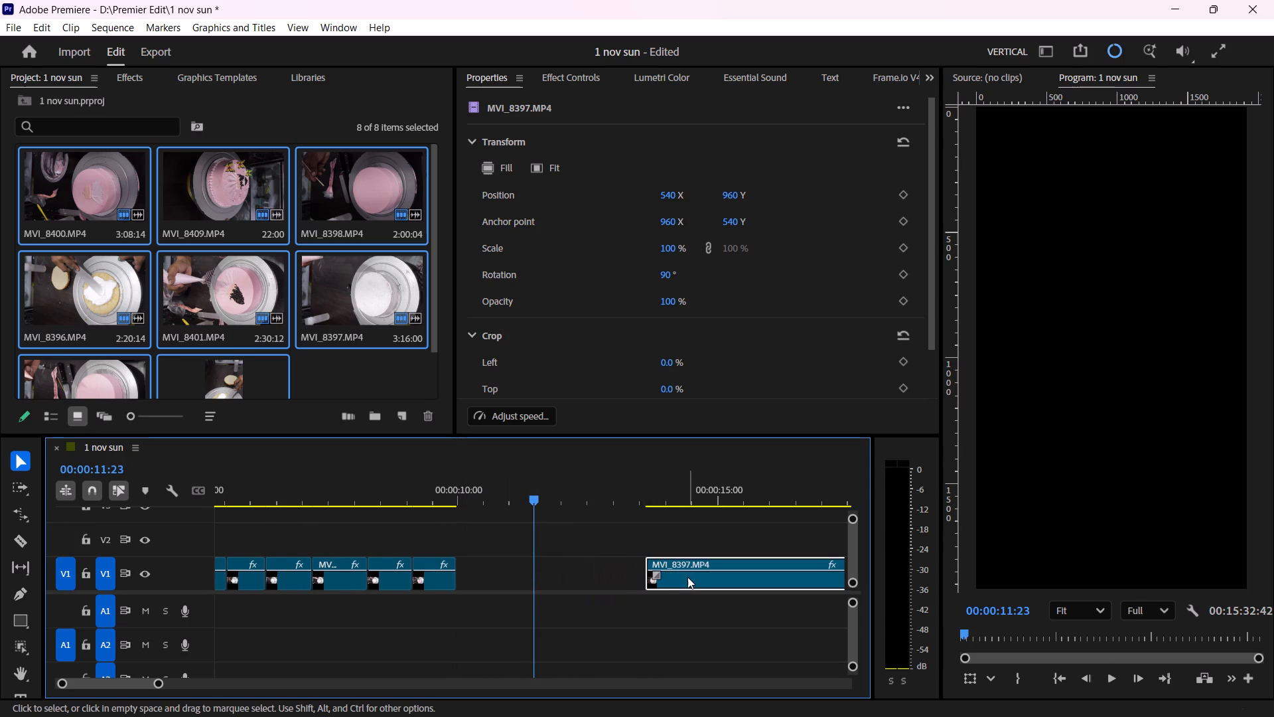
drag(689, 577, 506, 599)
drag(683, 577, 504, 588)
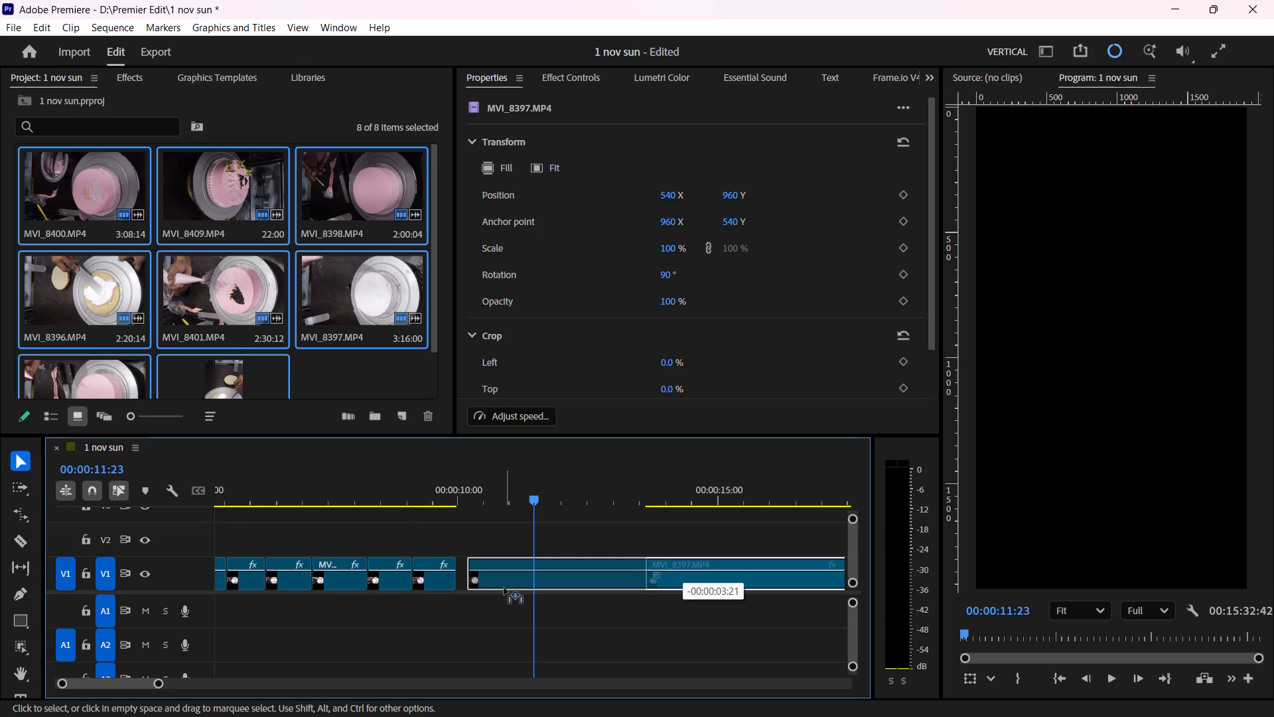
drag(504, 588, 501, 589)
Play back the remaining MVI_8397 clip, trim about another 3.7 seconds off its start and close the gap.
click(458, 498)
key(space)
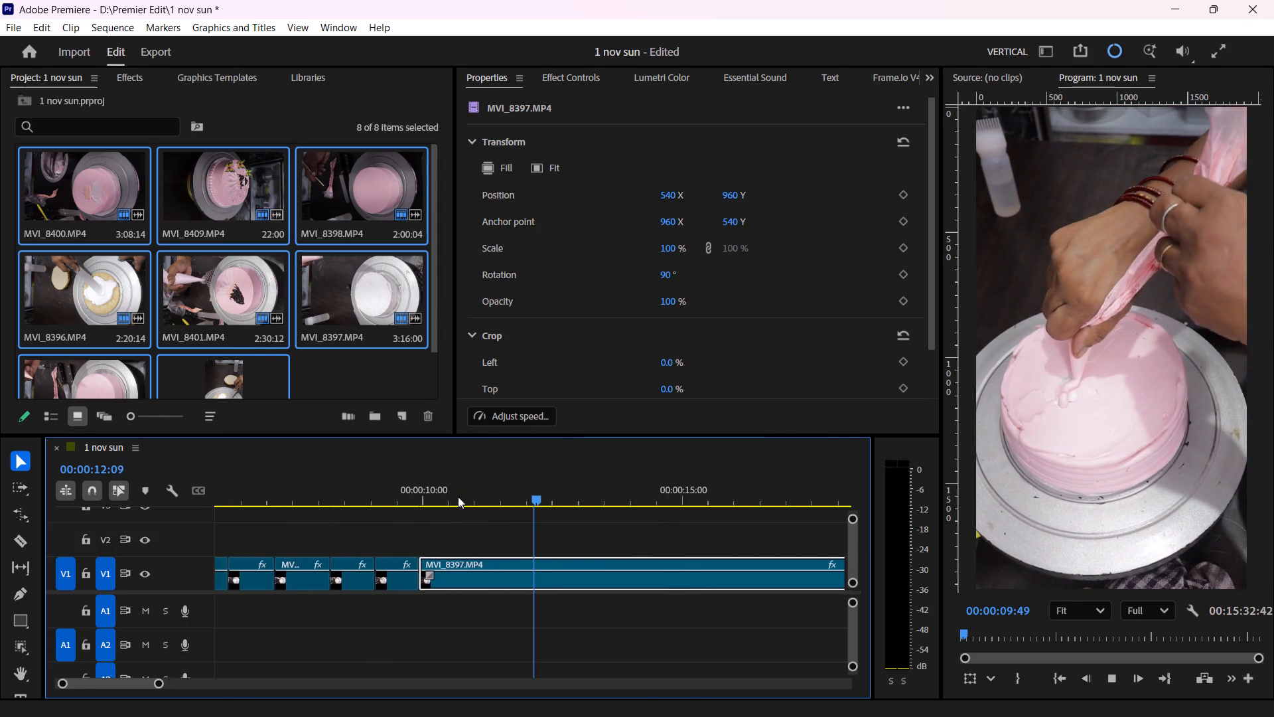
key(space)
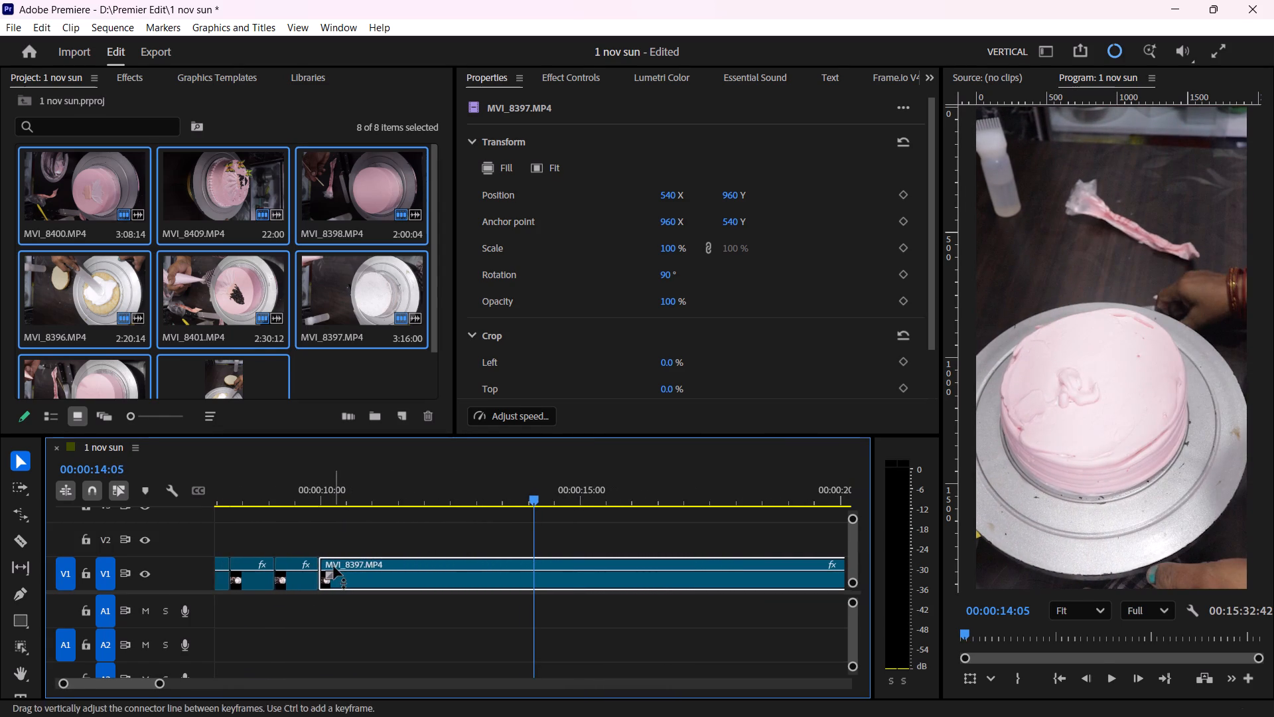
drag(324, 560, 518, 559)
drag(574, 578, 549, 581)
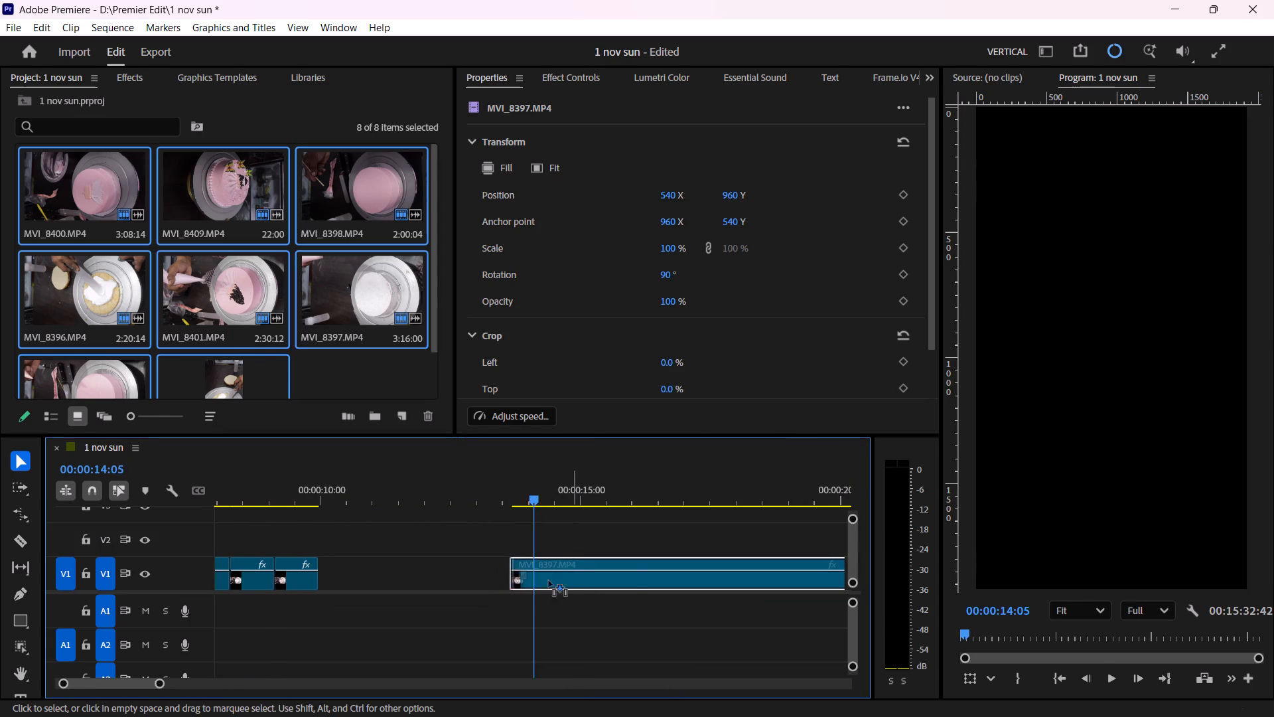
drag(549, 581, 386, 592)
Trim about 2.2 seconds off the start of the remaining MVI_8397 clip and move it back against the previous segment.
drag(320, 495, 321, 495)
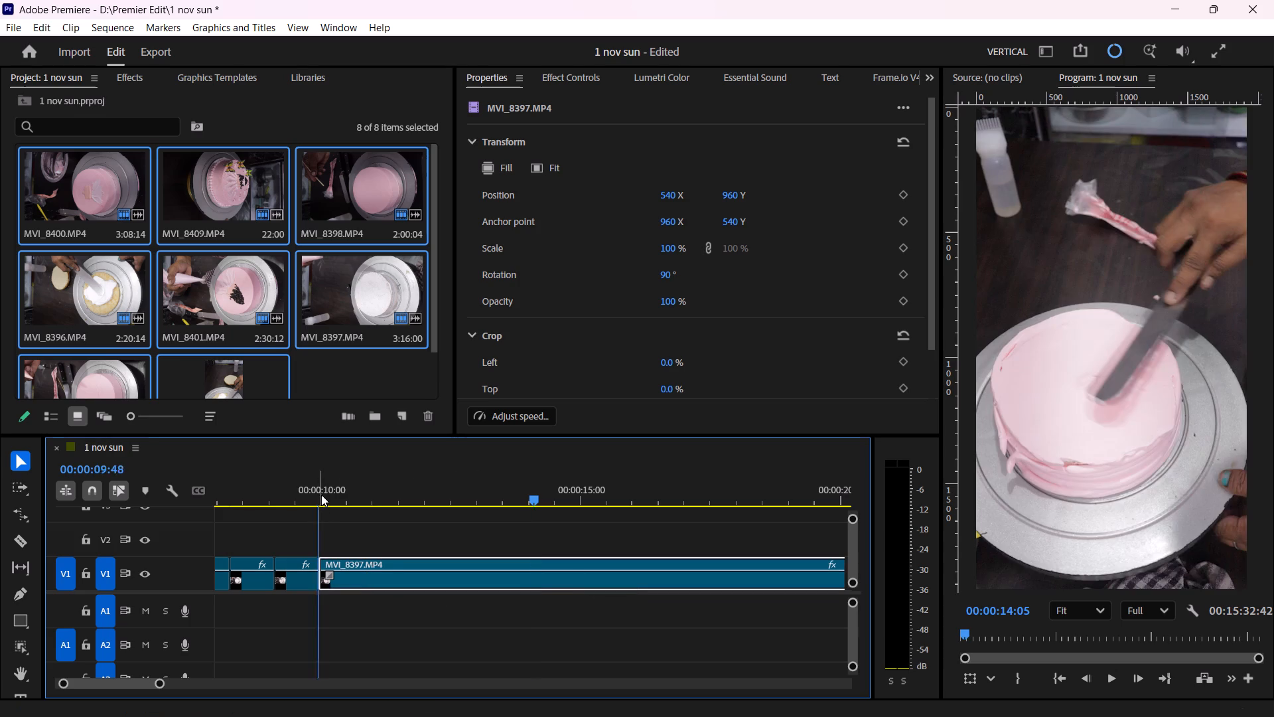
drag(321, 495, 453, 538)
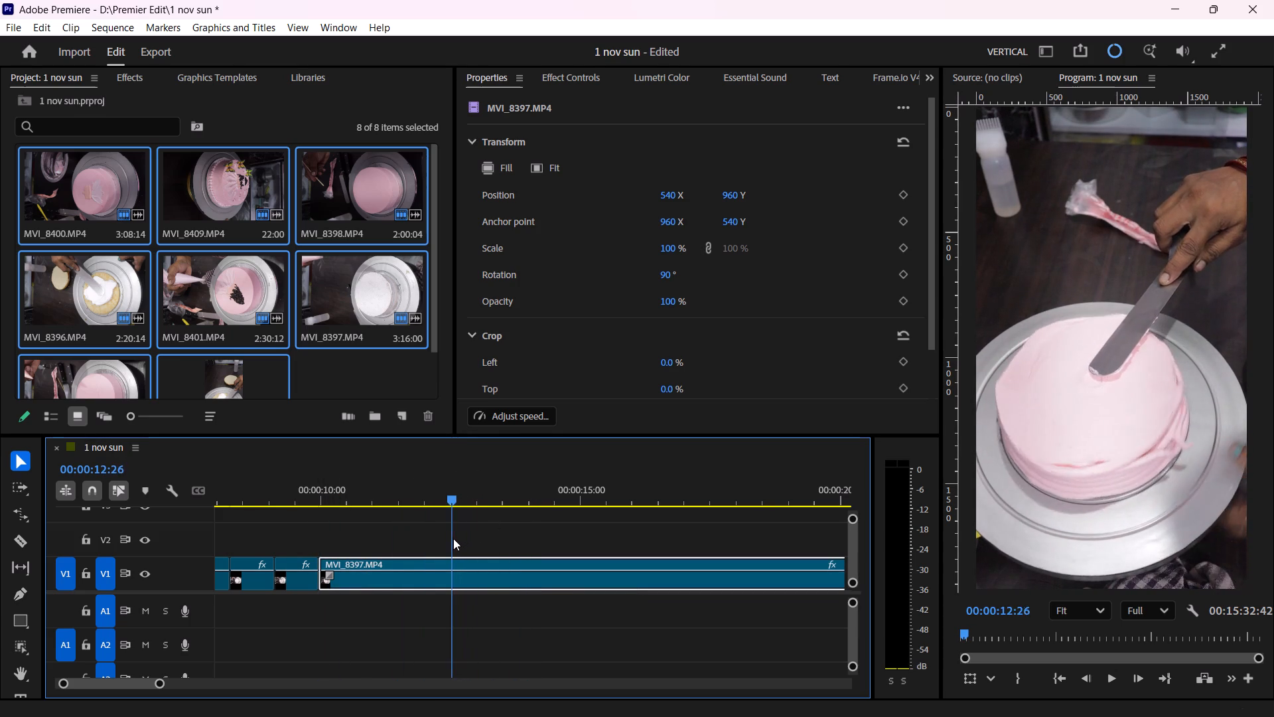
drag(453, 538, 443, 541)
drag(324, 562, 435, 559)
click(431, 561)
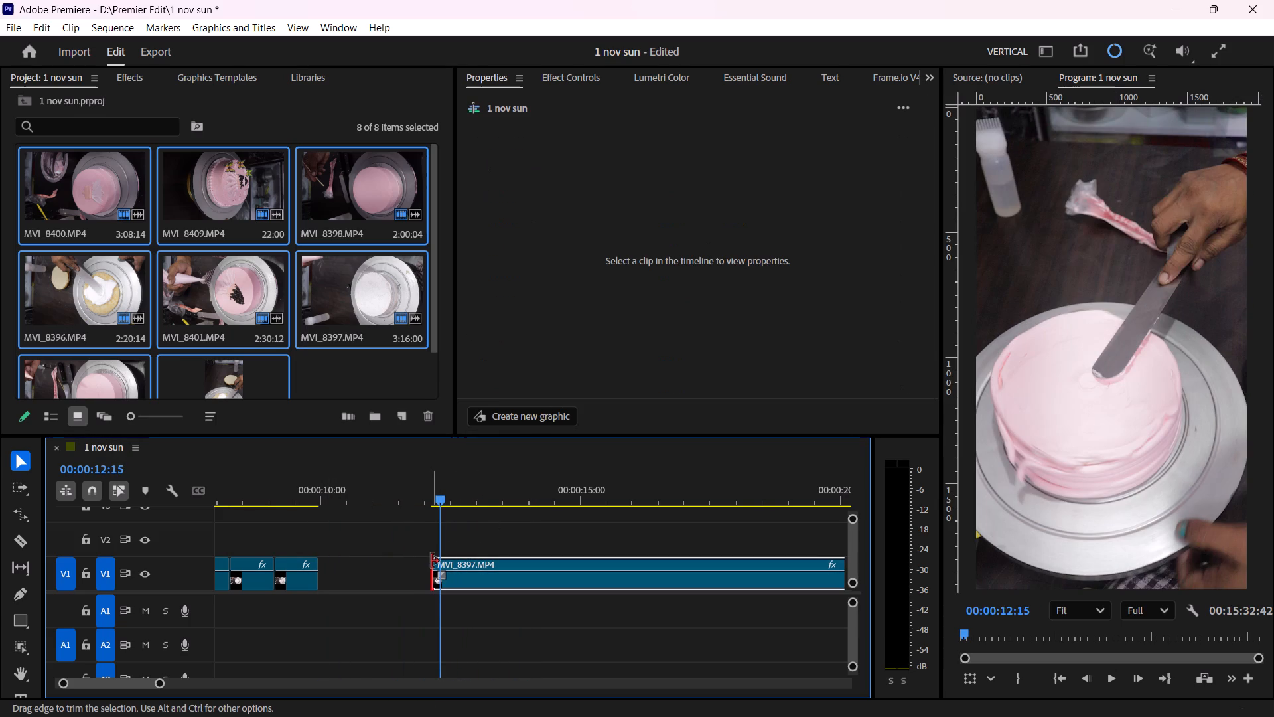
click(434, 562)
drag(471, 580, 391, 588)
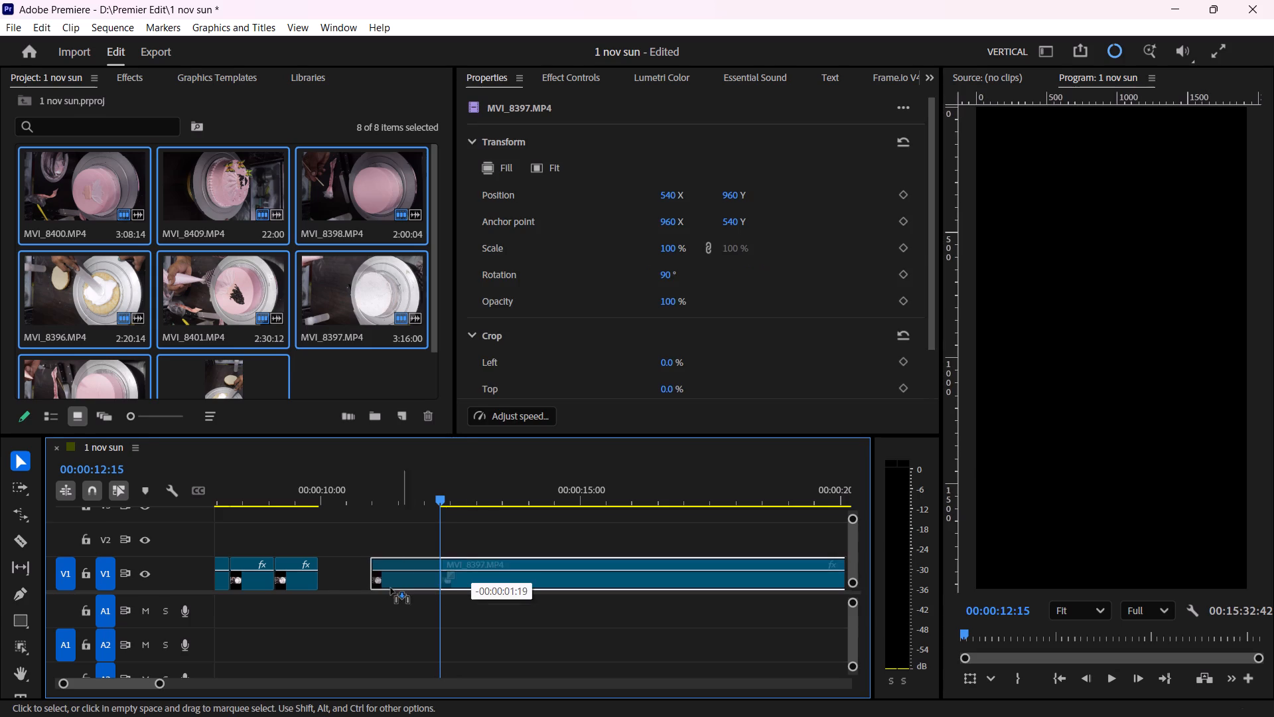
drag(391, 588, 354, 593)
Play the knife-smoothing footage, split off its first 1.3 seconds or so, and rate-stretch that segment to about 0.7 seconds.
drag(329, 500, 324, 511)
key(space)
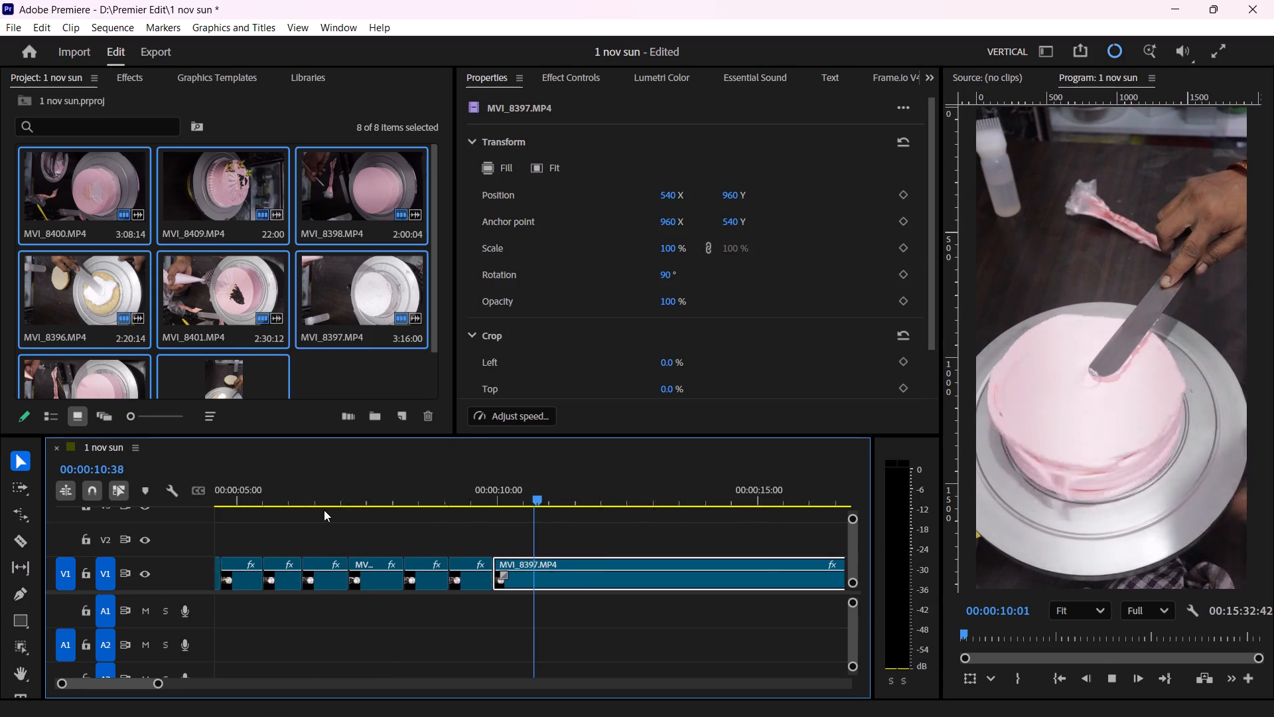
key(space)
key(c)
click(546, 573)
key(r)
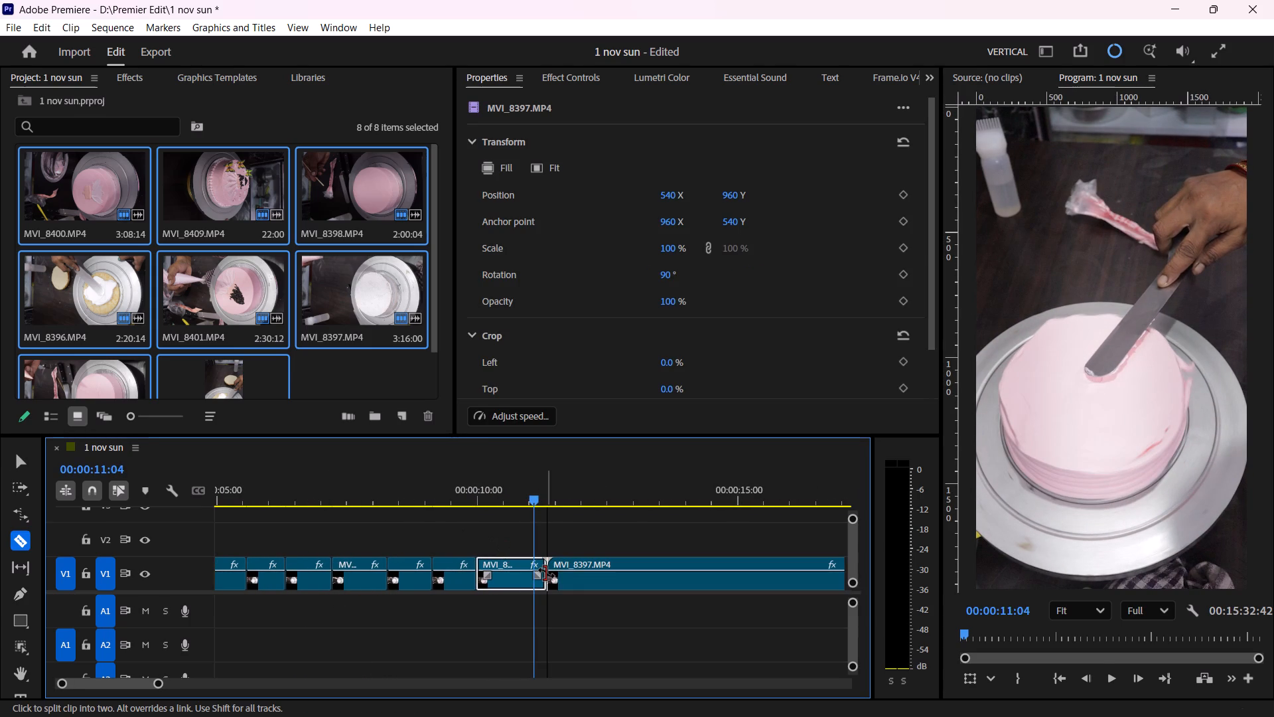
drag(546, 573, 514, 582)
key(v)
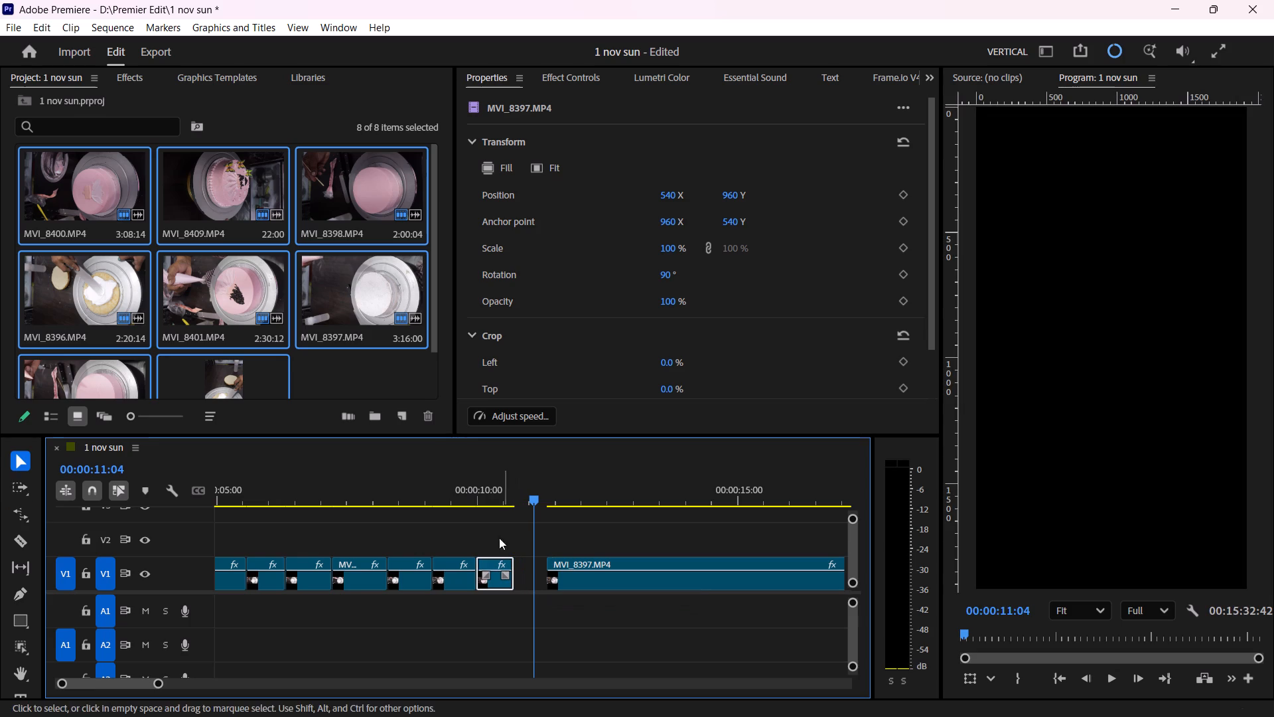
Play back the sped-up knife-smoothing segment and rate-stretch it to about 1 second.
drag(483, 495, 466, 520)
key(space)
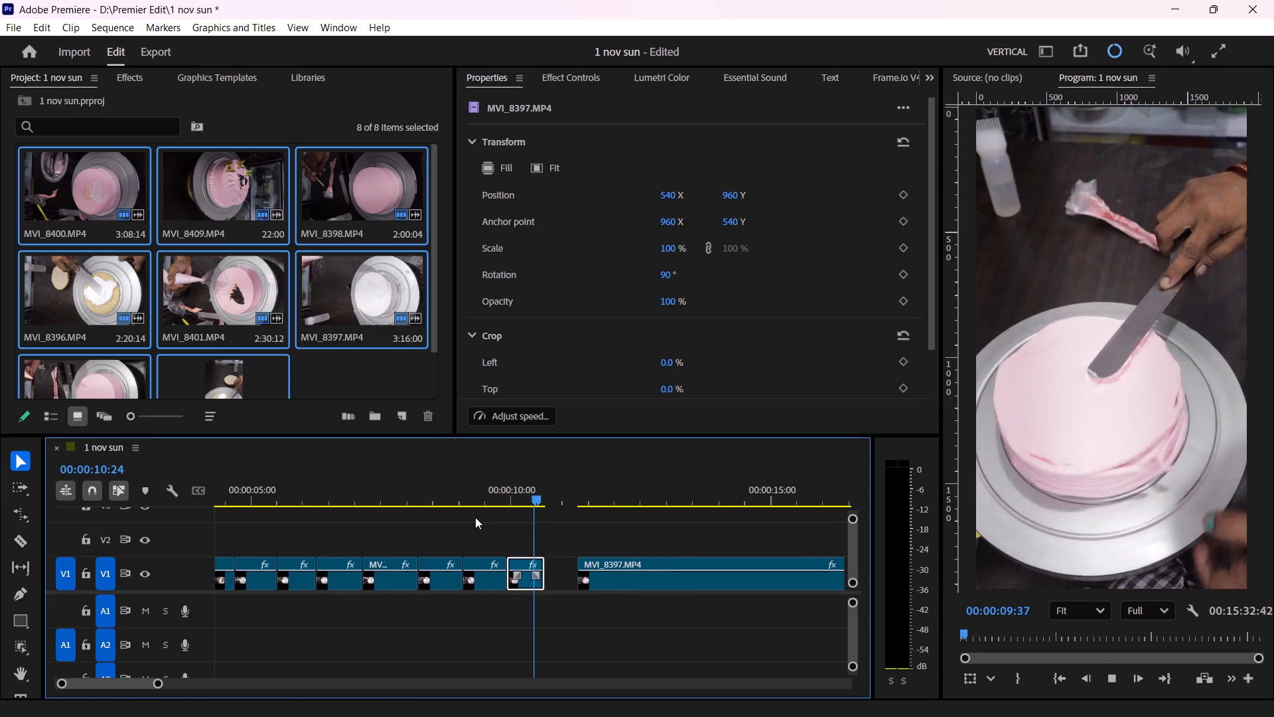
key(space)
key(r)
drag(531, 567, 546, 566)
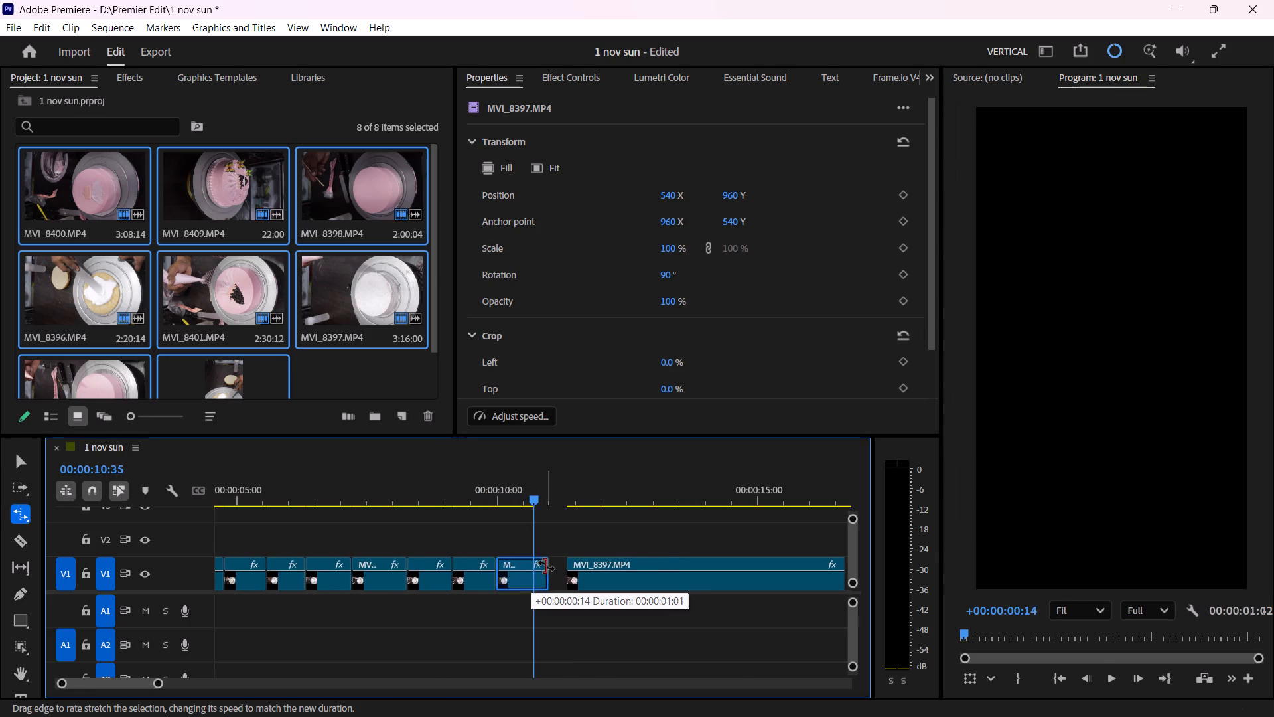
drag(546, 566, 549, 565)
key(v)
Review the remaining MVI_8397 clip, cut and delete about 5.9 seconds from its start, and close the gap.
click(509, 490)
key(space)
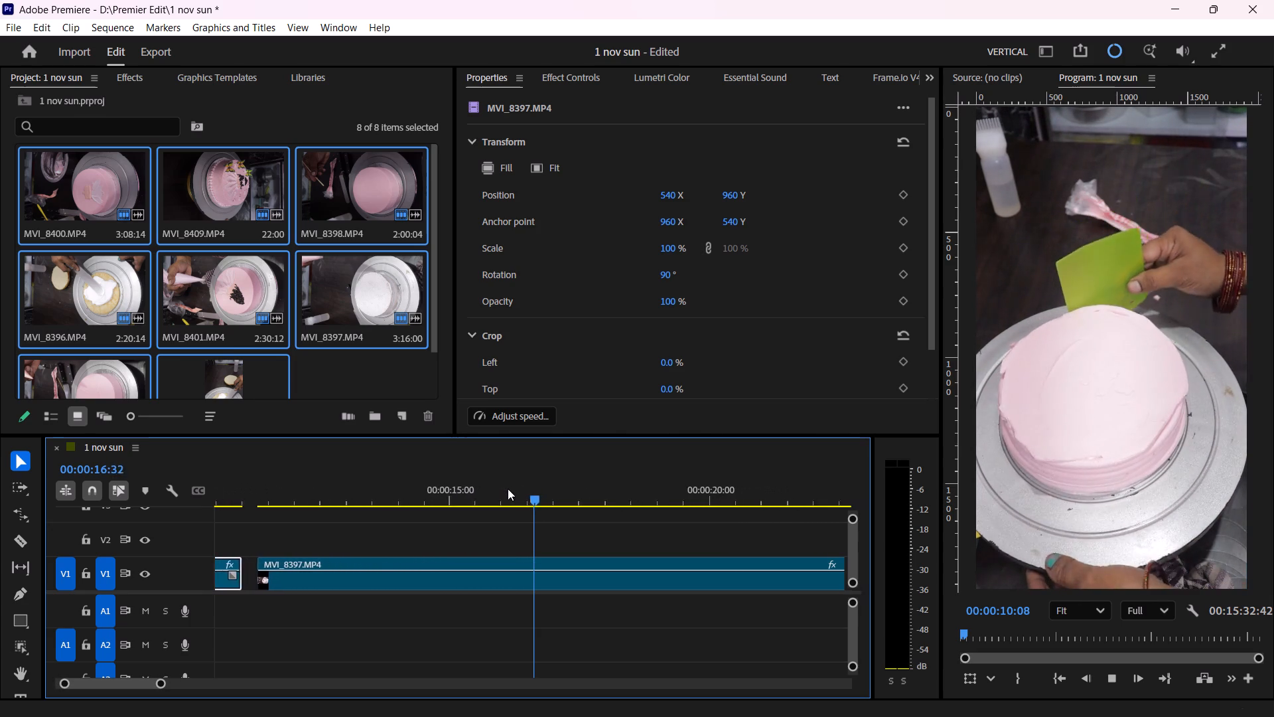
key(v)
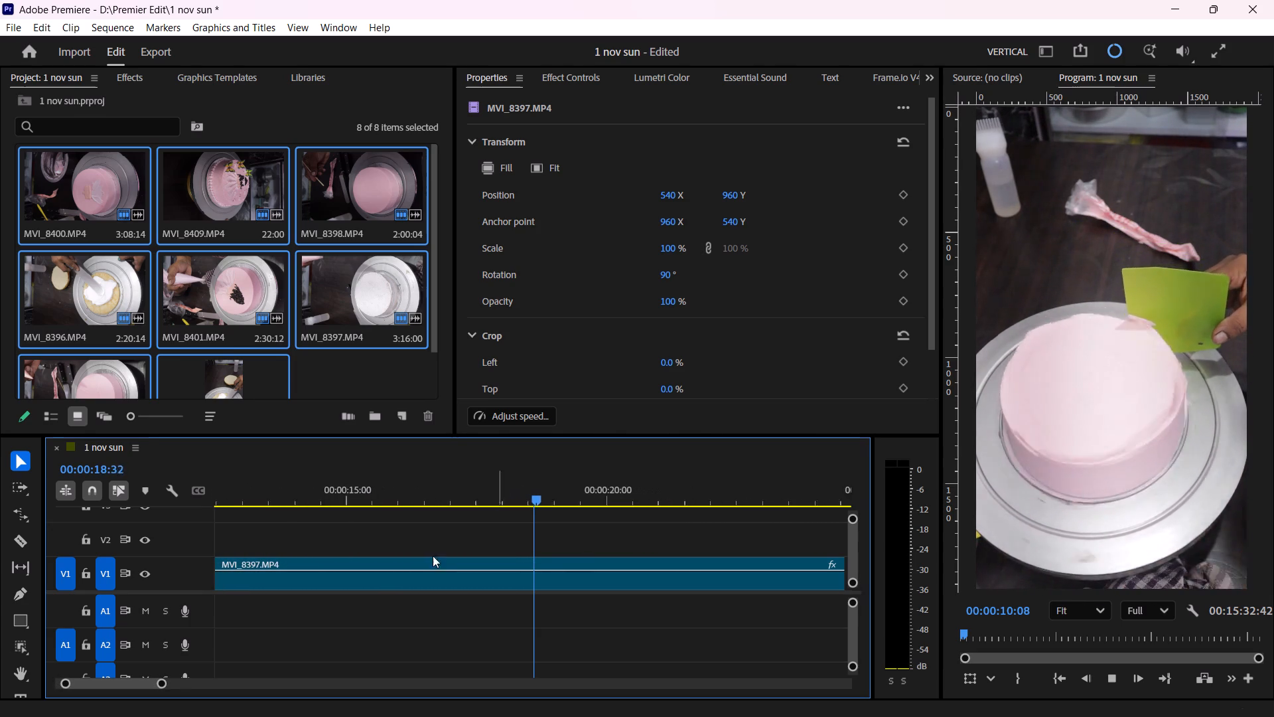
key(space)
drag(464, 489, 196, 532)
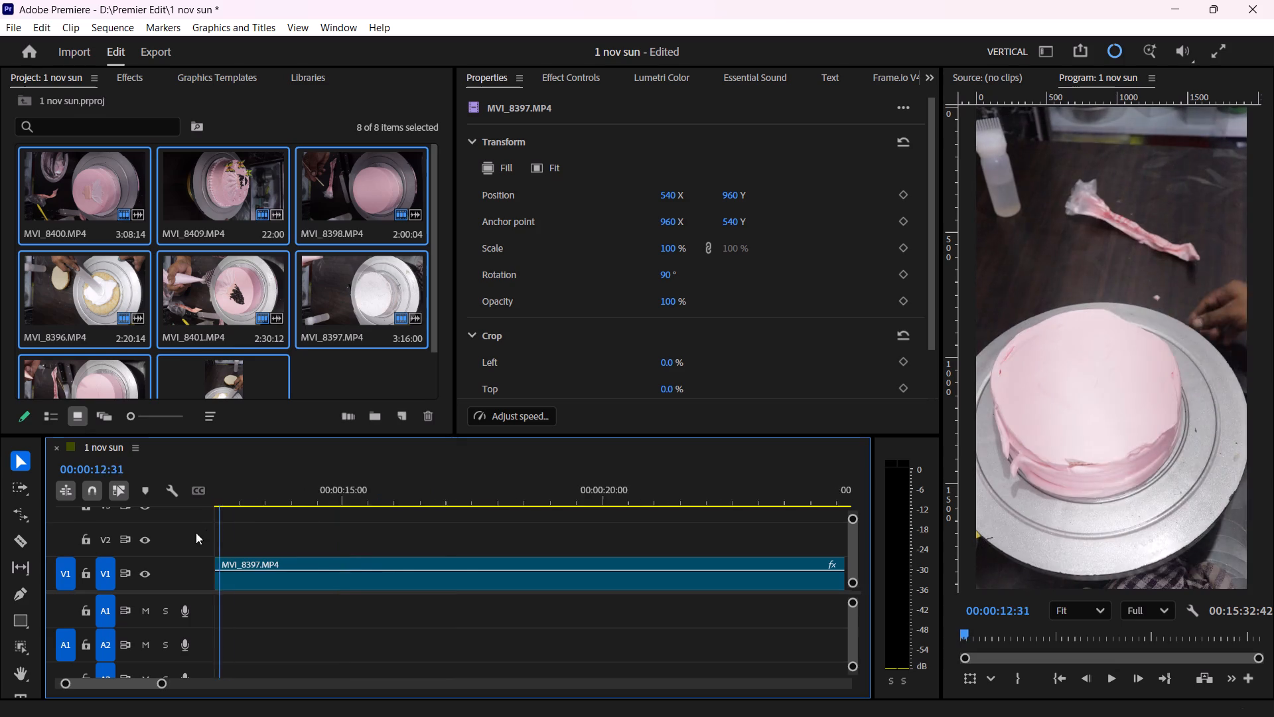
drag(196, 532, 798, 532)
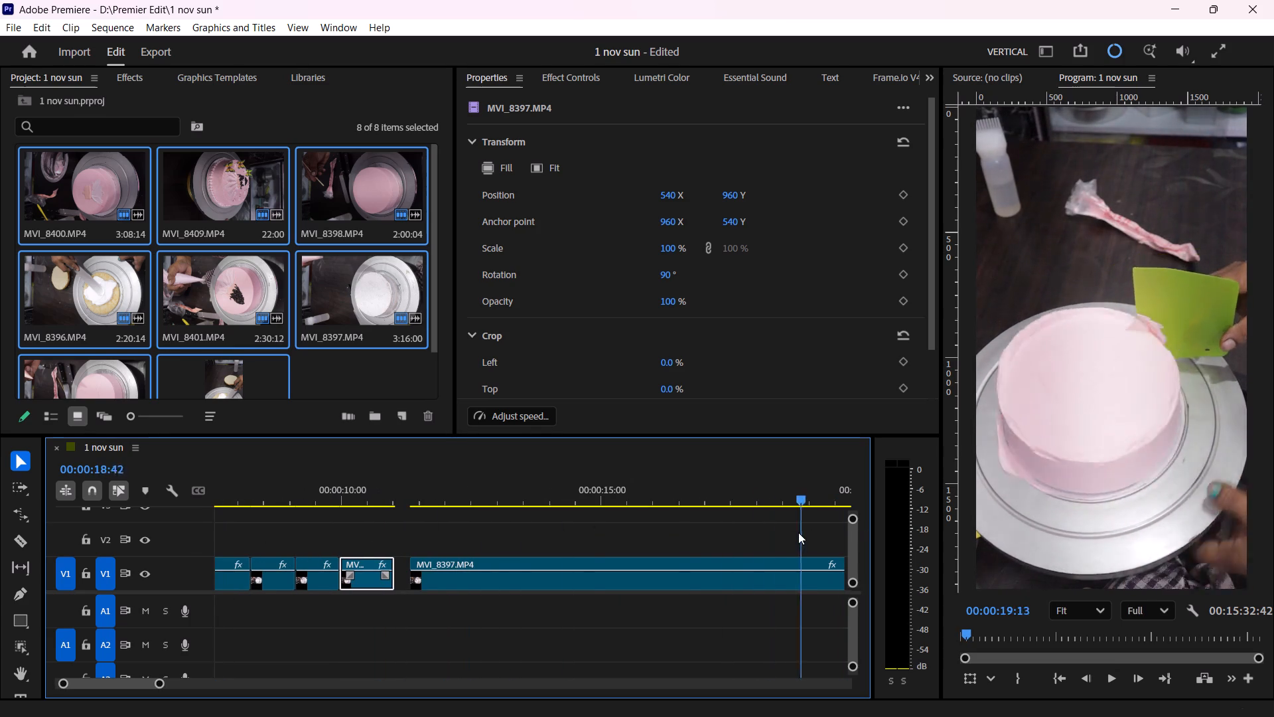
drag(798, 532, 722, 544)
key(c)
click(720, 566)
key(v)
click(661, 574)
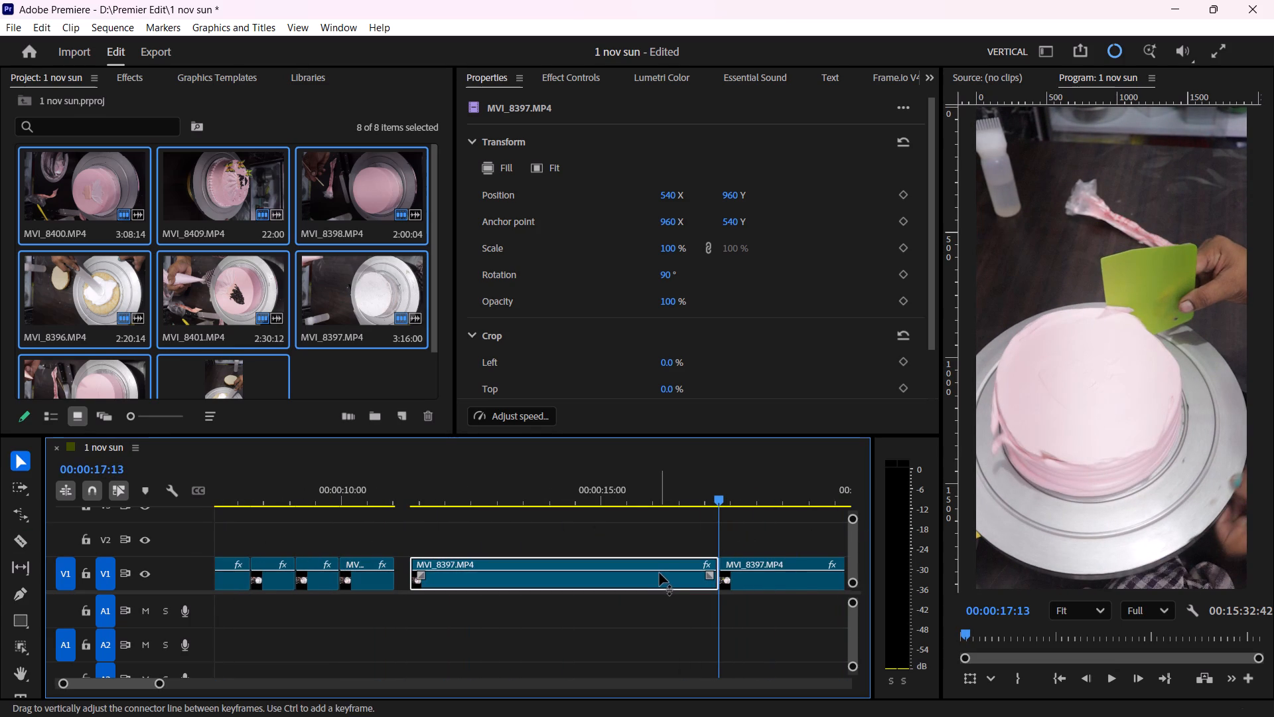
key(Delete)
drag(752, 577, 648, 578)
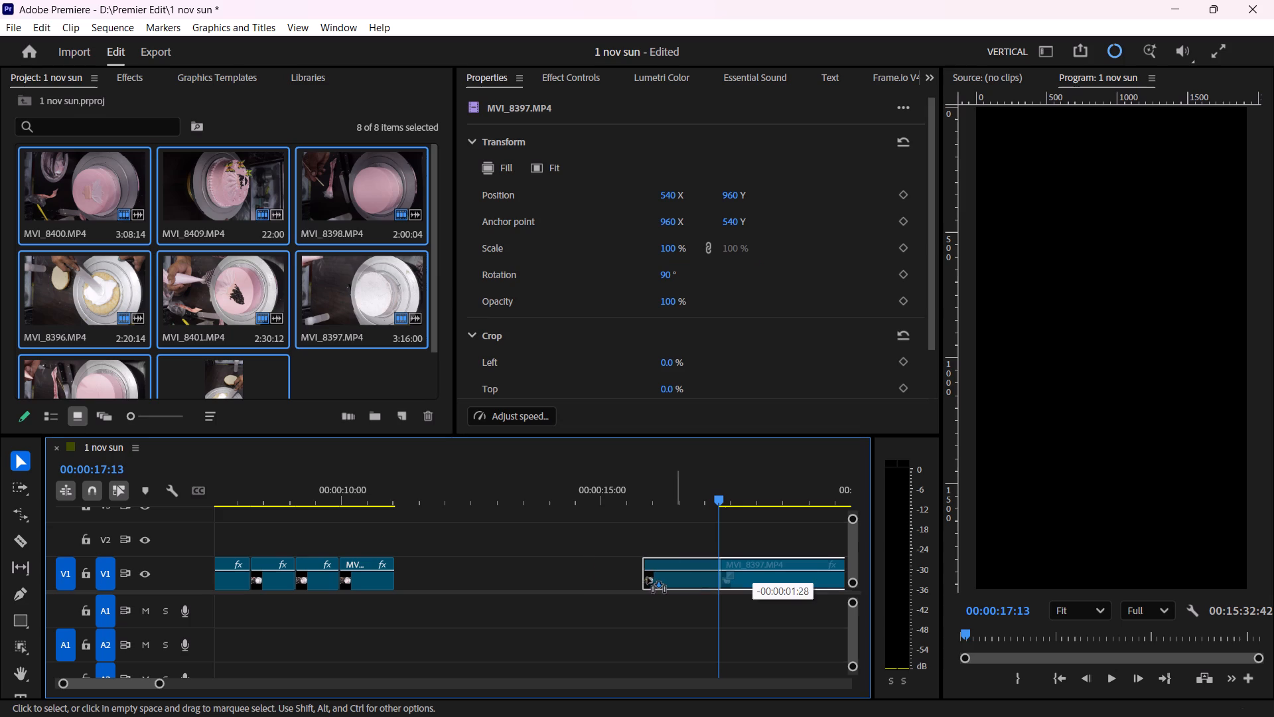
drag(648, 578, 433, 584)
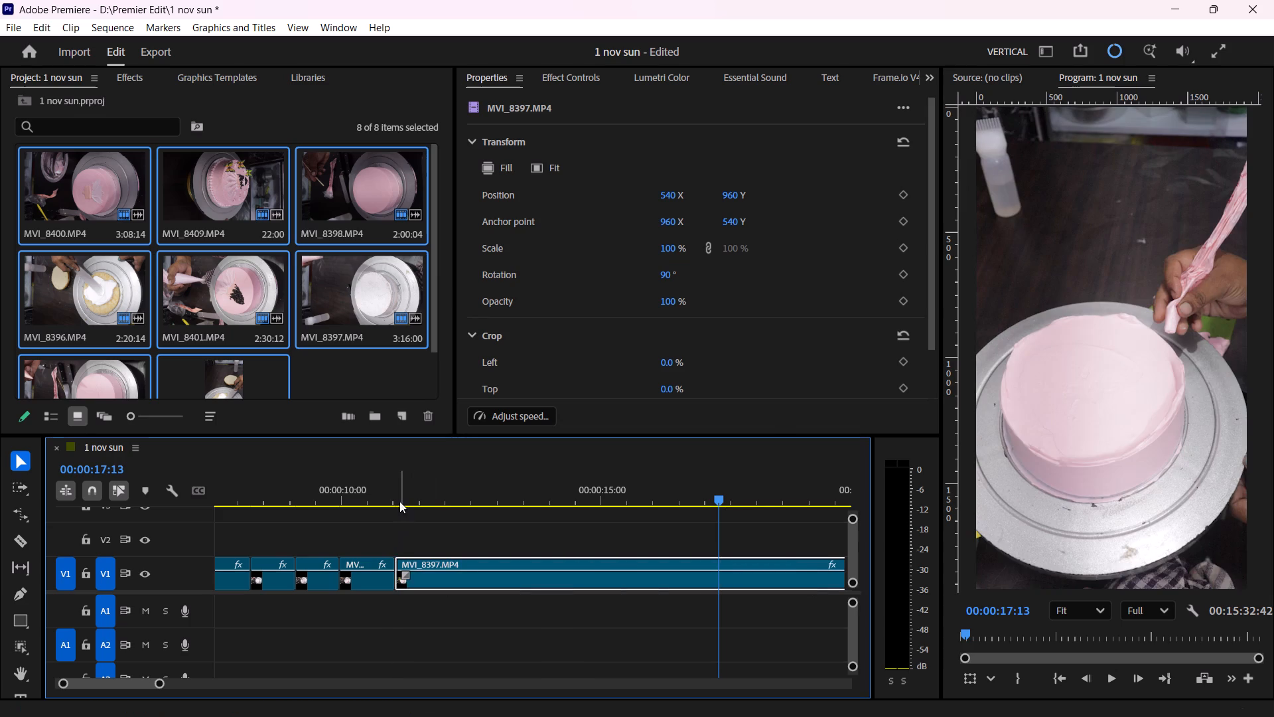
Play the green-scraper footage, split off its first 1.8 seconds or so, and rate-stretch that segment to about 0.9 seconds.
click(399, 498)
key(space)
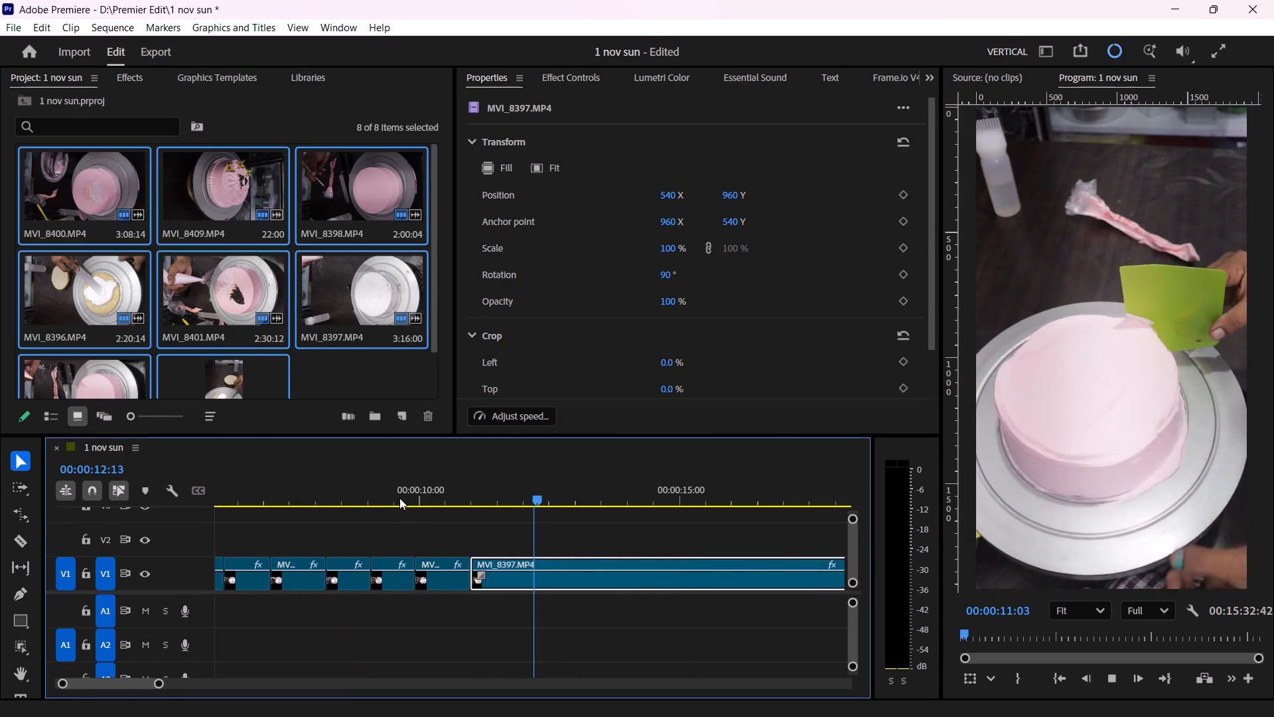
key(space)
key(c)
click(548, 575)
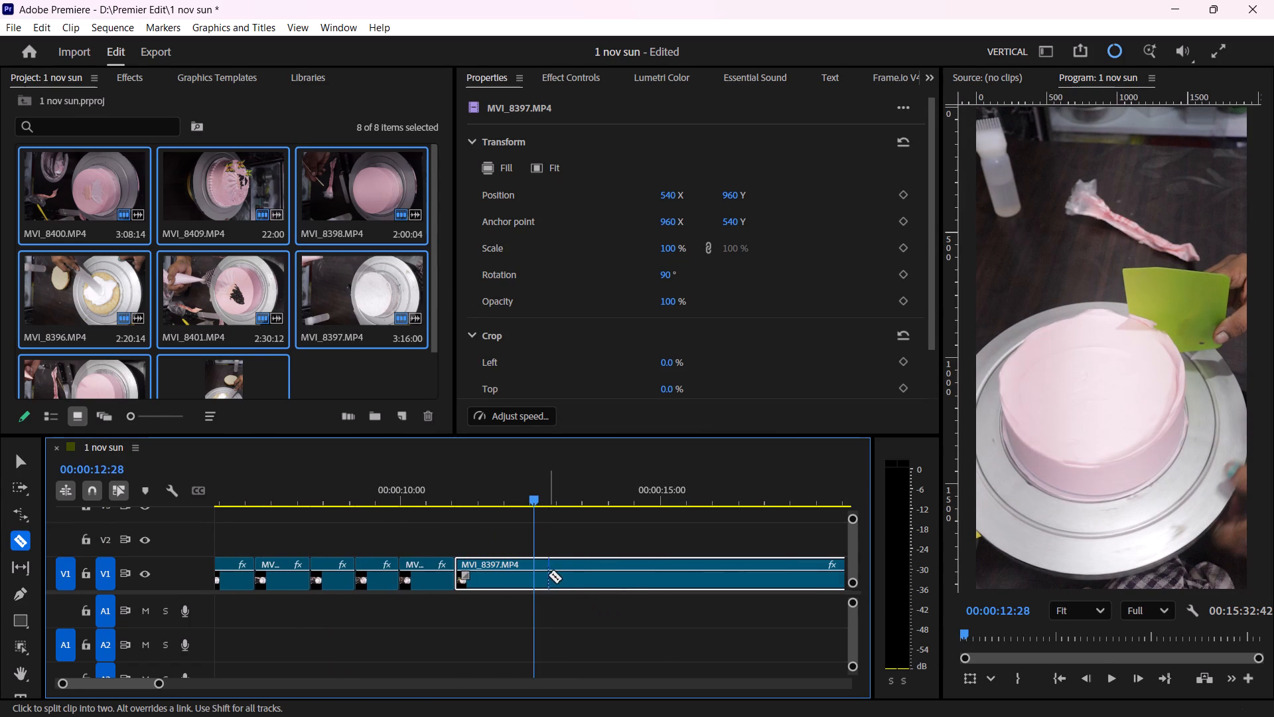
key(r)
drag(546, 570, 498, 576)
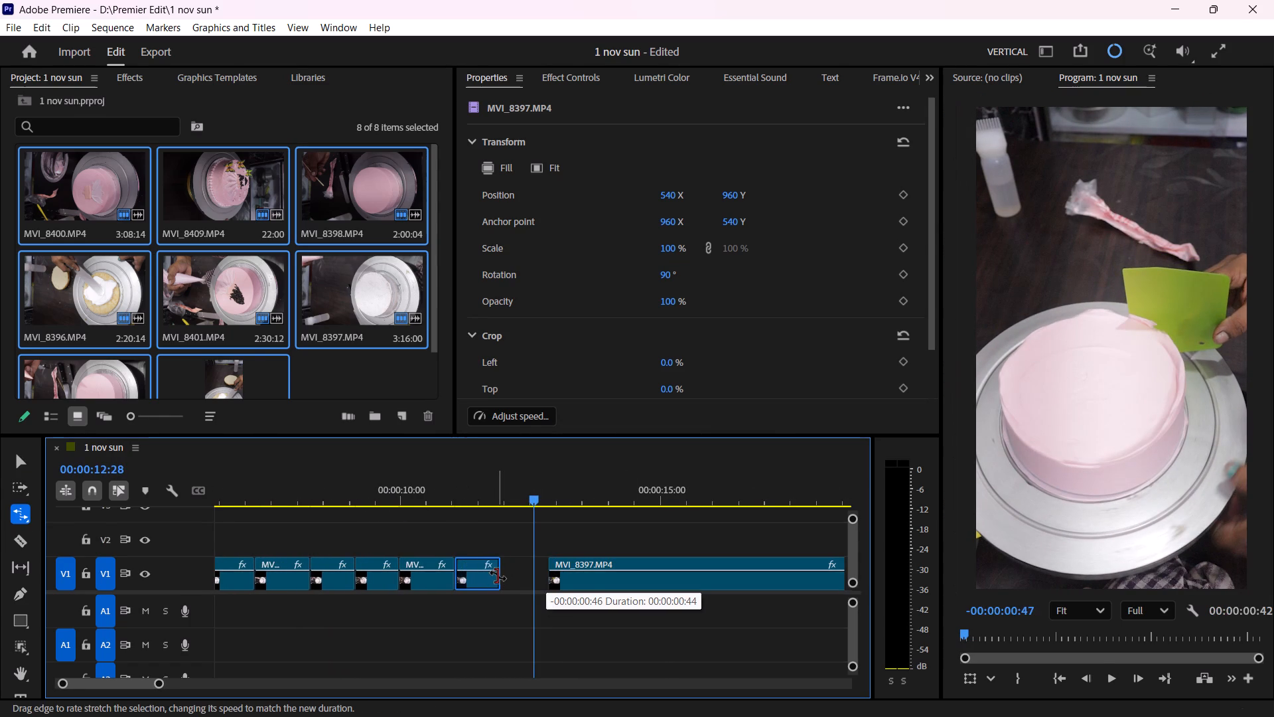
drag(498, 576, 500, 574)
key(v)
Play back the scraper segment, rate-stretch it to about 1.2 seconds and check its playback.
click(457, 493)
key(space)
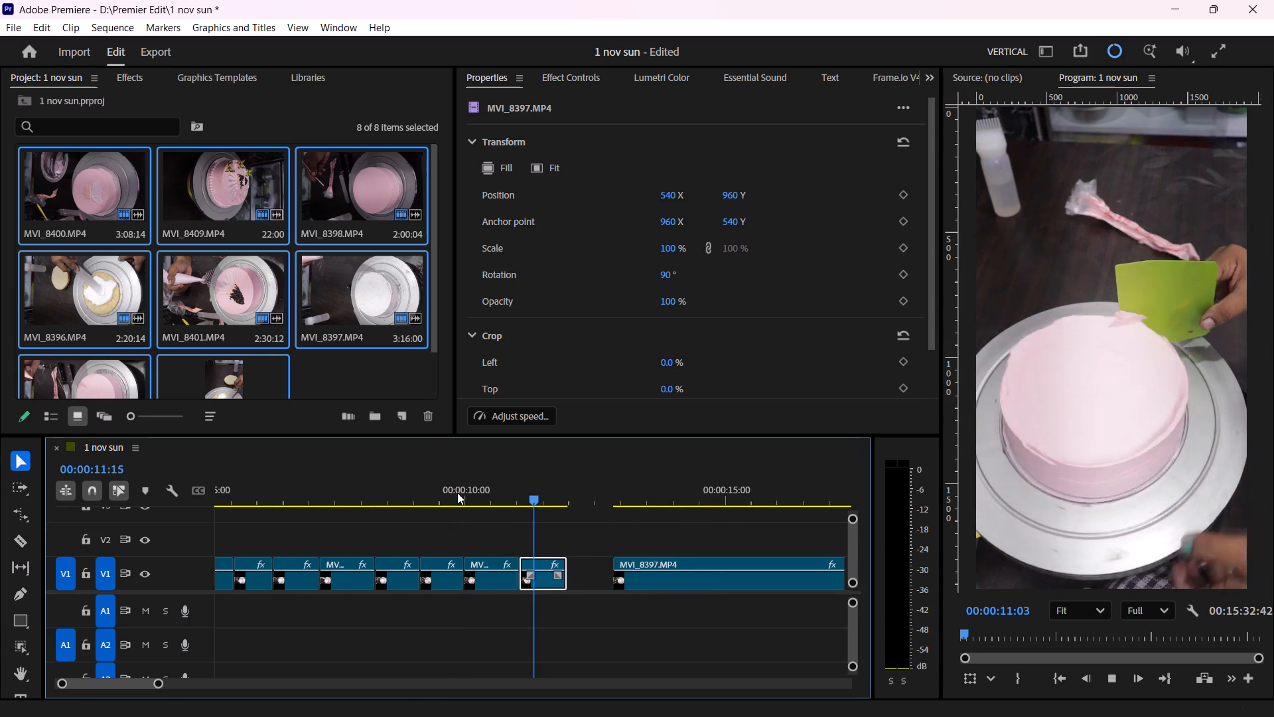
key(space)
key(r)
drag(543, 564, 557, 564)
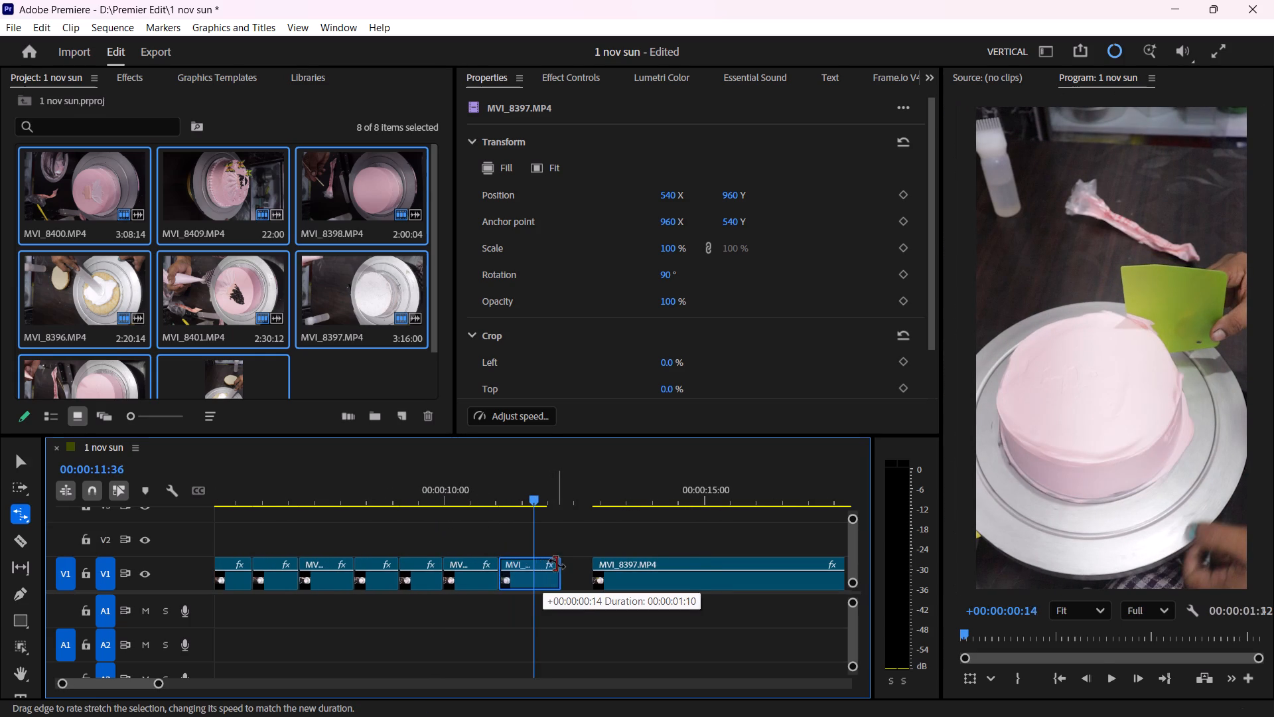
drag(557, 564, 557, 564)
key(v)
drag(512, 491, 501, 503)
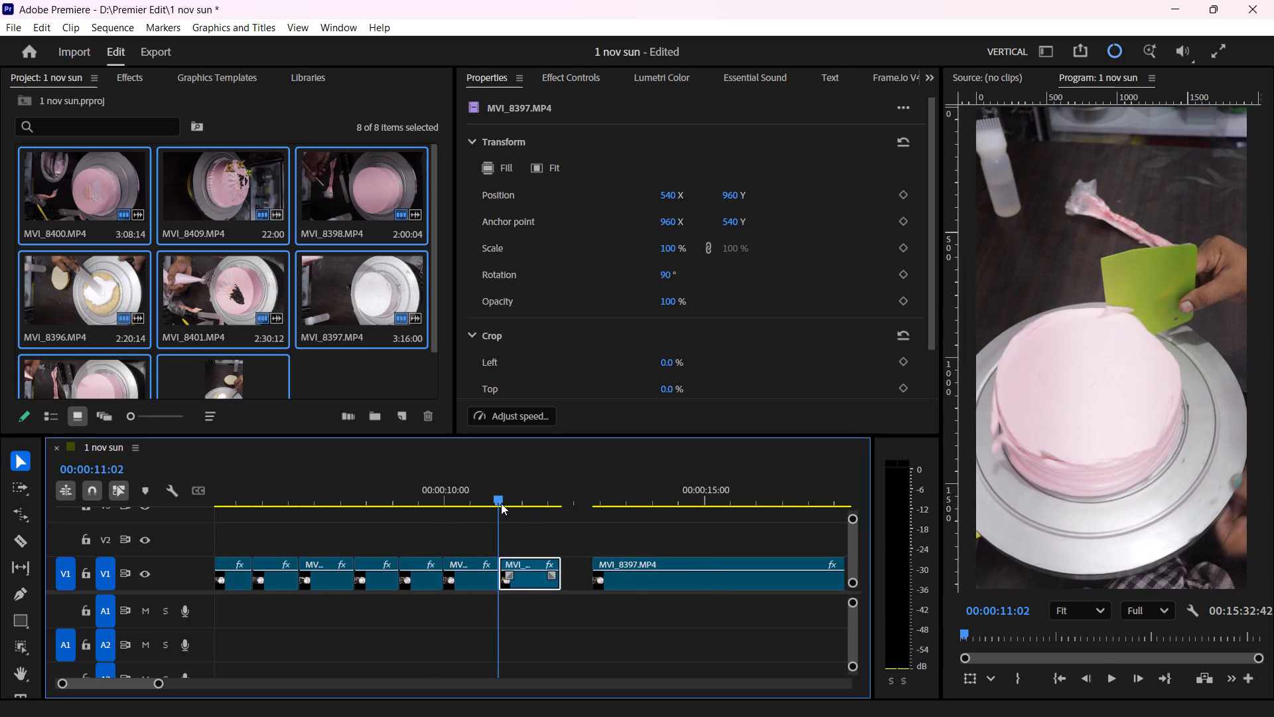
key(space)
key(space)
Review the remaining MVI_8397 footage, trim about 18.3 seconds off its start to where the knife smoothing begins, and close the gap.
key(space)
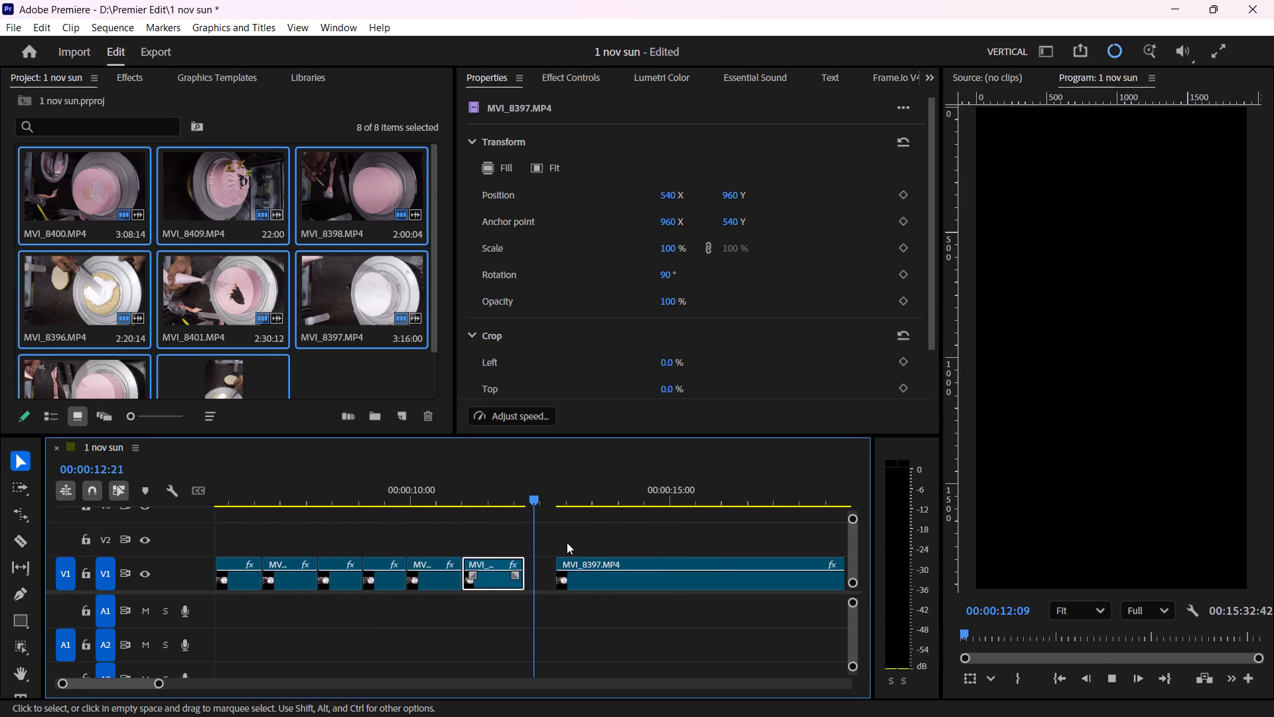
key(space)
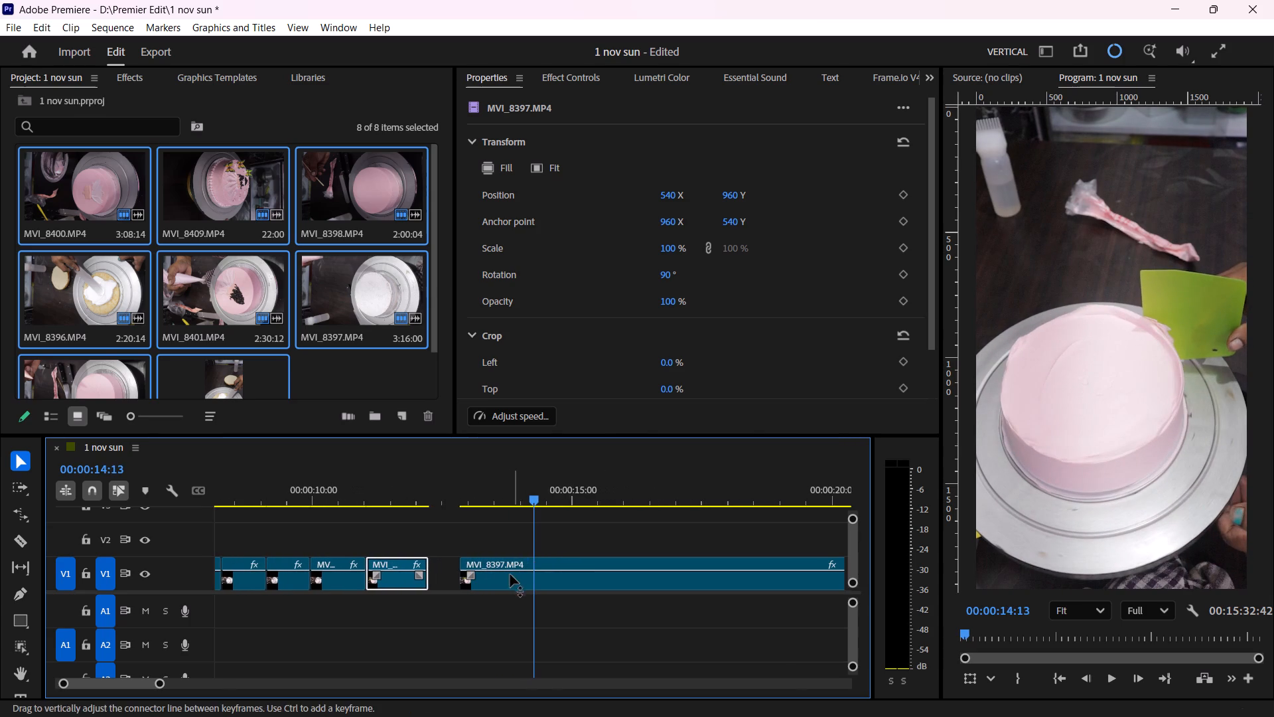
click(502, 579)
drag(160, 684, 167, 685)
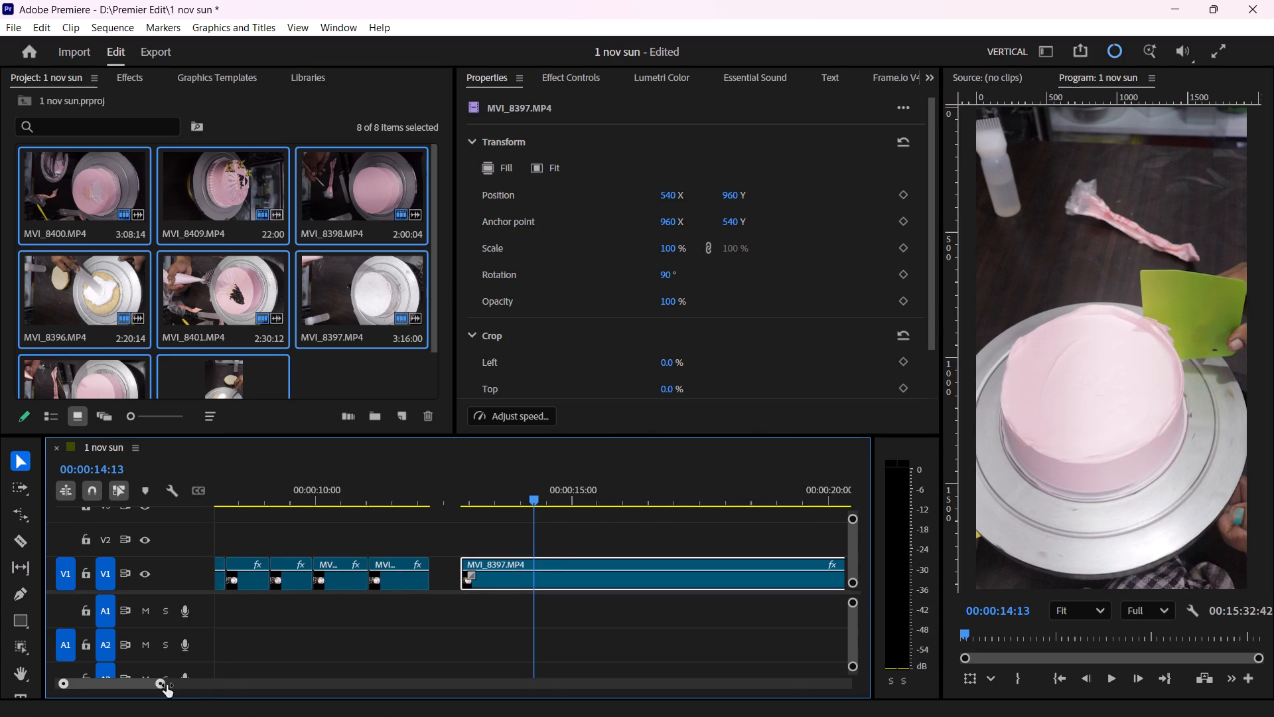
drag(167, 685, 242, 686)
drag(411, 501, 416, 499)
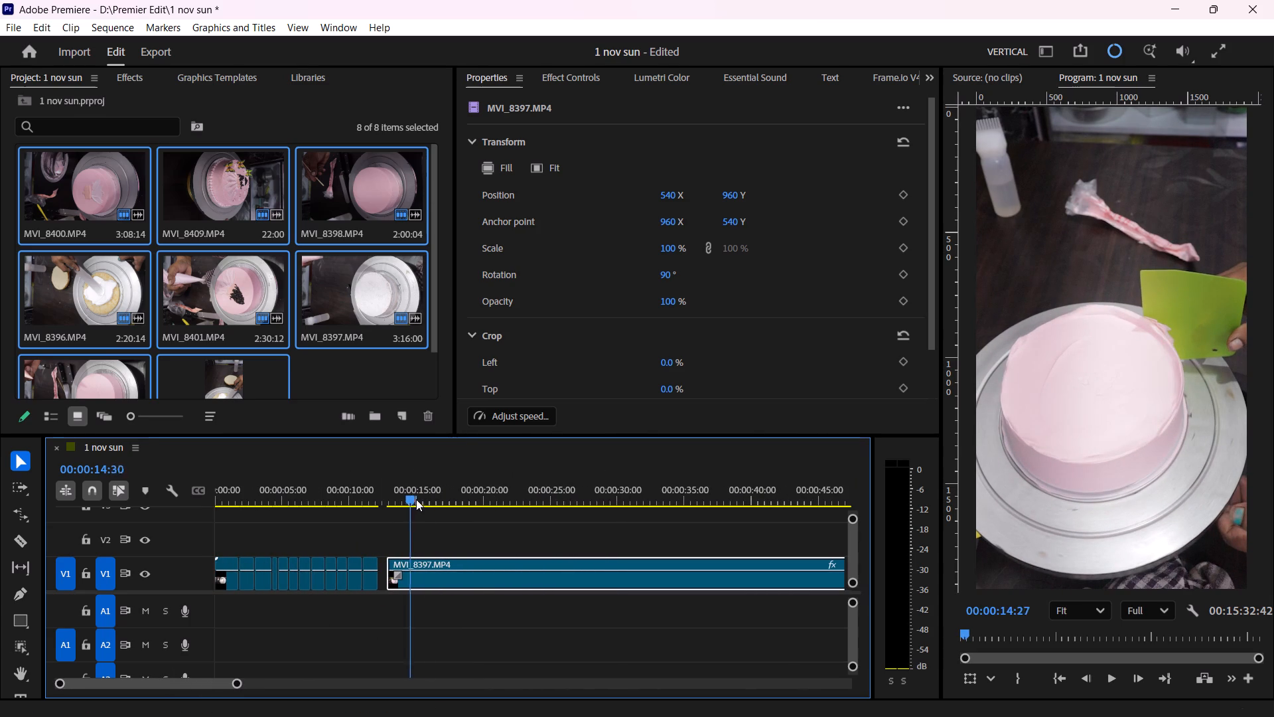
drag(416, 499, 764, 506)
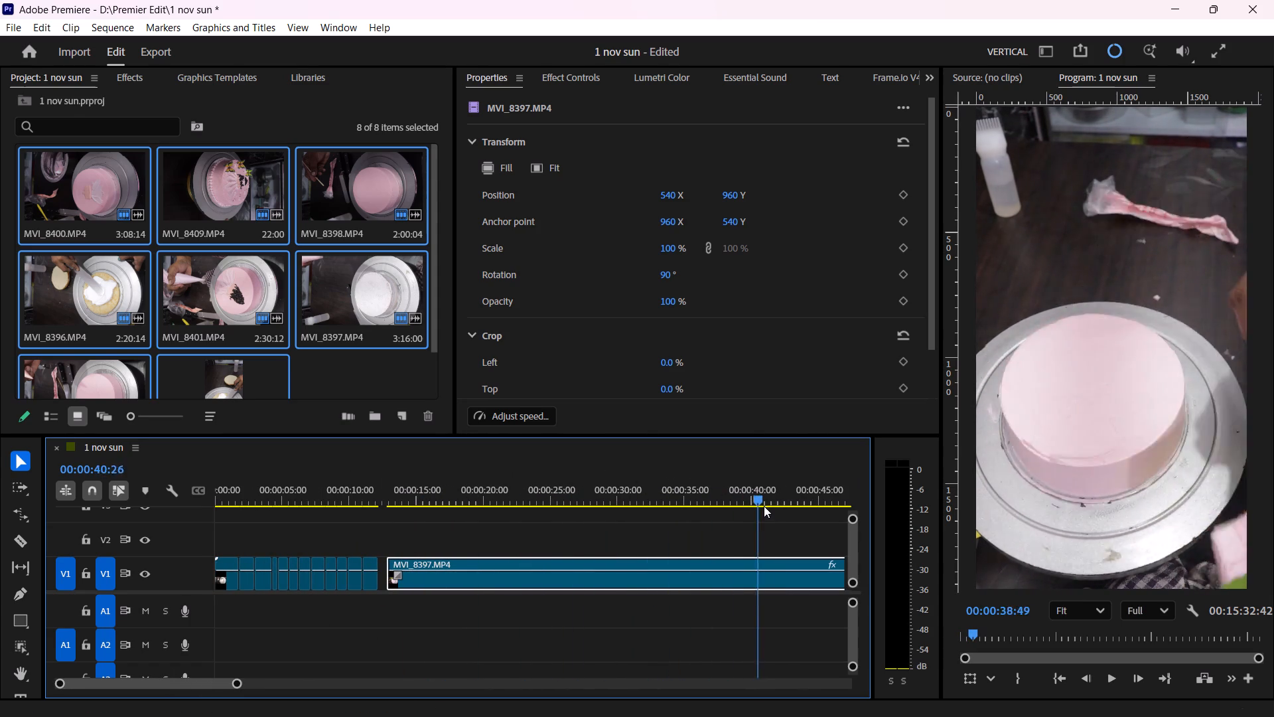
drag(764, 506, 668, 543)
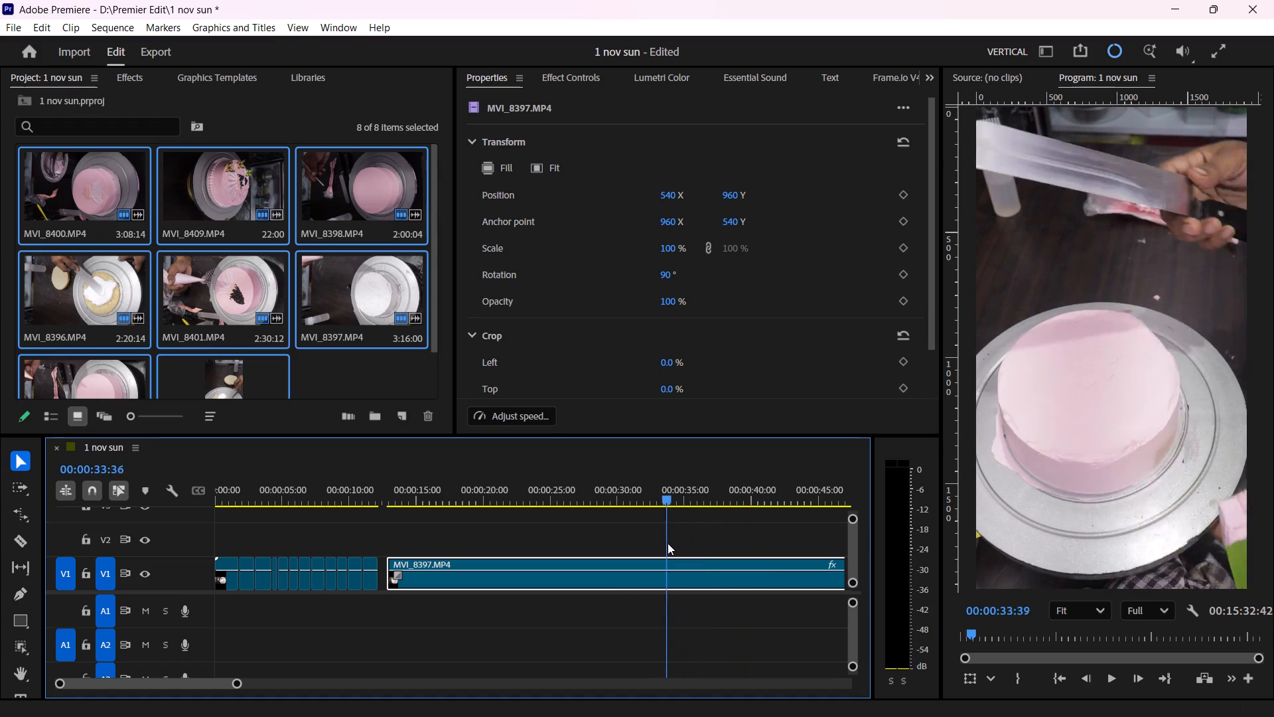
drag(668, 543, 608, 573)
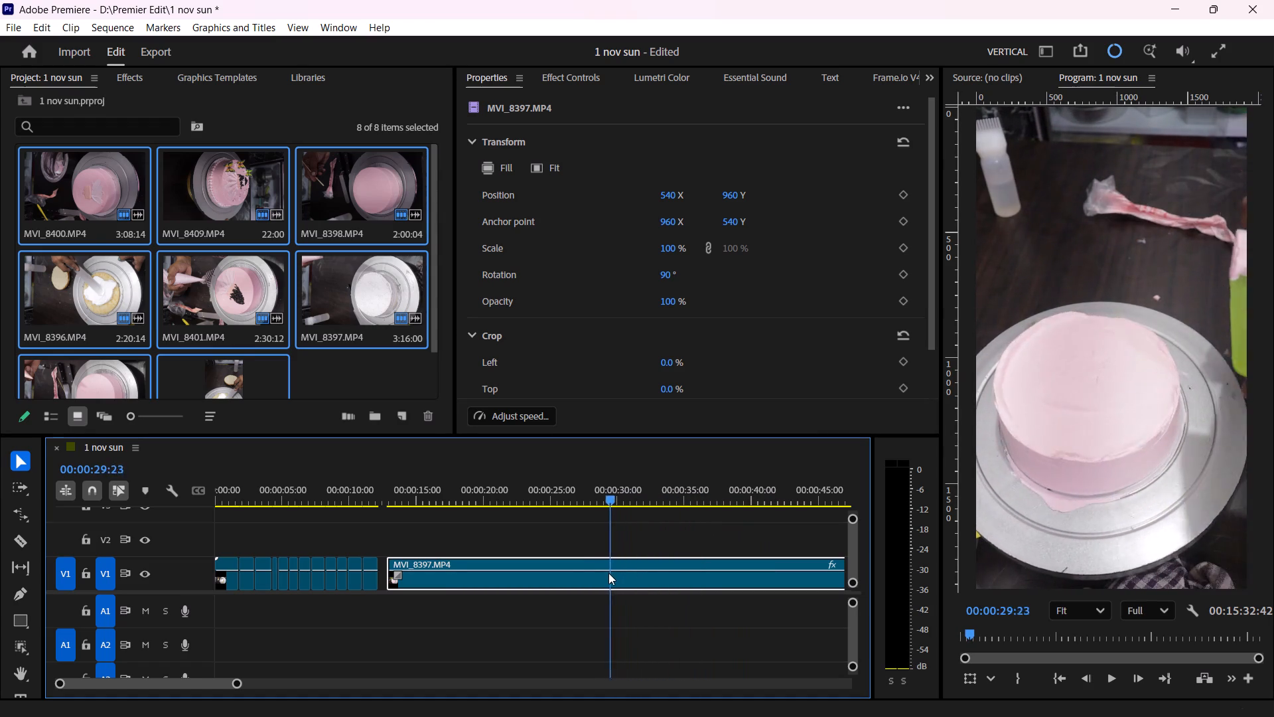
drag(608, 573, 565, 576)
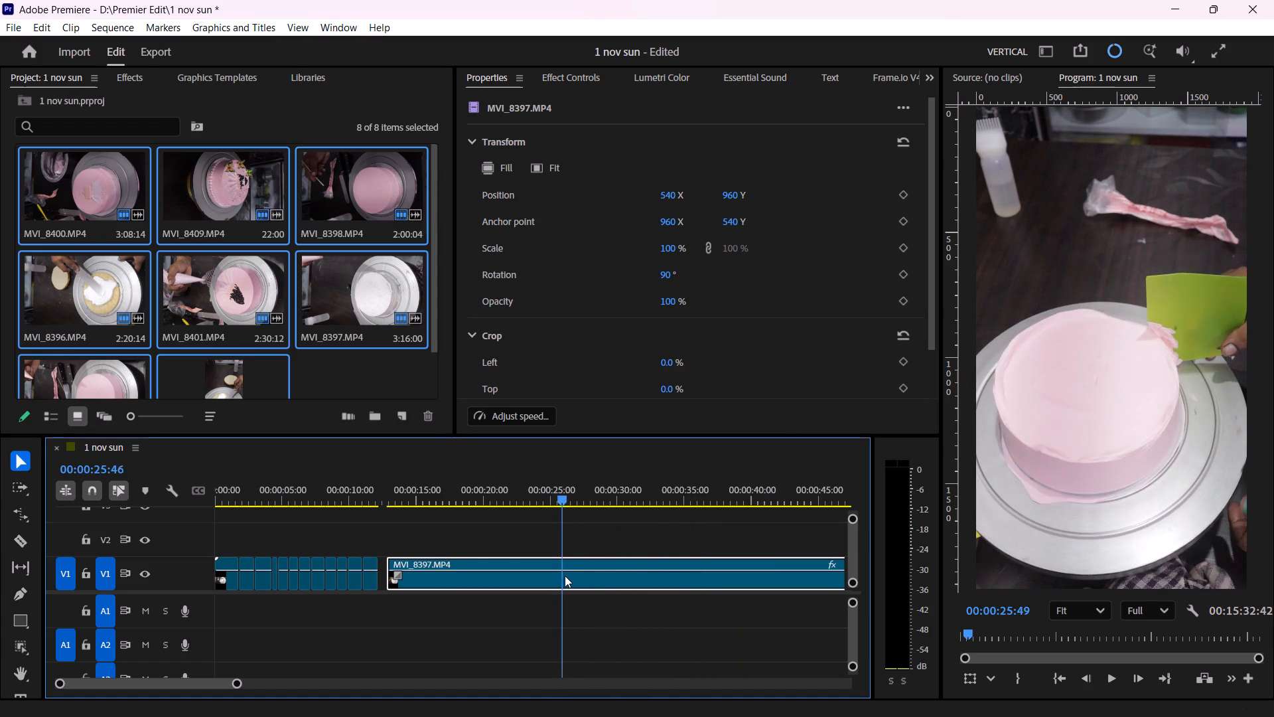
drag(565, 576, 546, 584)
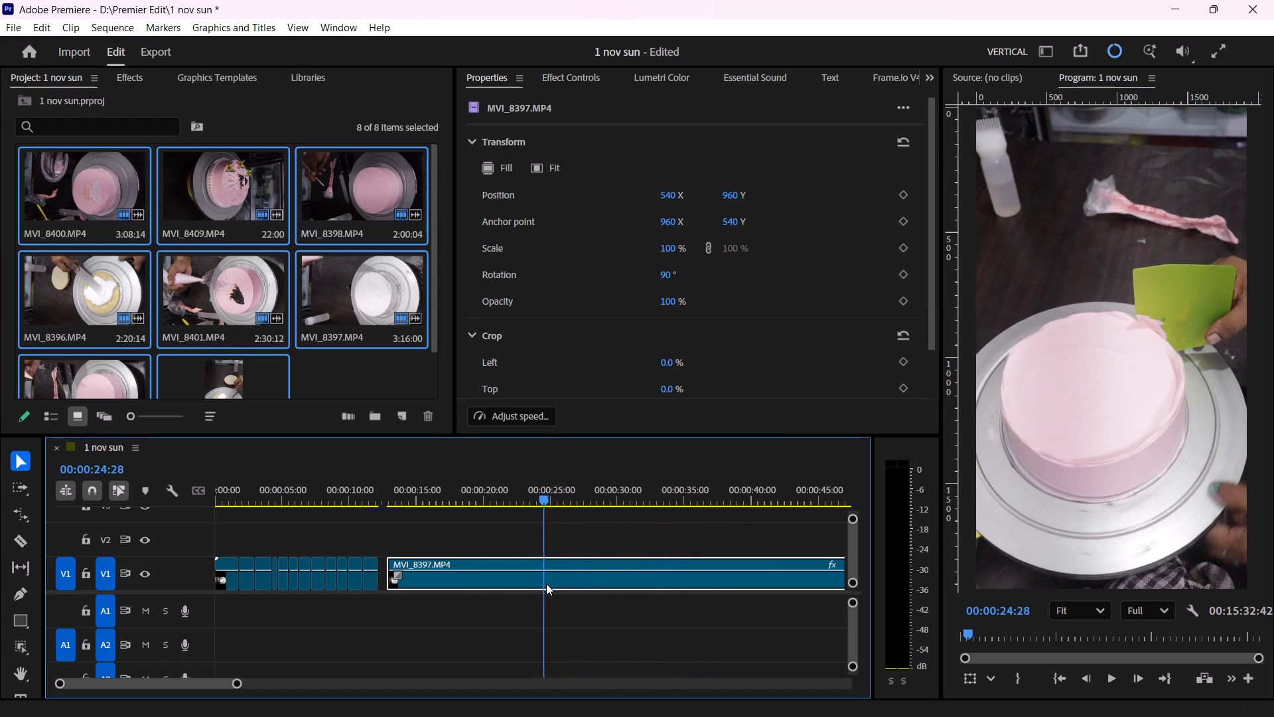
drag(546, 584, 543, 590)
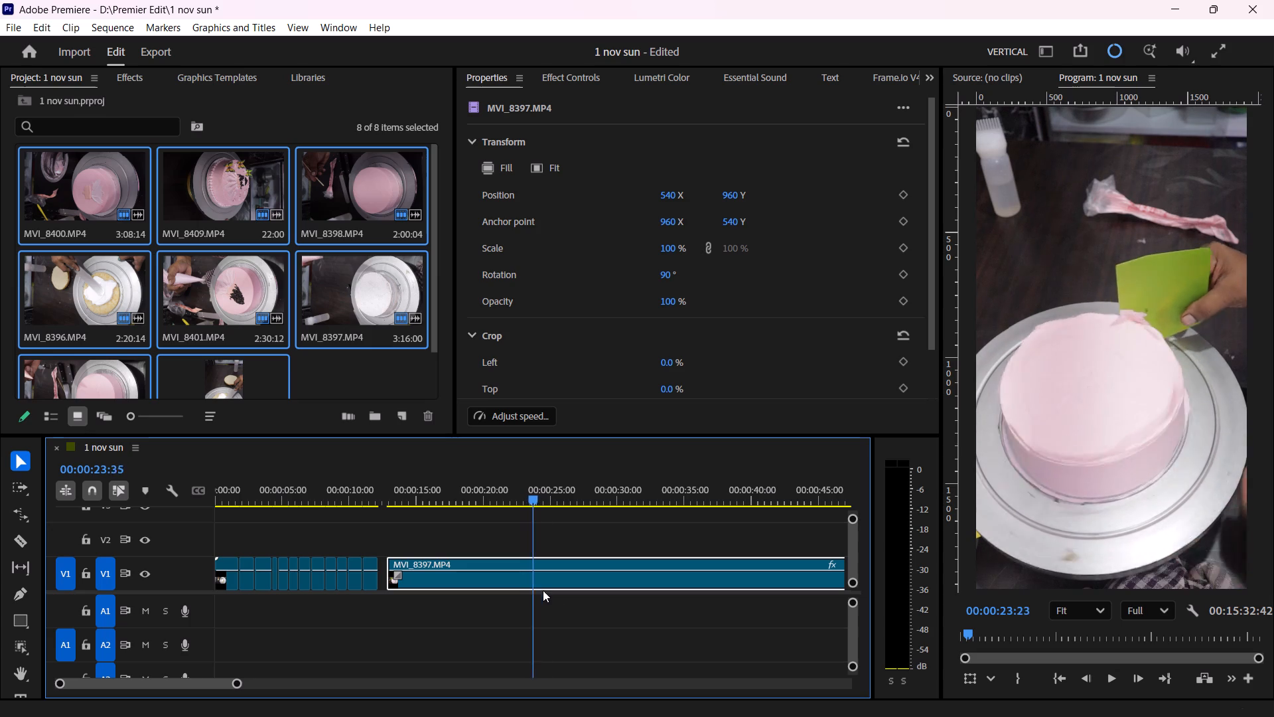
drag(543, 590, 581, 582)
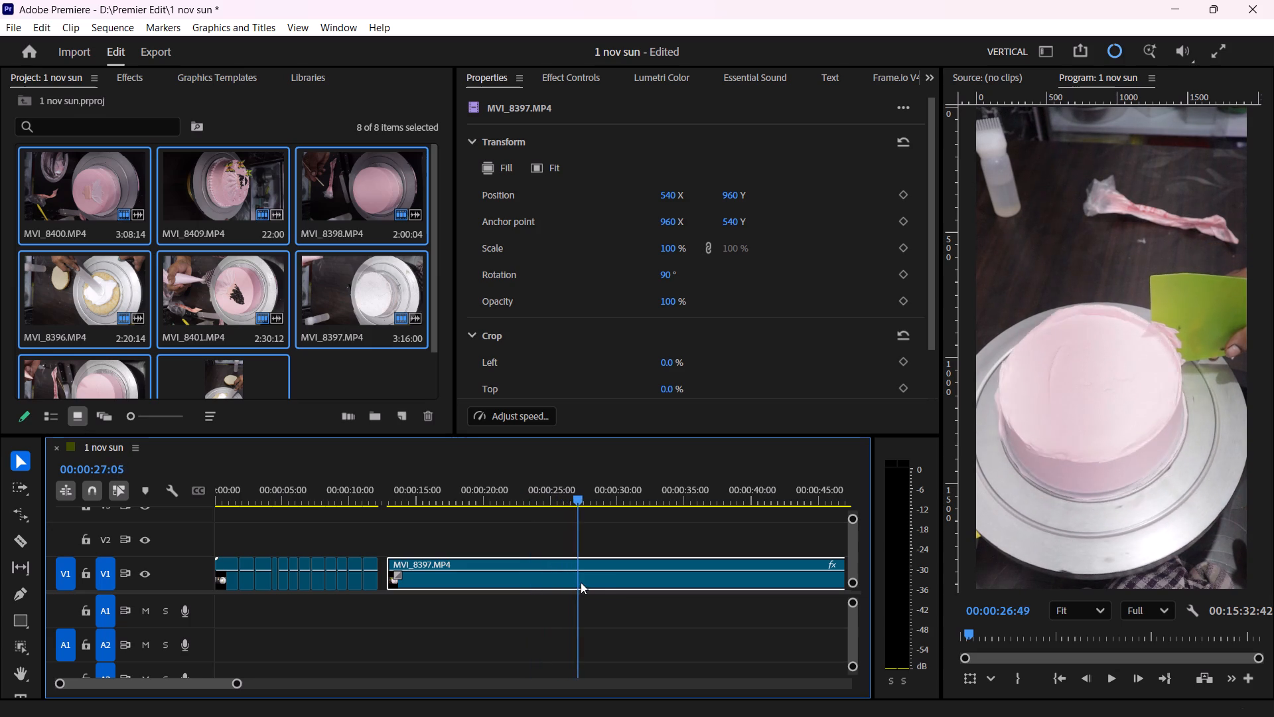
drag(581, 582, 628, 571)
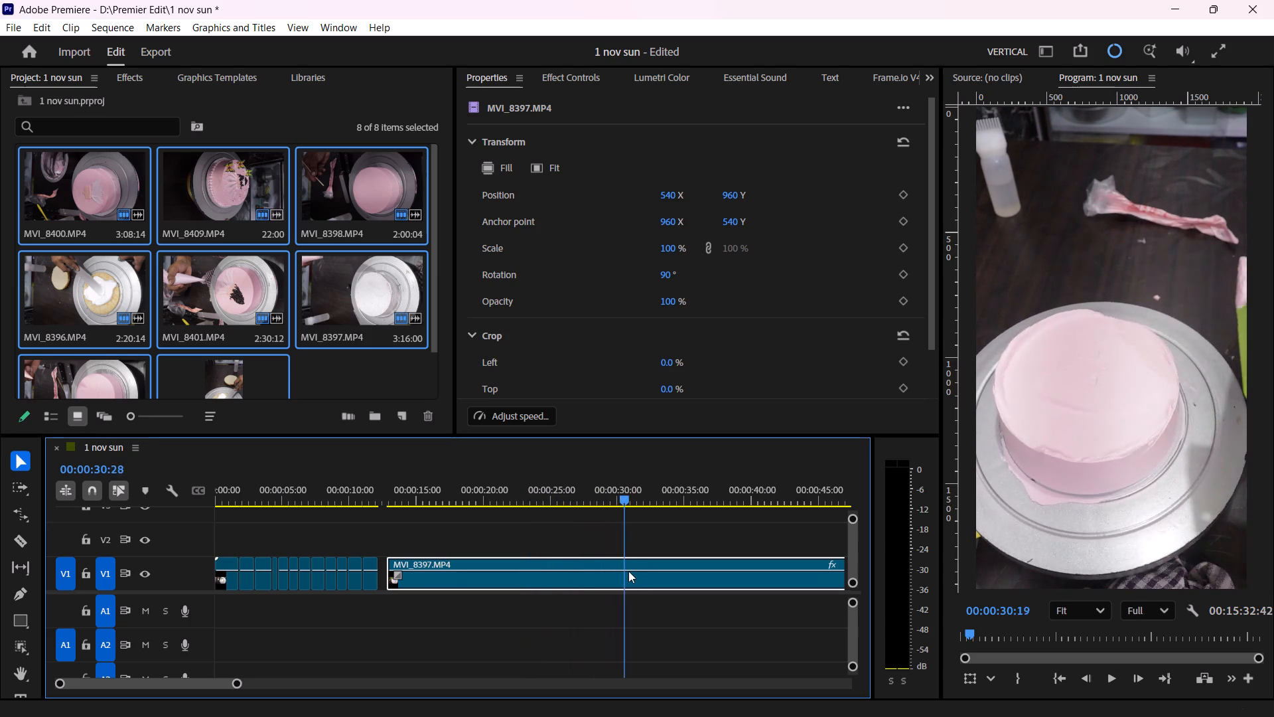
drag(628, 571, 649, 560)
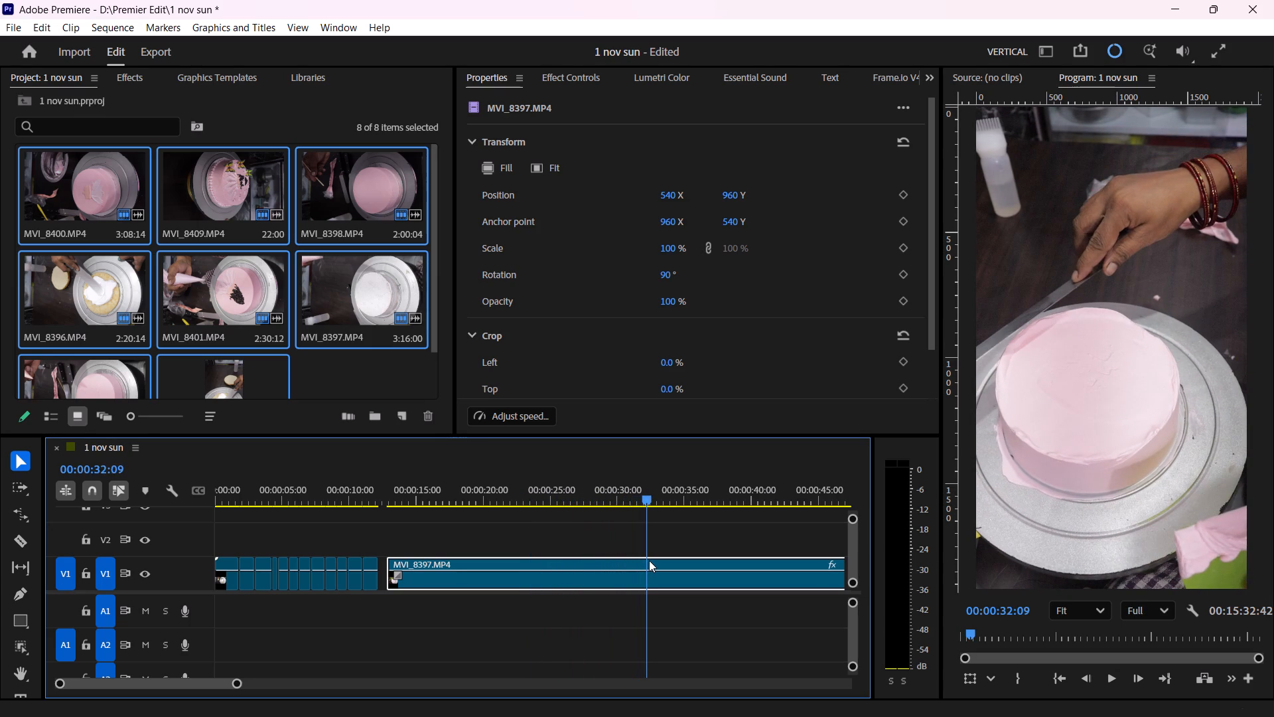
drag(649, 560, 638, 564)
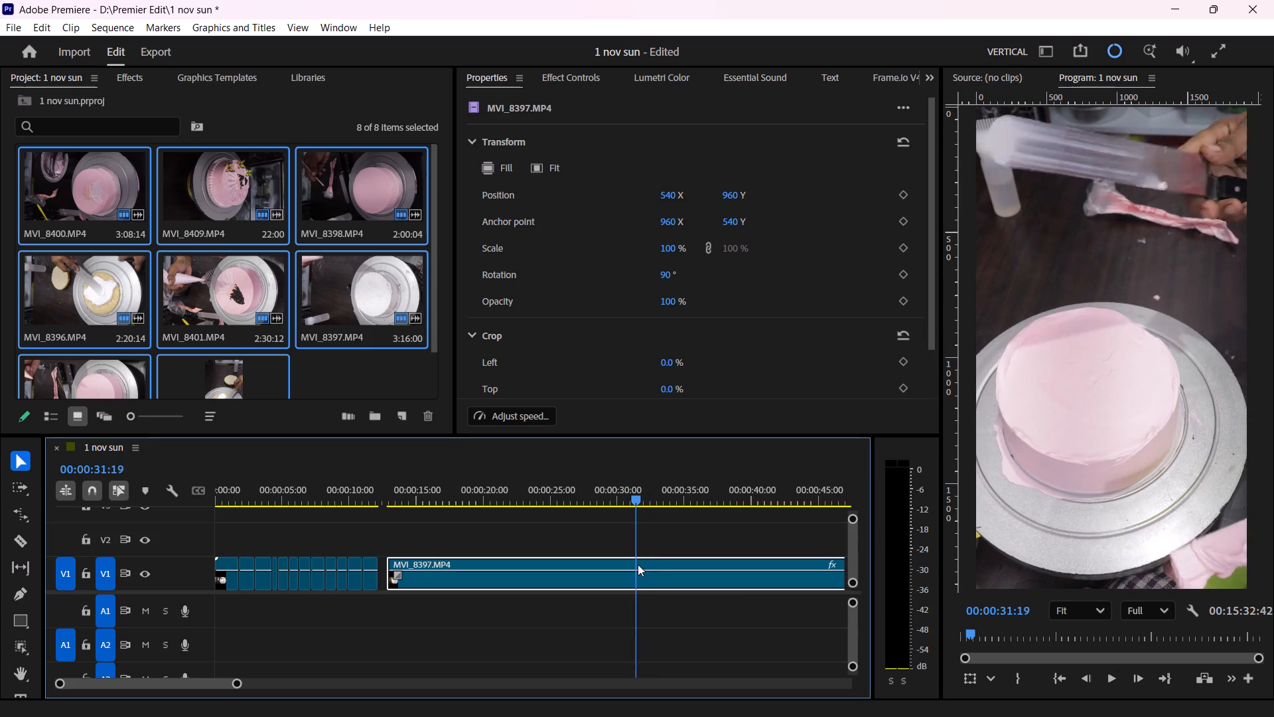
drag(638, 564, 634, 564)
drag(391, 560, 474, 565)
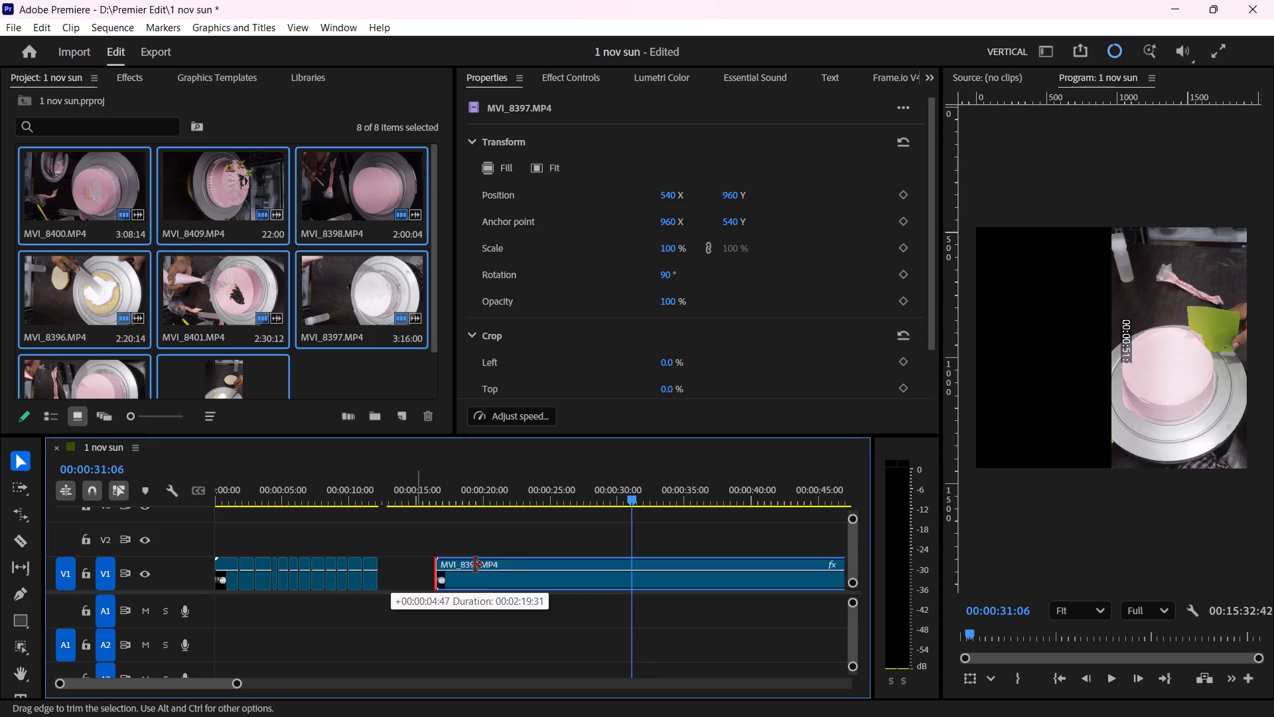
drag(474, 565, 633, 570)
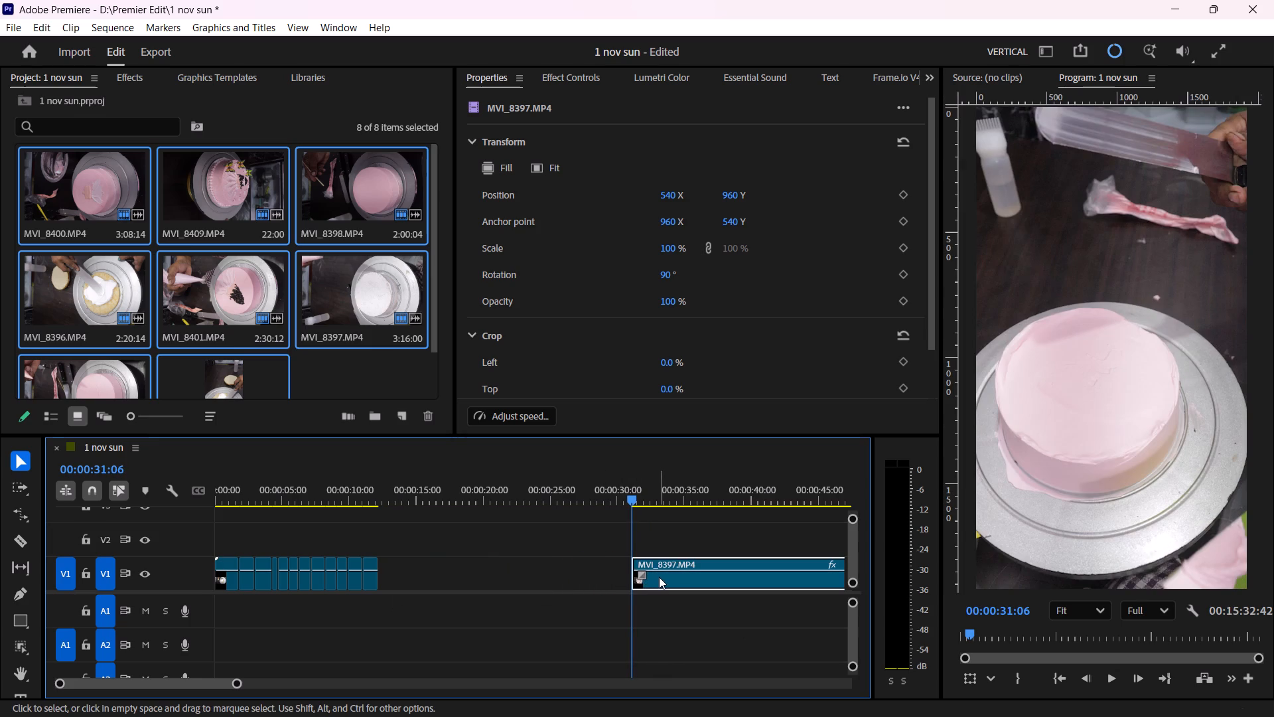
drag(659, 577, 410, 571)
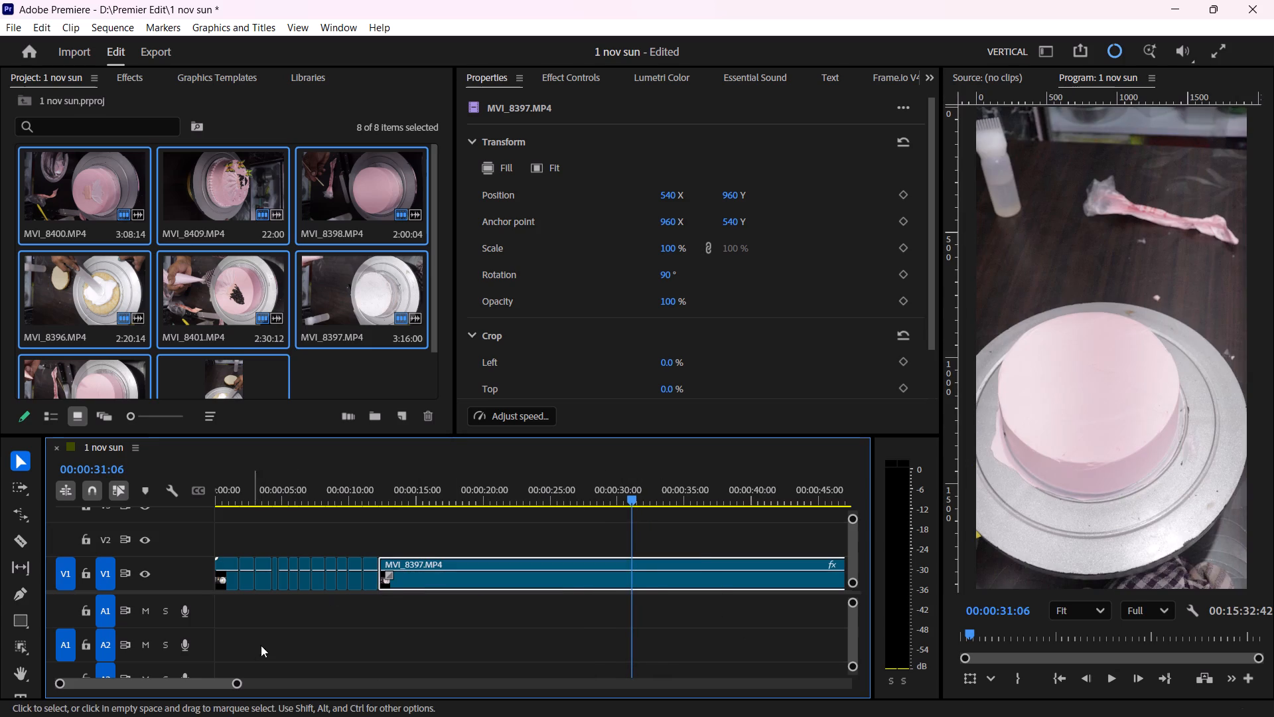
Play back the start of the knife-smoothing footage, trim about 0.7 seconds more off it, and close the gap.
drag(389, 493, 379, 506)
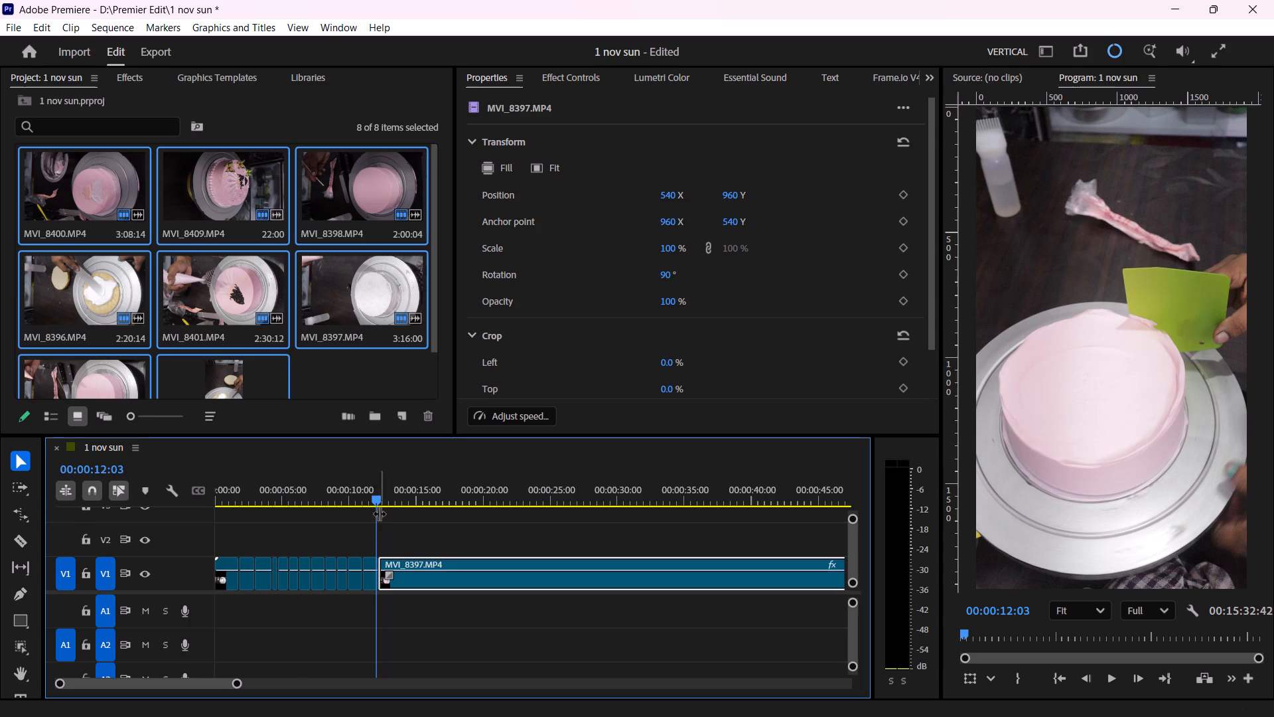
drag(238, 685, 134, 705)
key(space)
key(space)
drag(135, 685, 147, 686)
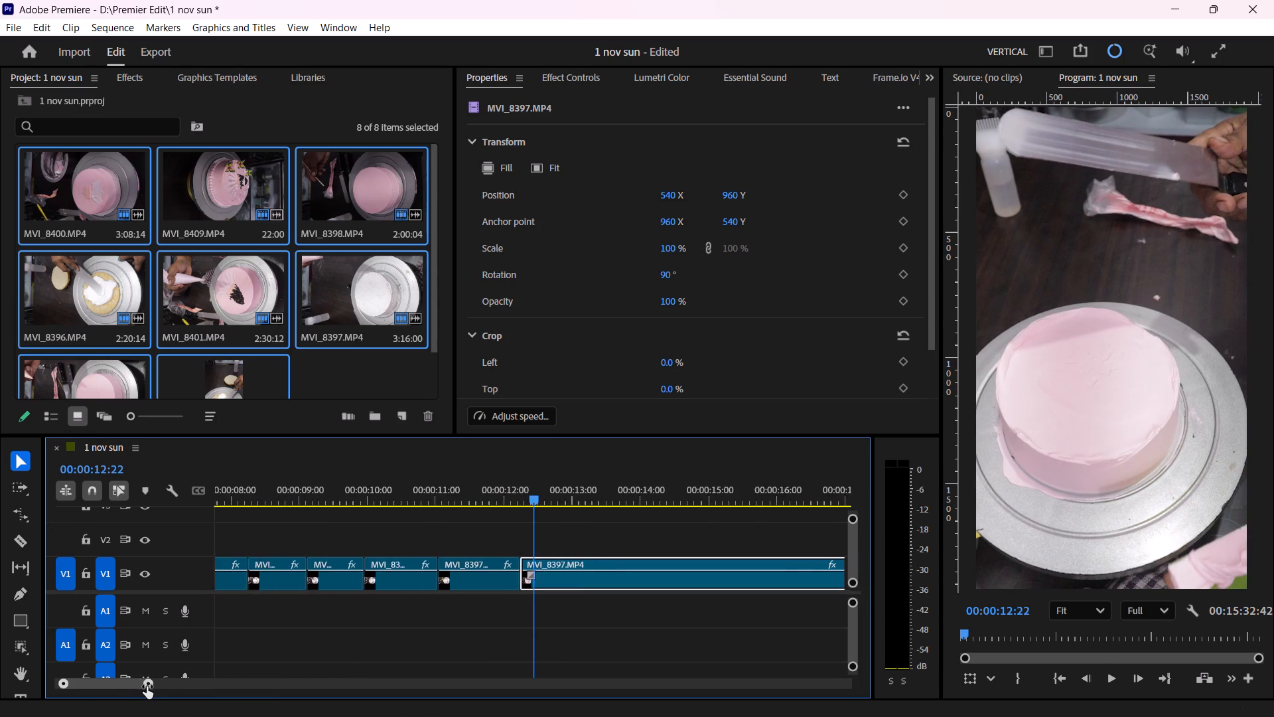
drag(147, 686, 161, 686)
key(space)
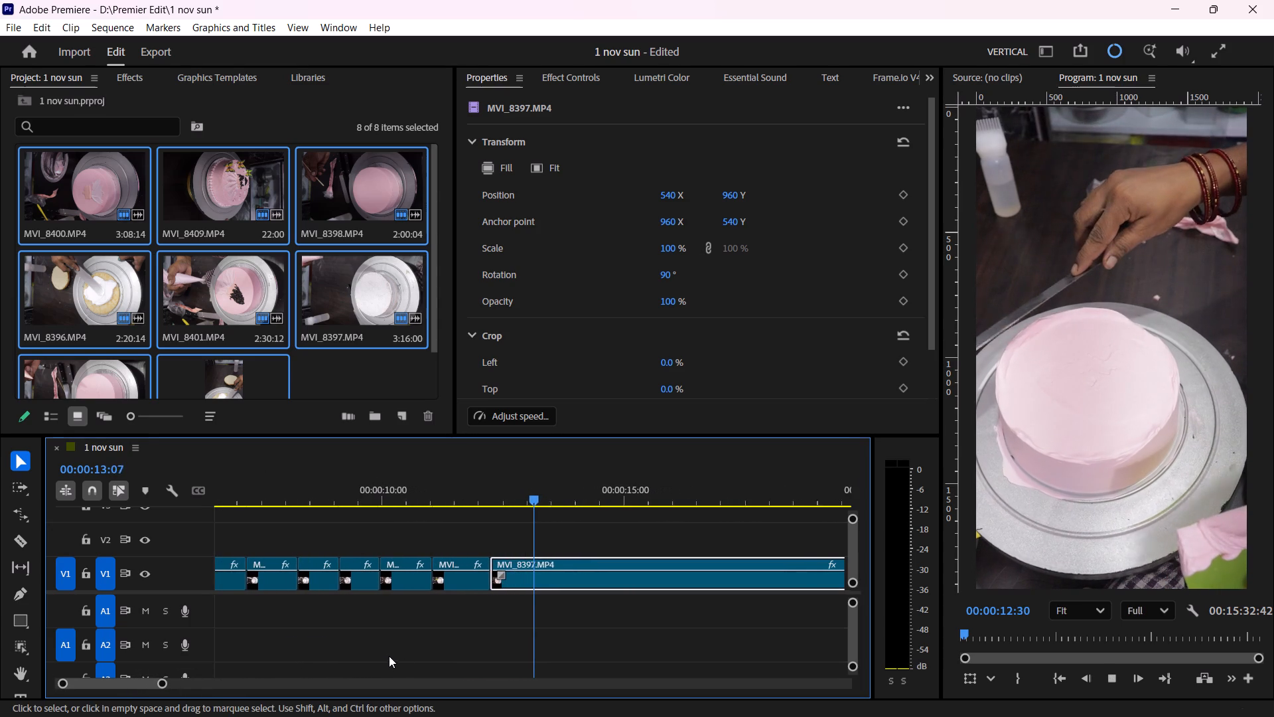
key(space)
drag(486, 558, 517, 576)
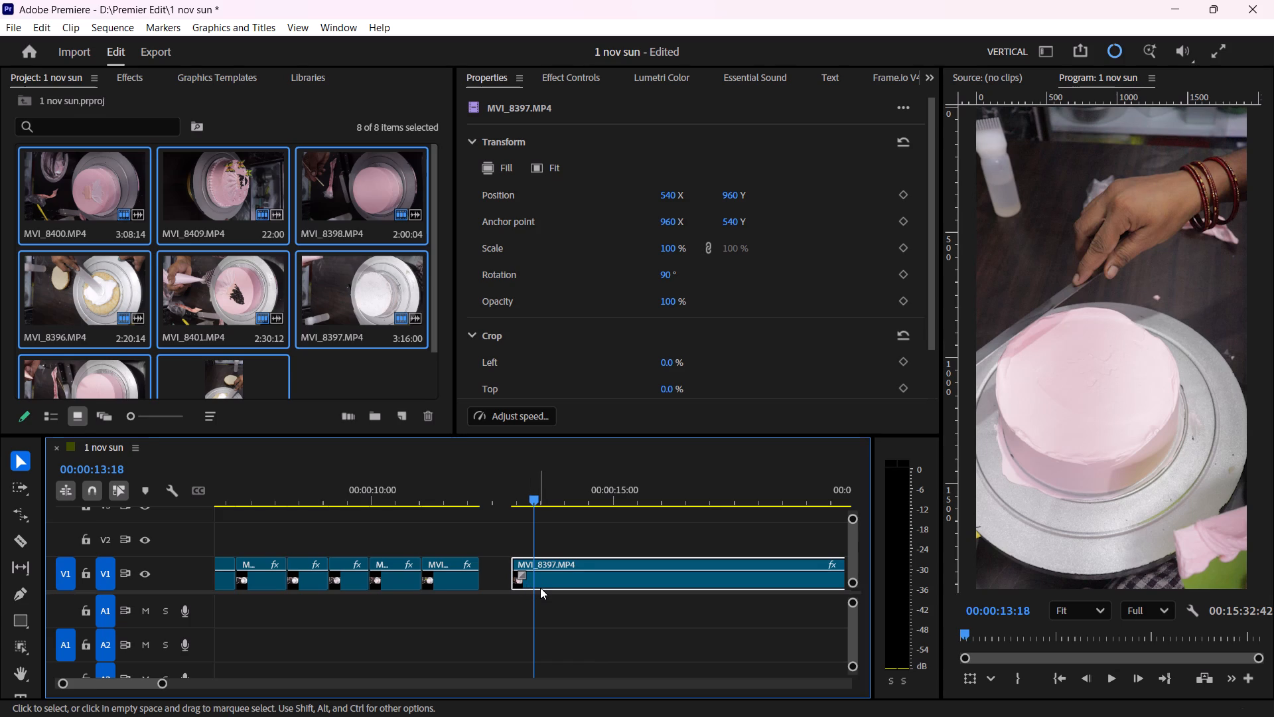
drag(544, 578, 518, 577)
Play and scan the knife-smoothing footage to where the knife leaves the cake, and split the clip at about 00:00:24:46.
click(483, 495)
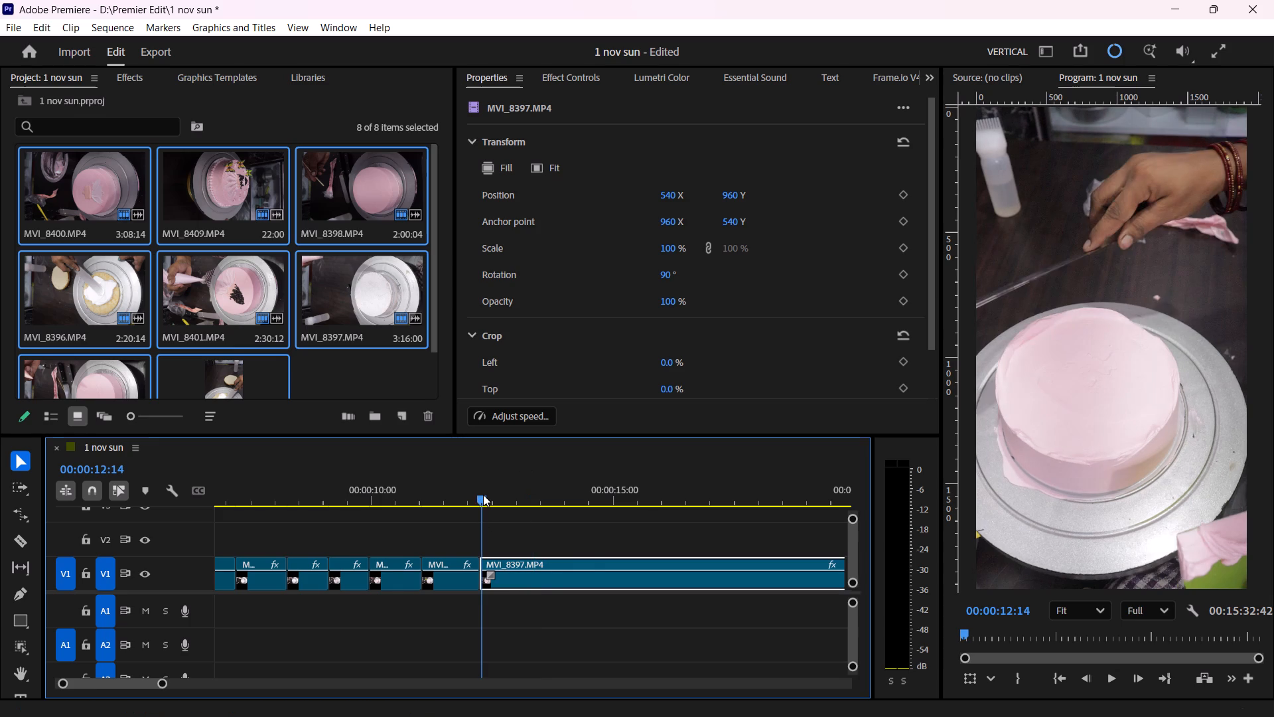
key(space)
key(space)
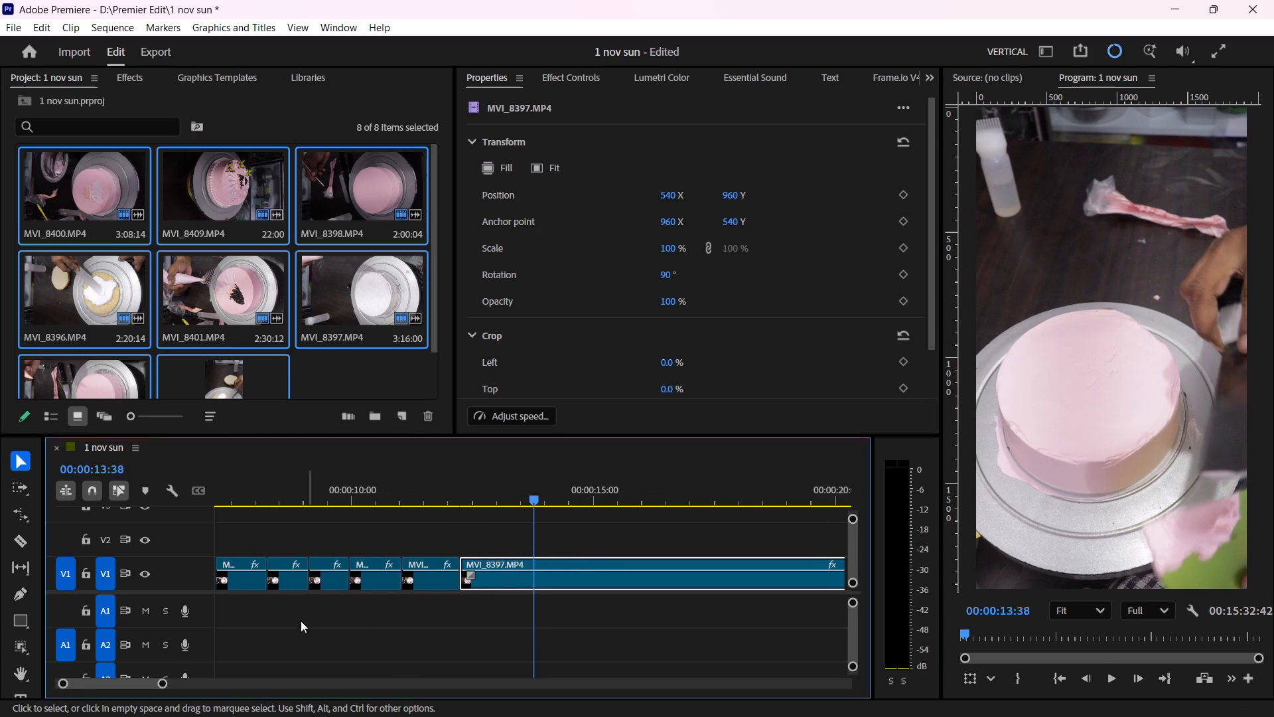
drag(162, 682, 191, 680)
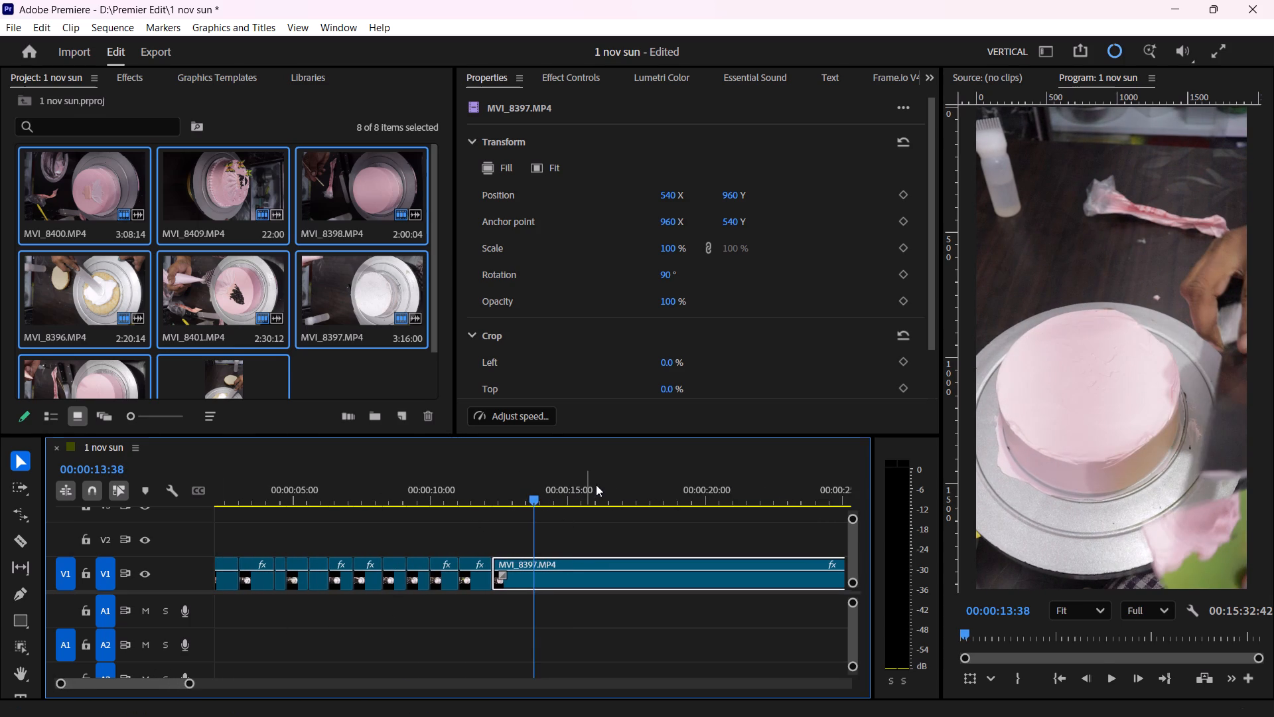
drag(535, 501, 694, 504)
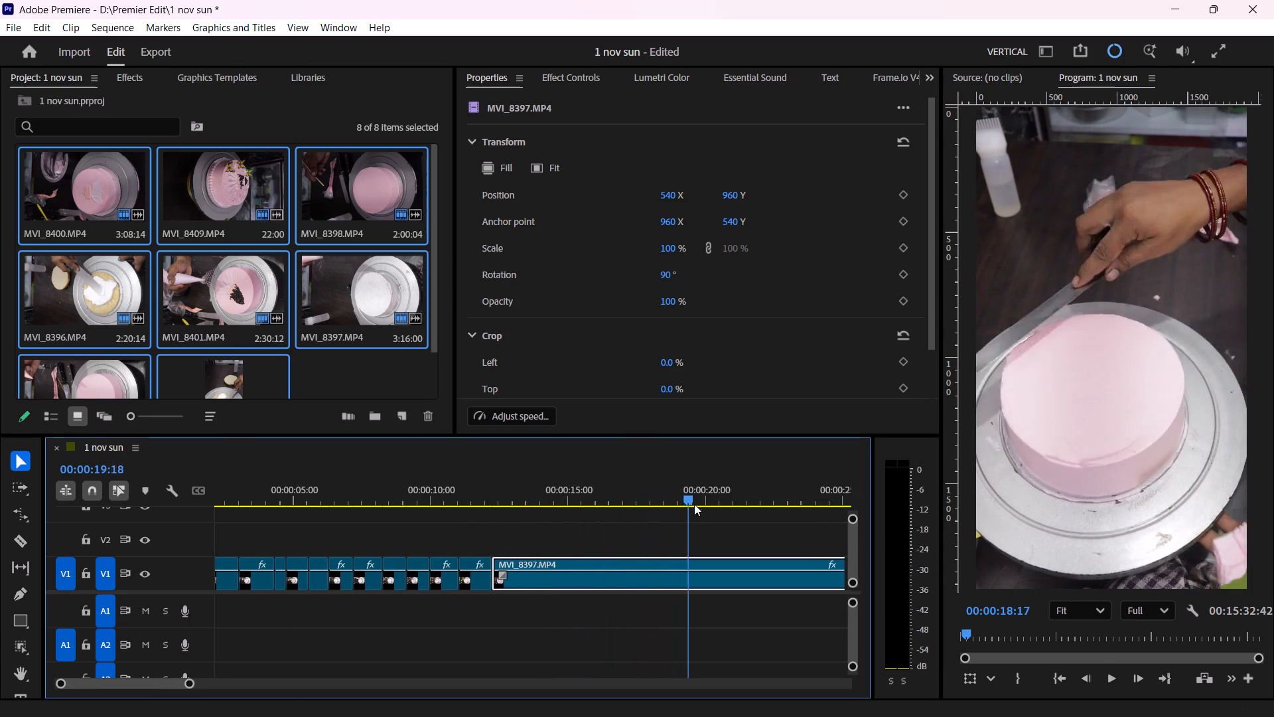
drag(694, 504, 816, 528)
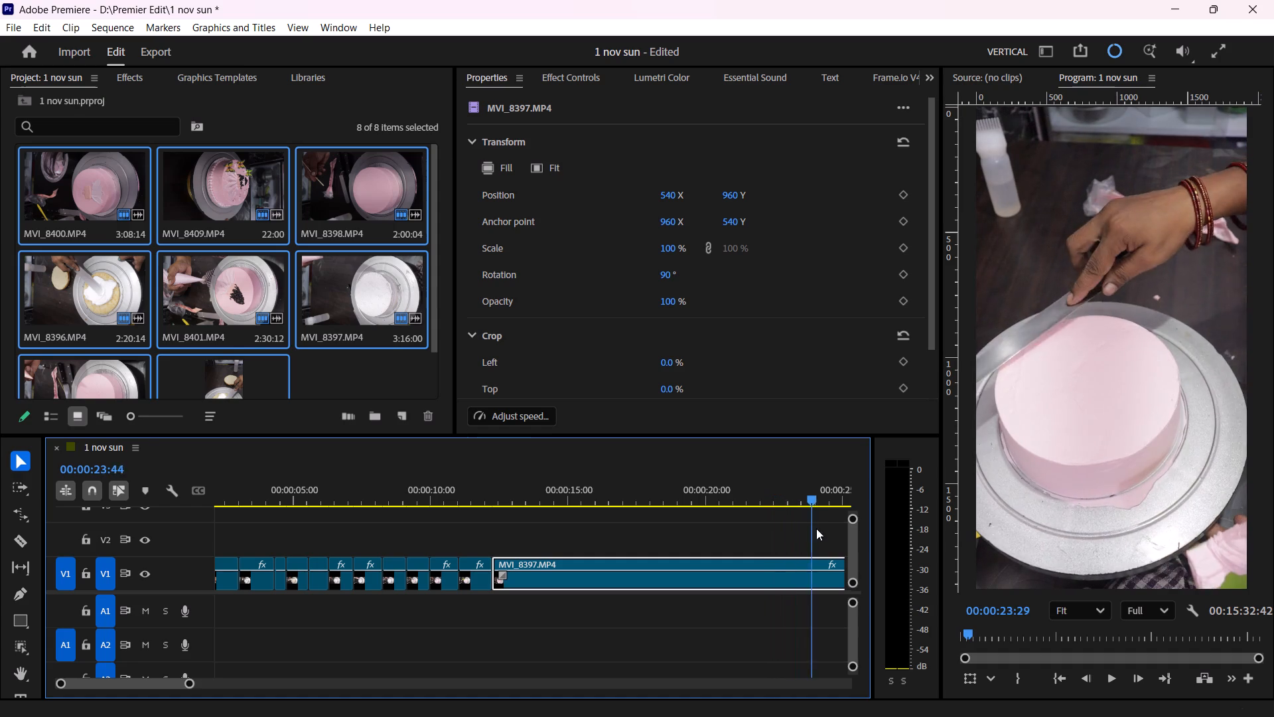
drag(816, 528, 842, 550)
key(c)
click(840, 570)
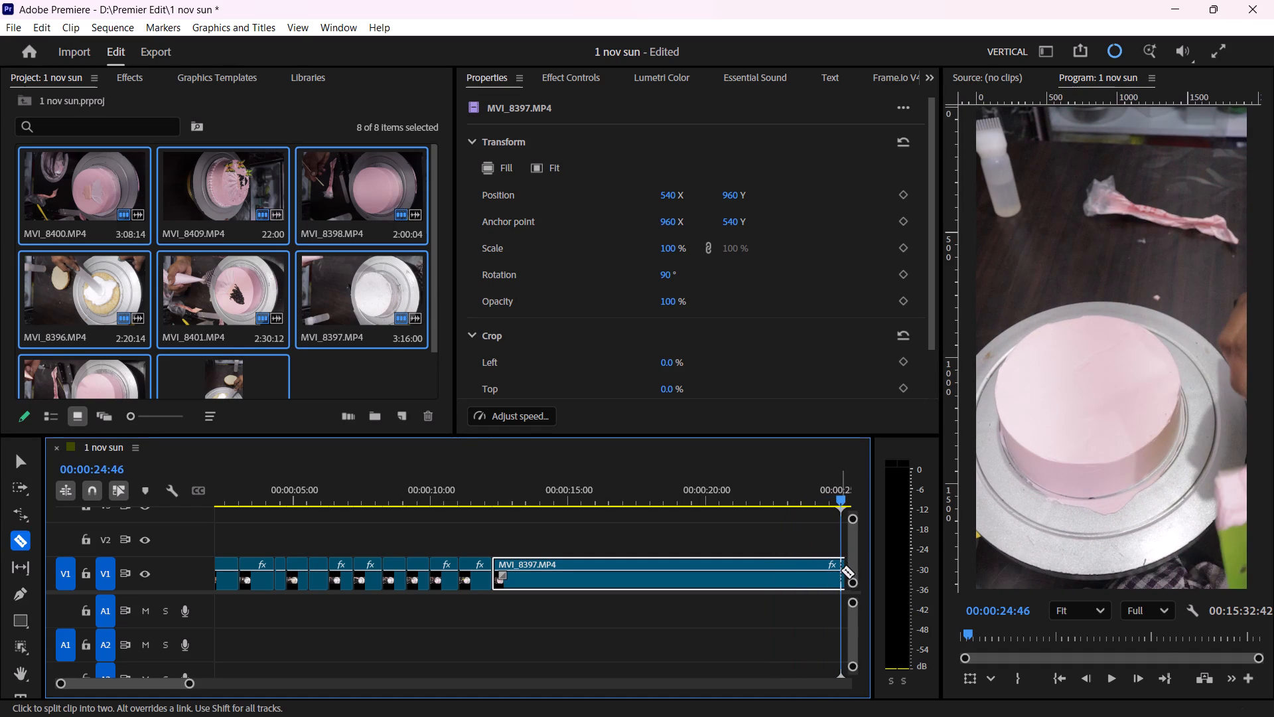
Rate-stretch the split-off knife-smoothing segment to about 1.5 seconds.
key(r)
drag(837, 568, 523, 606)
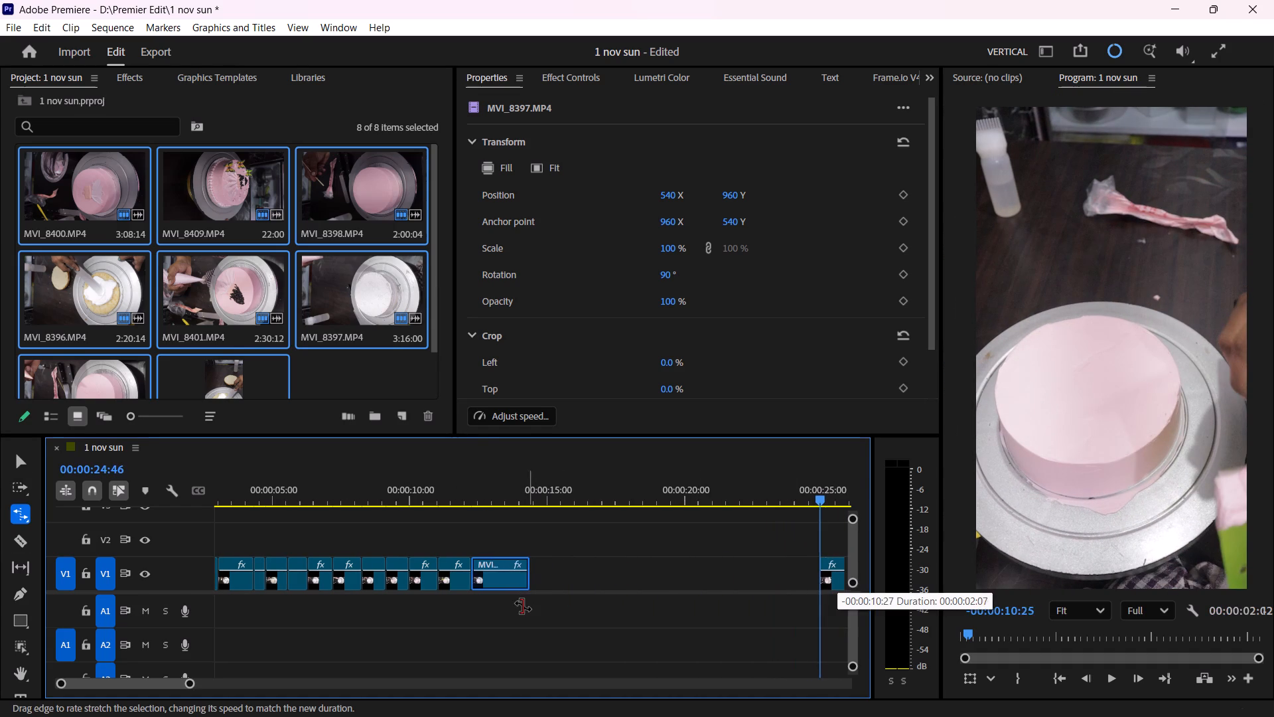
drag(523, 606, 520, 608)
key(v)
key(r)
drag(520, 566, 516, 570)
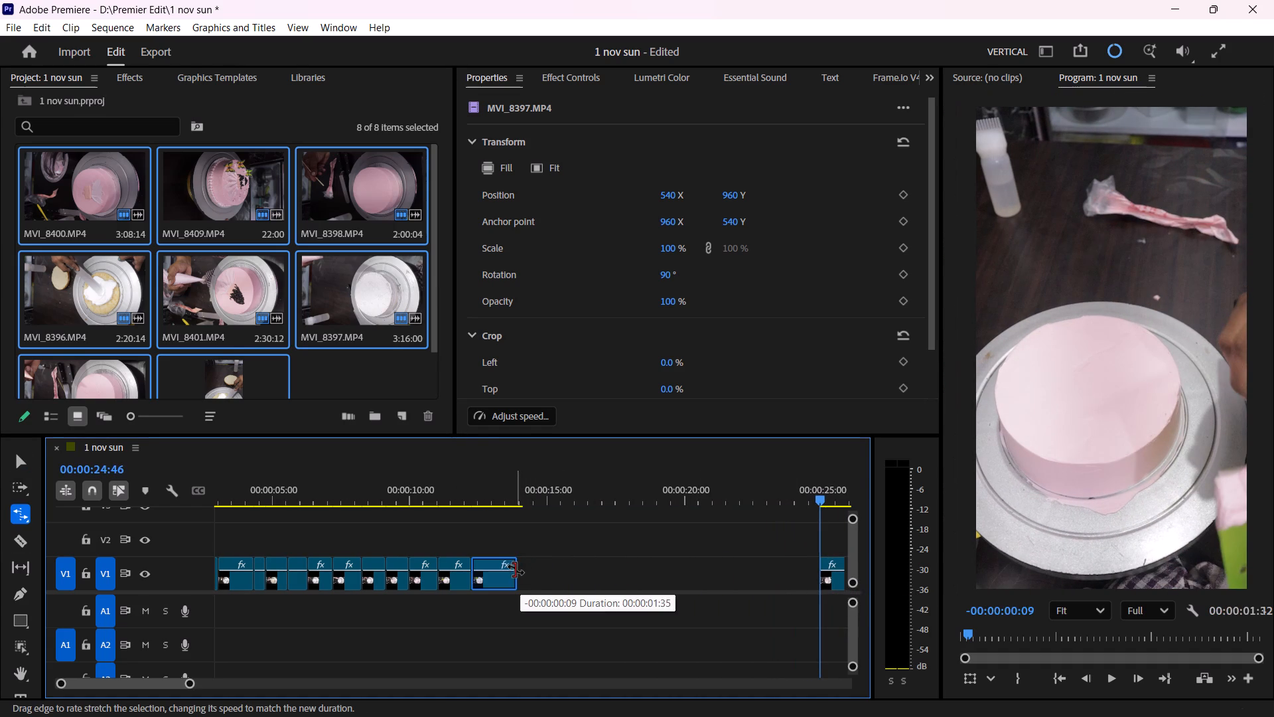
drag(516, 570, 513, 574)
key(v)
Play back the knife-smoothing segment, rate-stretch it to about 4.4 seconds, and trim its end to leave about 1.4 seconds.
click(476, 487)
key(space)
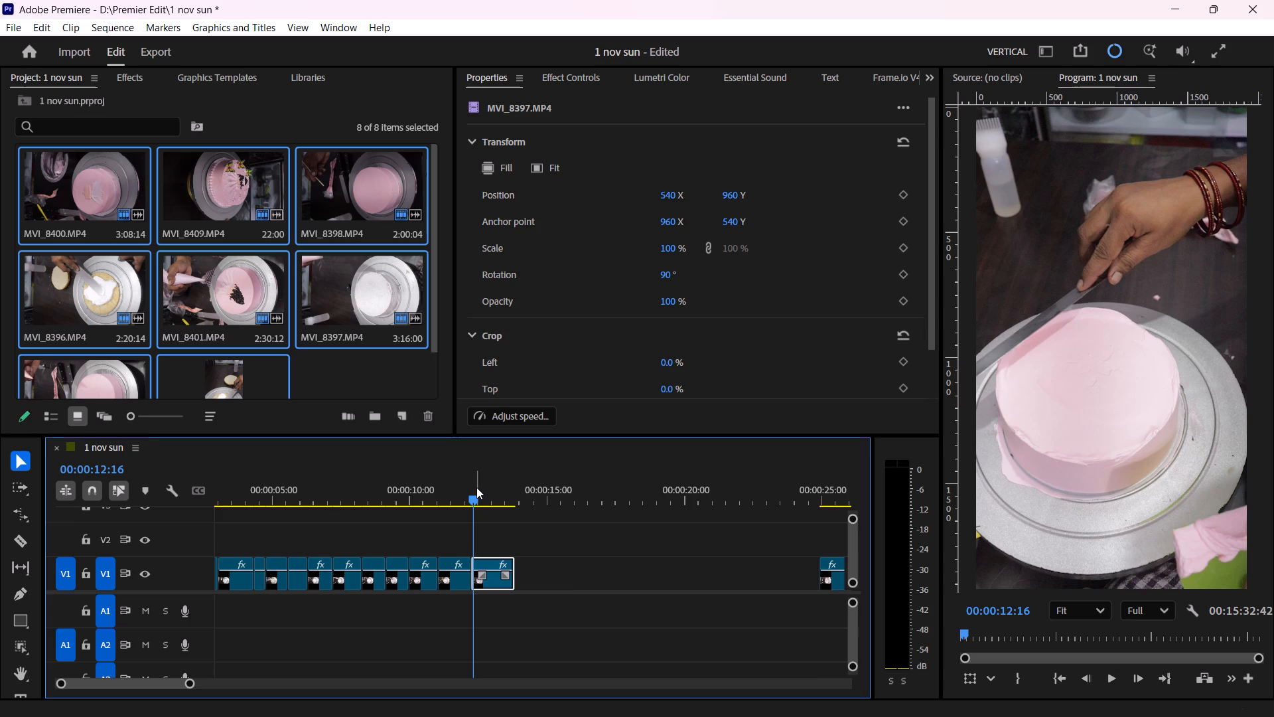
key(space)
key(r)
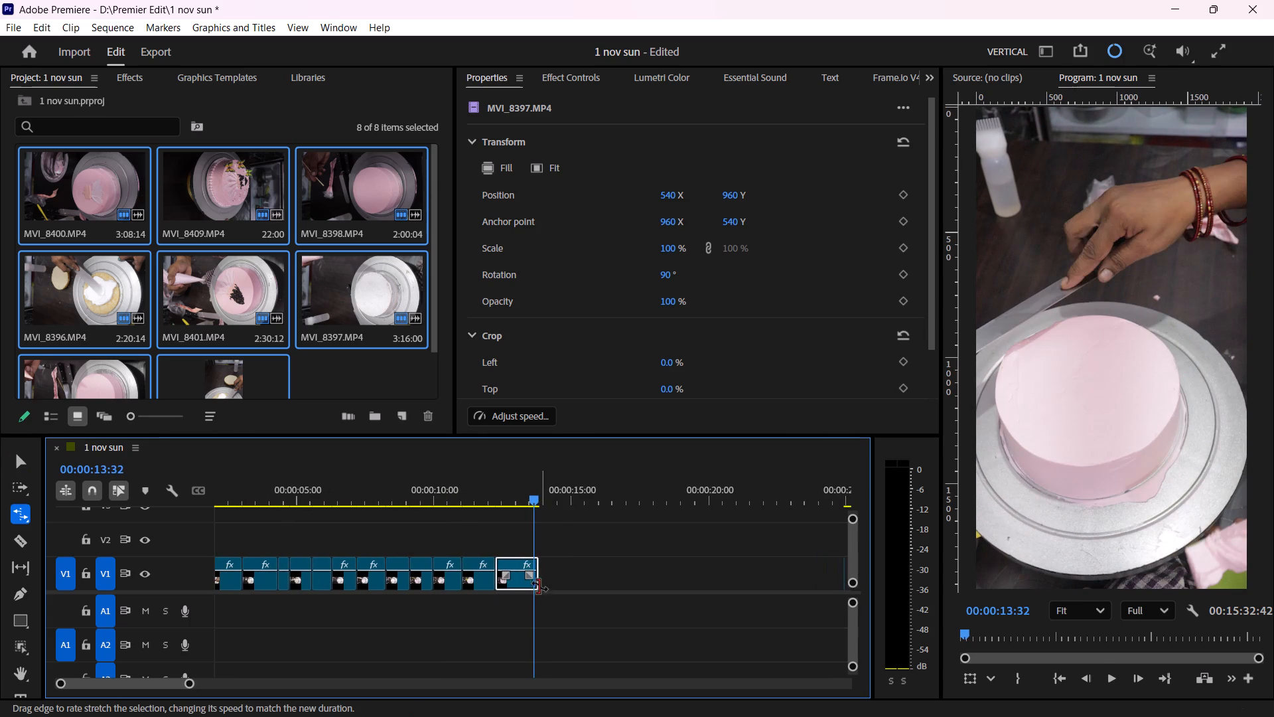
drag(535, 572, 615, 572)
key(v)
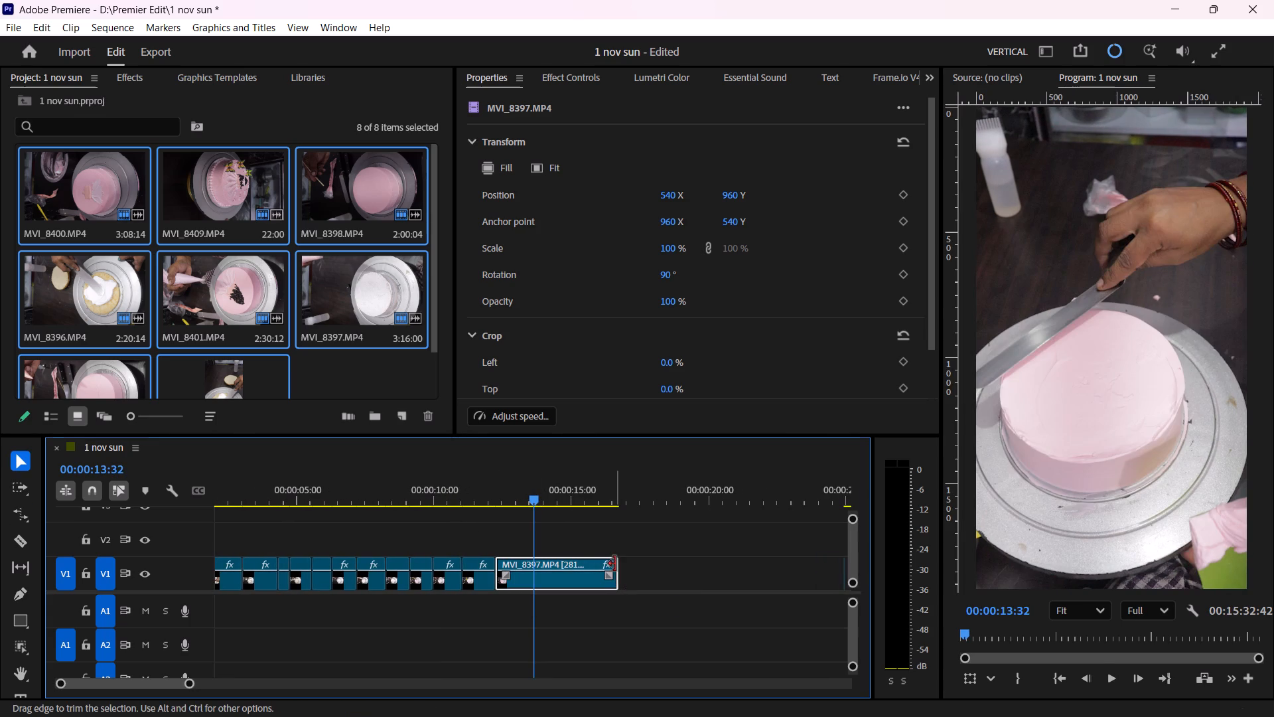
drag(615, 564, 535, 599)
Play back the knife-smoothing segment, extend its end to about 00:00:14:00, and play over the extended end.
drag(515, 495, 495, 509)
key(space)
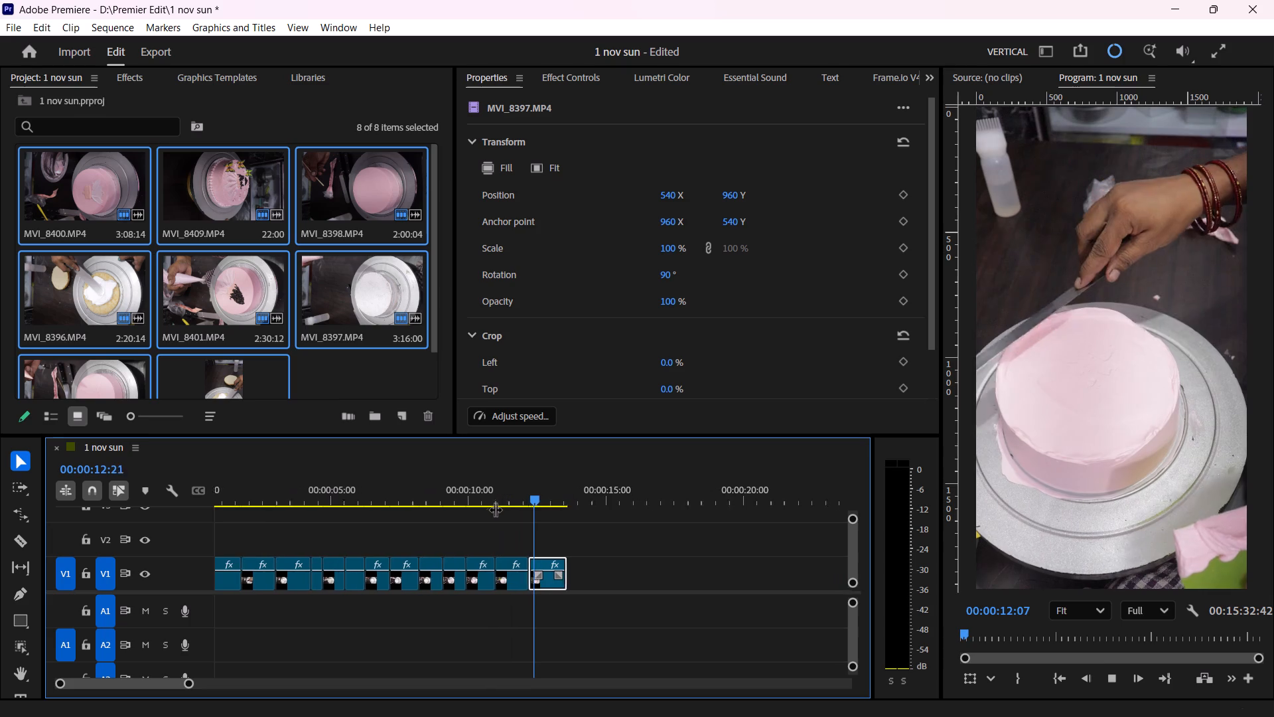
key(space)
key(space)
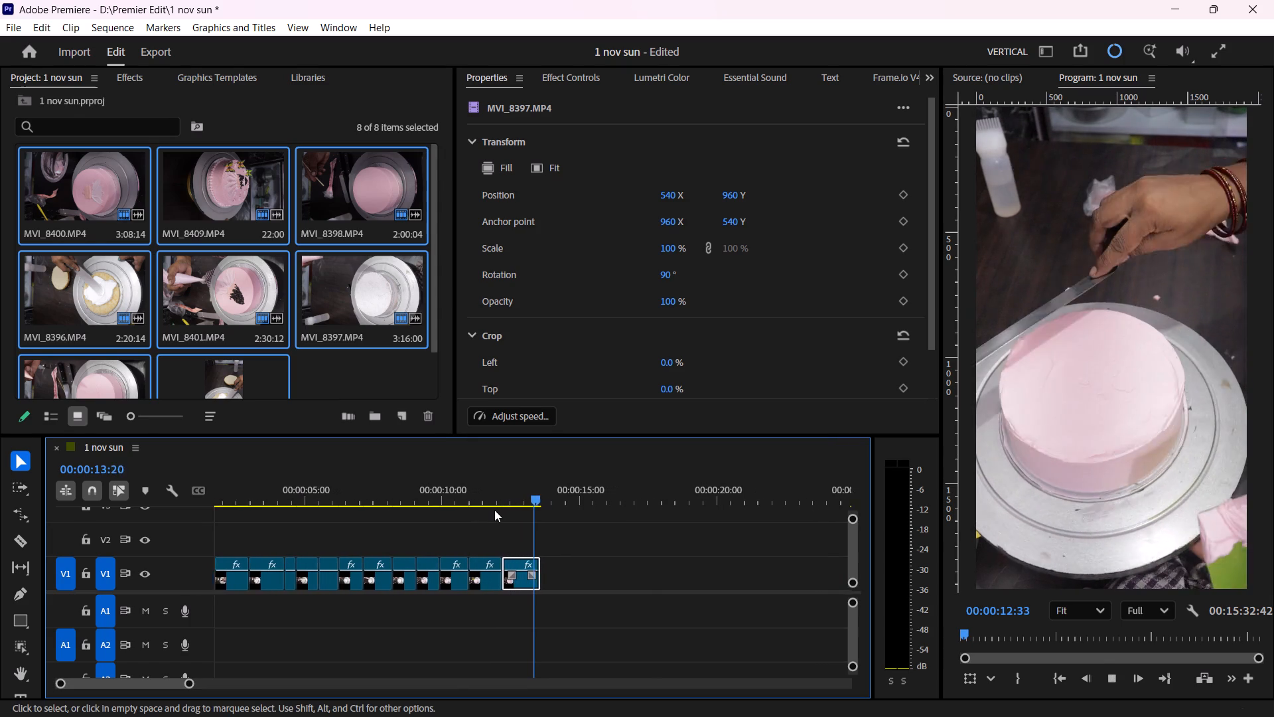
key(space)
key(r)
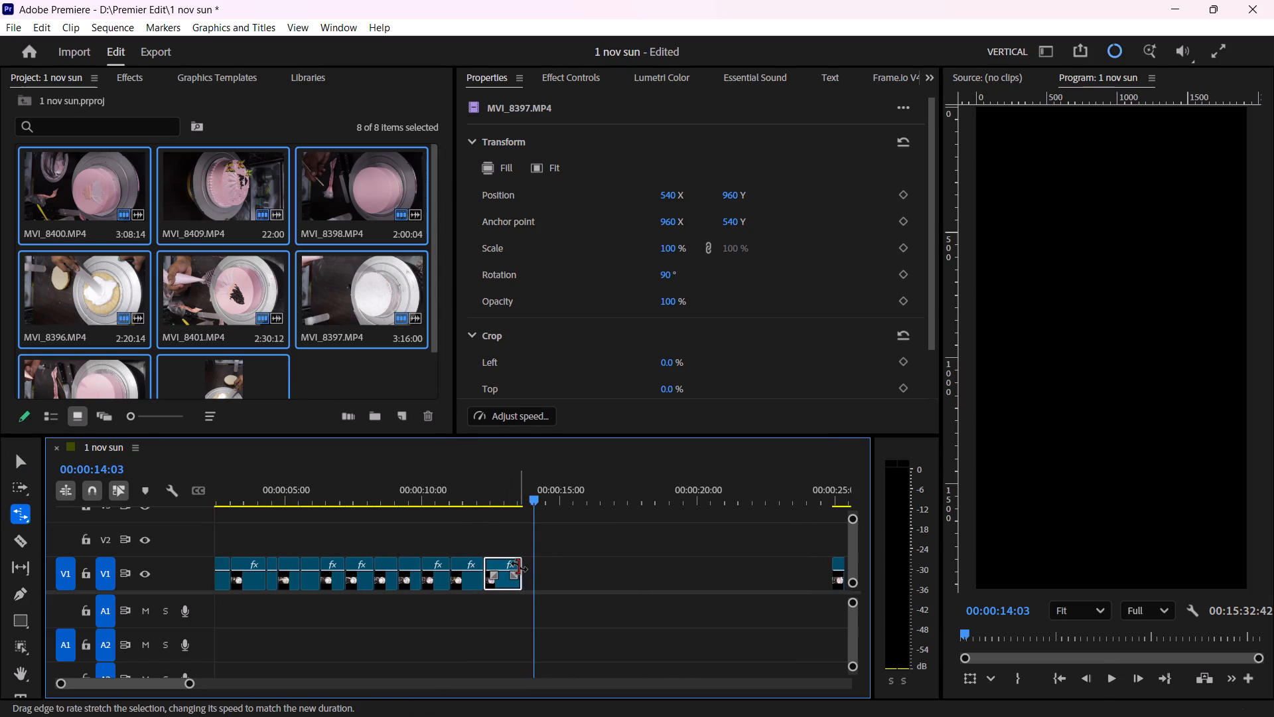
key(v)
click(520, 561)
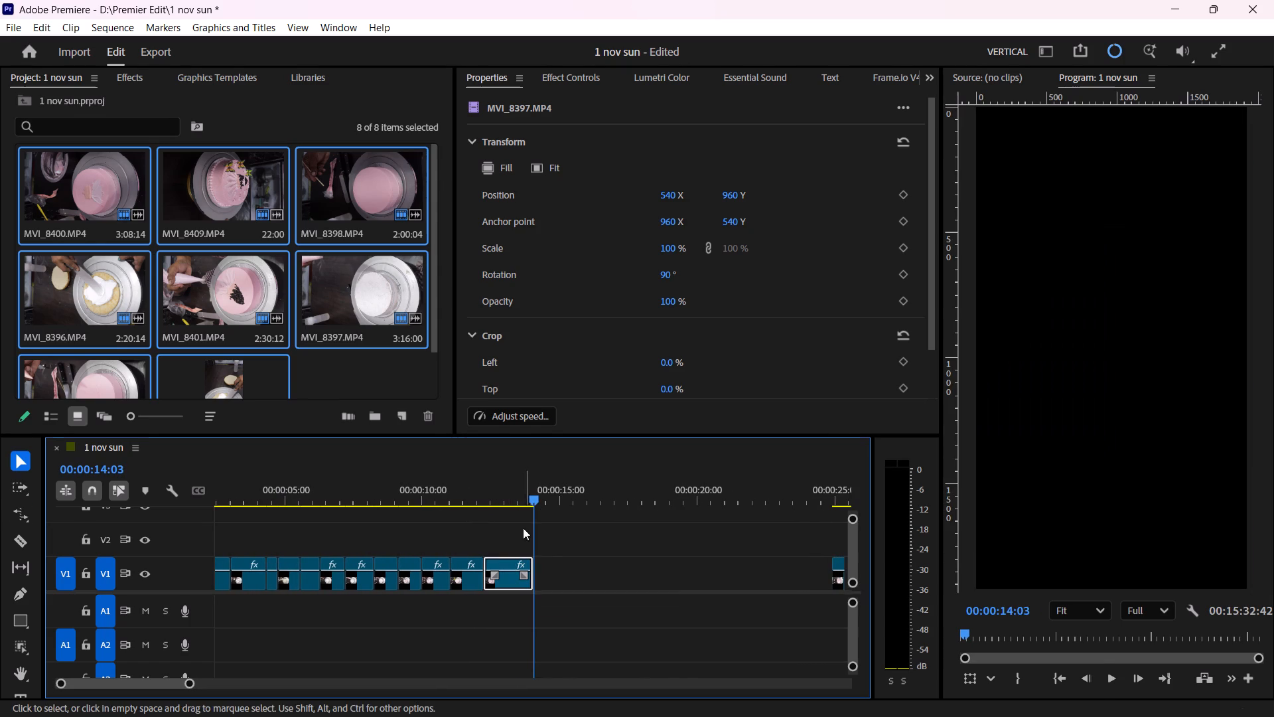
drag(504, 495, 490, 511)
key(space)
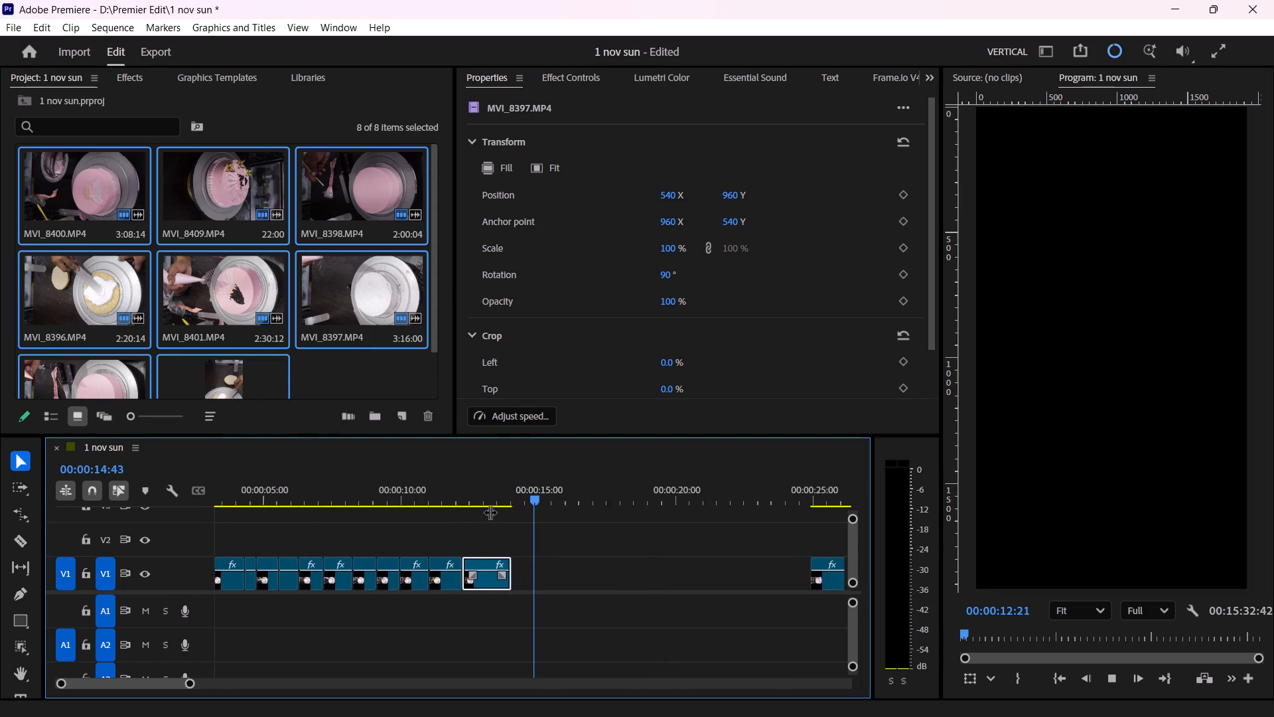
key(space)
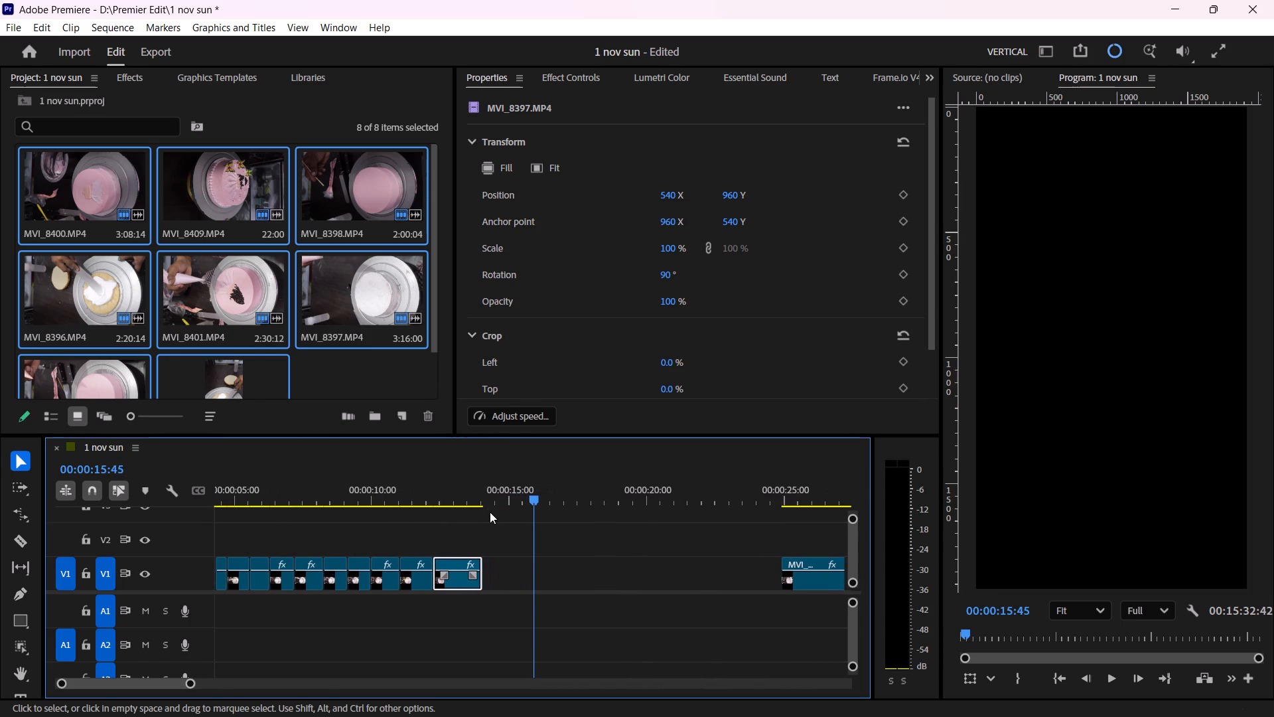
Save the project.
key(ctrl+s)
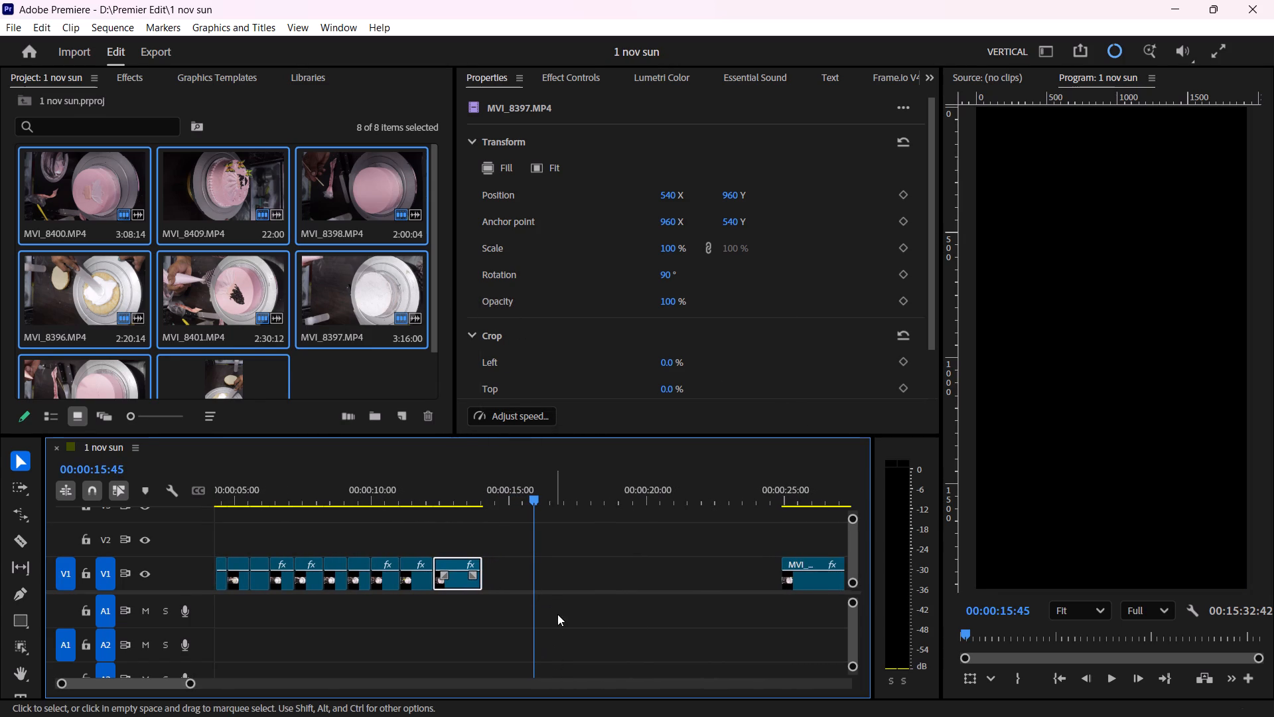
Move the remaining MVI_8397.MP4 footage up against the end of the knife-smoothing segment.
click(555, 615)
key(space)
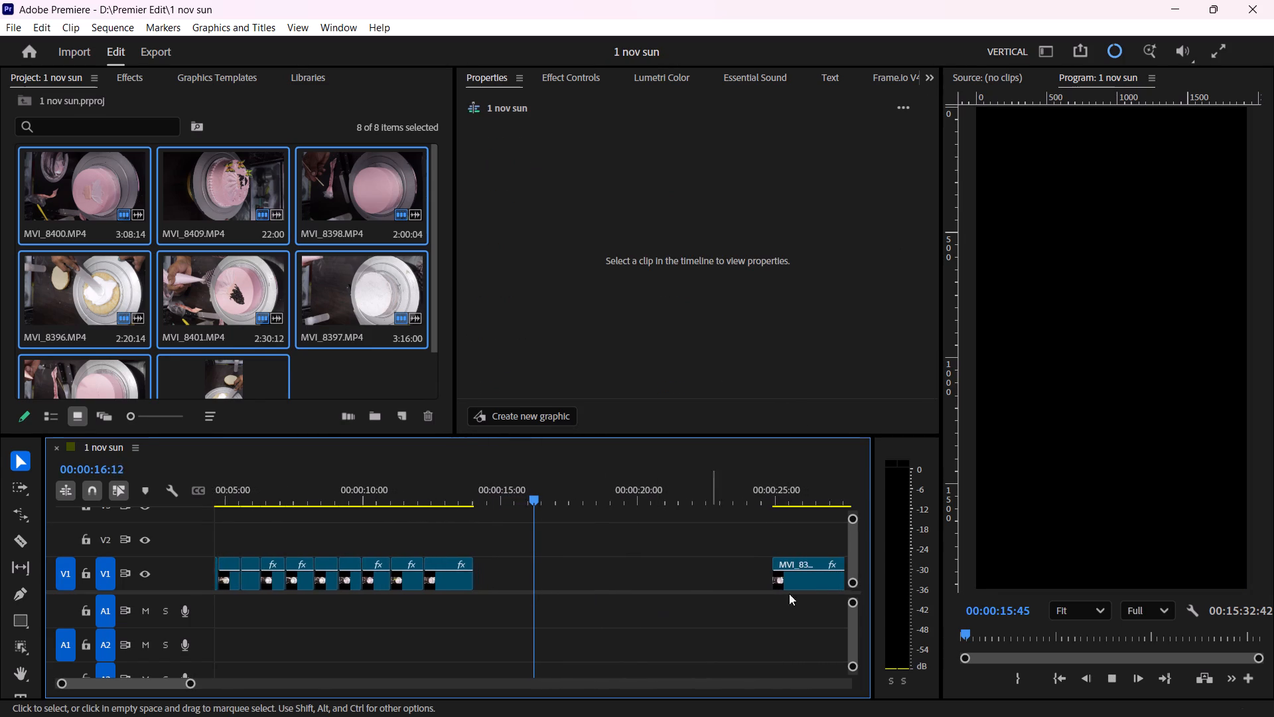
key(space)
click(194, 683)
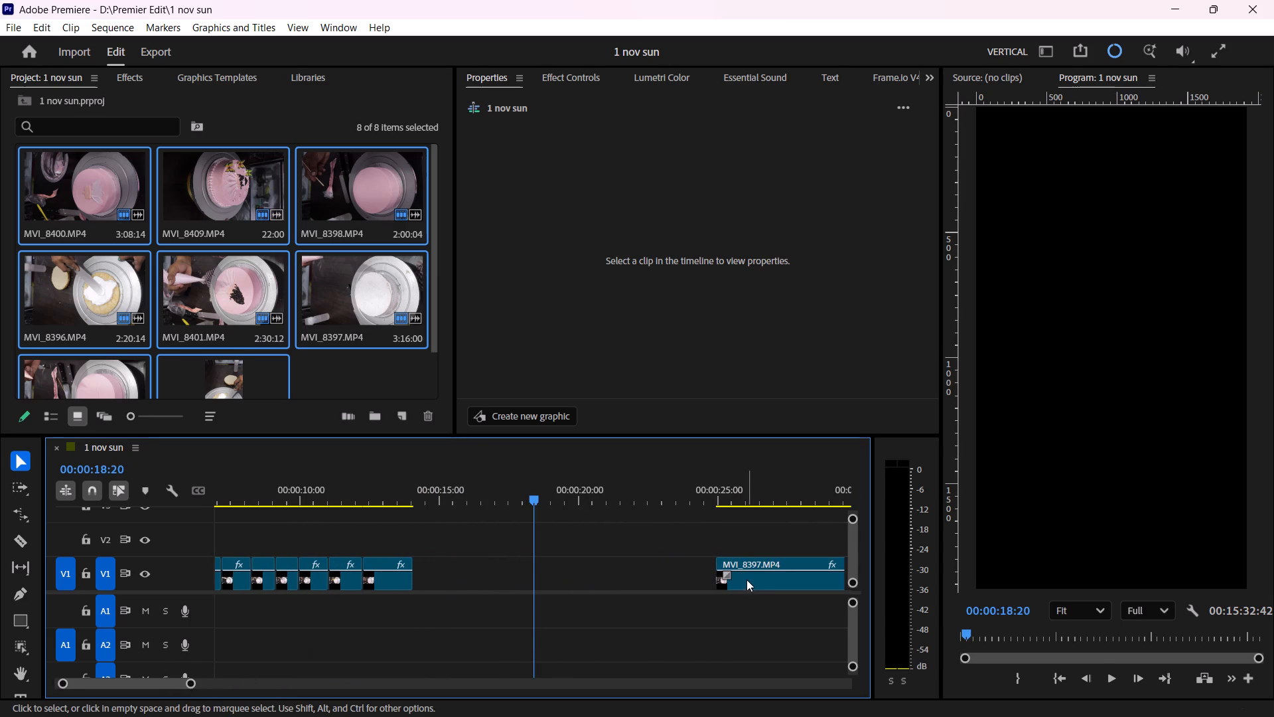
drag(746, 579, 447, 589)
Scan the remaining MVI_8397.MP4 footage up to about 00:01:19 for the next usable knife-smoothing pass.
drag(425, 493, 673, 500)
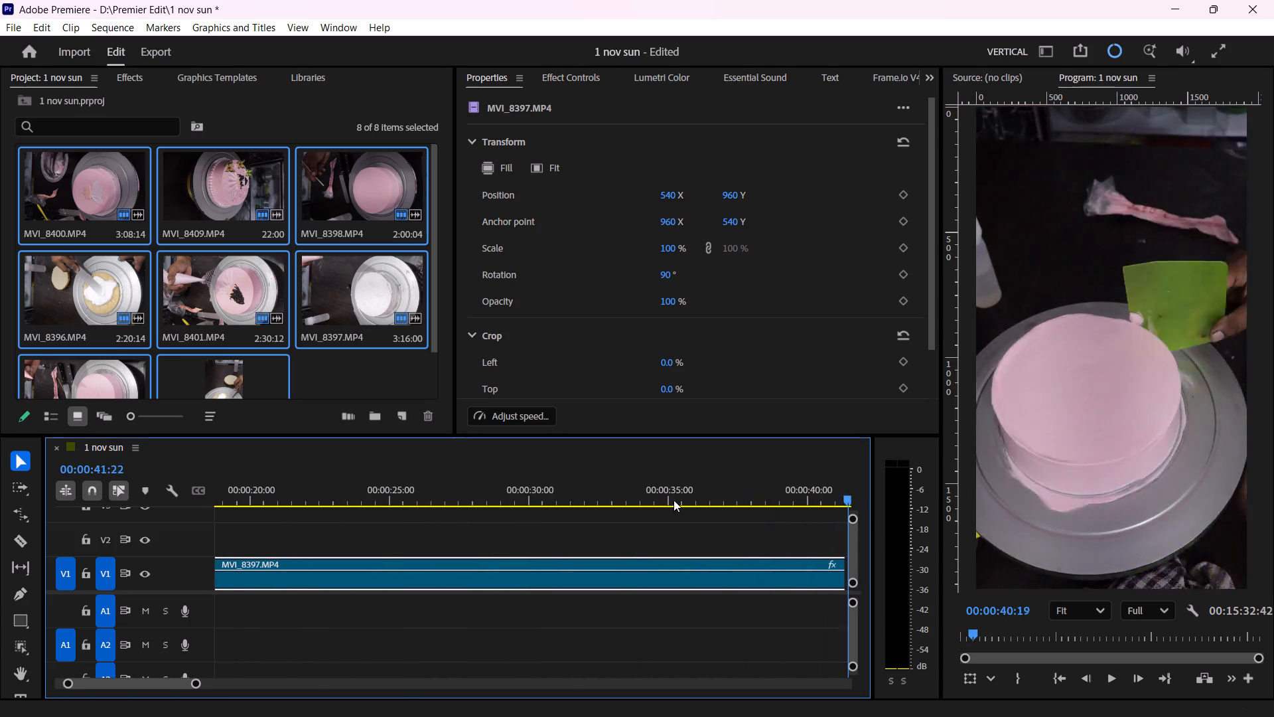
drag(673, 500, 859, 500)
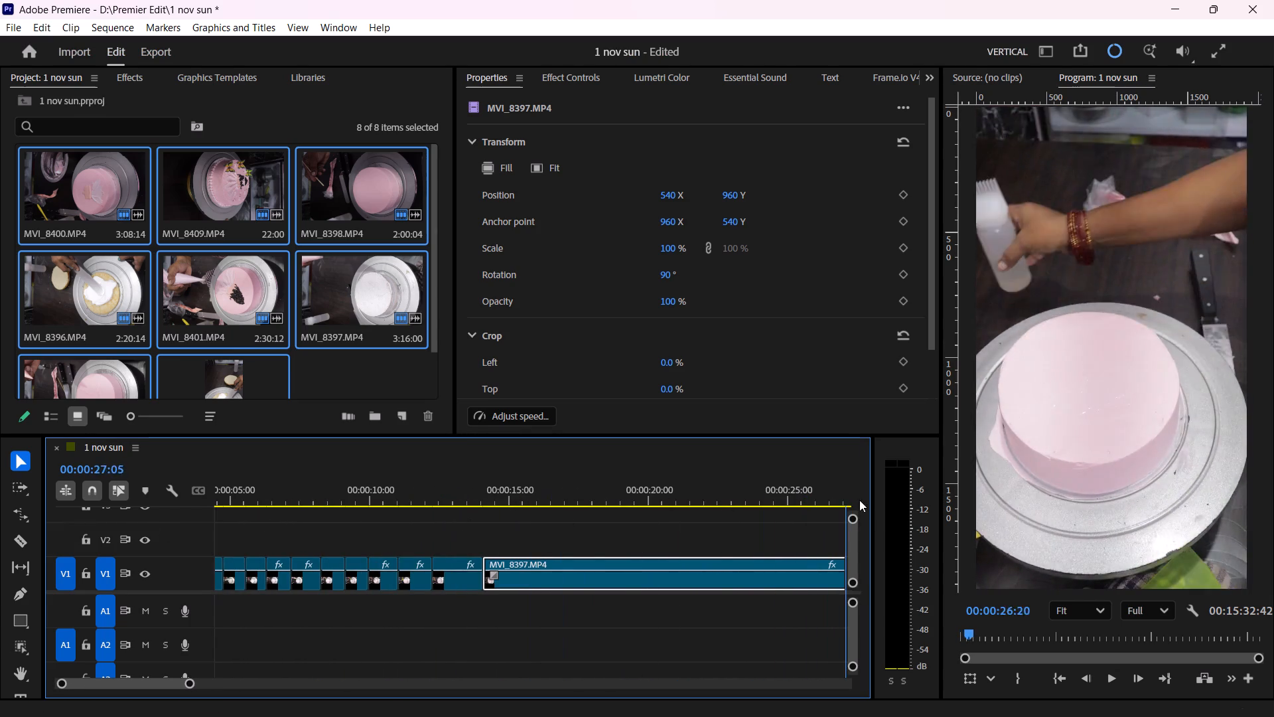
drag(859, 500, 324, 493)
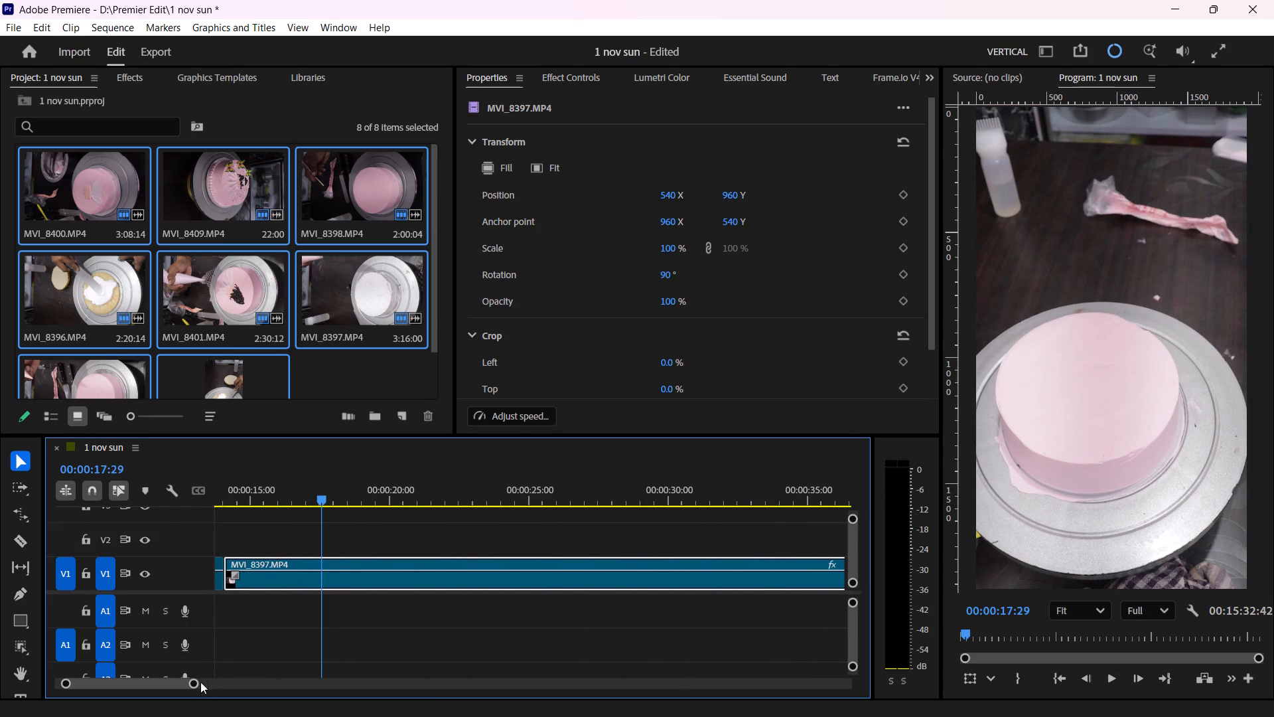
drag(196, 684, 350, 635)
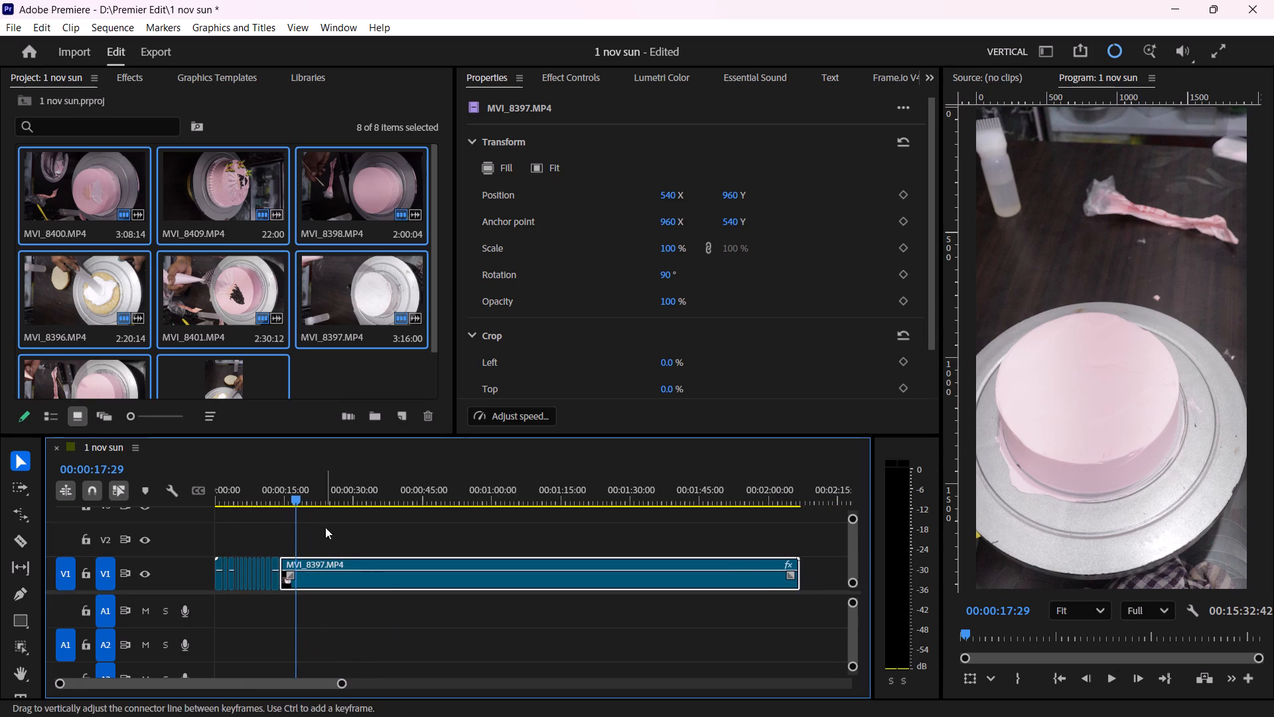
drag(298, 495, 484, 543)
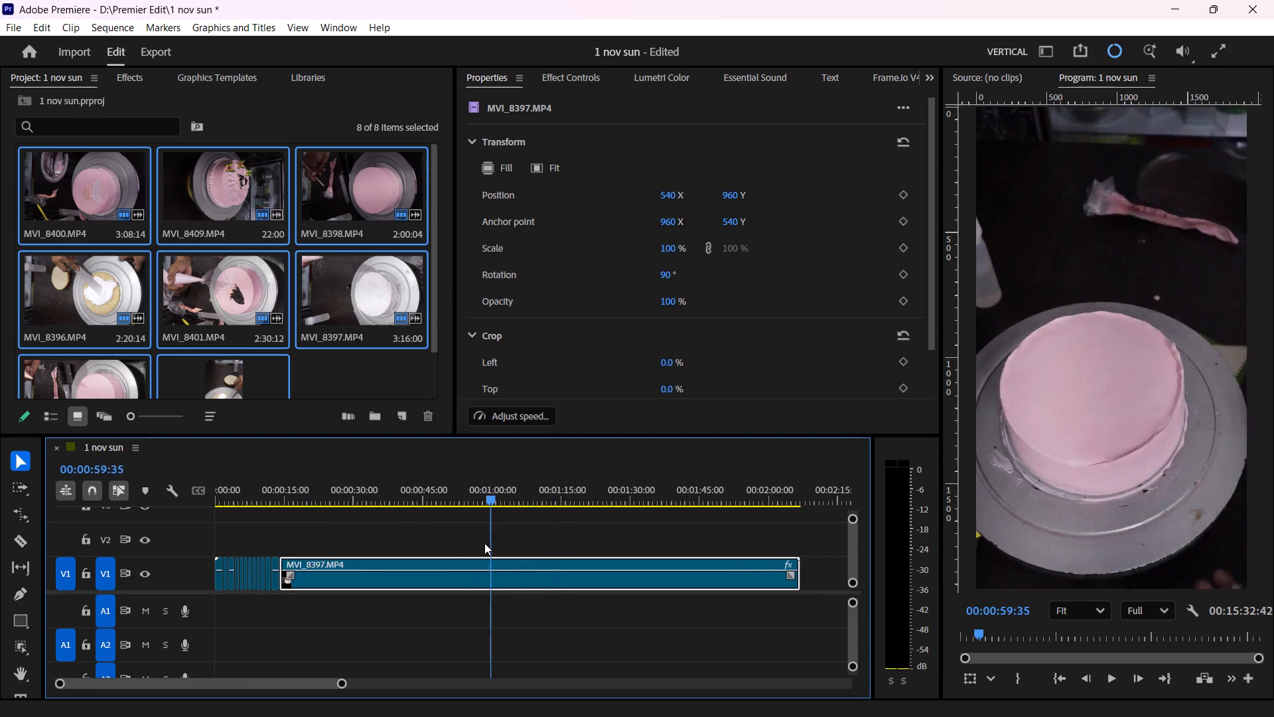
drag(484, 543, 454, 552)
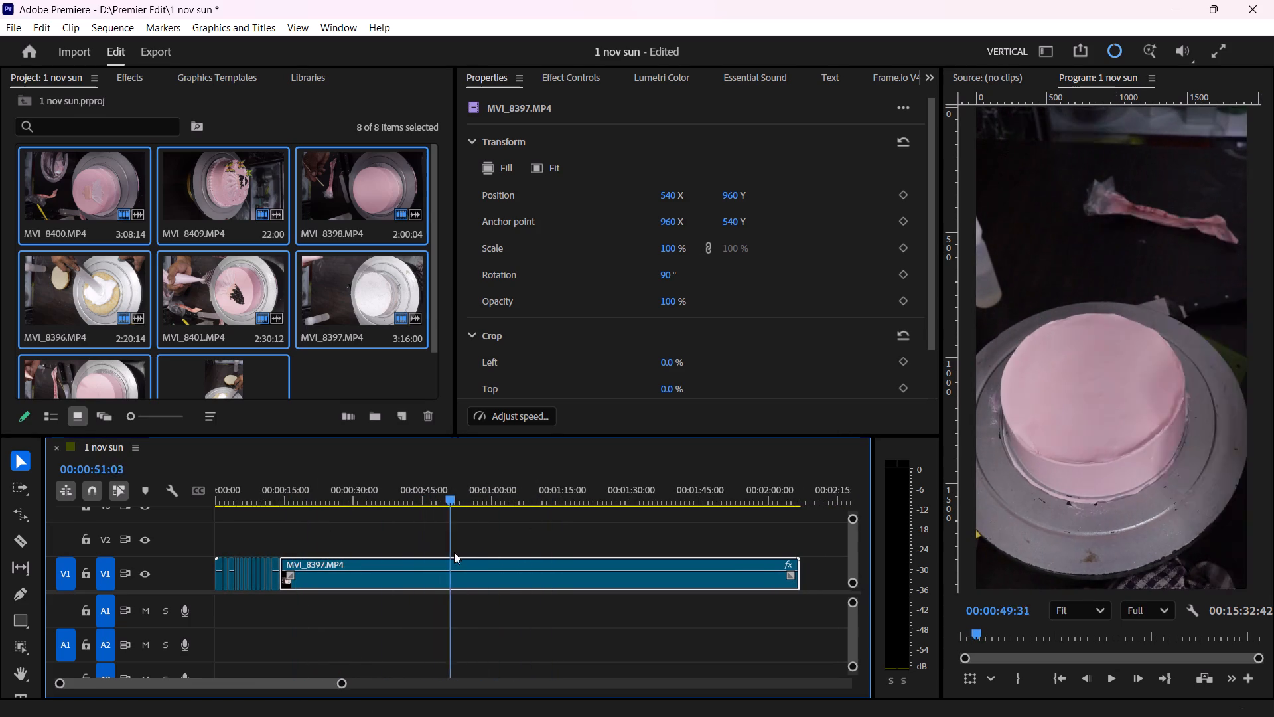
drag(454, 552, 494, 540)
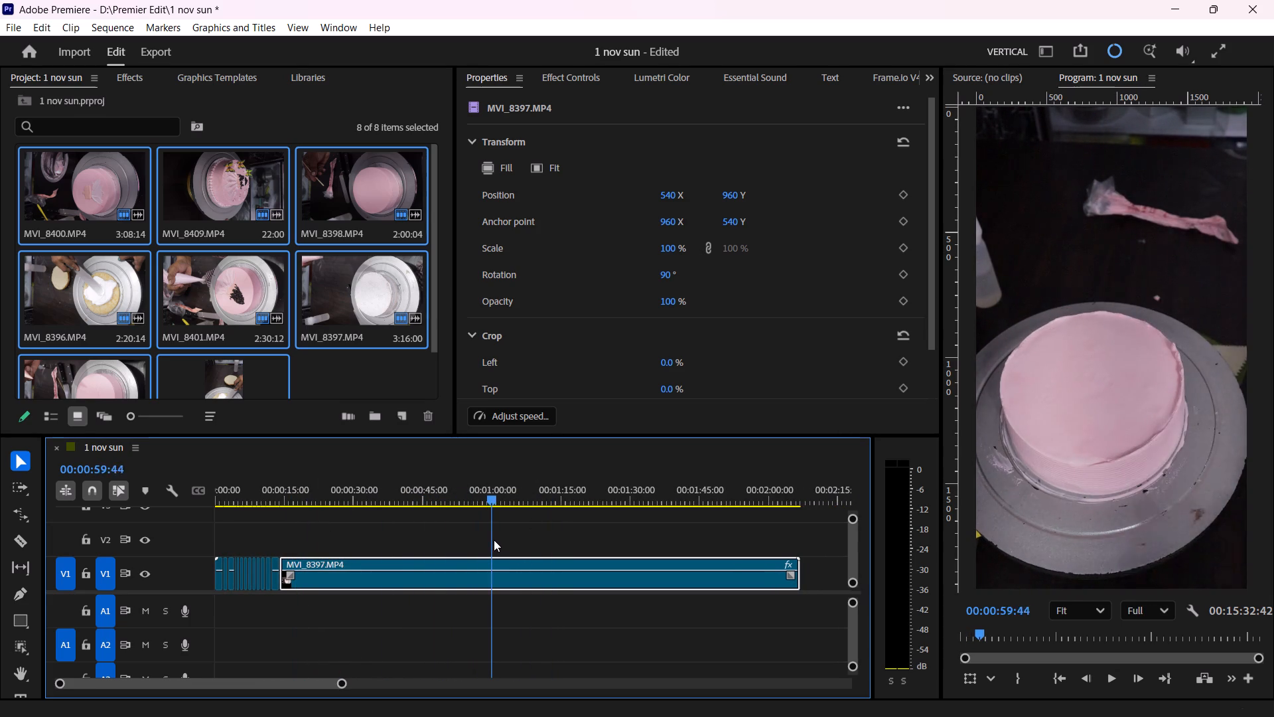
drag(494, 540, 531, 526)
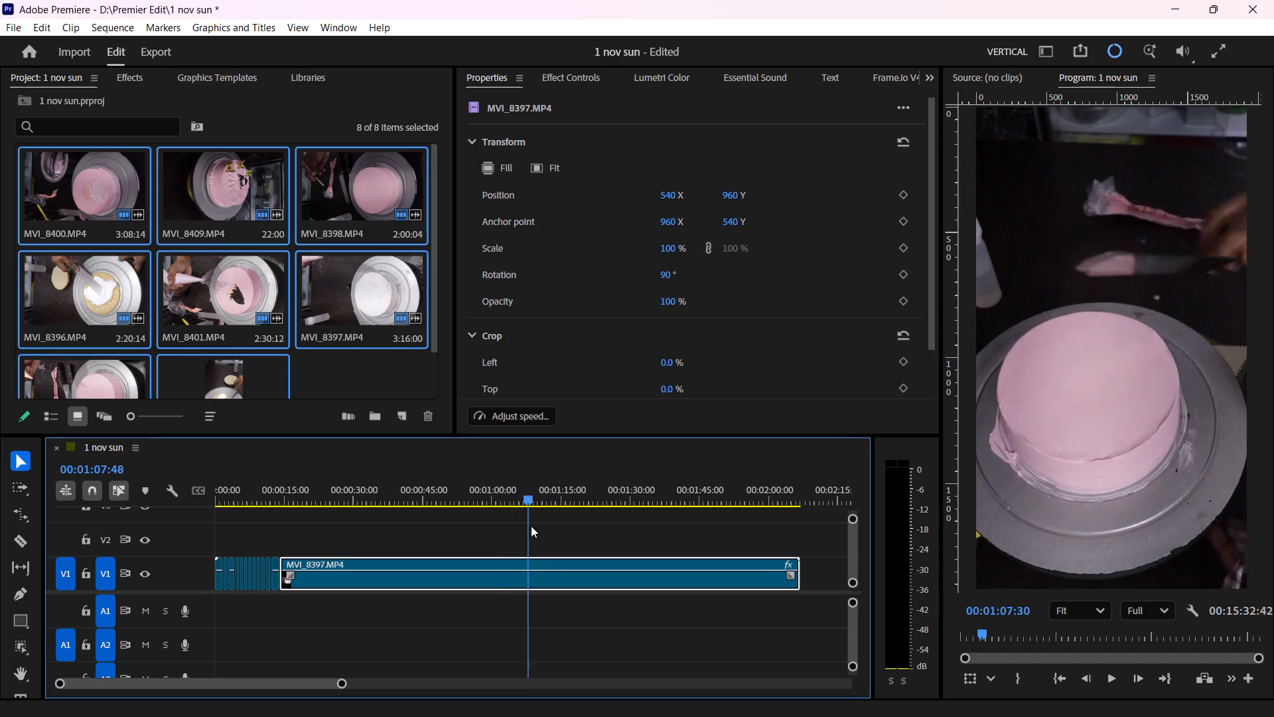
drag(531, 526, 563, 517)
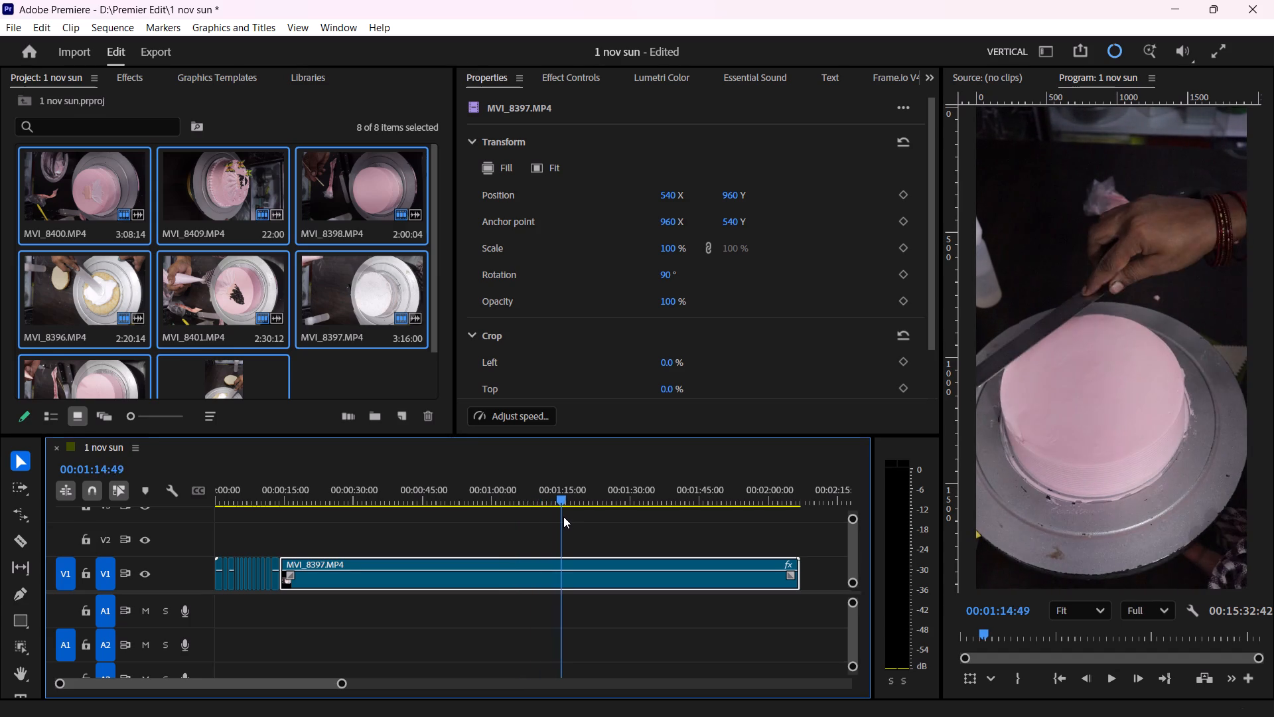
drag(563, 517, 587, 513)
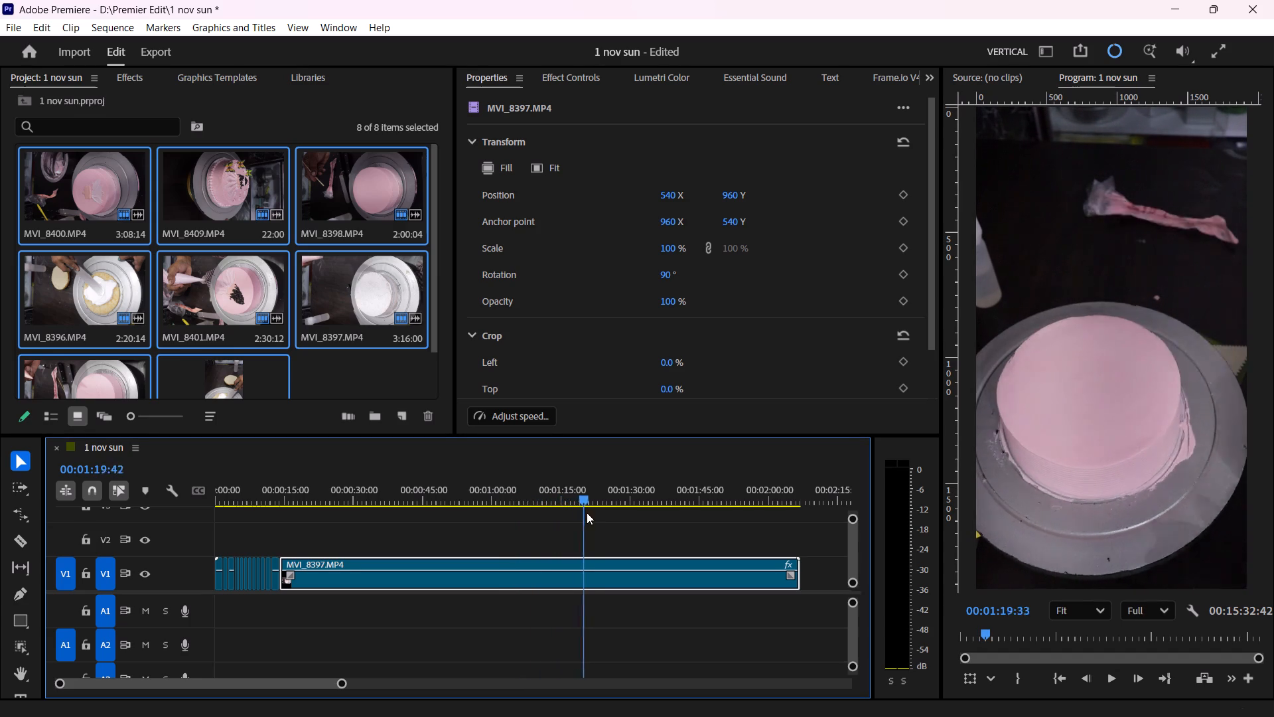
drag(587, 513, 571, 522)
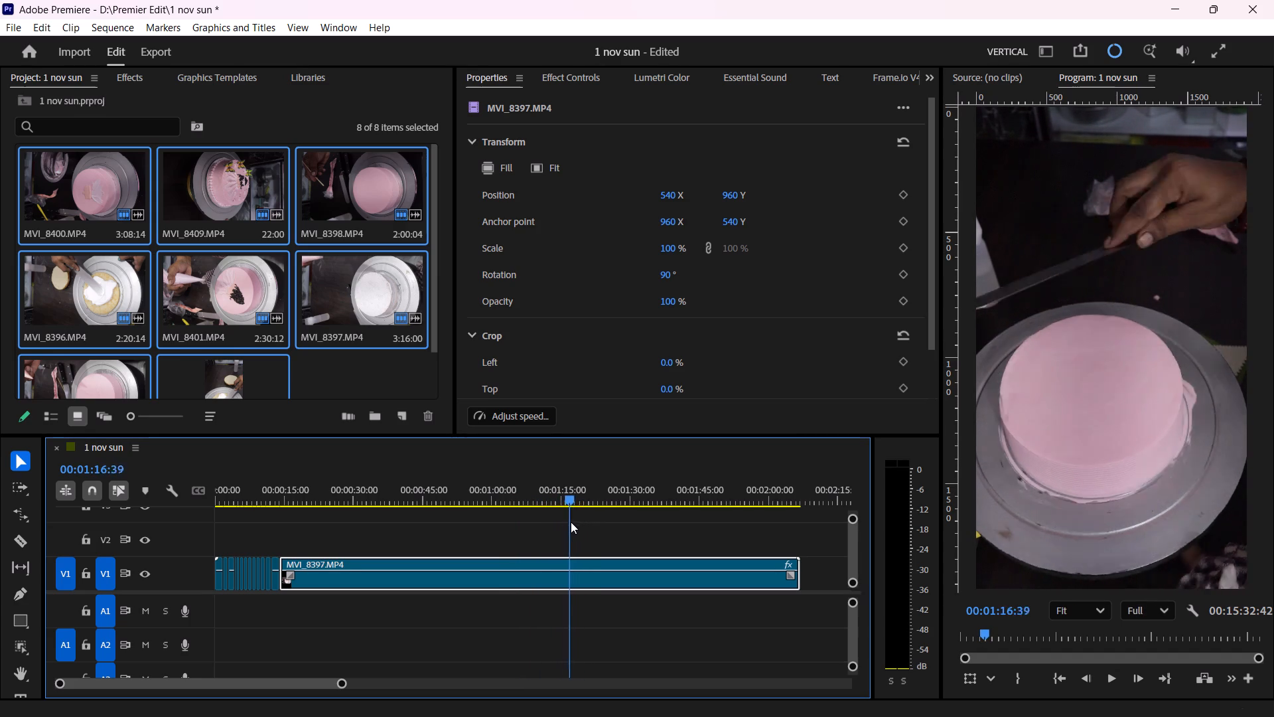
Scan back to the start of the knife pass, split the footage at about 00:01:01, delete the earlier part, and close the gap.
drag(571, 522, 545, 554)
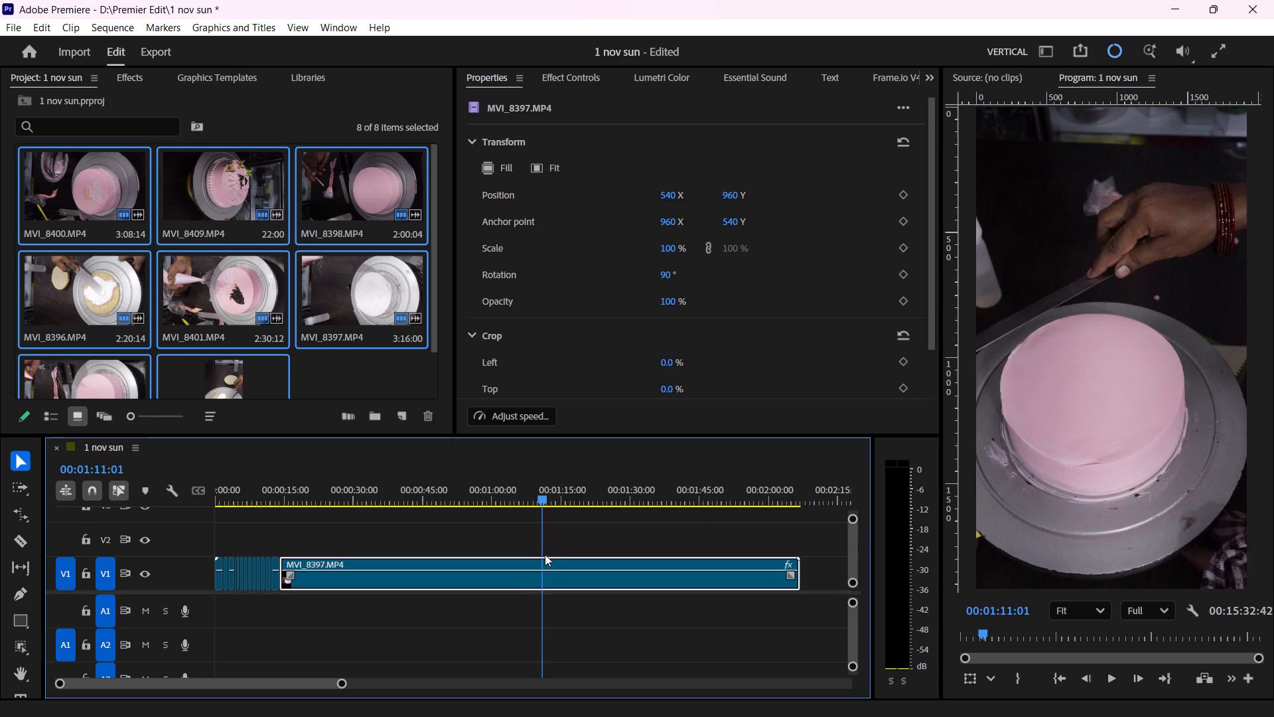
drag(545, 554, 523, 571)
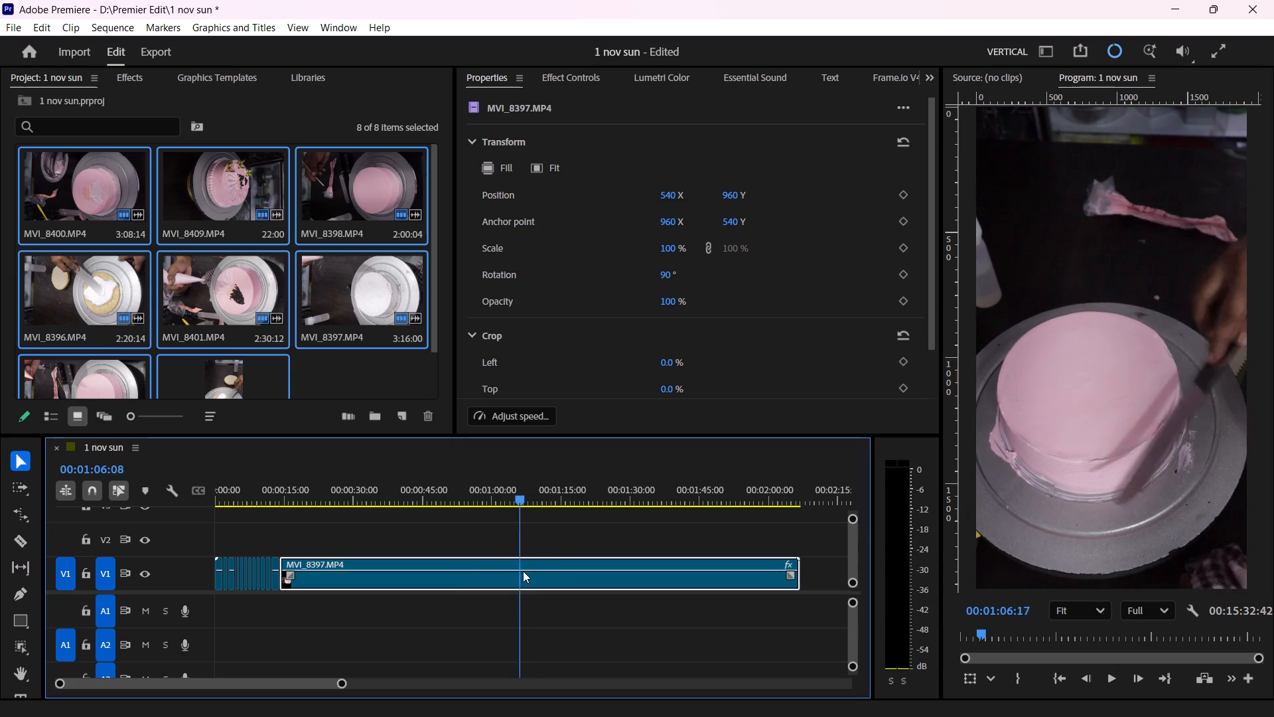
drag(523, 571, 508, 582)
key(c)
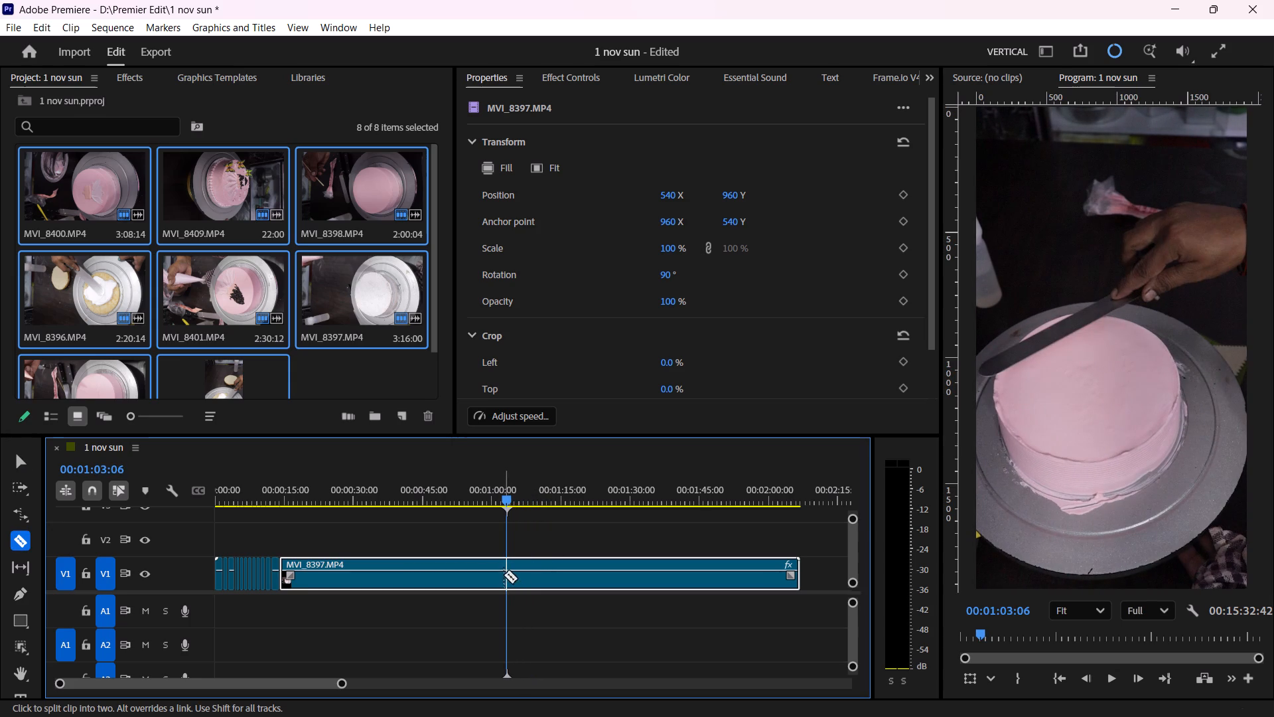
click(498, 570)
key(v)
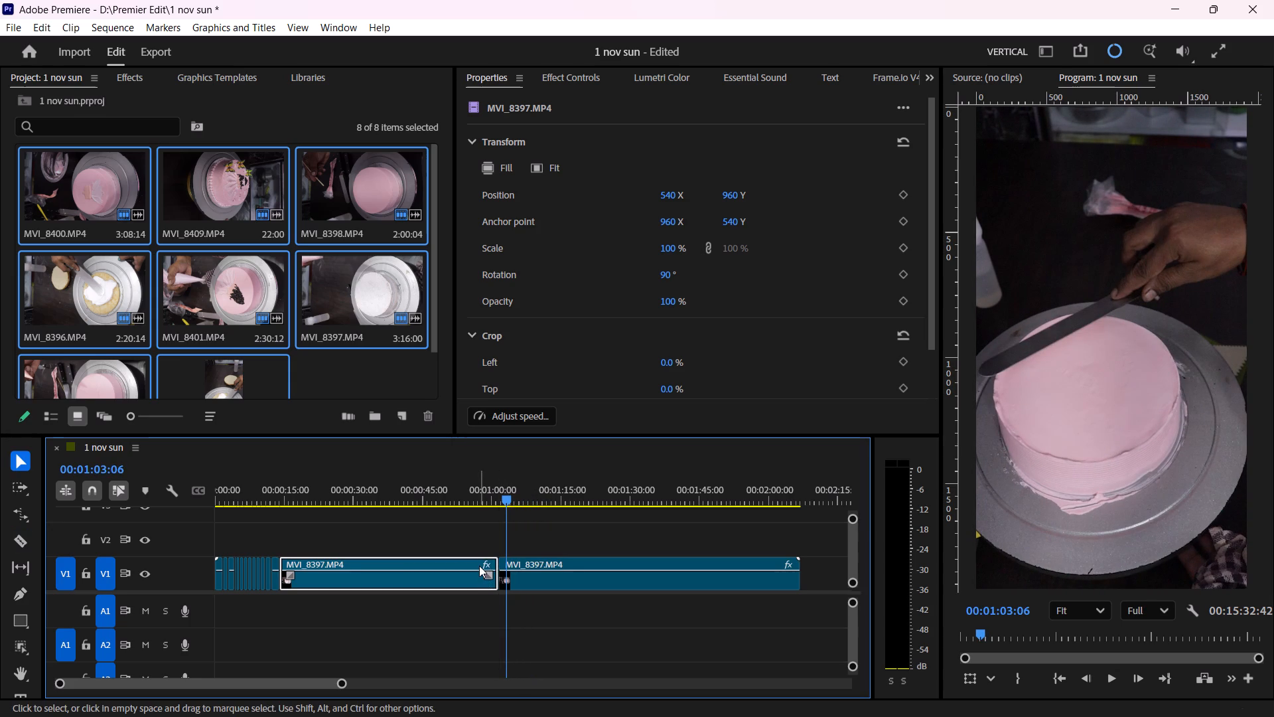
key(Delete)
drag(536, 577, 347, 582)
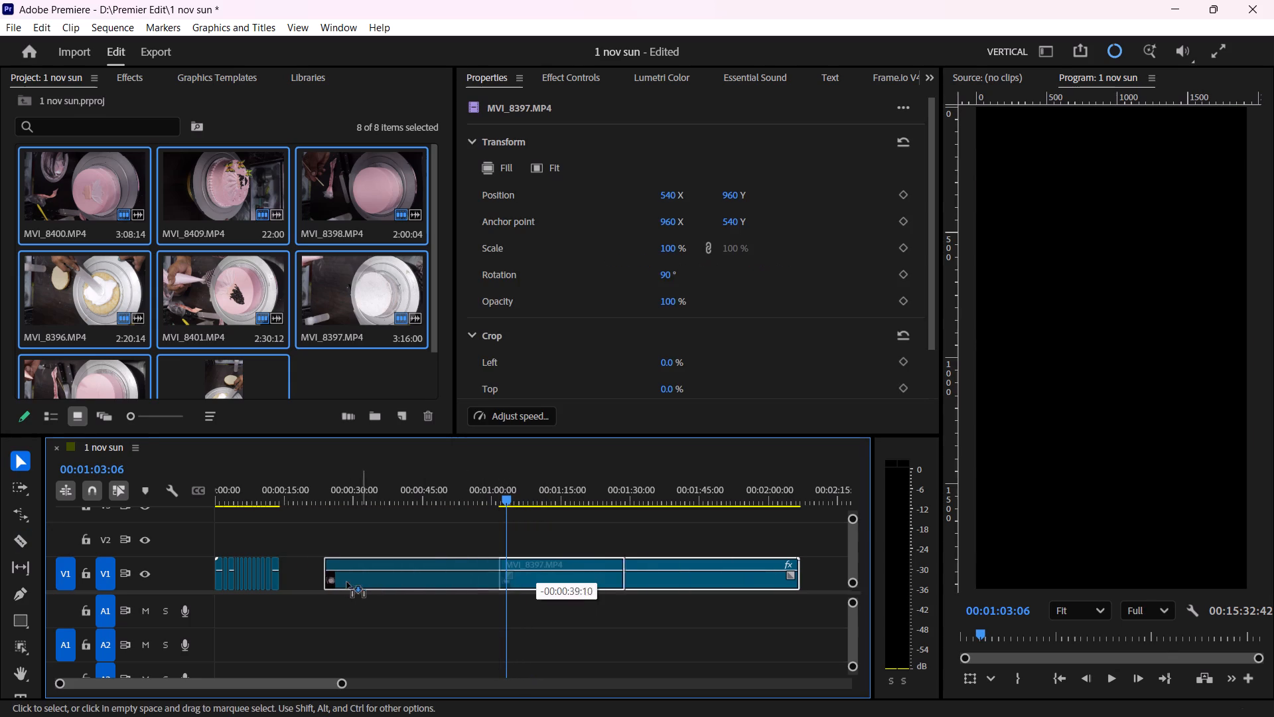
drag(347, 582, 322, 583)
Trim about 0.9 seconds off the start of the moved MVI_8397.MP4 footage and close the gap.
drag(289, 491, 286, 499)
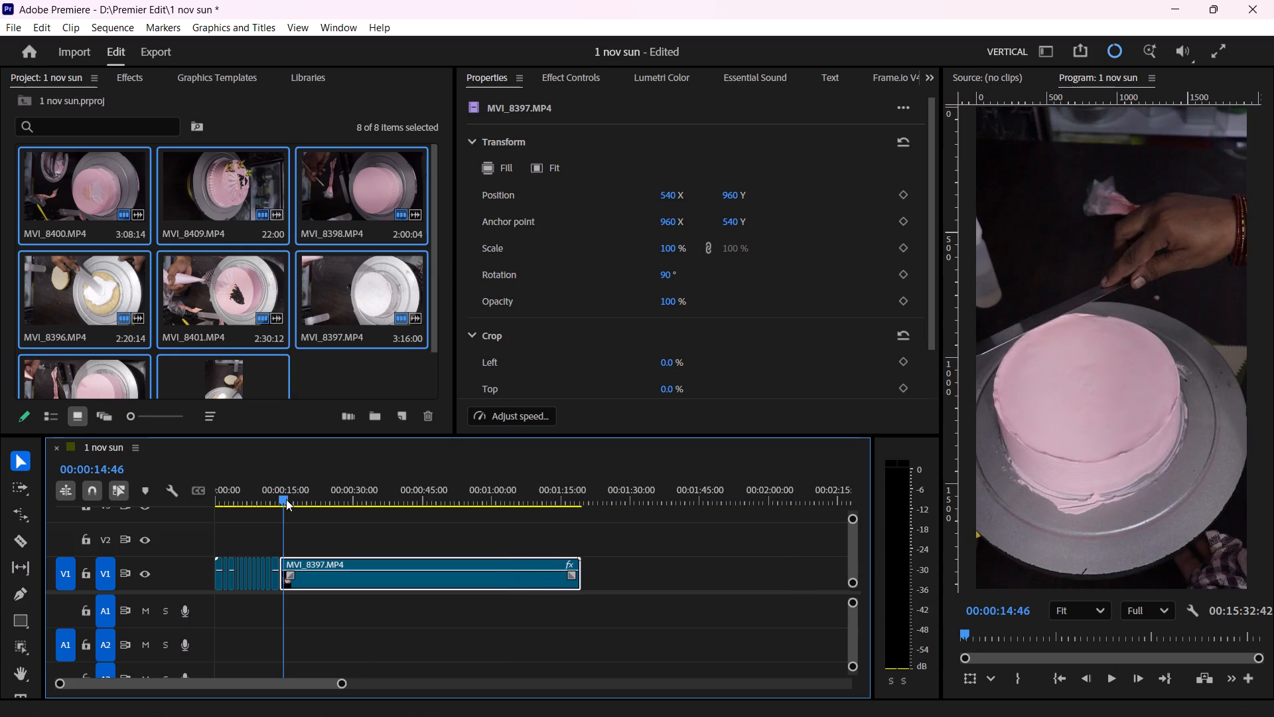
drag(286, 499, 284, 507)
drag(340, 684, 300, 694)
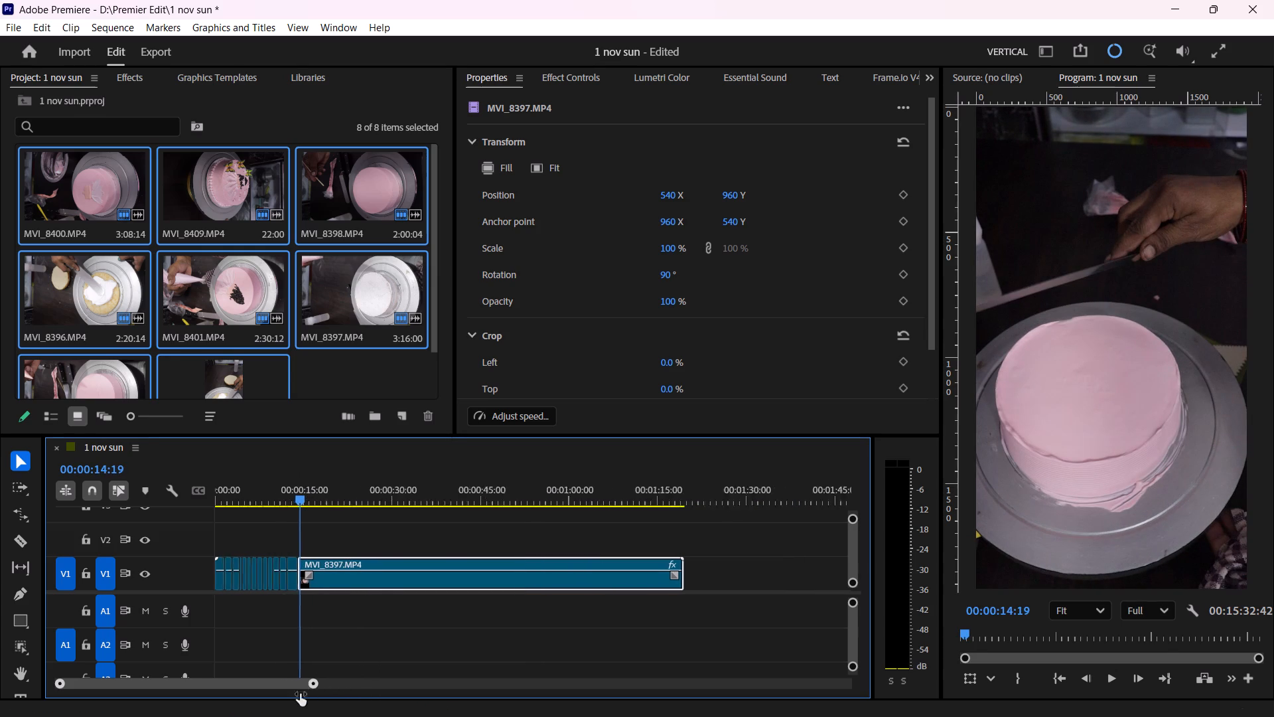
drag(300, 694, 162, 708)
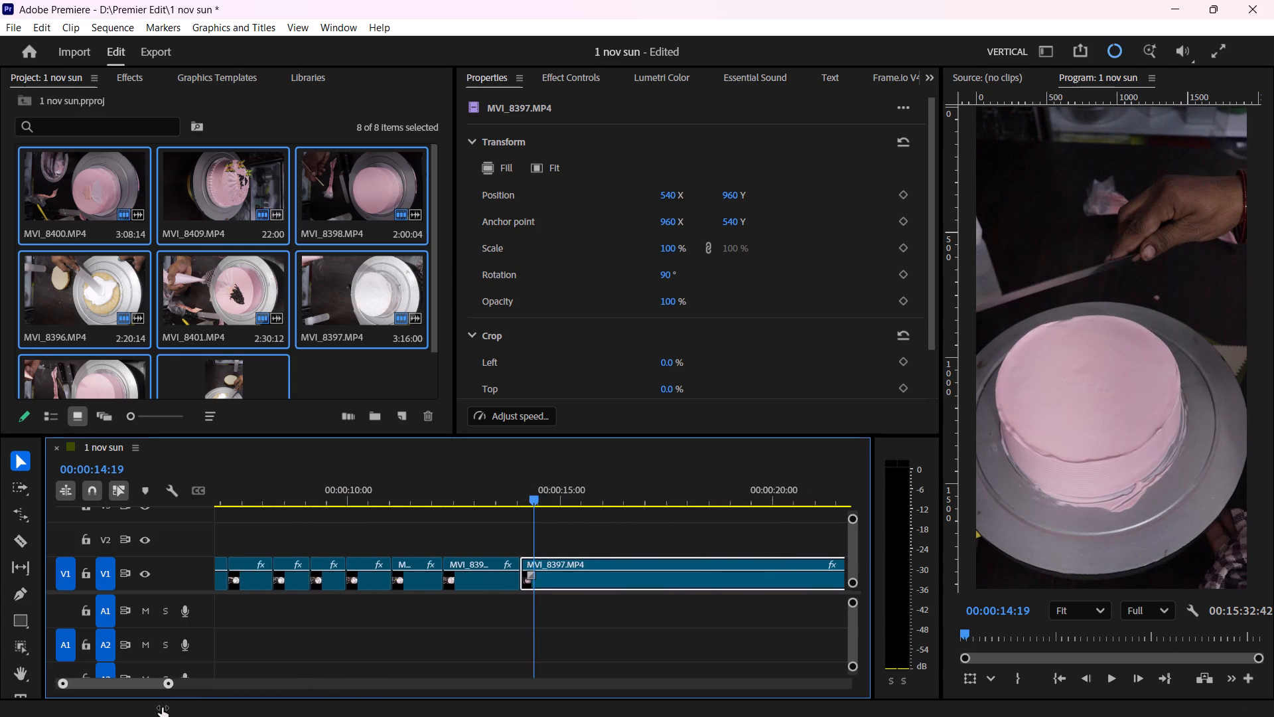
drag(162, 708, 154, 708)
drag(531, 493, 573, 508)
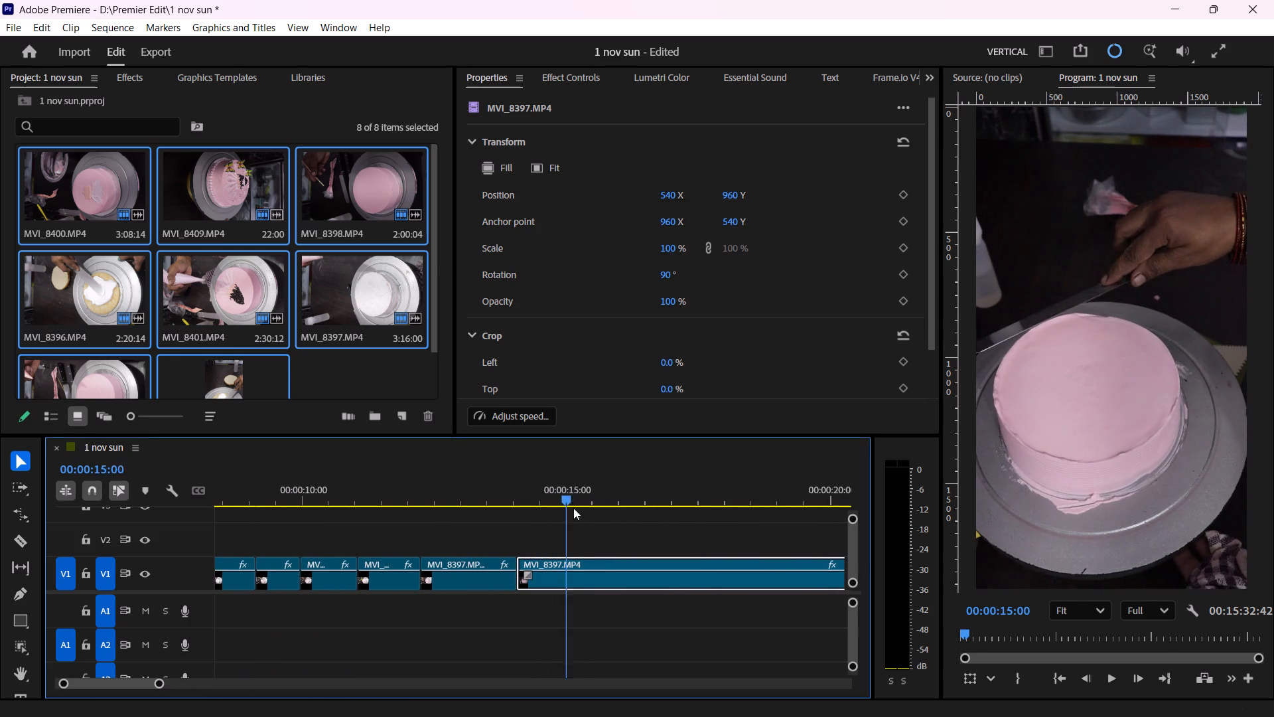
drag(573, 508, 566, 528)
drag(519, 561, 561, 557)
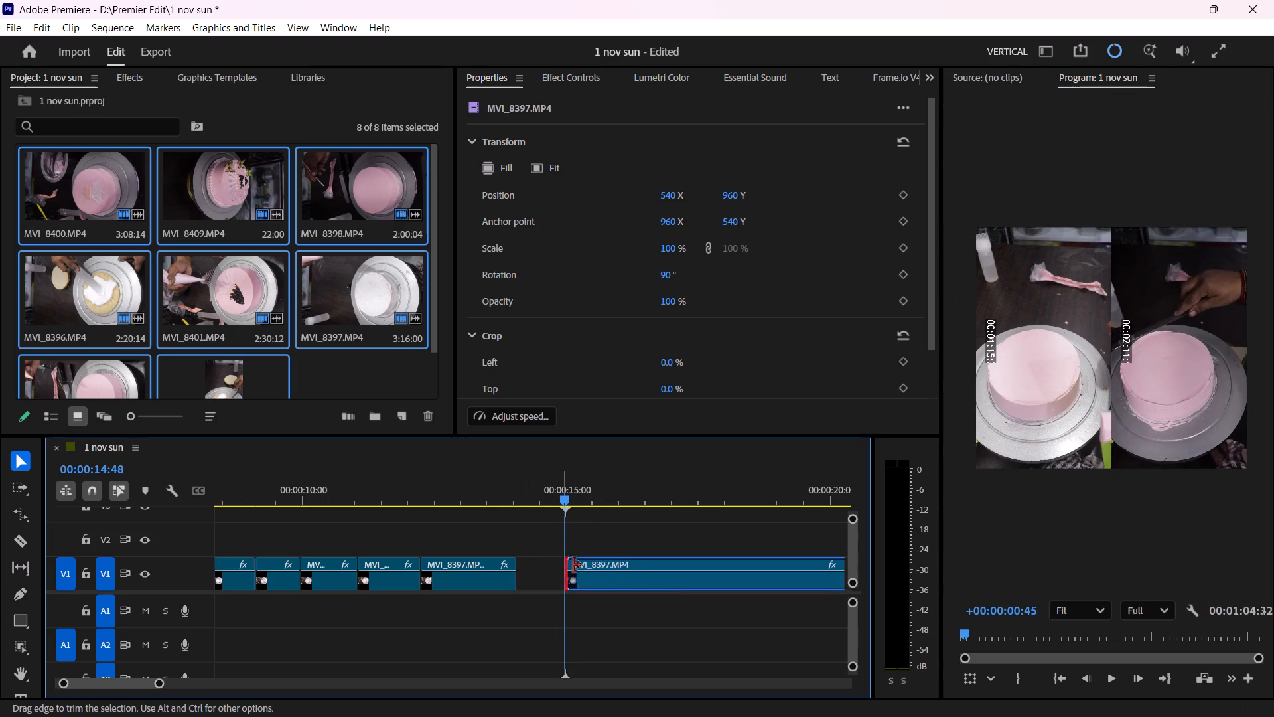
drag(592, 578, 549, 579)
Scan the footage to where the knife is away from the cake and split the clip at about 00:00:24:37.
drag(521, 495, 814, 508)
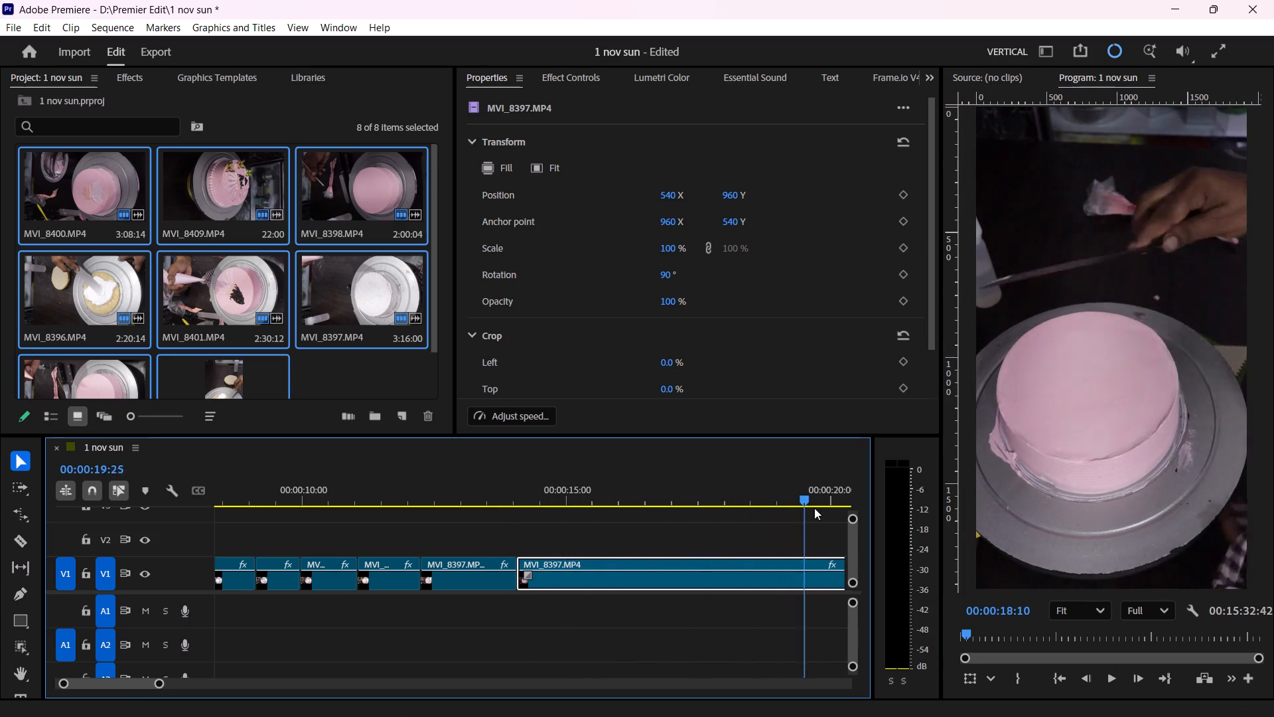
drag(814, 508, 731, 528)
key(c)
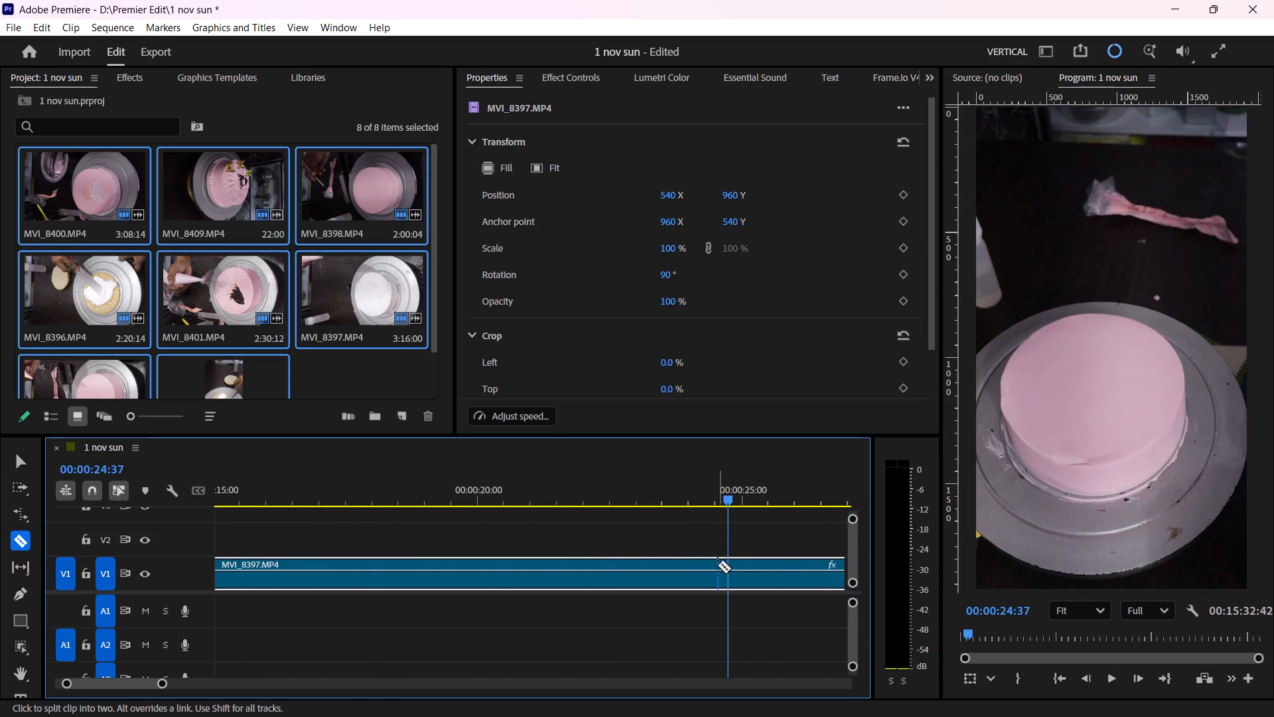
click(725, 574)
Rate-stretch the split-off knife-smoothing segment to about 2.9 seconds, at 360.81% speed.
key(e)
key(r)
drag(719, 567, 658, 567)
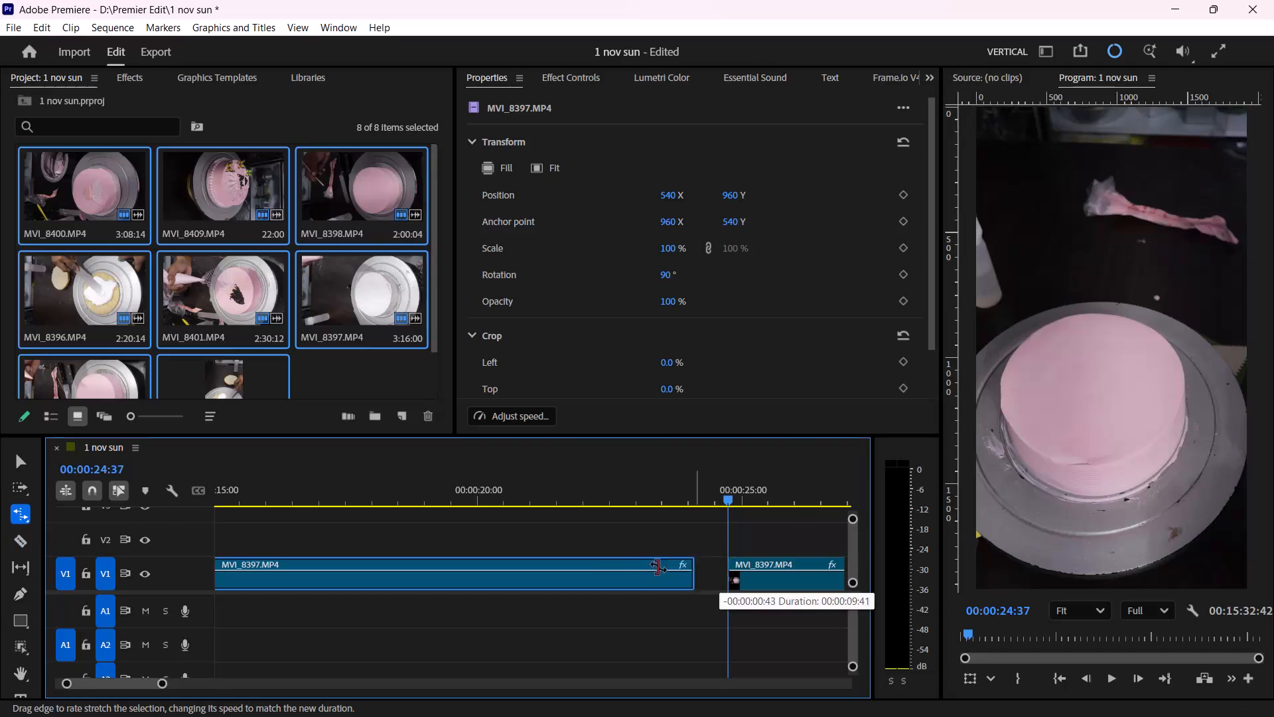
drag(658, 567, 468, 573)
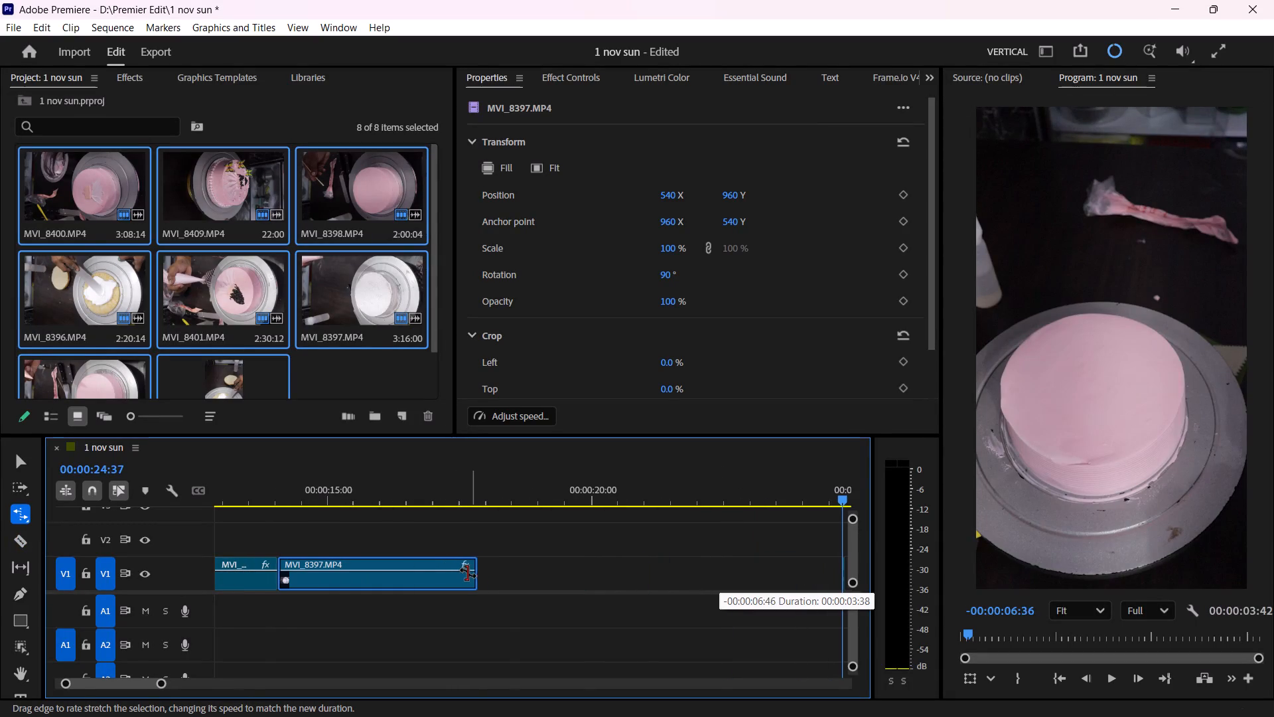
drag(468, 573, 425, 585)
key(v)
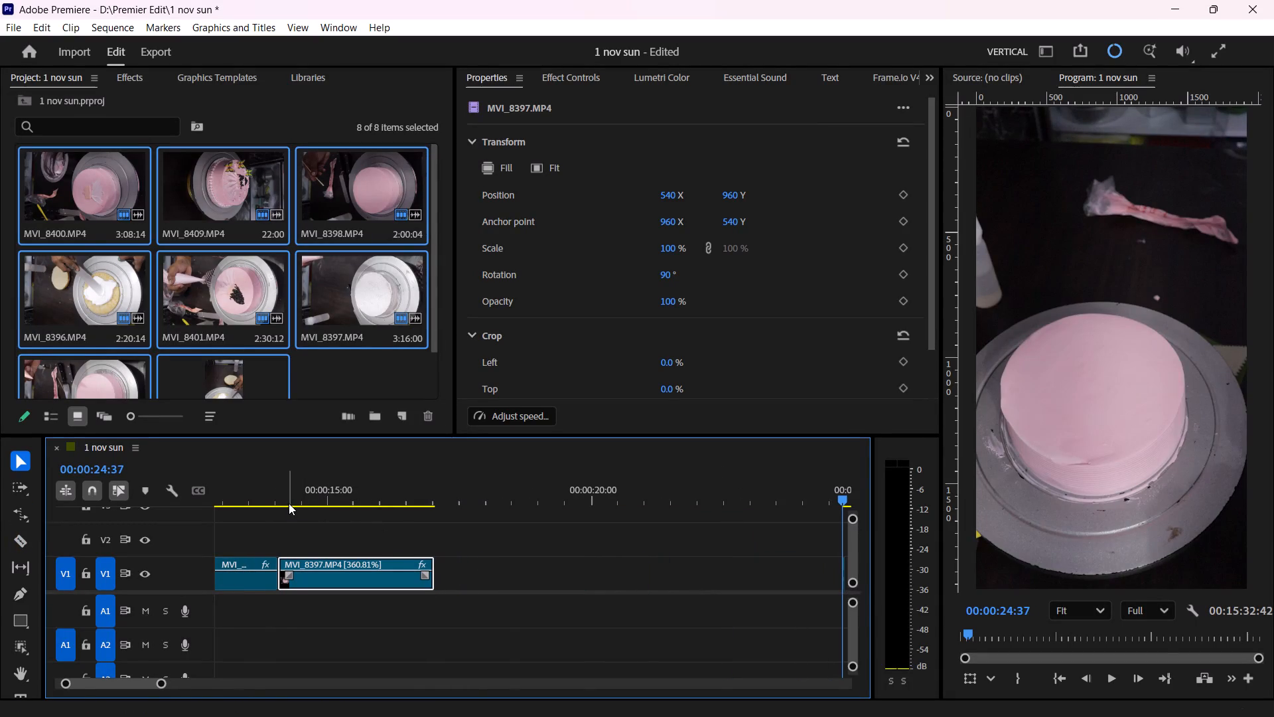
Review the sped-up knife segment and move the remaining MVI_8397.MP4 footage against its end to close the gap.
click(288, 503)
key(space)
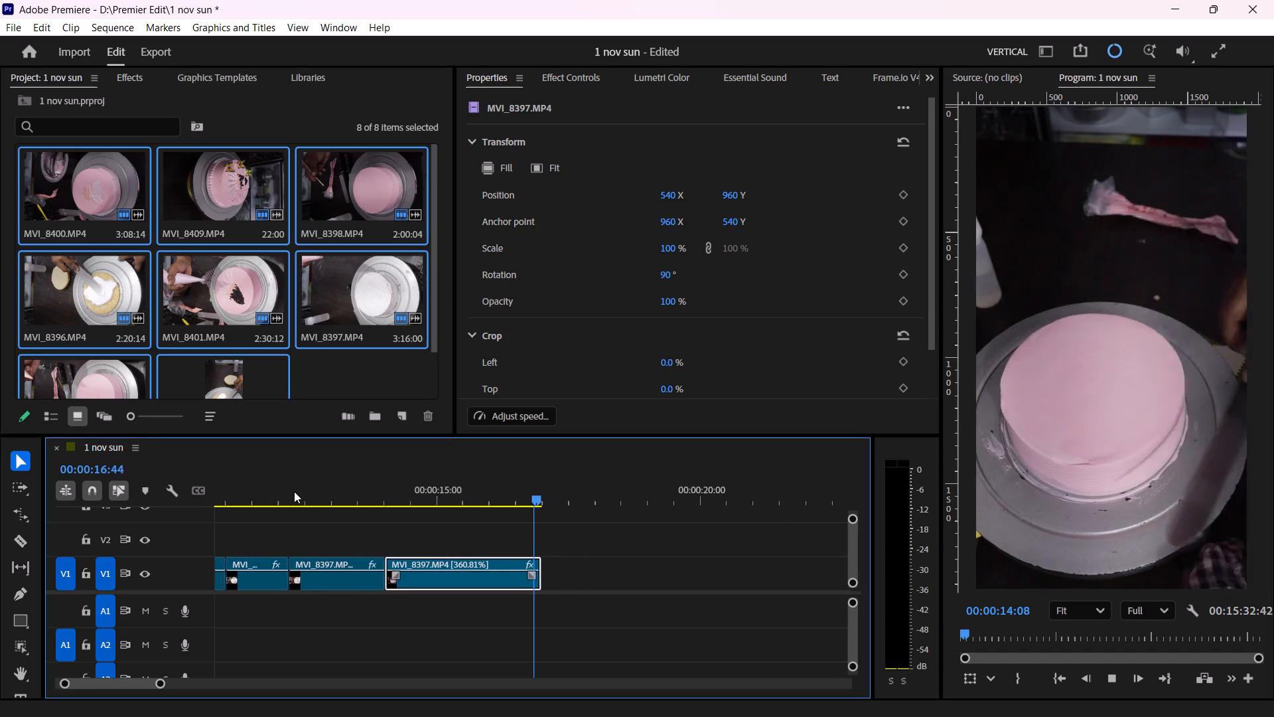
key(space)
drag(159, 684, 194, 676)
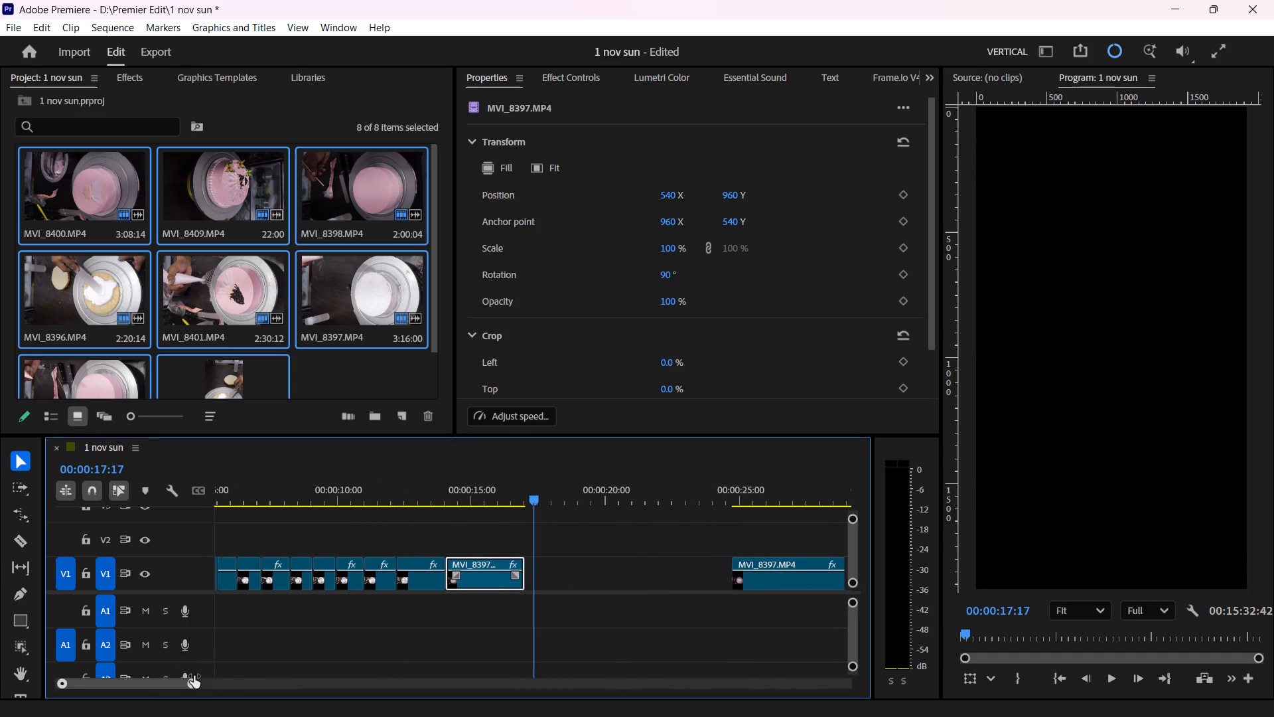
drag(194, 676, 193, 670)
drag(785, 579, 591, 592)
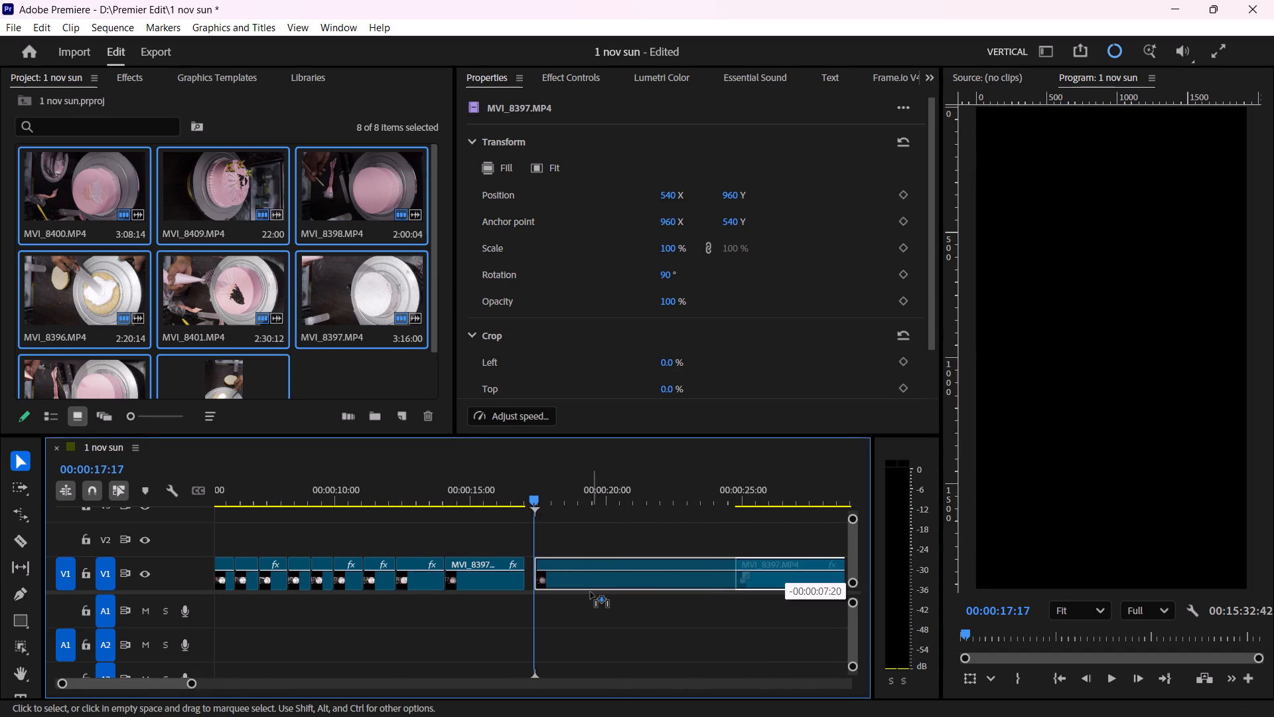
drag(591, 592, 573, 593)
Scan the remaining MVI_8397.MP4 footage for the scraper reaching the cake and trim the clip's start to about 00:00:35:28.
scroll(572, 593, left, 1)
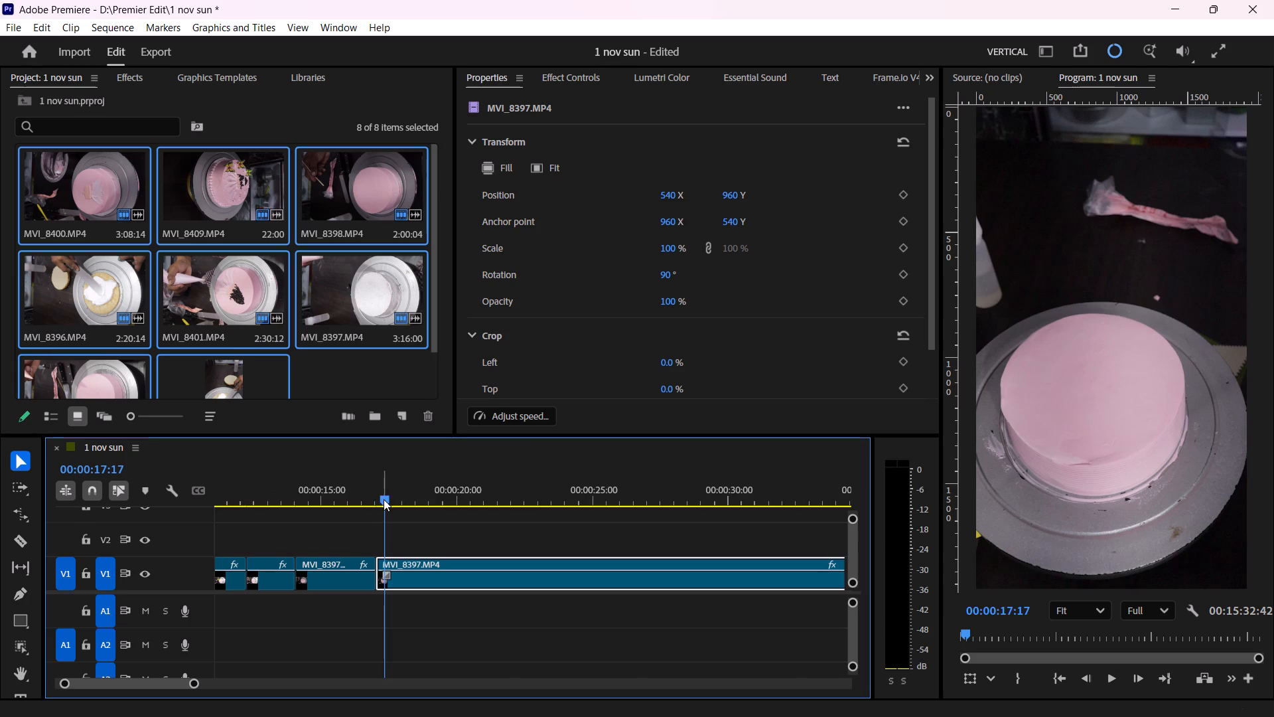
drag(386, 494, 561, 537)
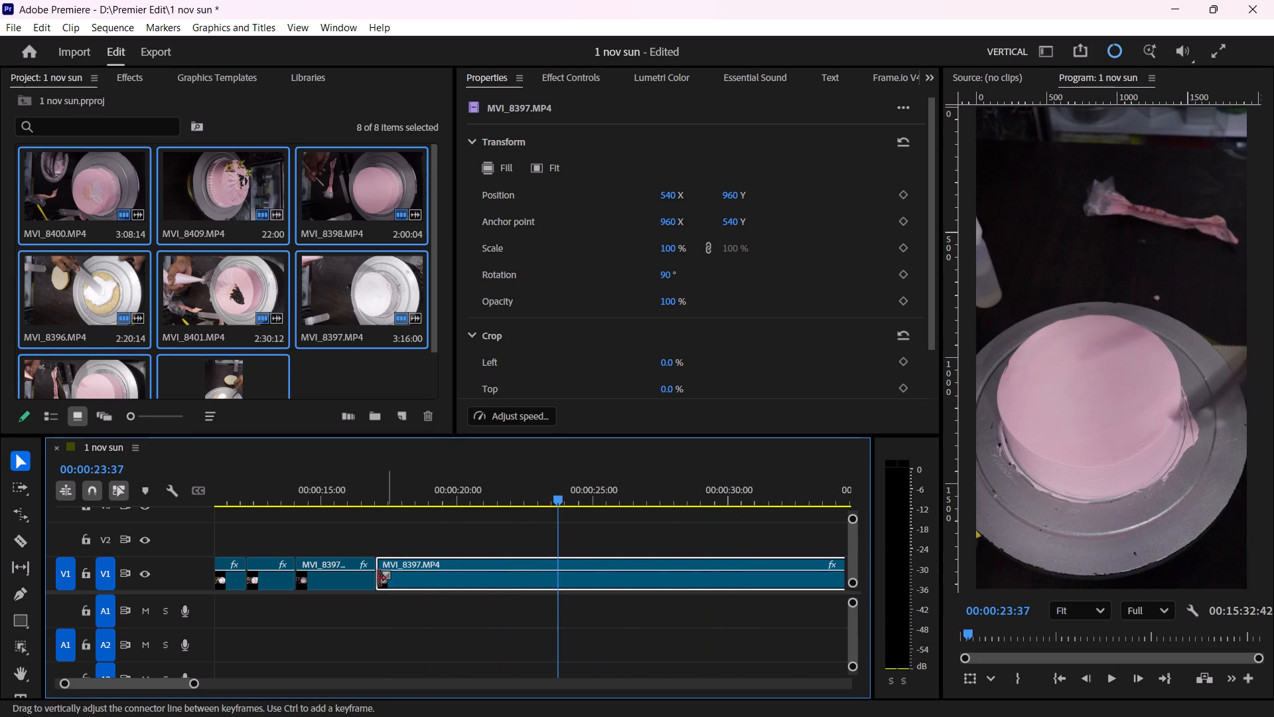
drag(195, 682, 290, 663)
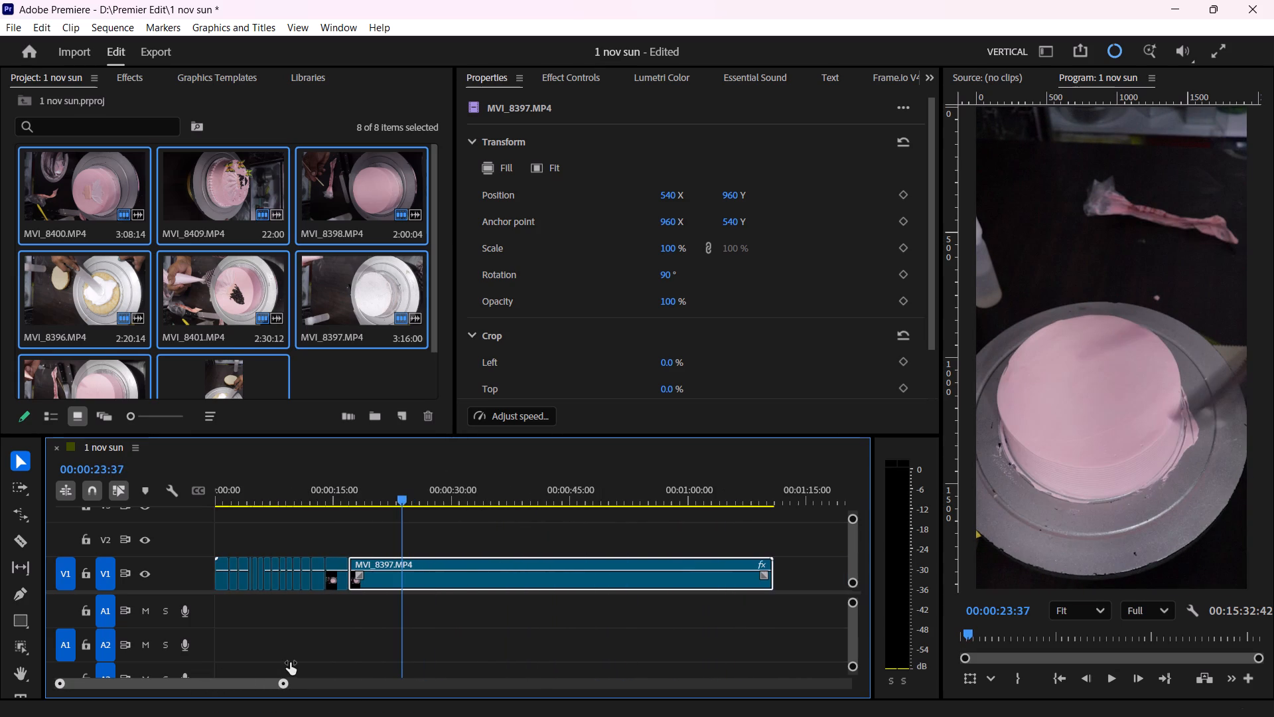
drag(290, 663, 290, 660)
drag(403, 497, 644, 491)
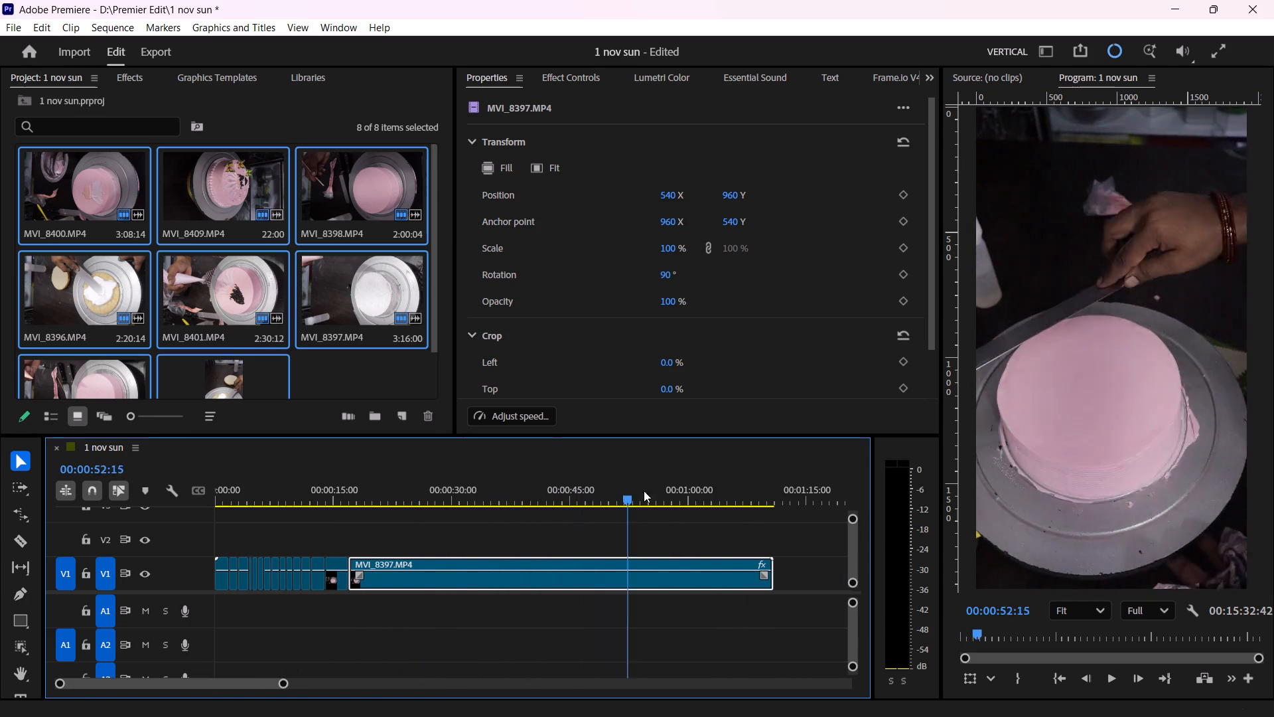
drag(644, 491, 524, 559)
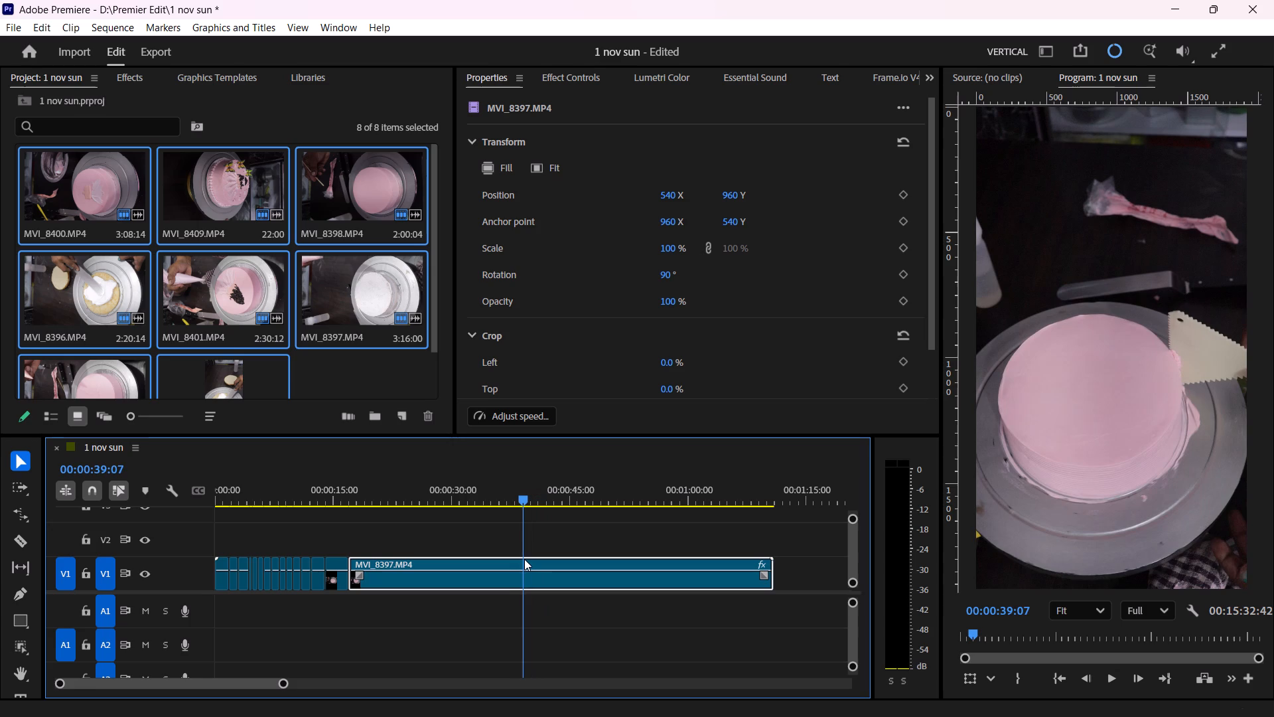
drag(524, 559, 507, 572)
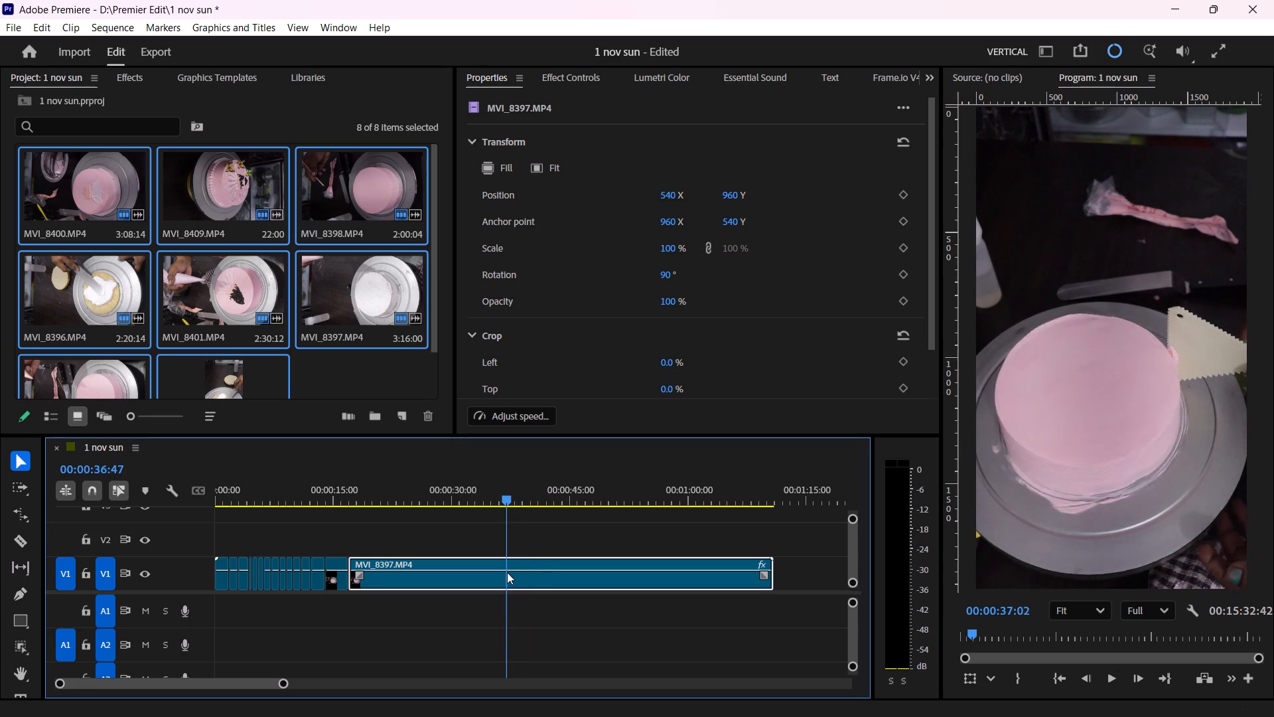
drag(507, 572, 496, 580)
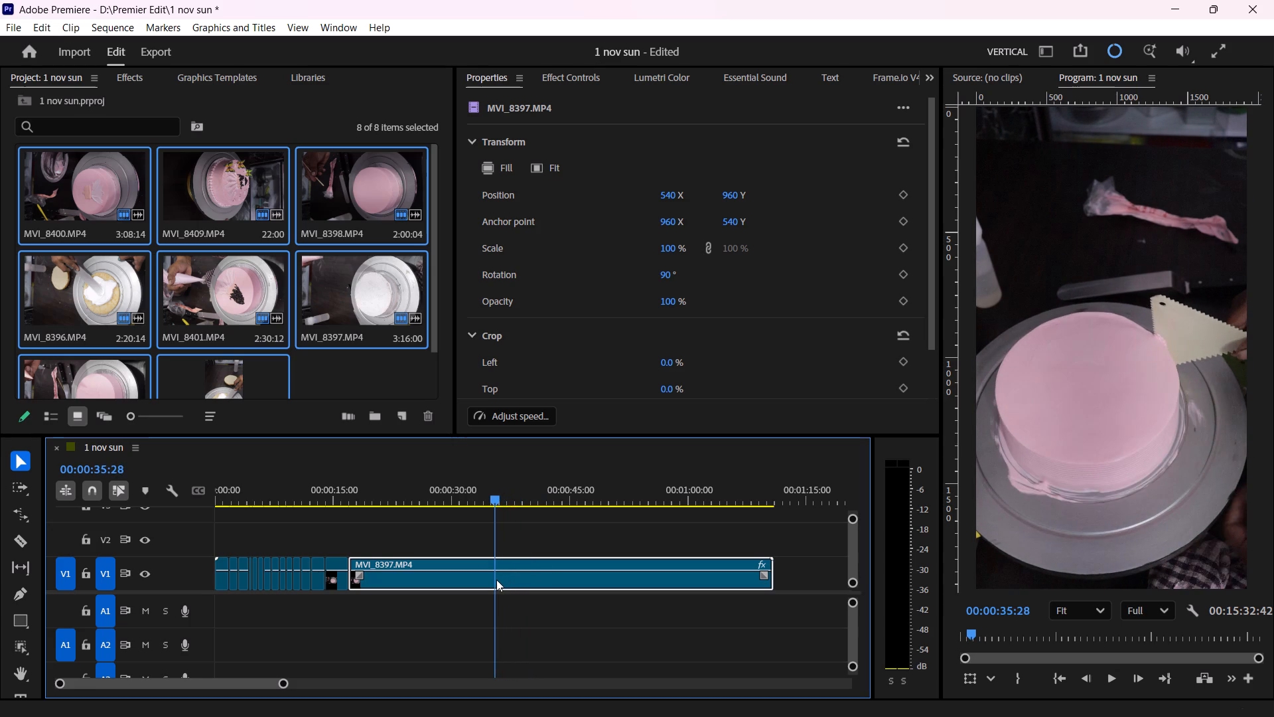
drag(496, 580, 488, 582)
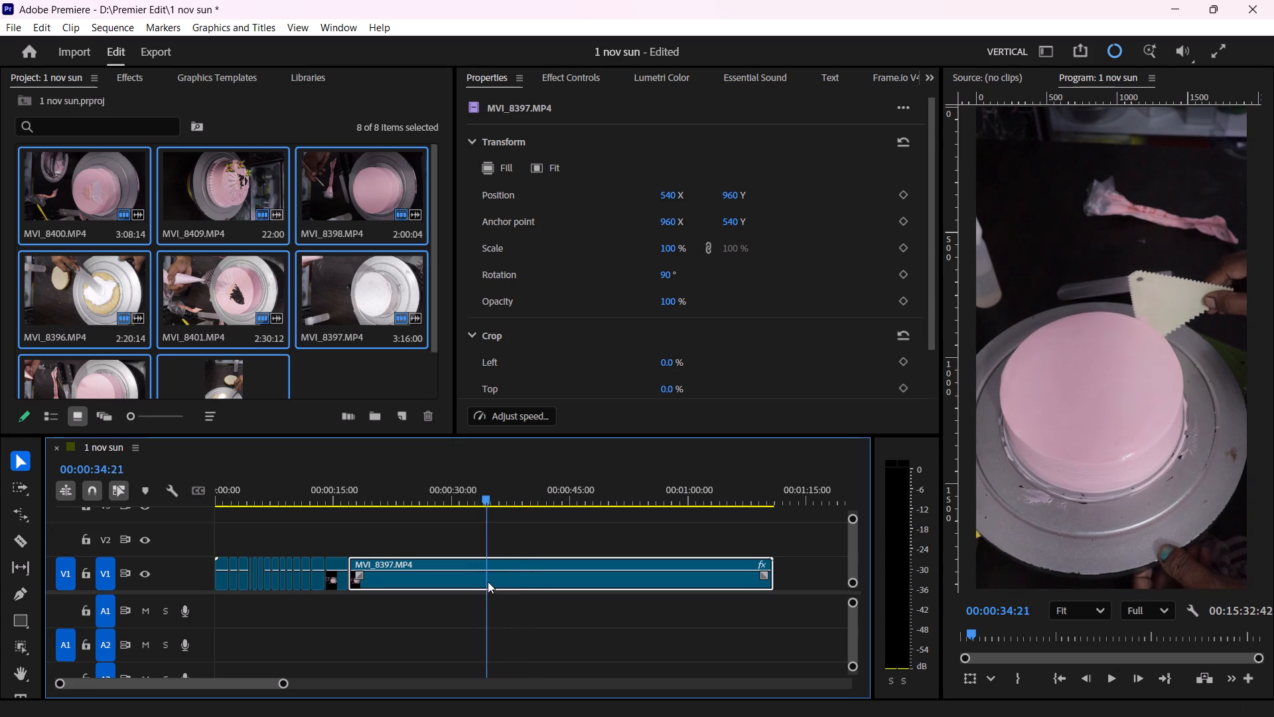
drag(488, 582, 496, 576)
drag(358, 562, 382, 564)
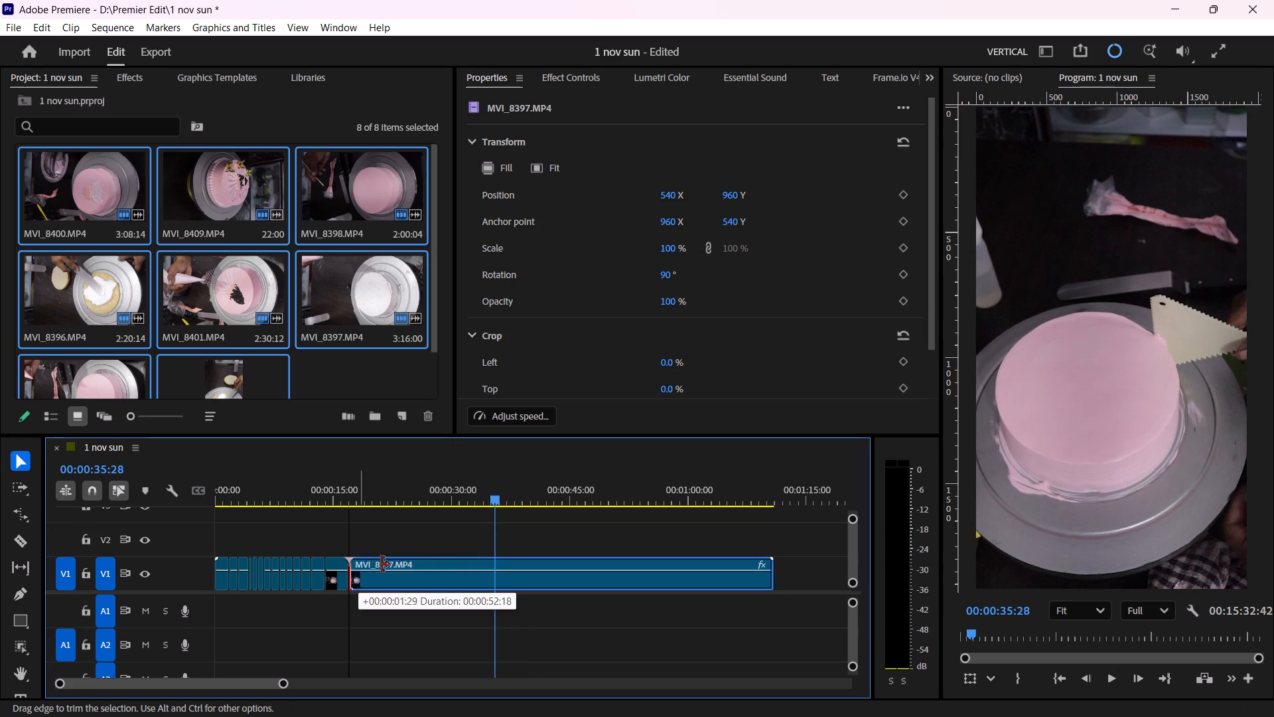
drag(382, 564, 499, 567)
Split the scraper footage at about 00:00:37:05 and move the short first piece against the end of the edited clips.
key(space)
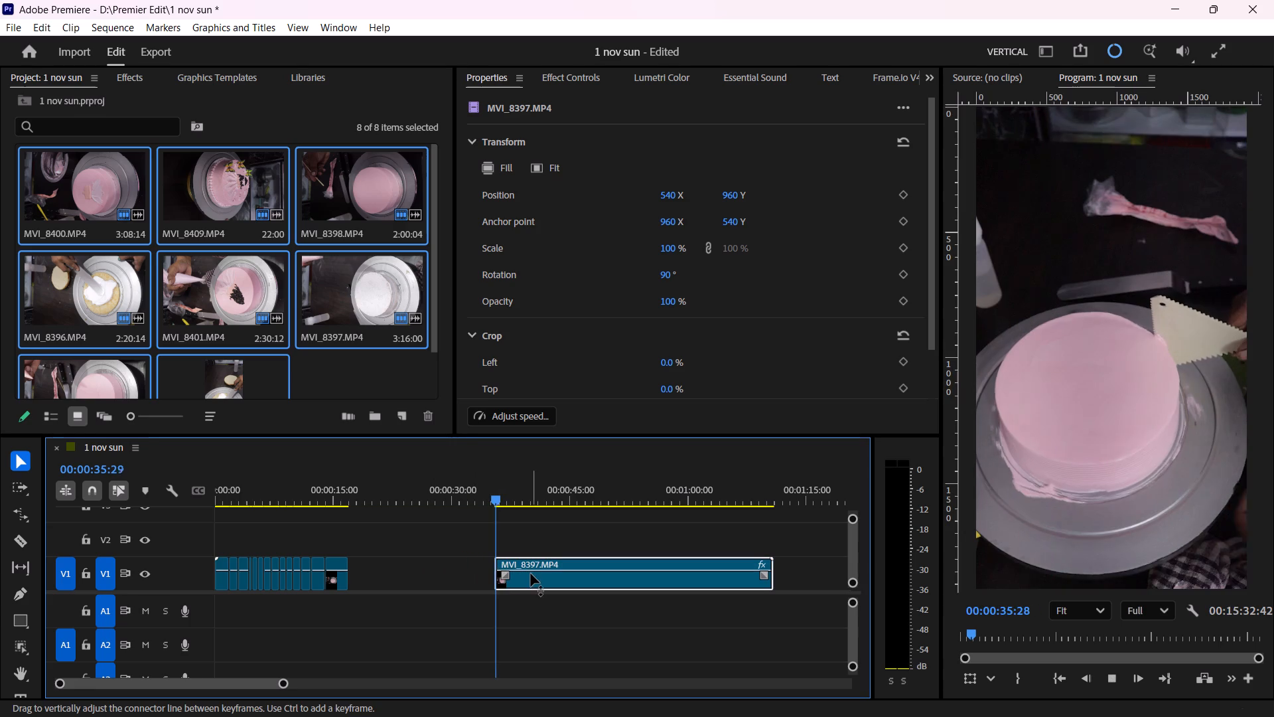
key(space)
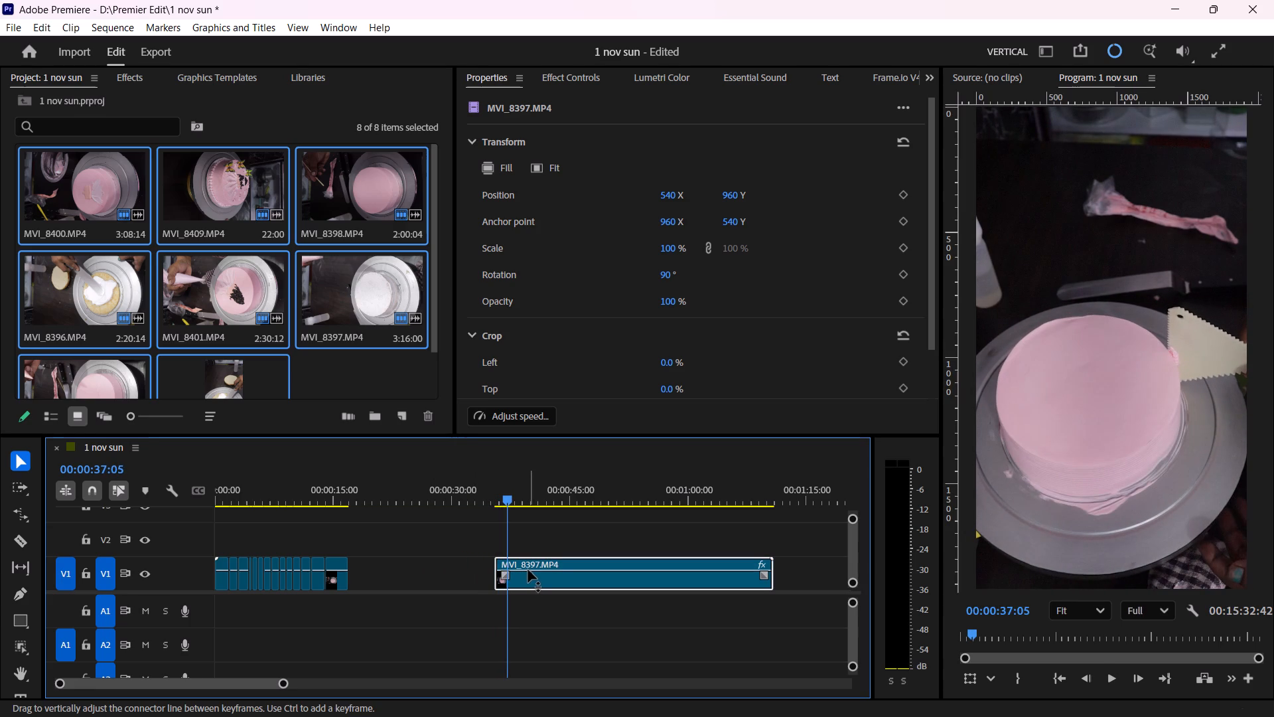
key(c)
click(511, 572)
key(v)
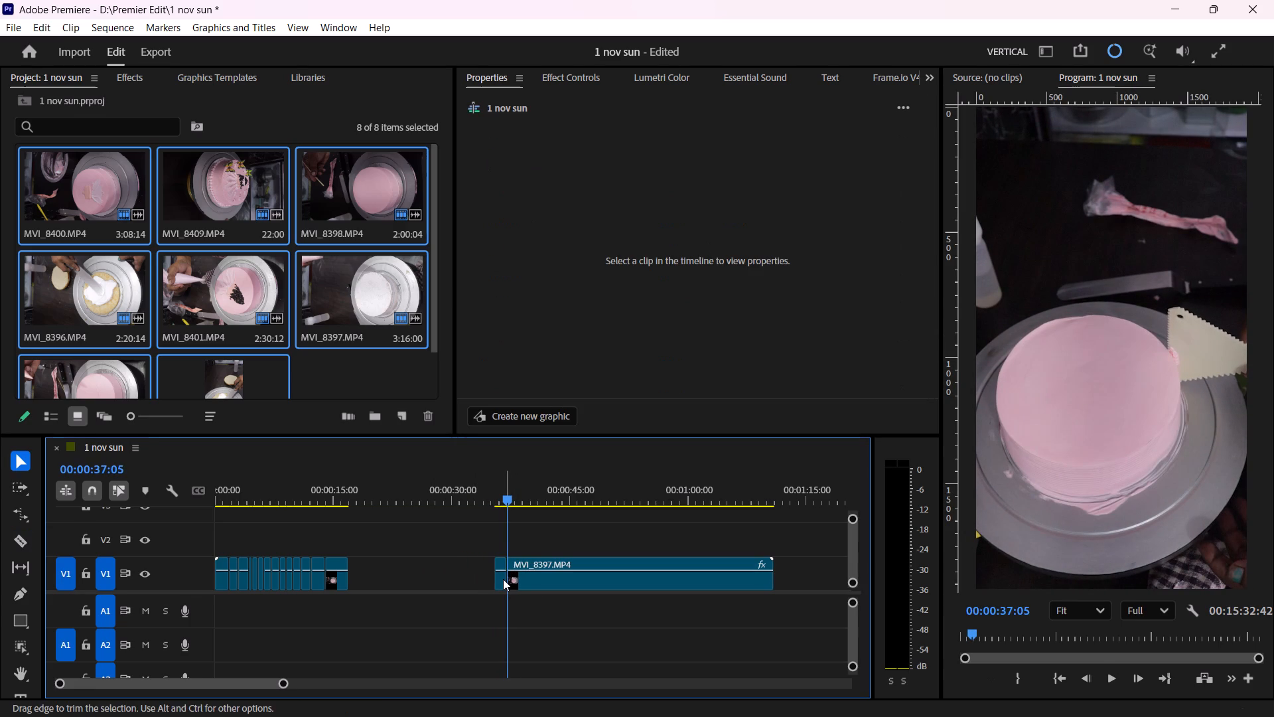
drag(502, 578, 364, 586)
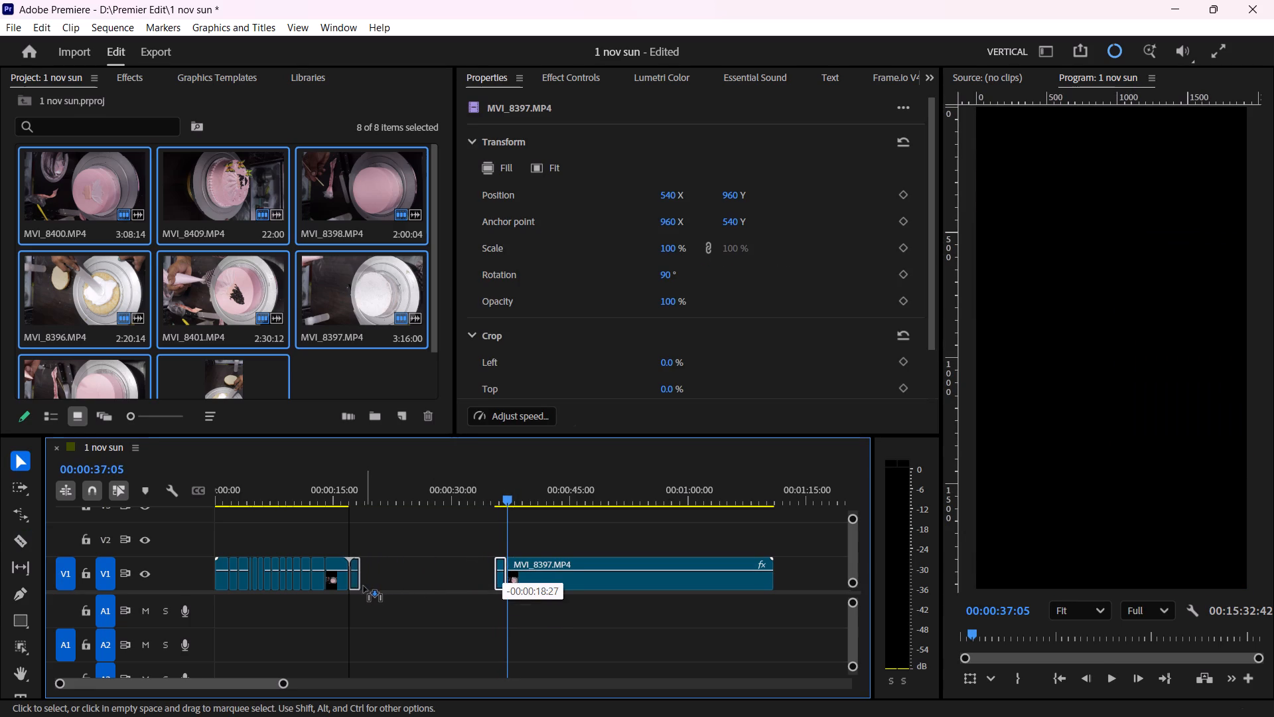
drag(364, 586, 363, 586)
Check through the leftover MVI_8397.MP4 footage after the scraper piece and delete it.
drag(573, 579, 480, 580)
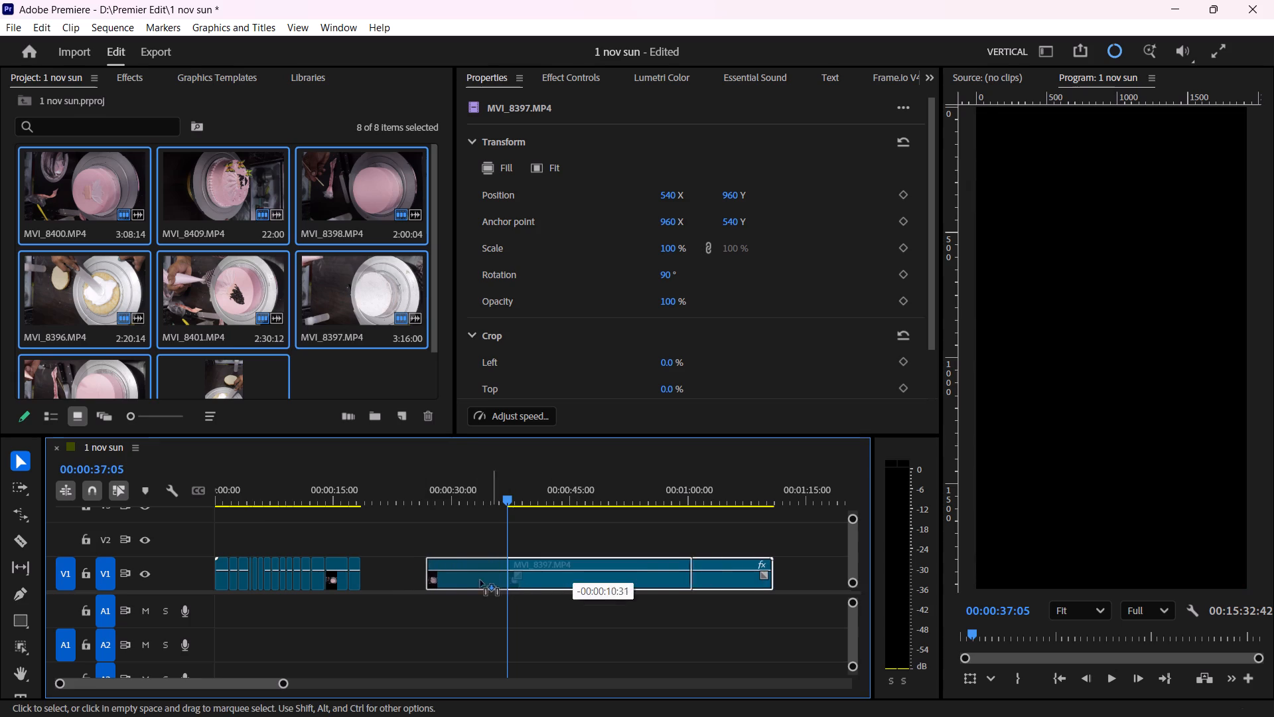
drag(480, 580, 452, 583)
drag(391, 494, 538, 517)
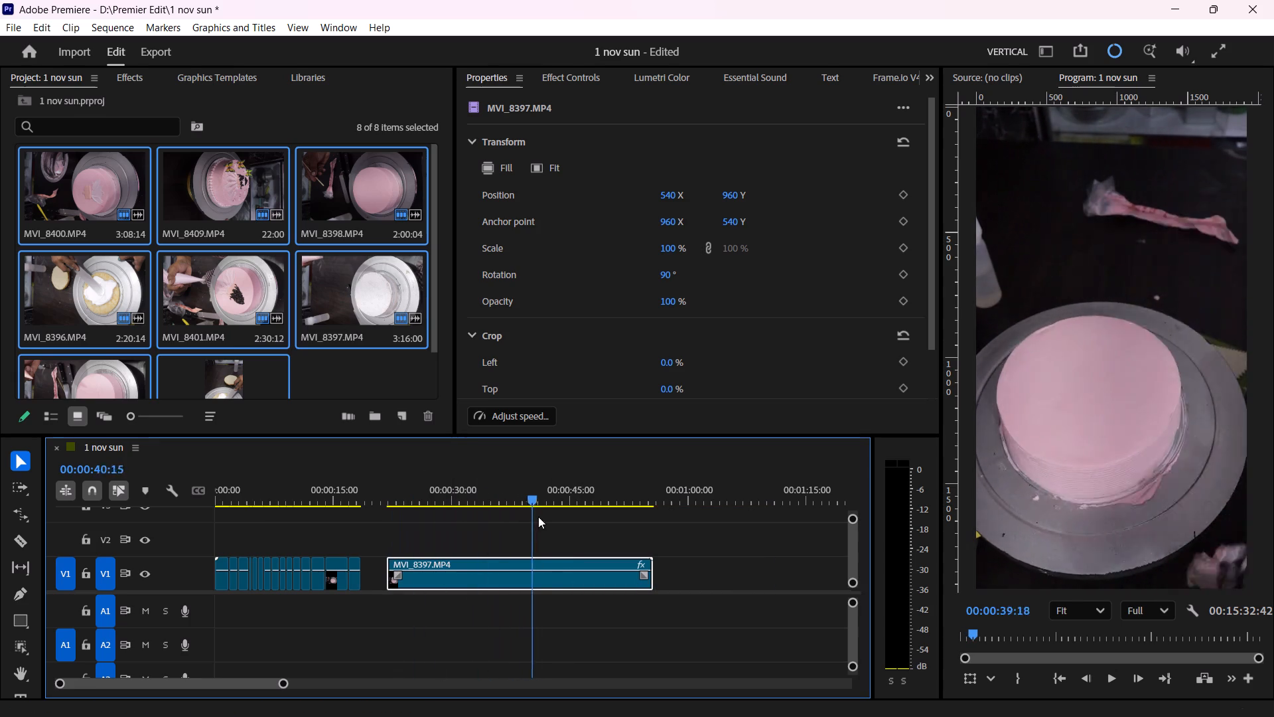
drag(538, 517, 641, 529)
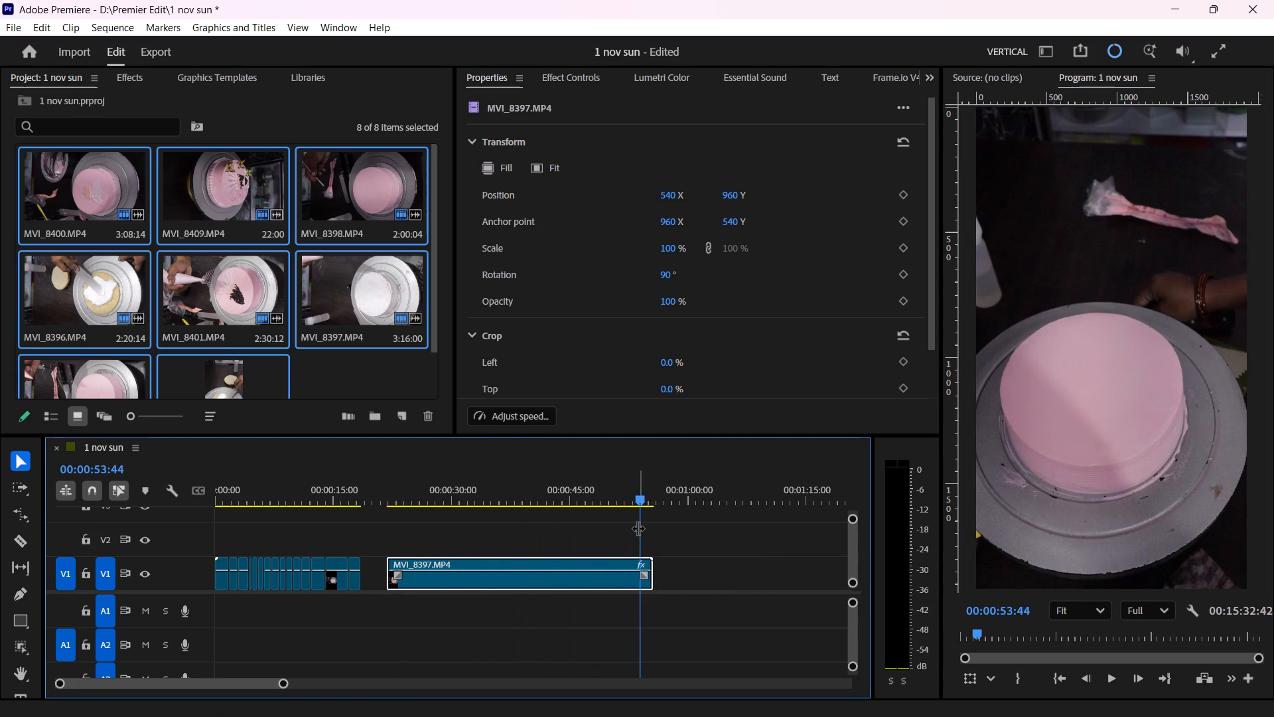
key(Delete)
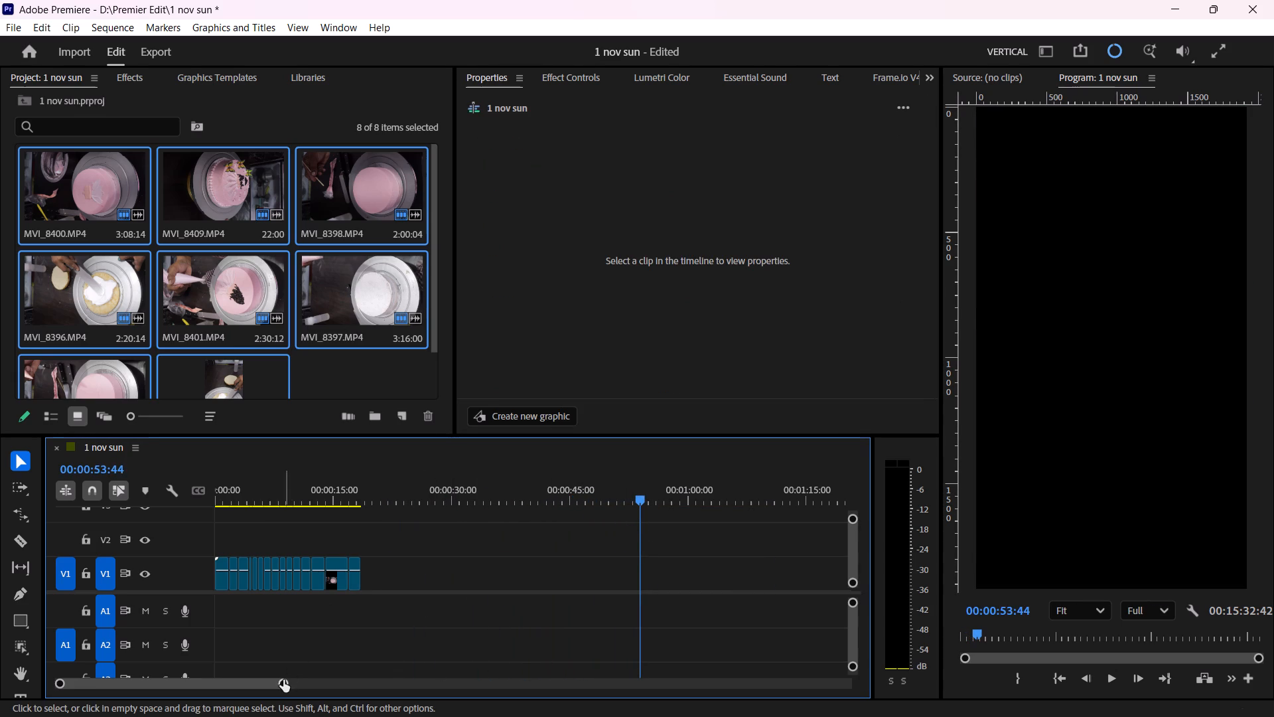
Move all remaining clips from MVI_8398.MP4 onward together against the end of the edited section, closing the gap.
drag(283, 680, 741, 624)
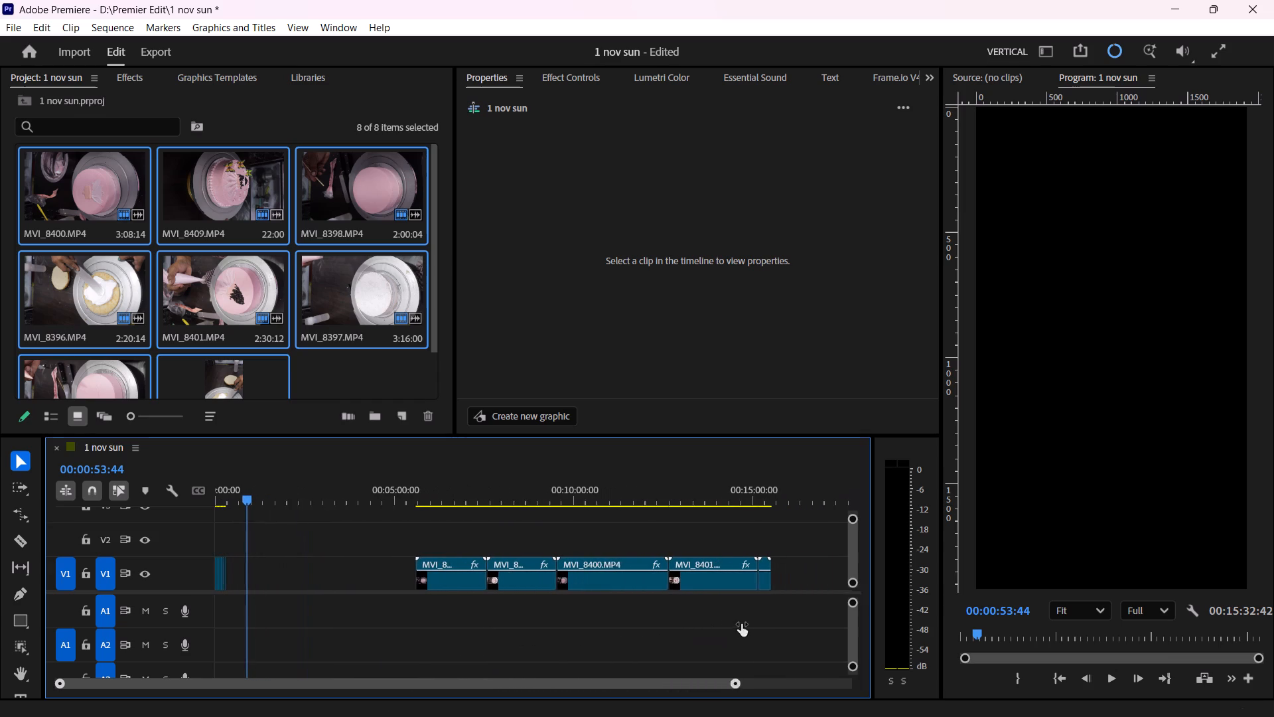
drag(741, 624, 744, 623)
drag(764, 594, 406, 561)
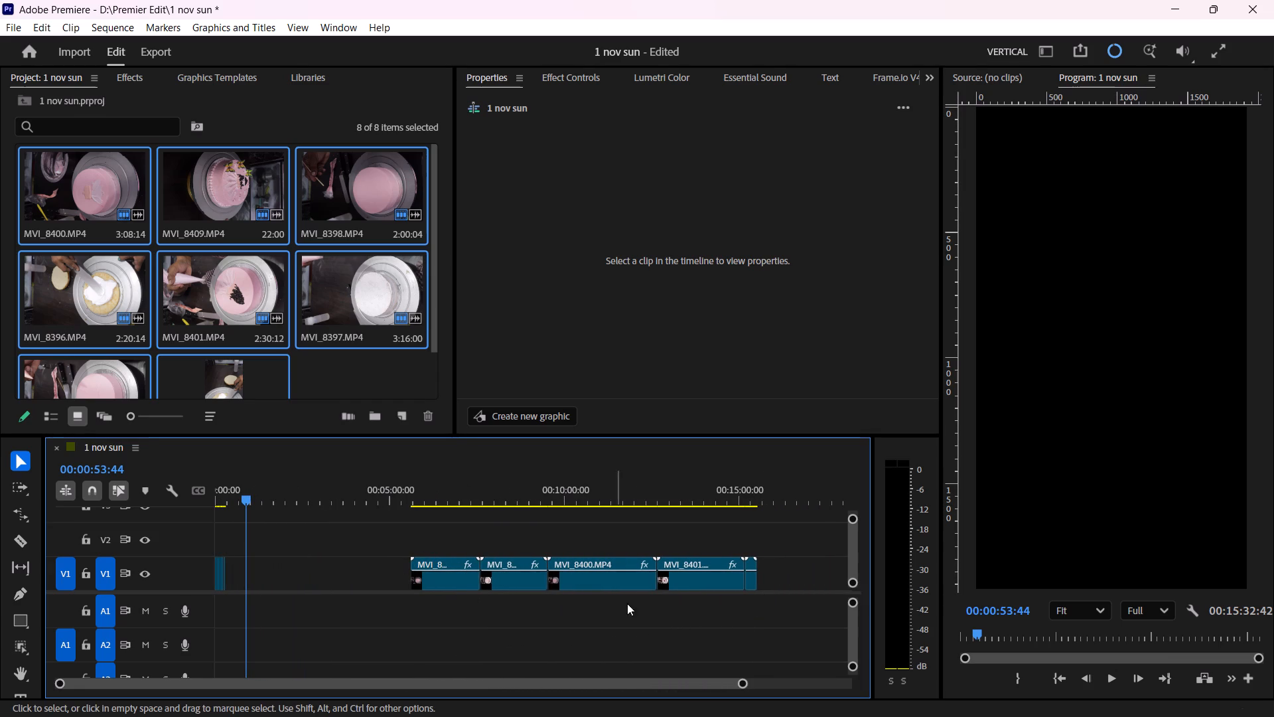
drag(758, 596, 384, 551)
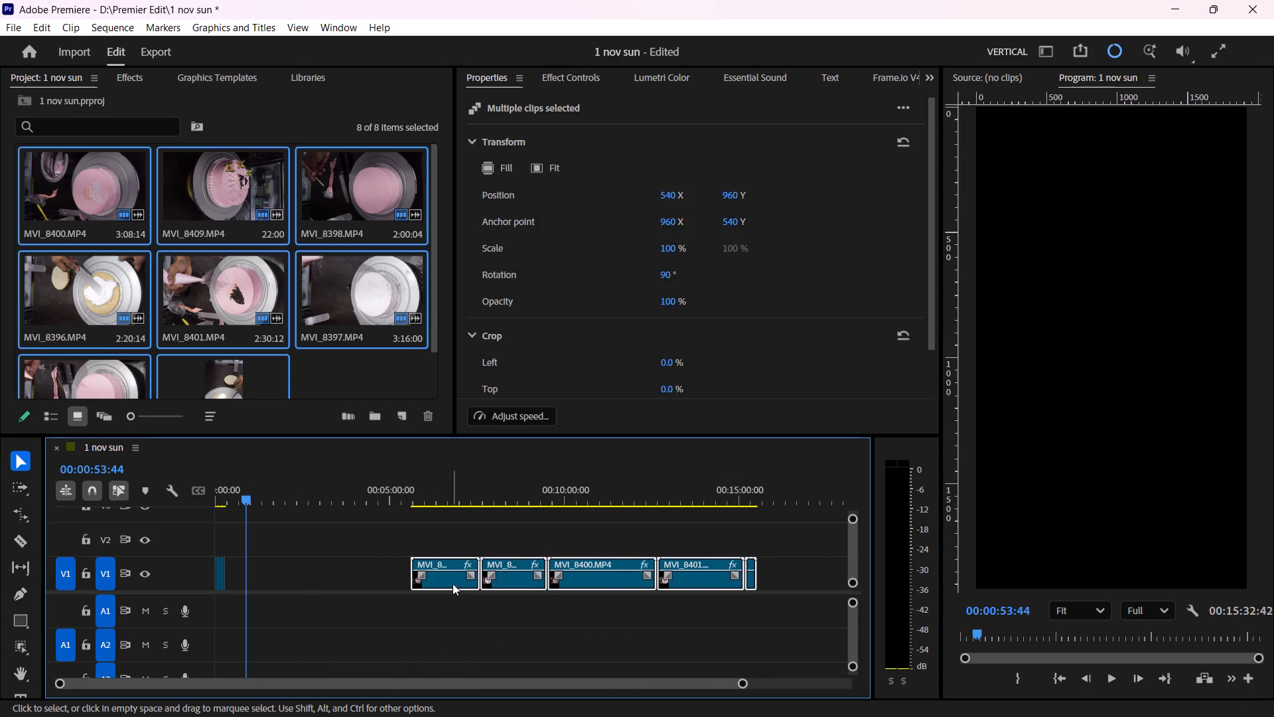
drag(447, 578, 275, 580)
drag(242, 489, 230, 518)
drag(743, 685, 456, 662)
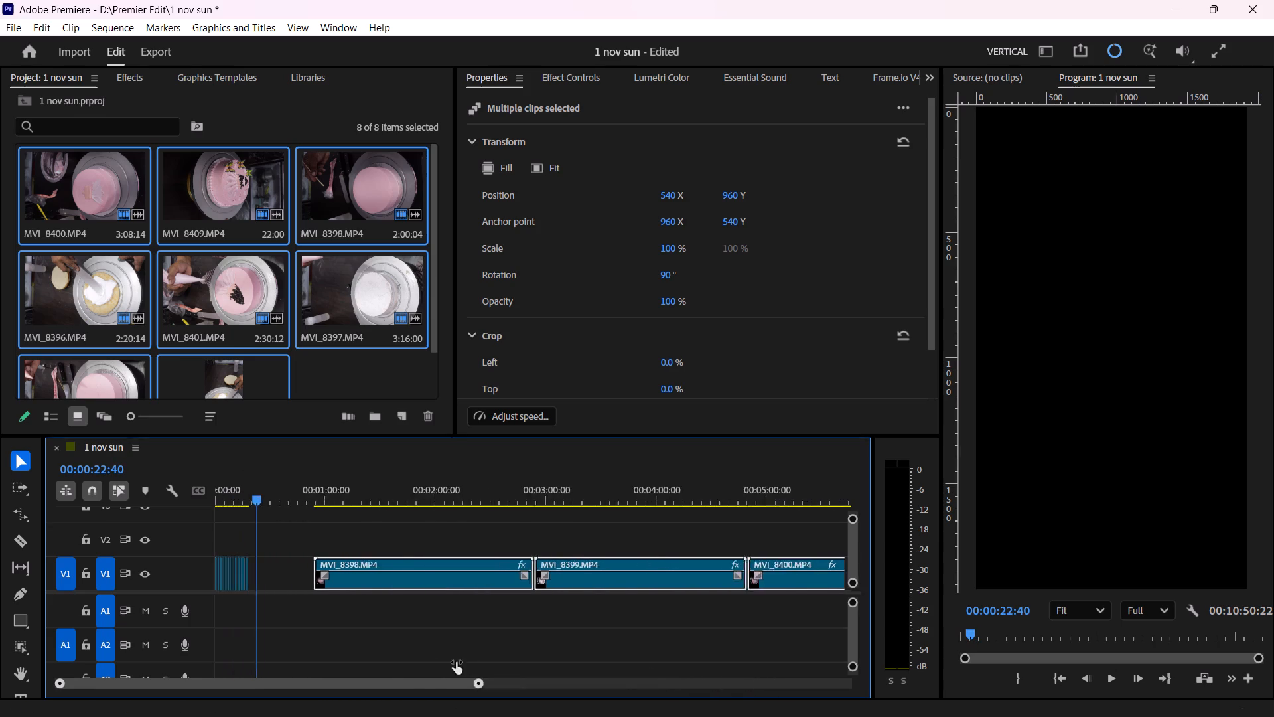
drag(456, 662, 286, 657)
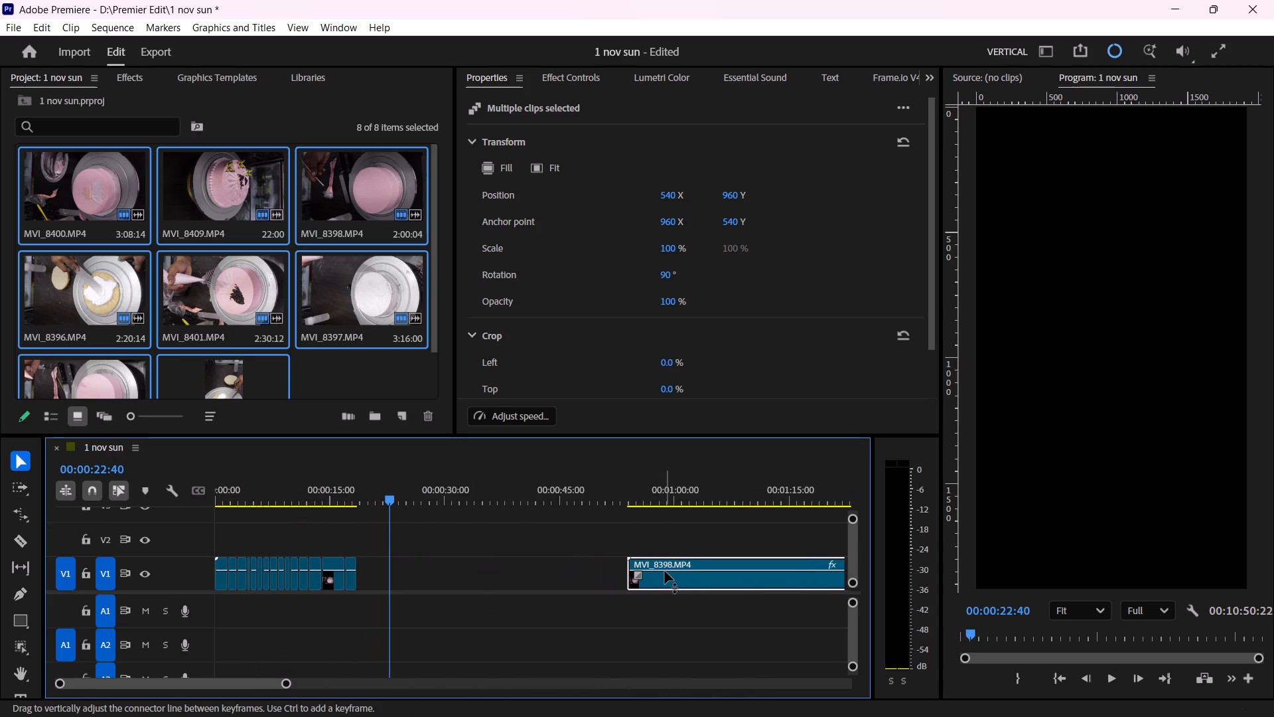
click(666, 576)
drag(665, 578, 409, 576)
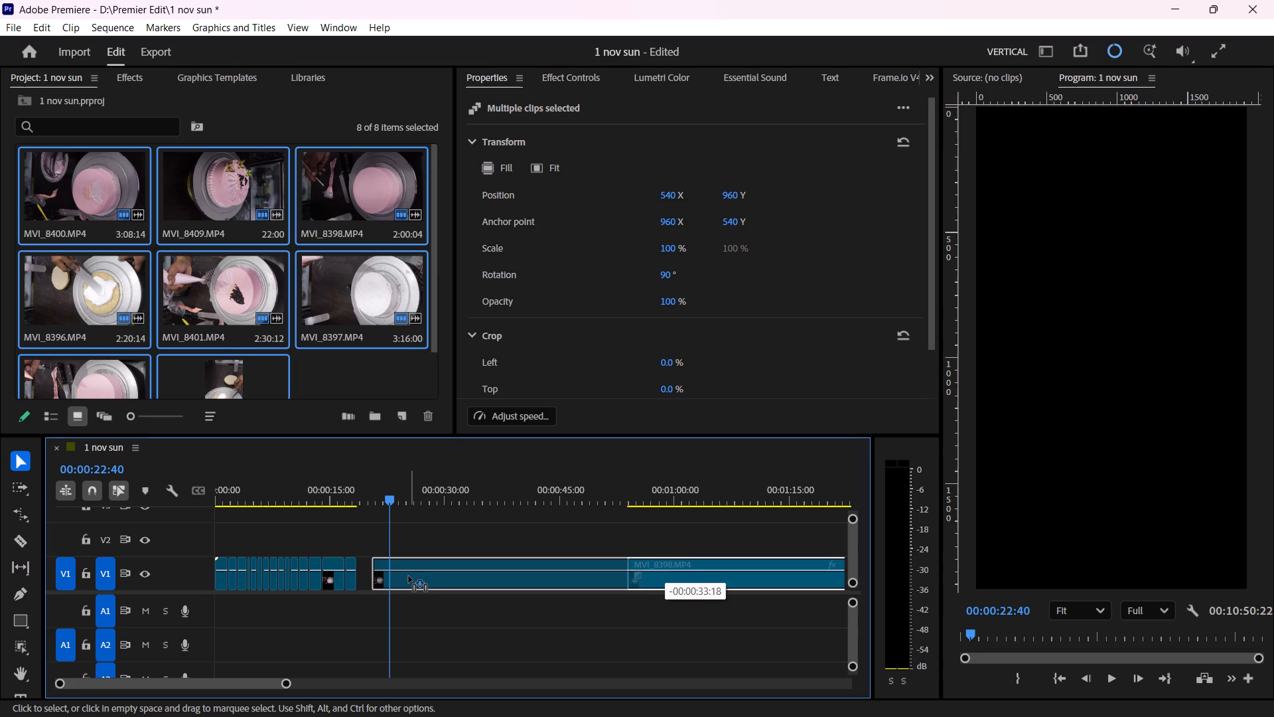
drag(409, 576, 403, 579)
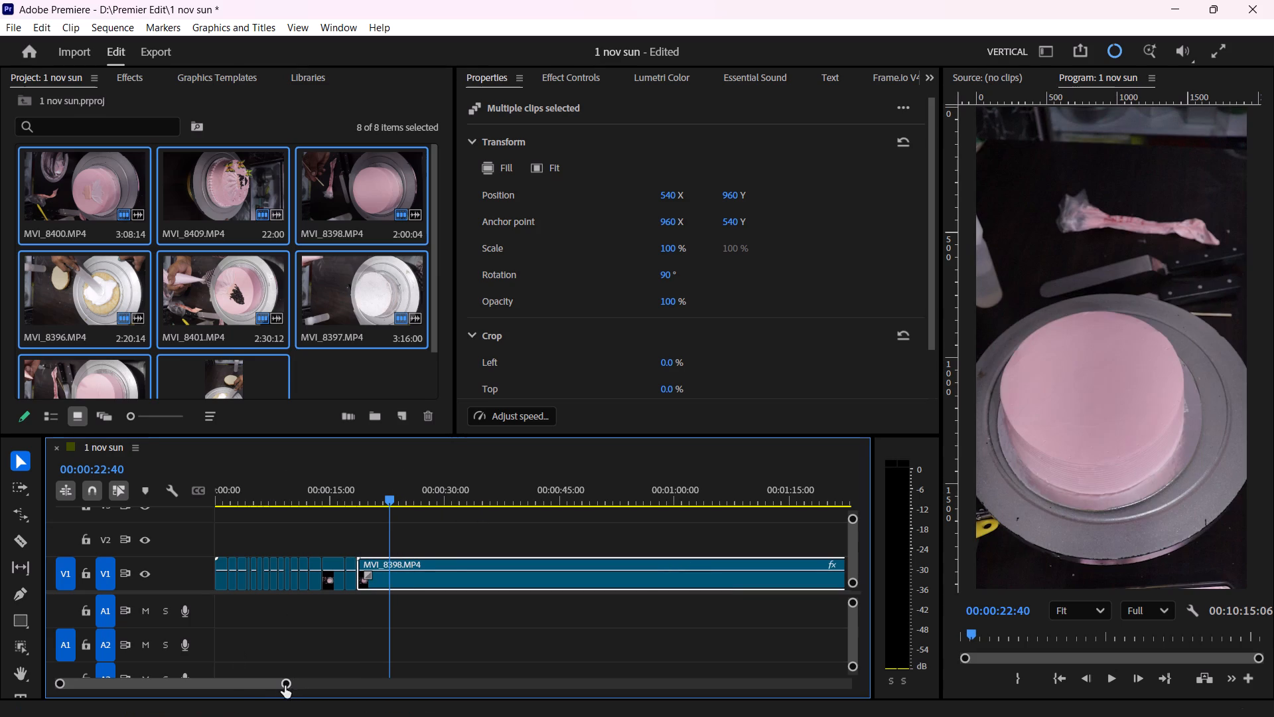
Scan the MVI_8398.MP4 footage for the piping nozzle being held over the cake and trim the clip's start to about 00:00:30:29.
drag(285, 684, 212, 690)
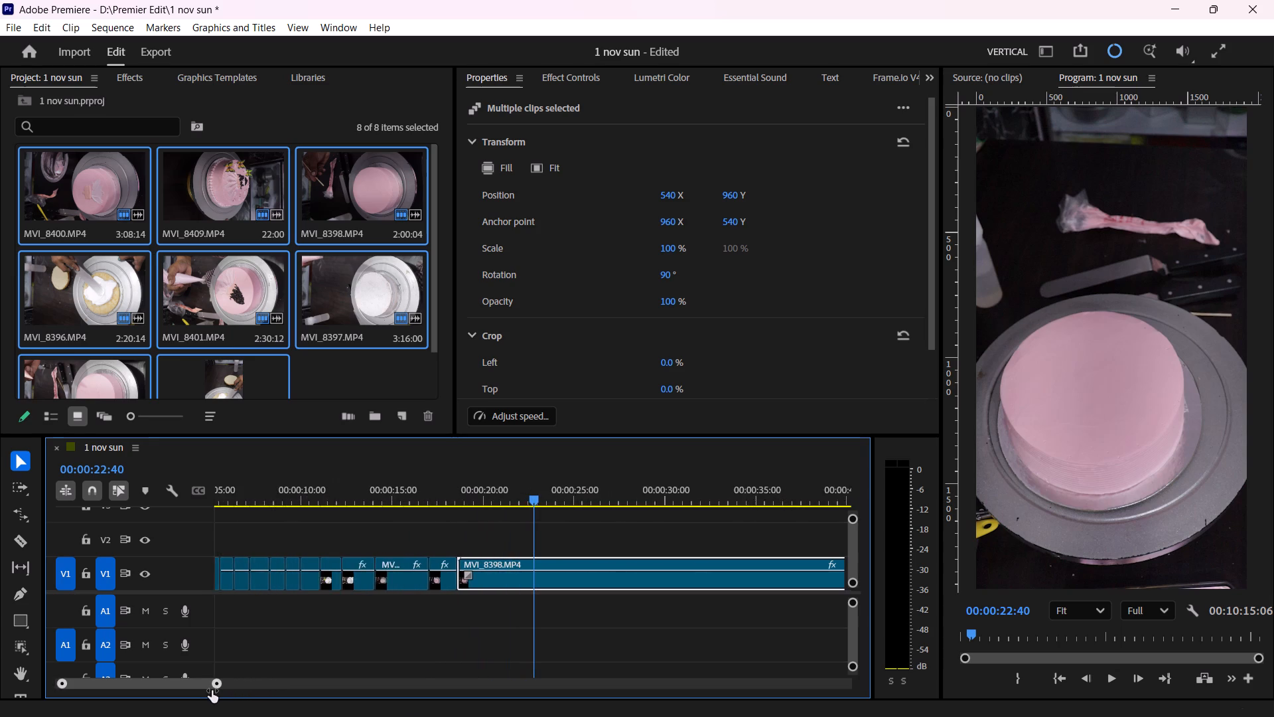
drag(212, 690, 174, 690)
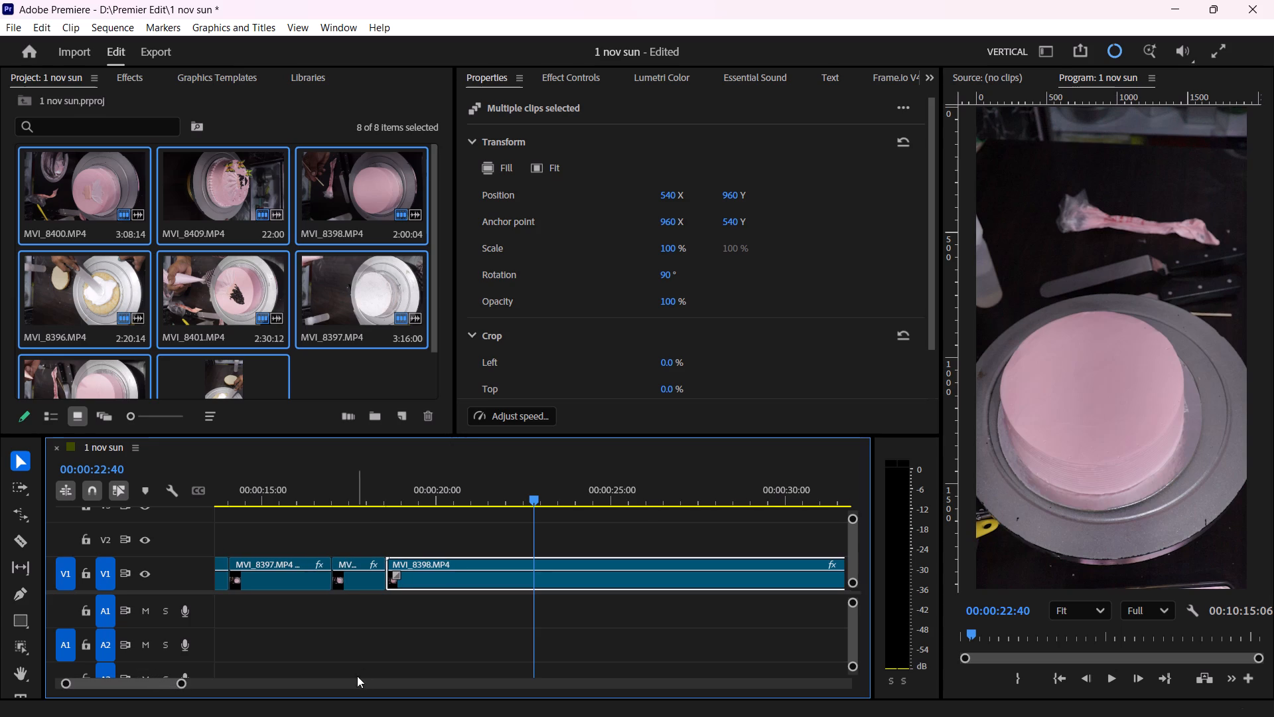
drag(402, 484, 391, 511)
key(space)
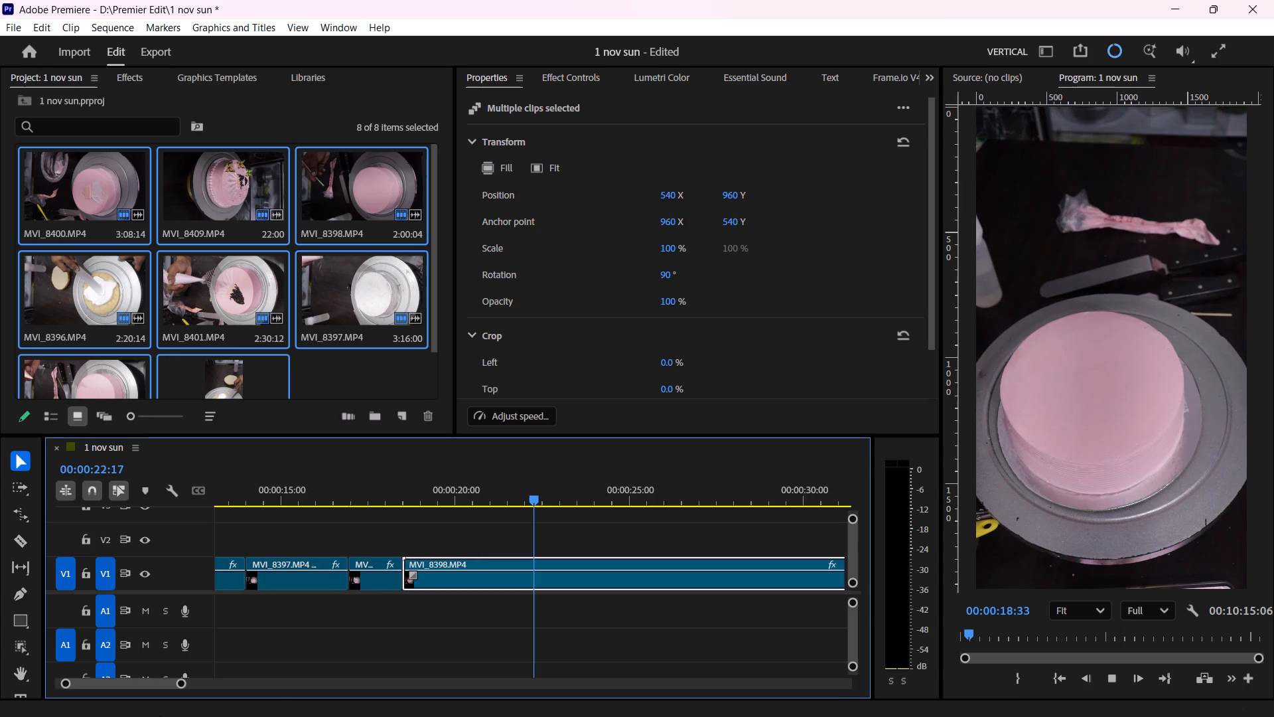
key(space)
drag(181, 684, 183, 684)
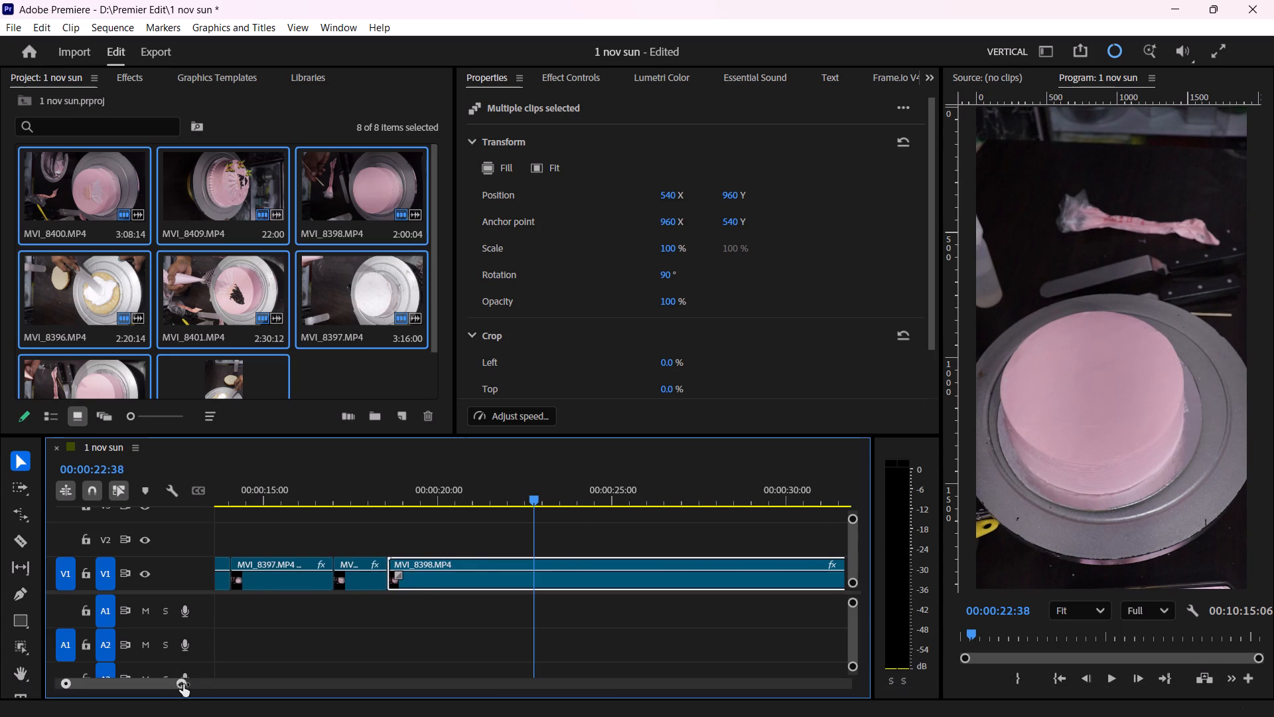
drag(183, 684, 210, 685)
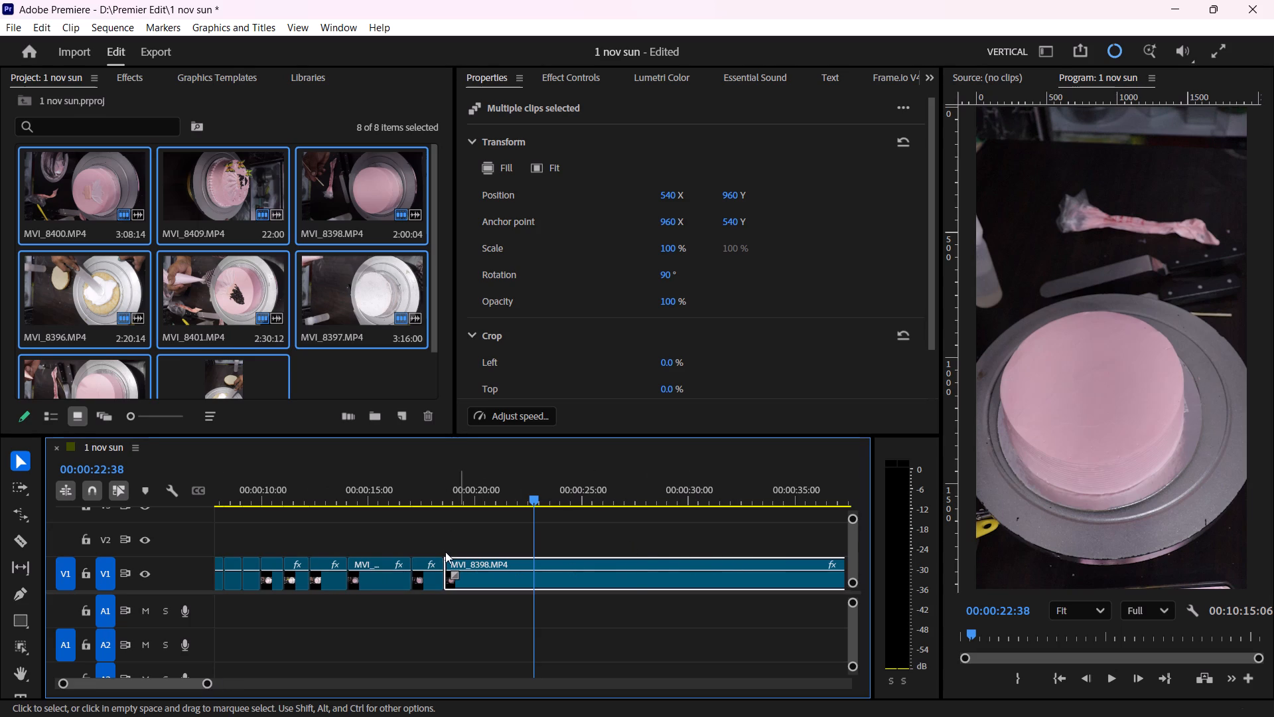
drag(456, 497, 564, 578)
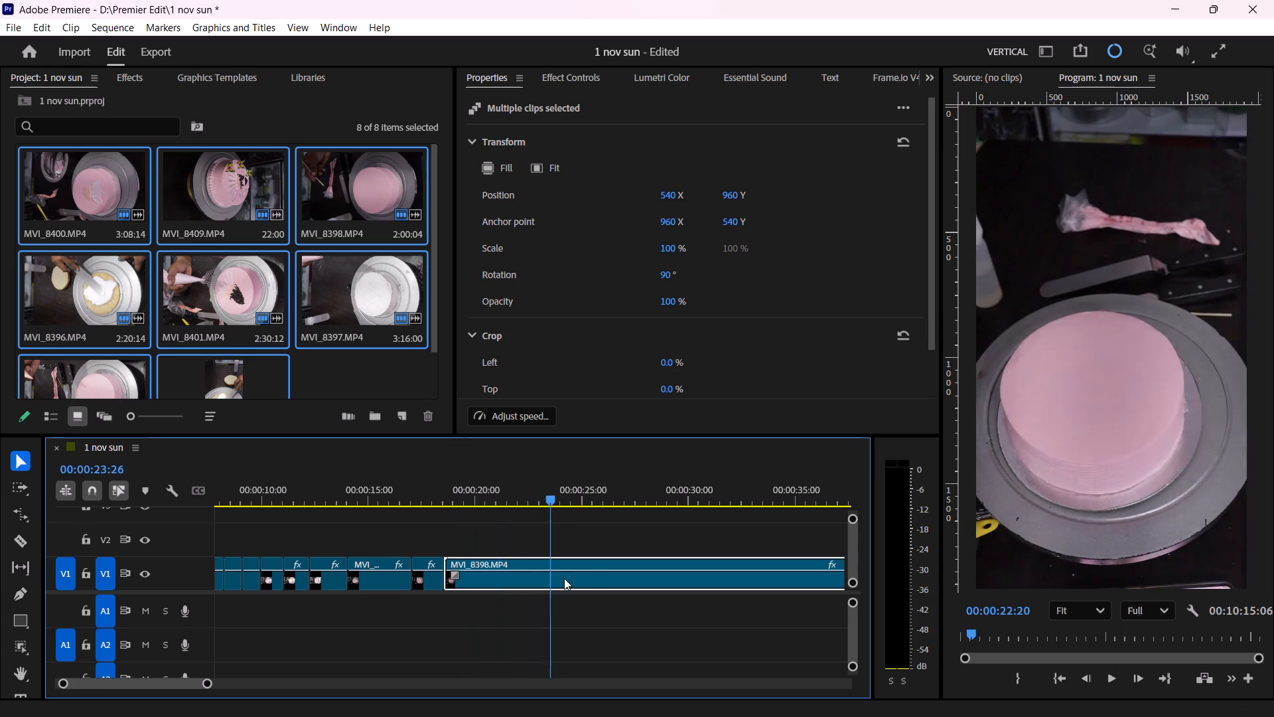
drag(564, 578, 701, 583)
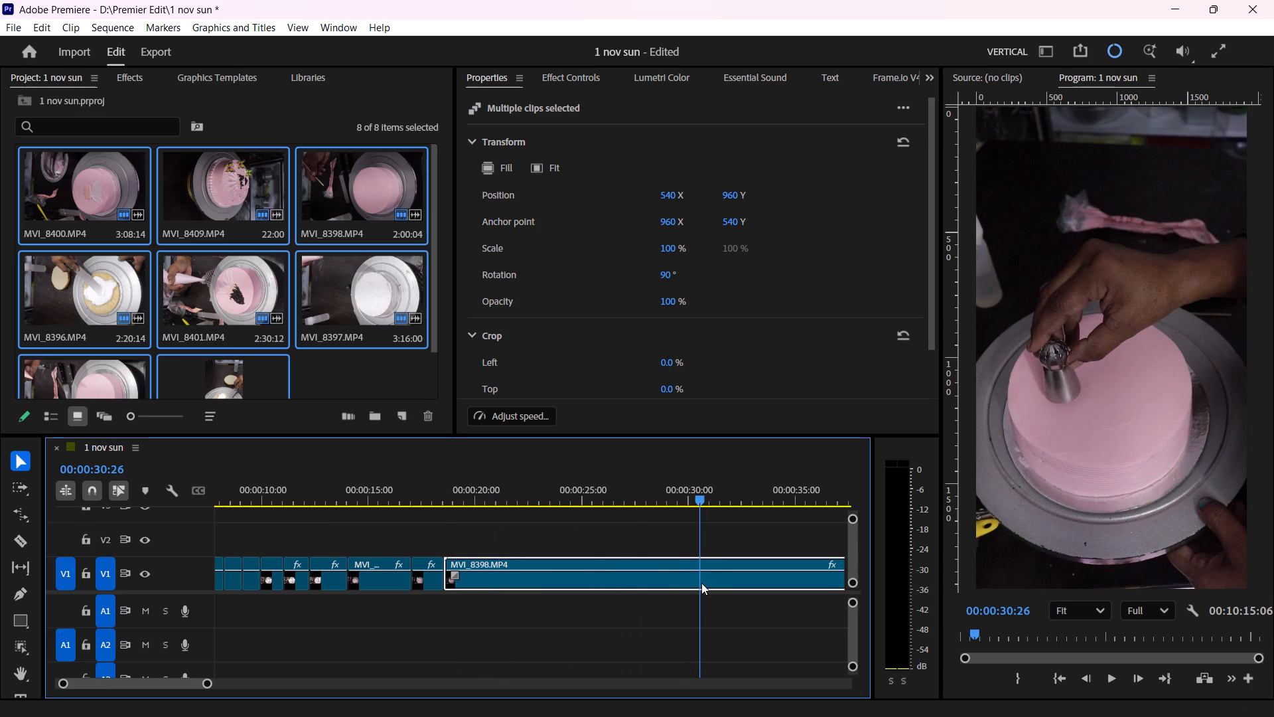
drag(701, 583, 773, 586)
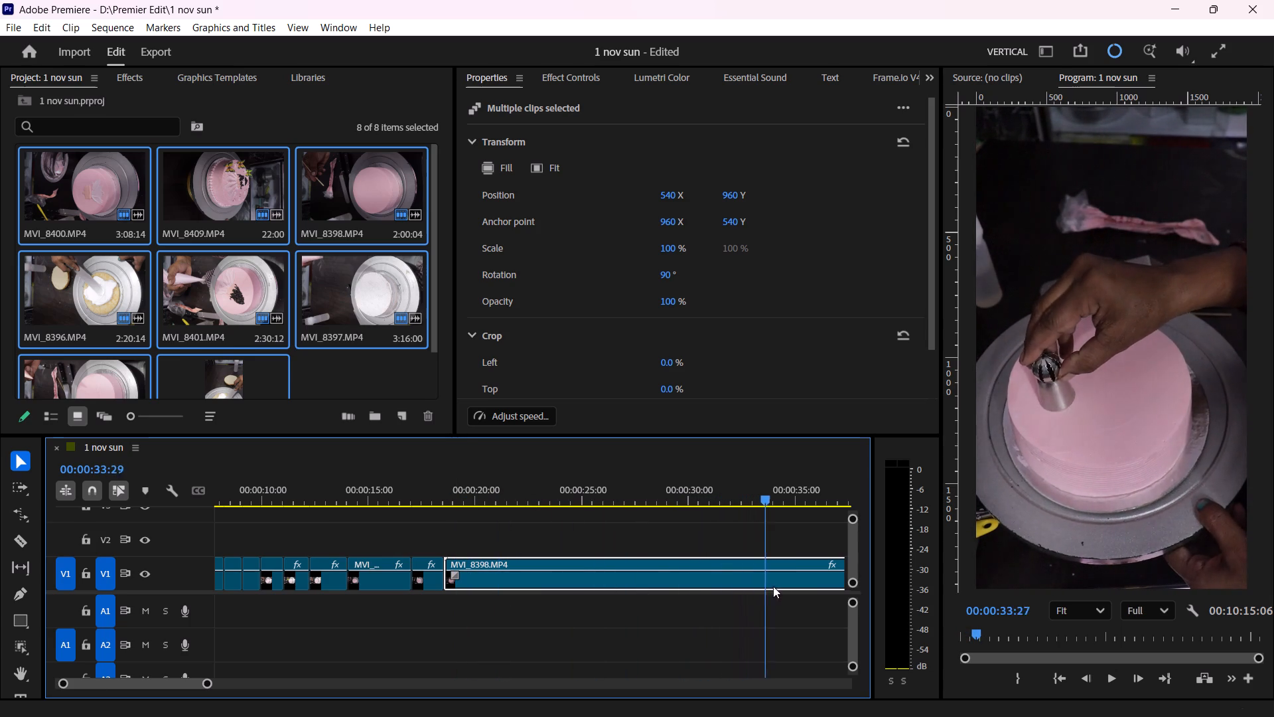
drag(773, 586, 760, 591)
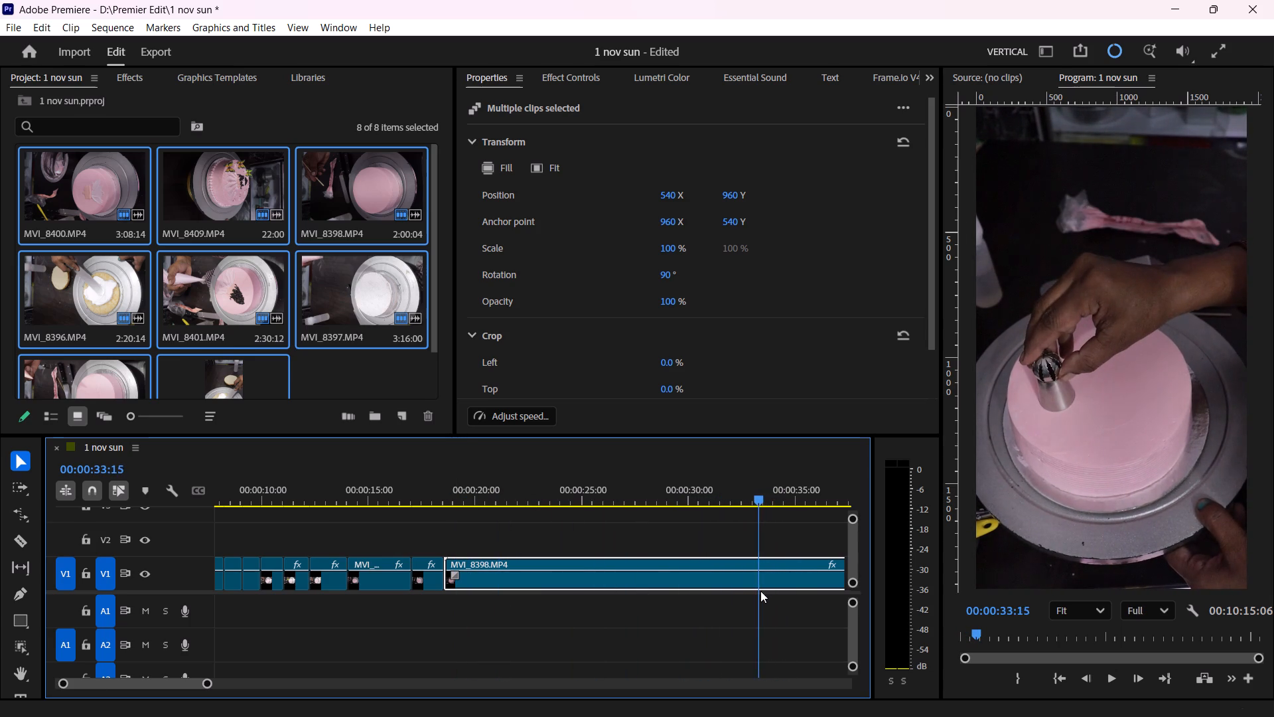
drag(760, 591, 686, 606)
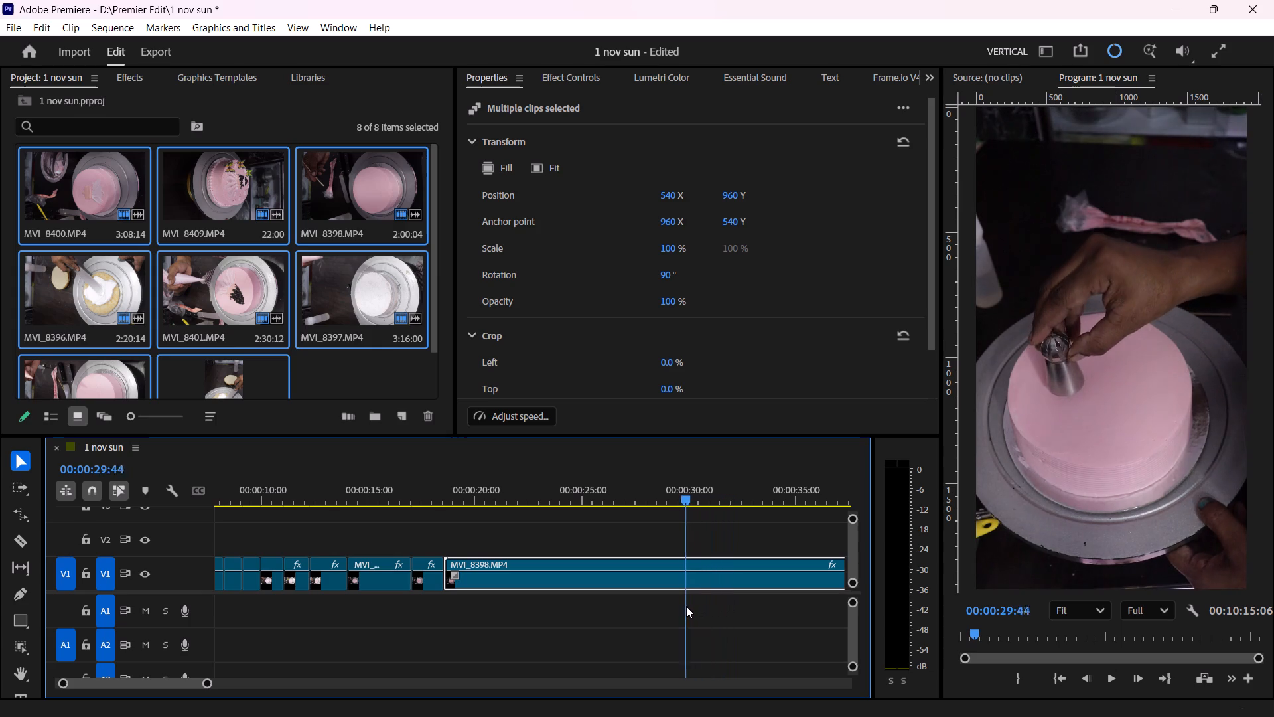
drag(686, 606, 703, 612)
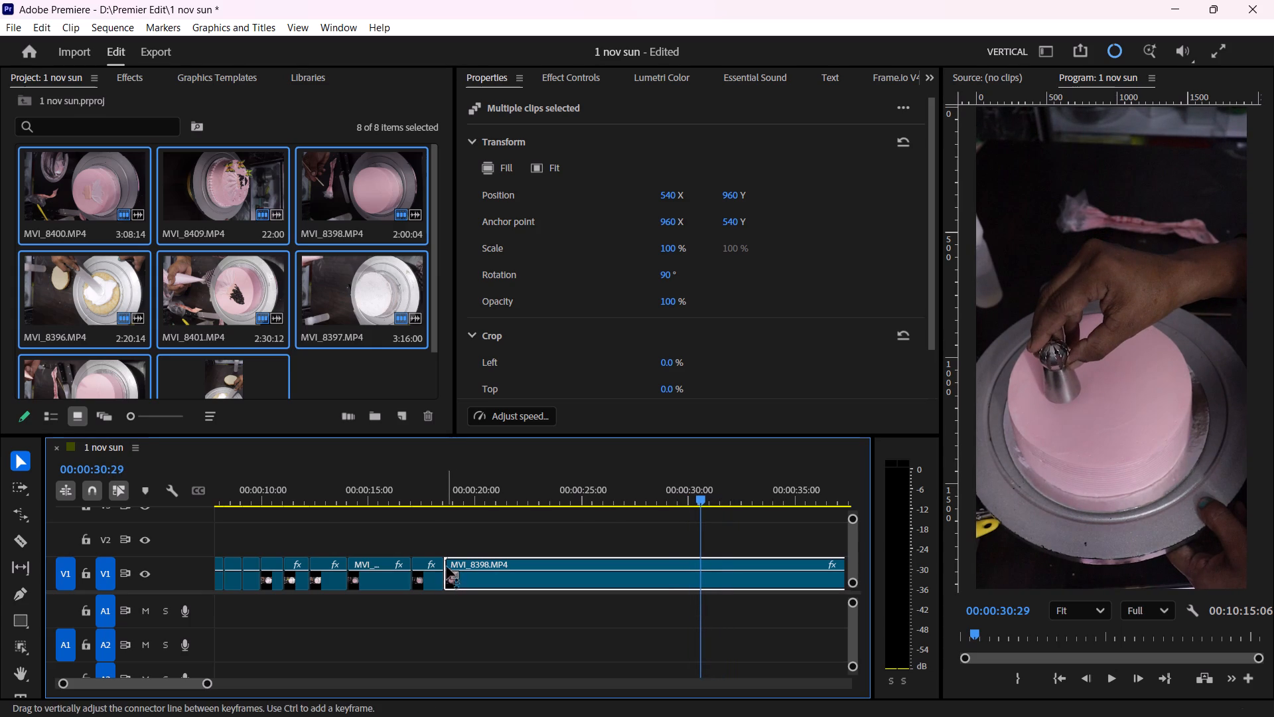
drag(446, 561, 701, 578)
Move all remaining clips from MVI_8398.MP4 onward together against the end of the edited section, closing the gap.
drag(734, 578, 709, 573)
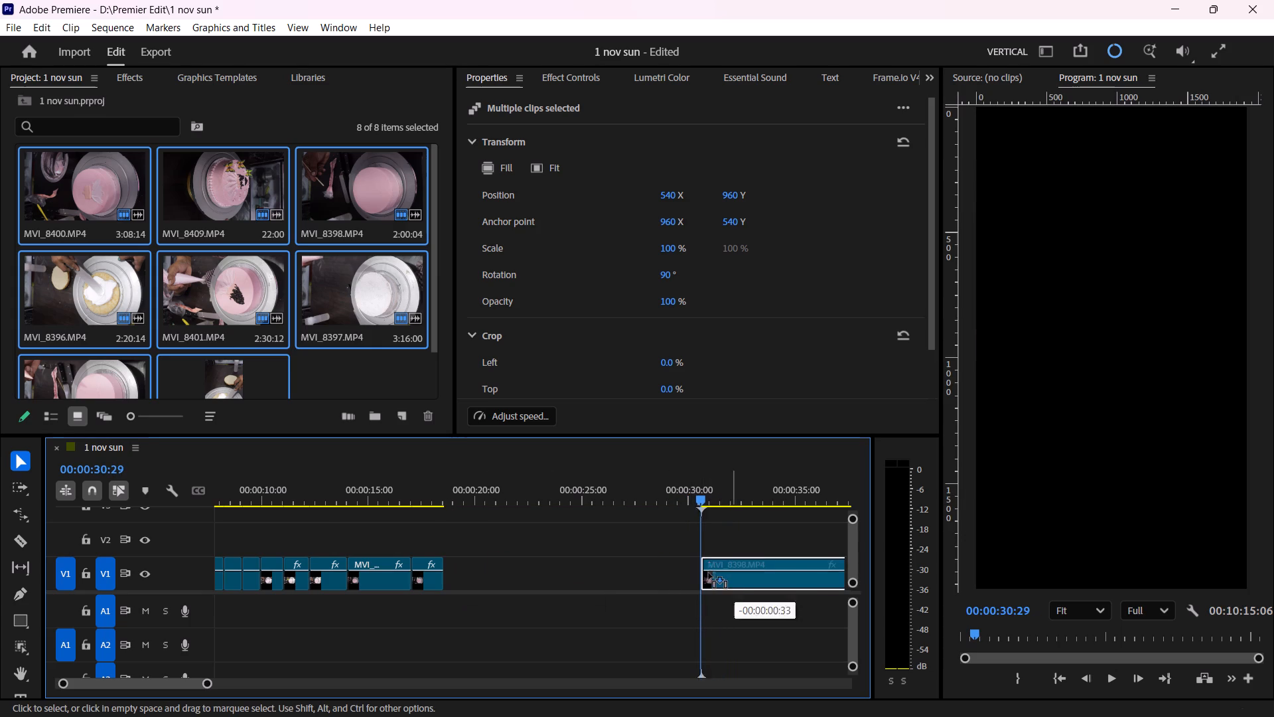
drag(709, 573, 476, 575)
Trim the start of MVI_8398.MP4 further to about 00:00:19:31 and move the remaining clips back to close the gap.
click(452, 501)
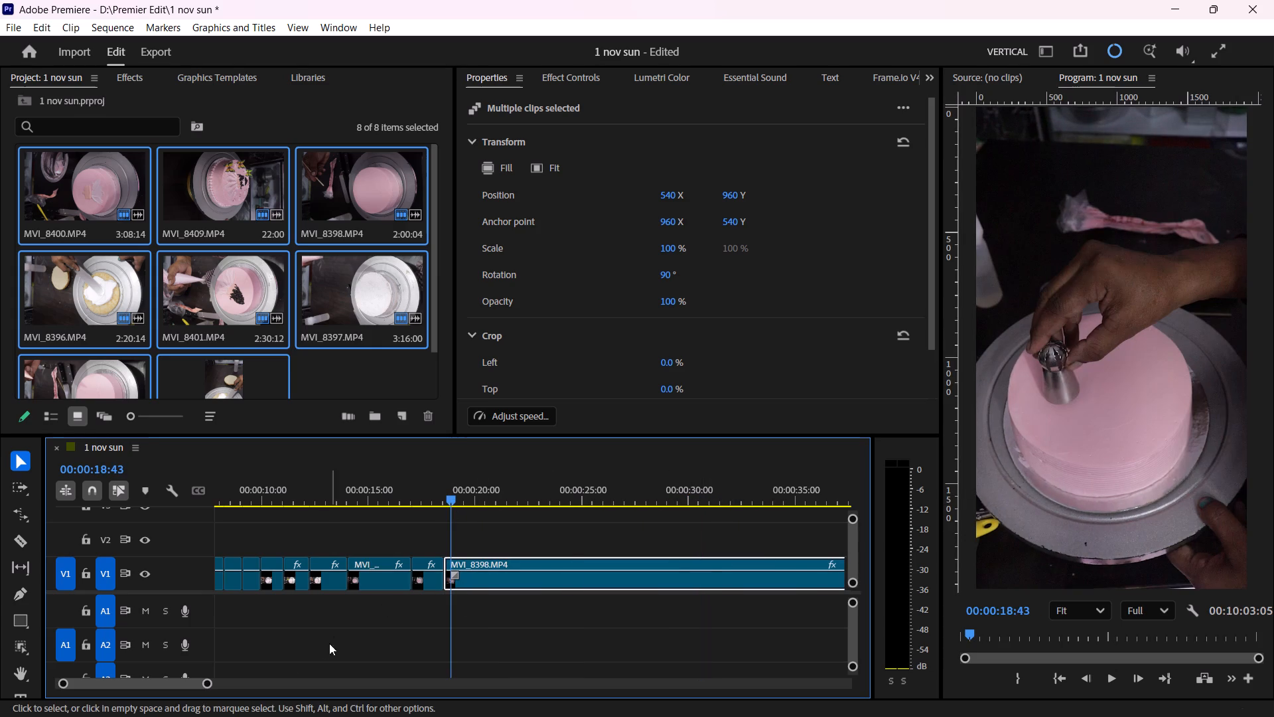
drag(204, 685, 166, 692)
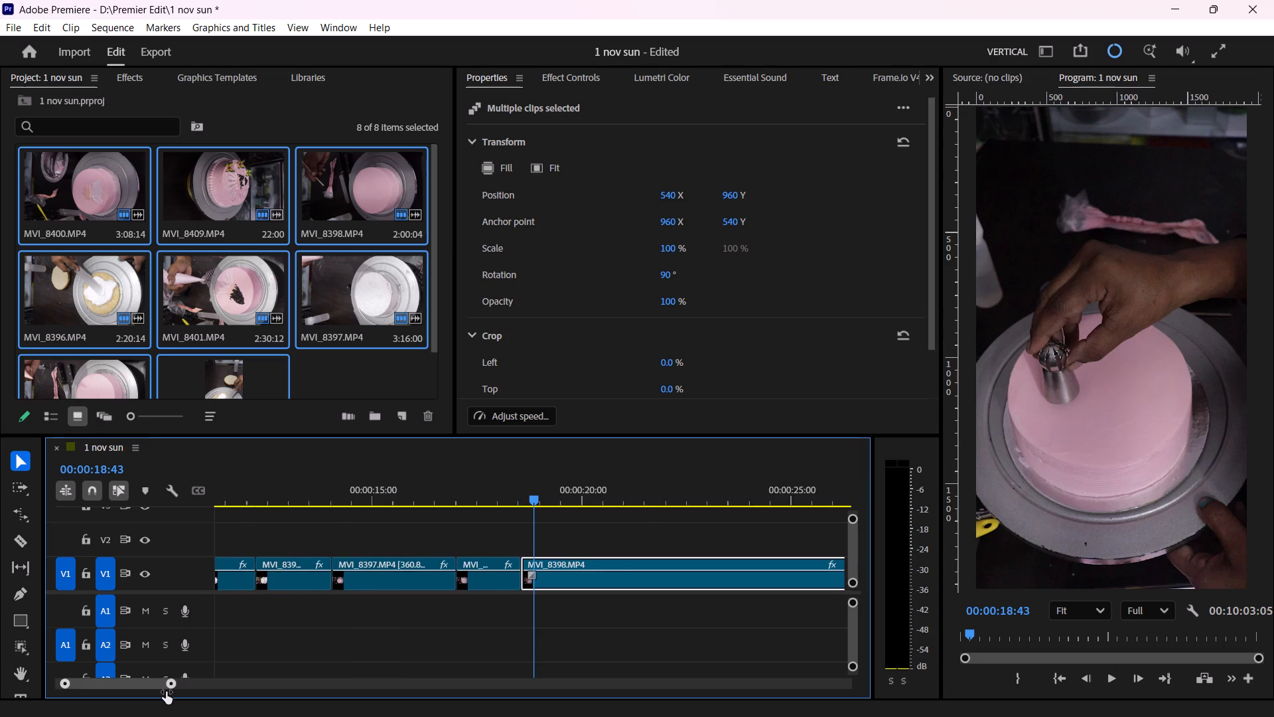
drag(166, 692, 157, 700)
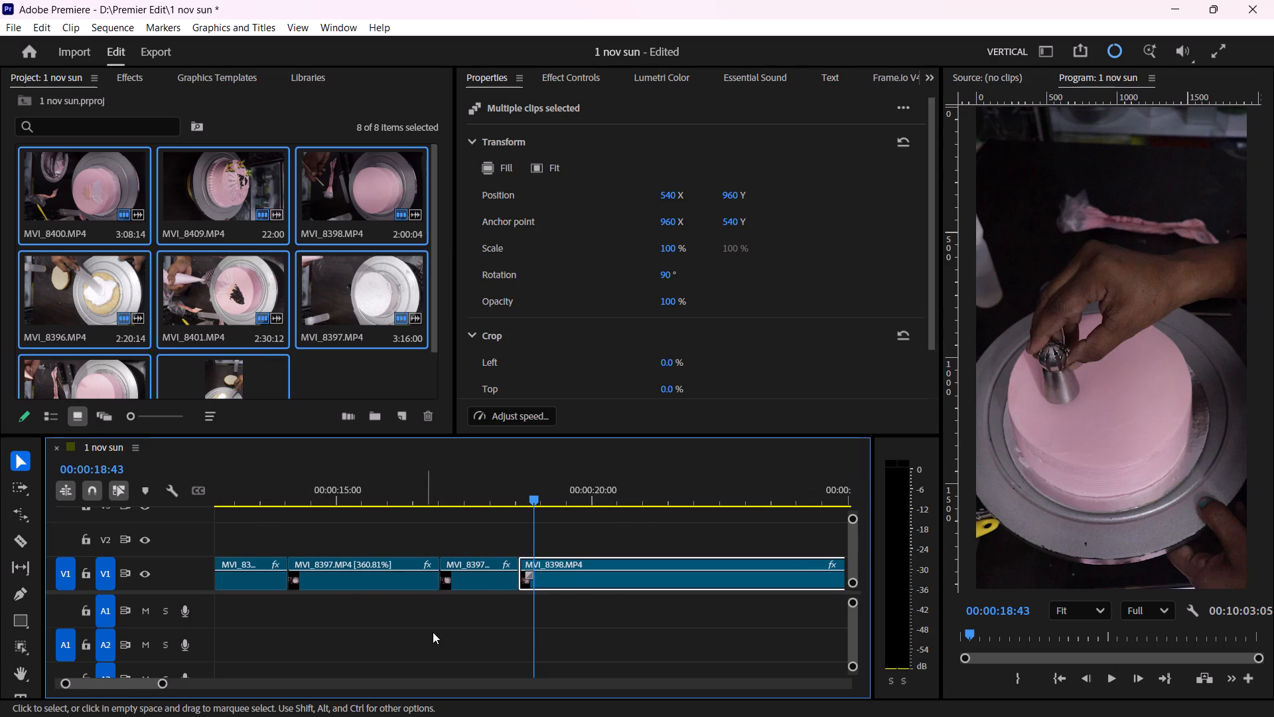
scroll(513, 621, left, 1)
scroll(449, 565, left, 1)
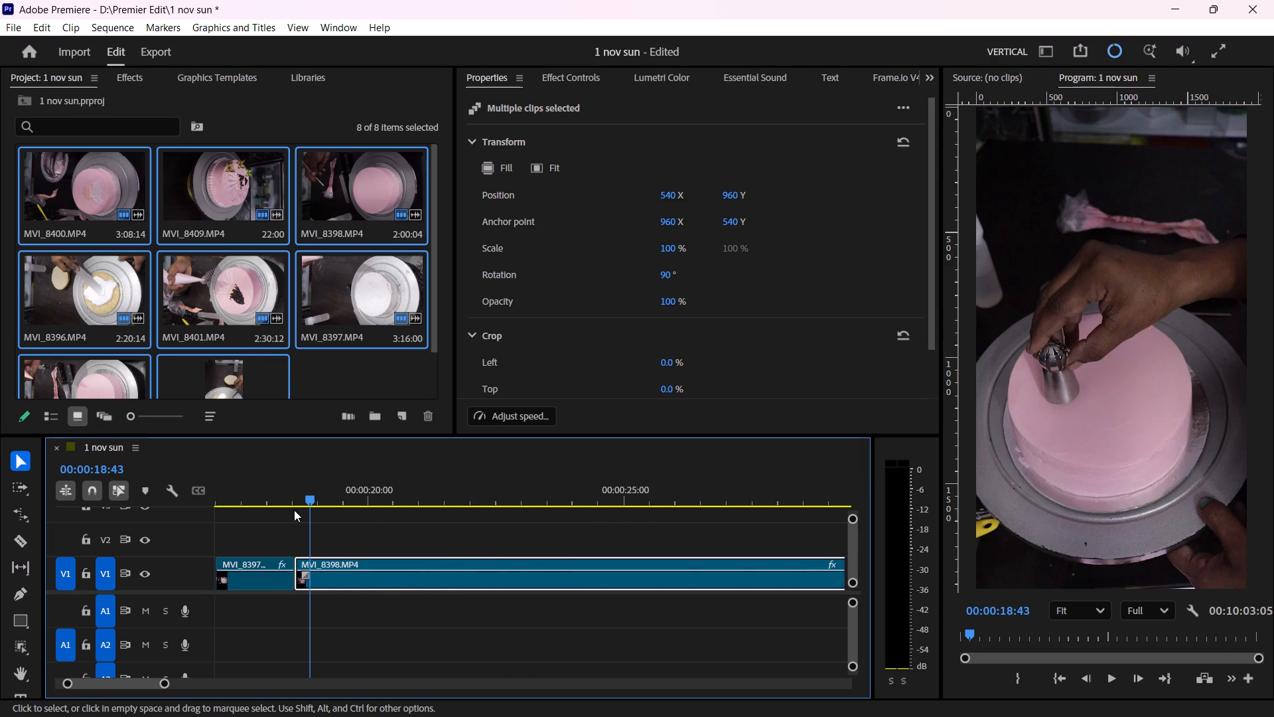
drag(308, 499, 495, 517)
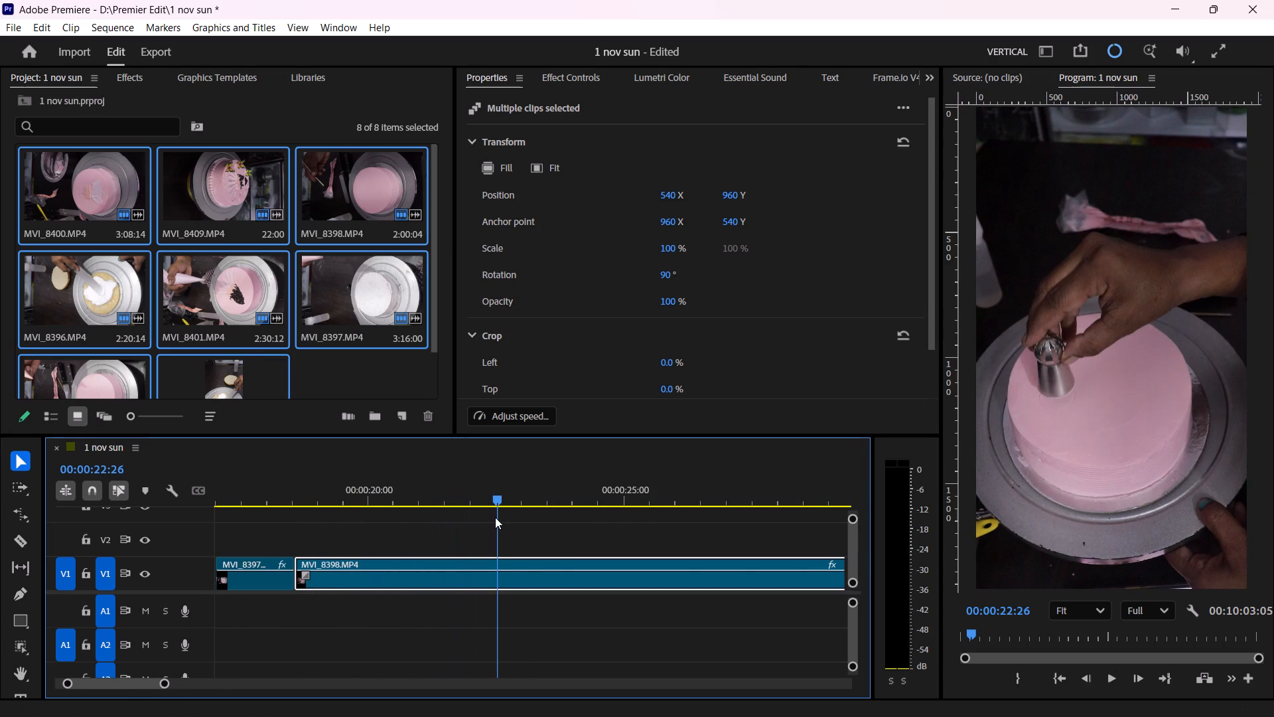
drag(495, 517, 420, 547)
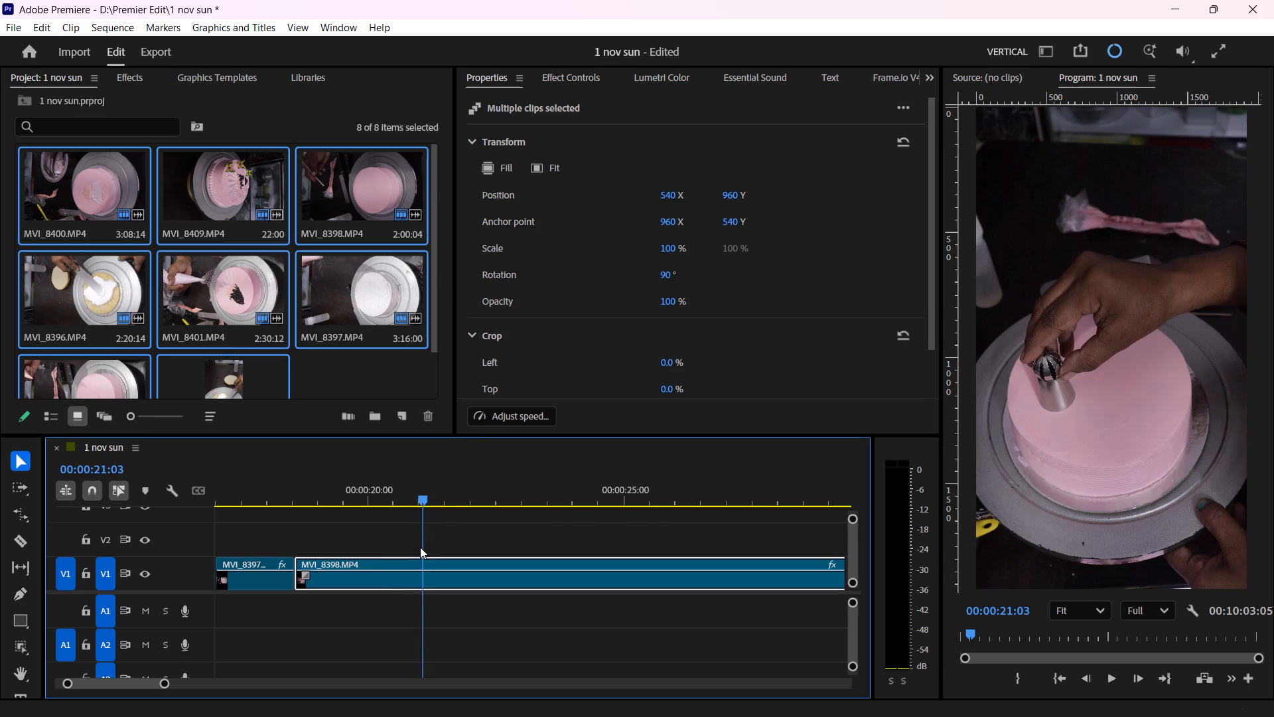
drag(420, 547, 347, 590)
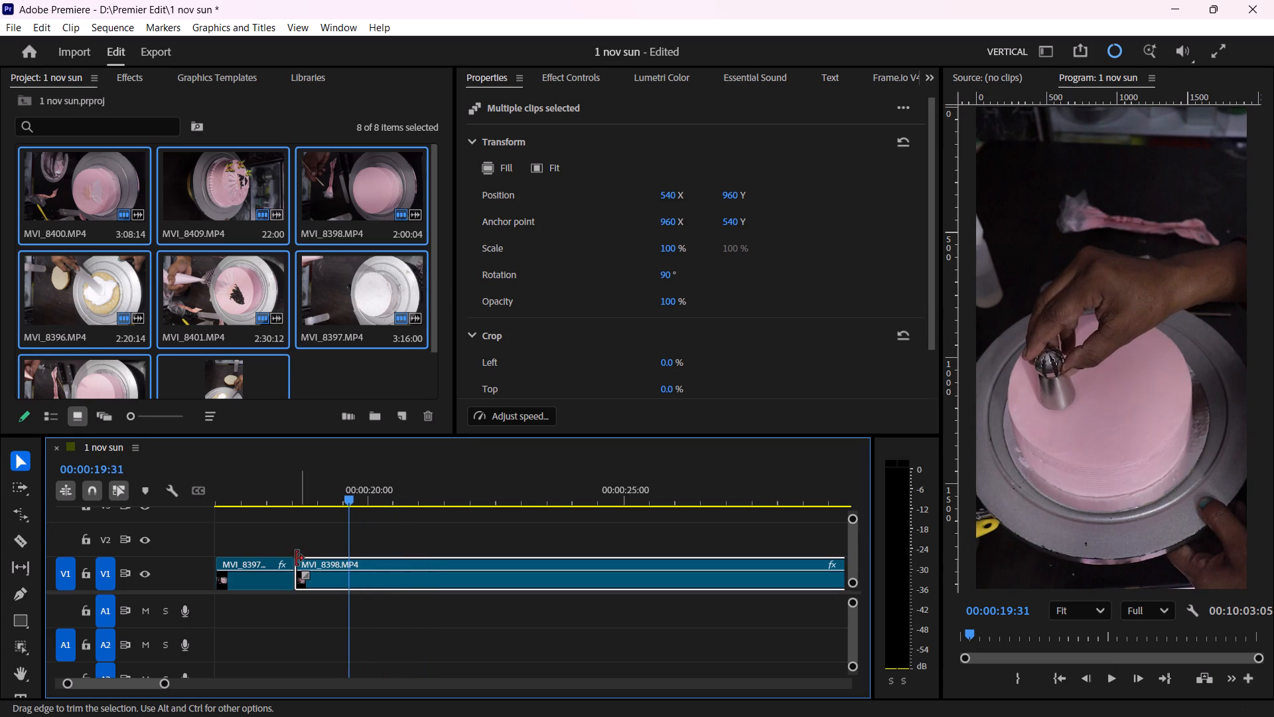
drag(296, 558, 348, 570)
drag(382, 578, 336, 580)
Split MVI_8398.MP4 at about 00:00:20:37, where the hand lifts the piping nozzle off the cake.
drag(301, 499, 386, 545)
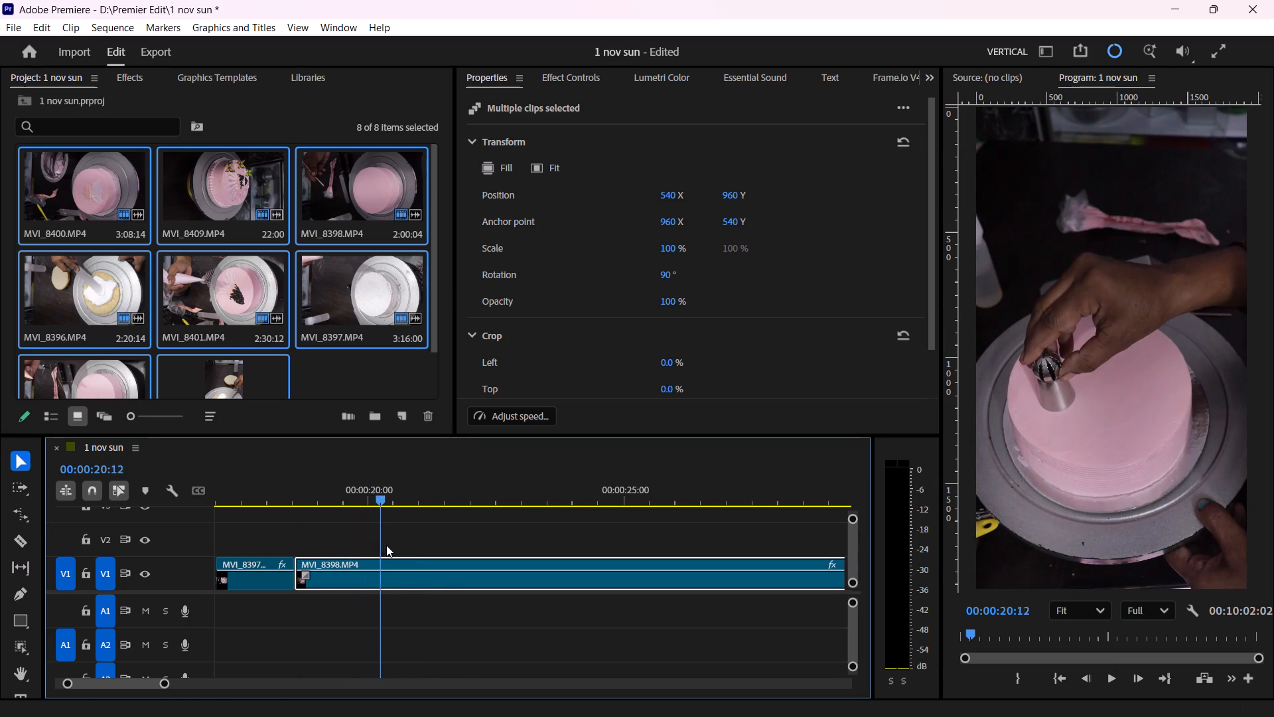
drag(386, 545, 409, 550)
key(c)
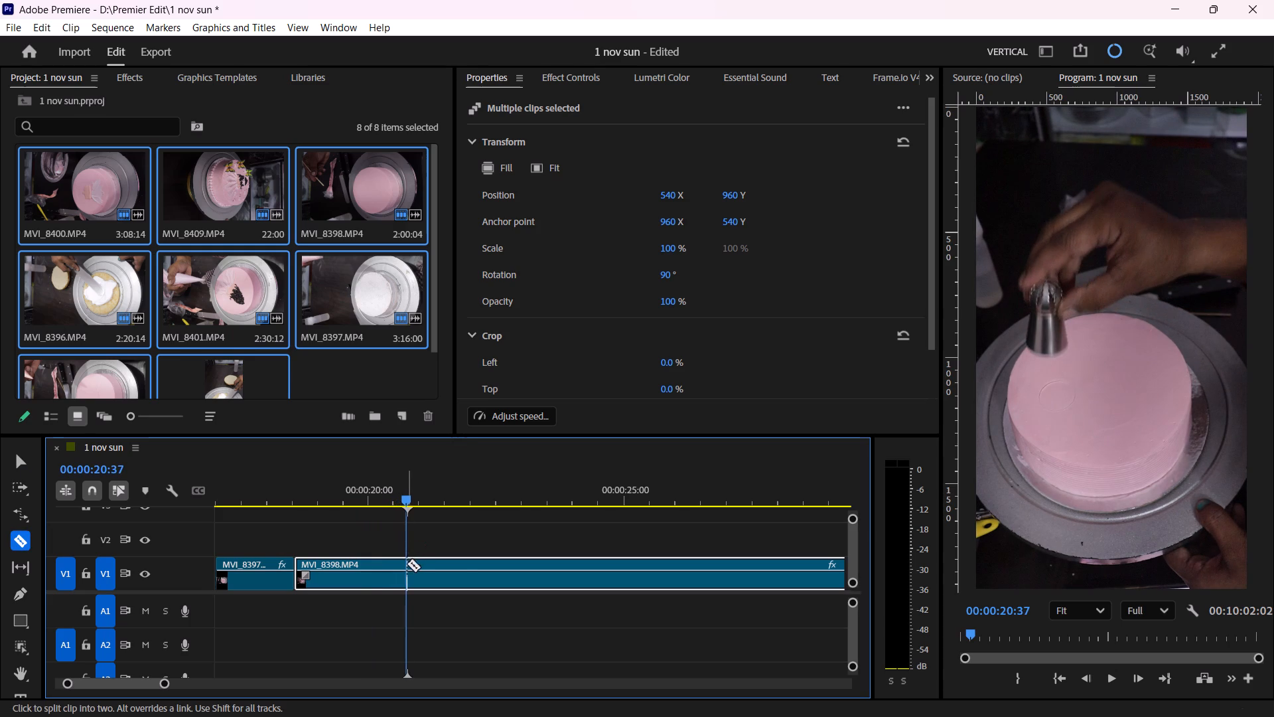
click(407, 564)
Speed up the short first MVI_8398.MP4 piece by rate-stretching its end to make it less than one second long.
key(f)
key(r)
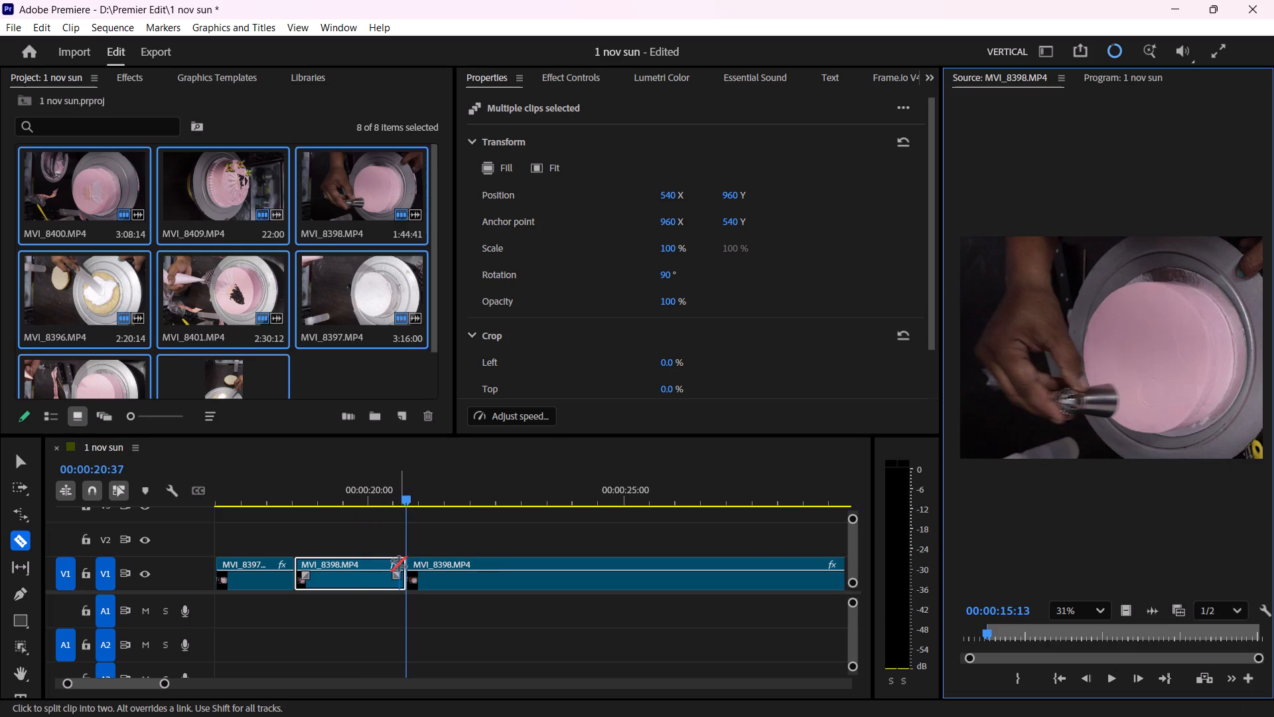
drag(399, 564, 374, 567)
click(403, 564)
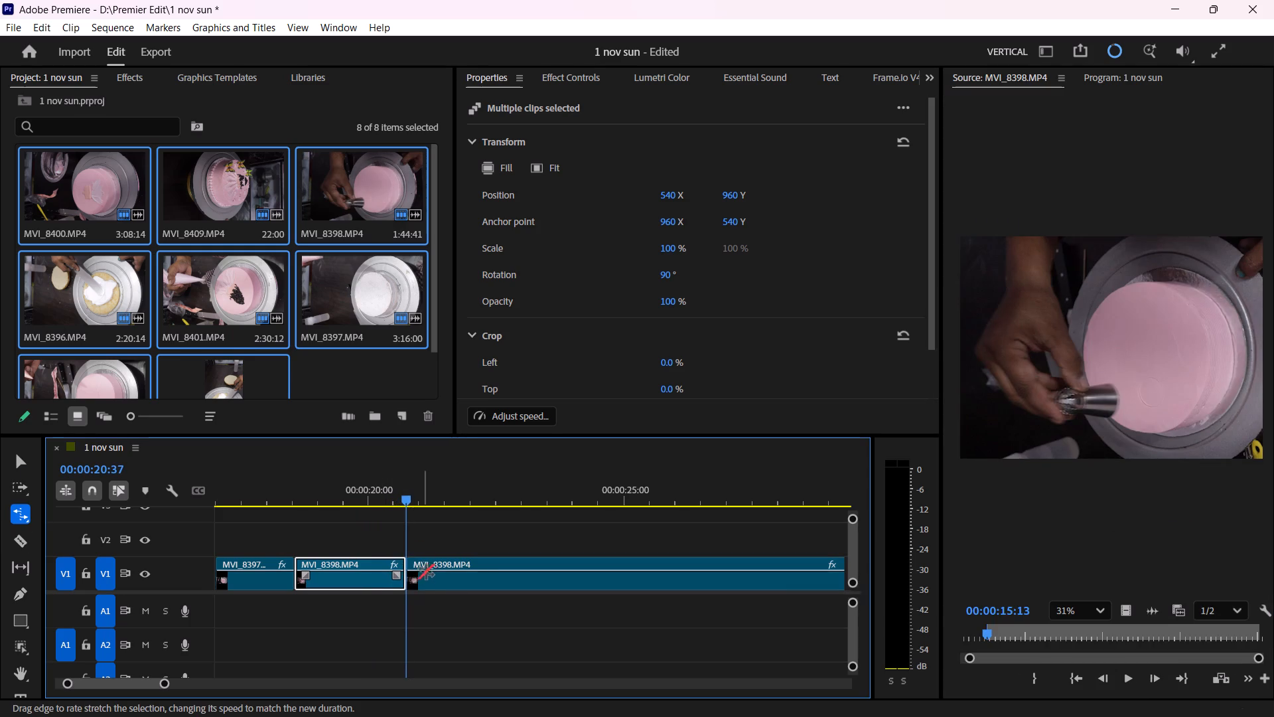
click(431, 579)
click(395, 569)
drag(404, 565, 349, 589)
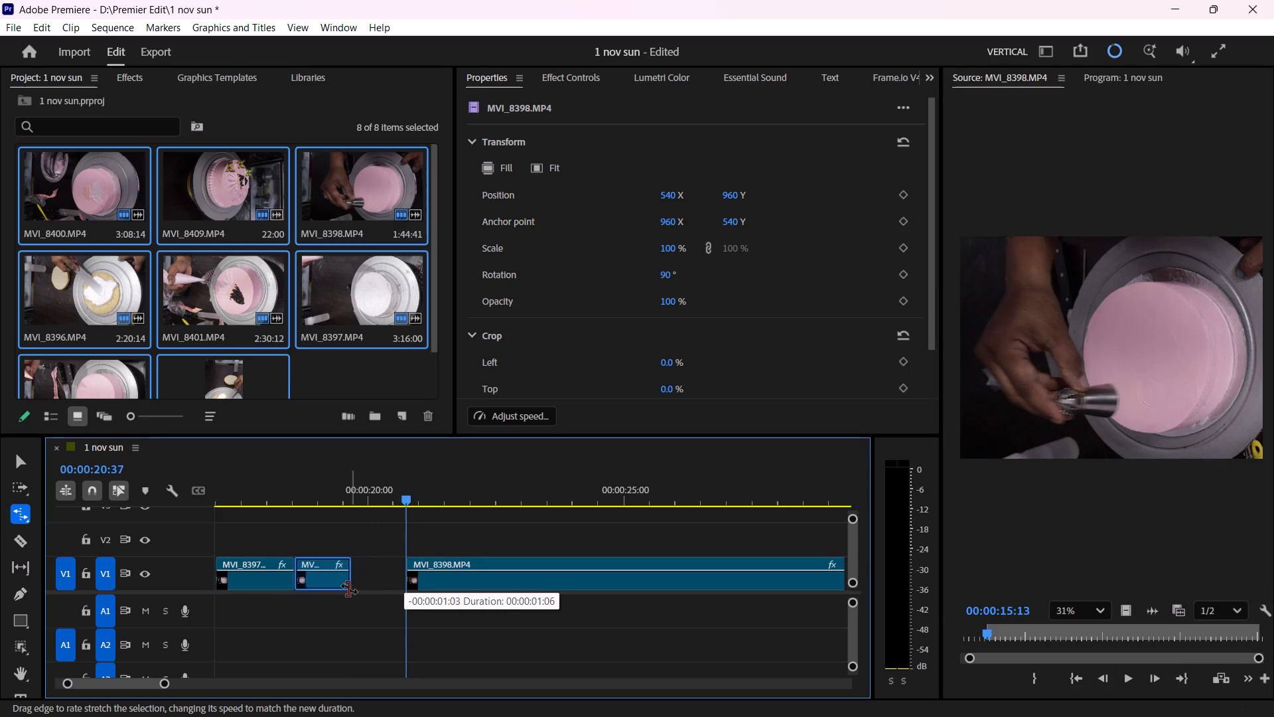
drag(349, 589, 328, 607)
Play back the sped-up nozzle piece, extend its end and trim its start slightly, and move it back against the preceding clip.
key(v)
drag(315, 495, 305, 526)
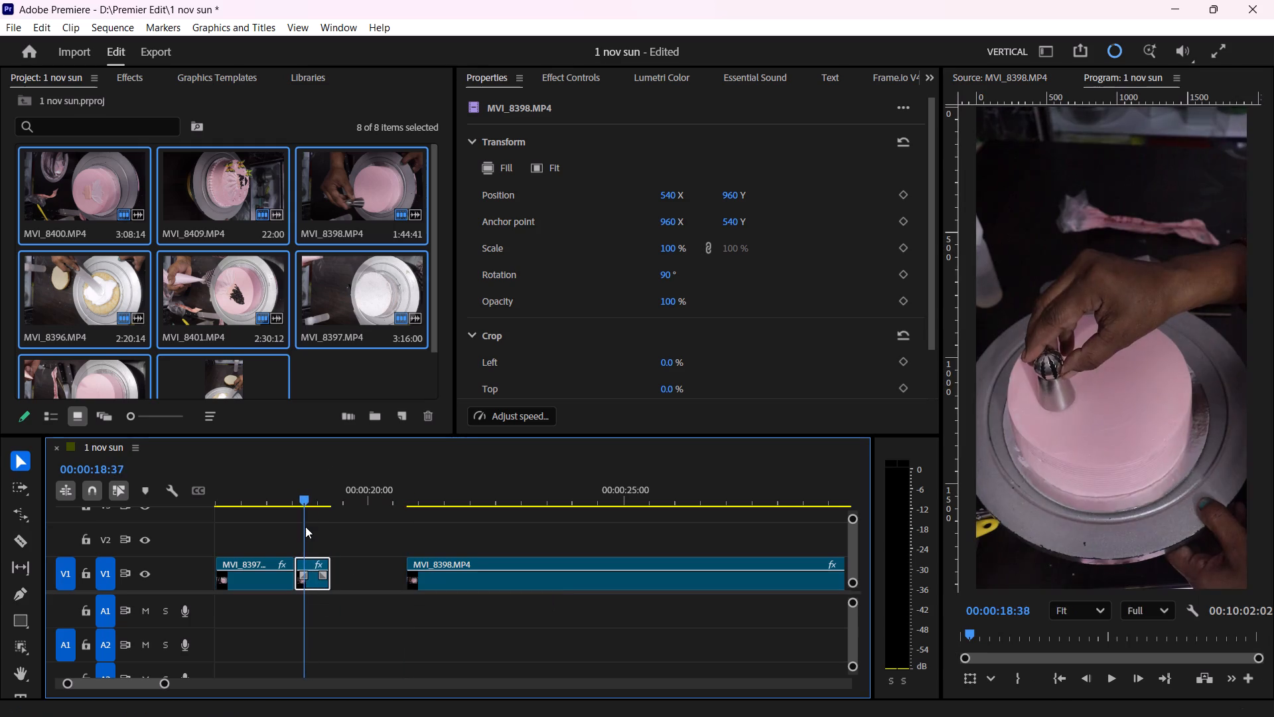
drag(305, 526, 260, 594)
key(space)
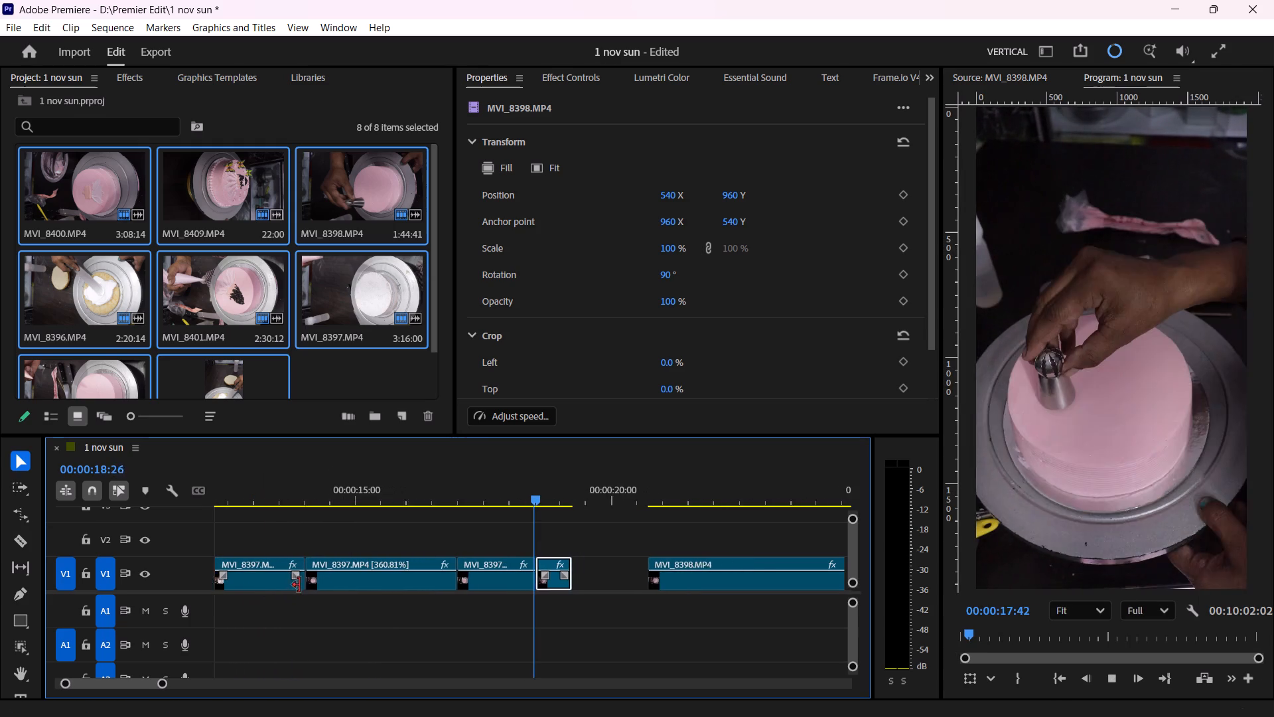
key(space)
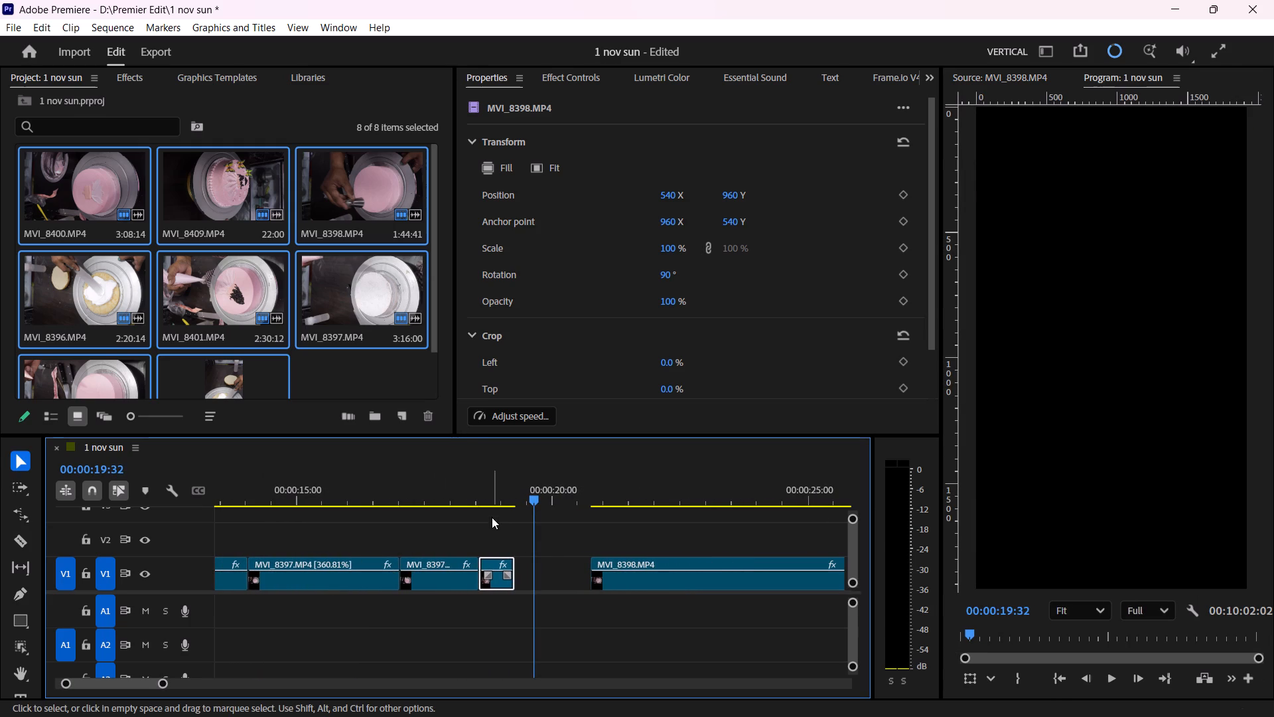
click(486, 496)
key(space)
key(space)
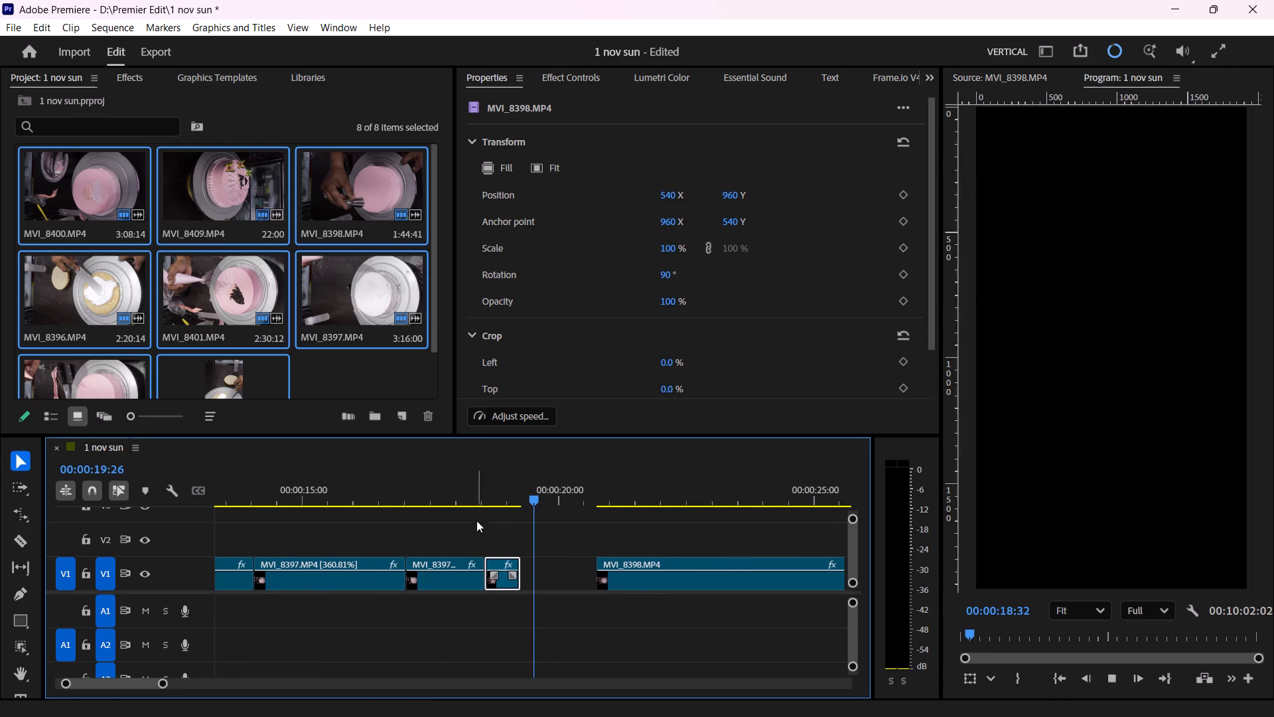
drag(518, 564, 524, 568)
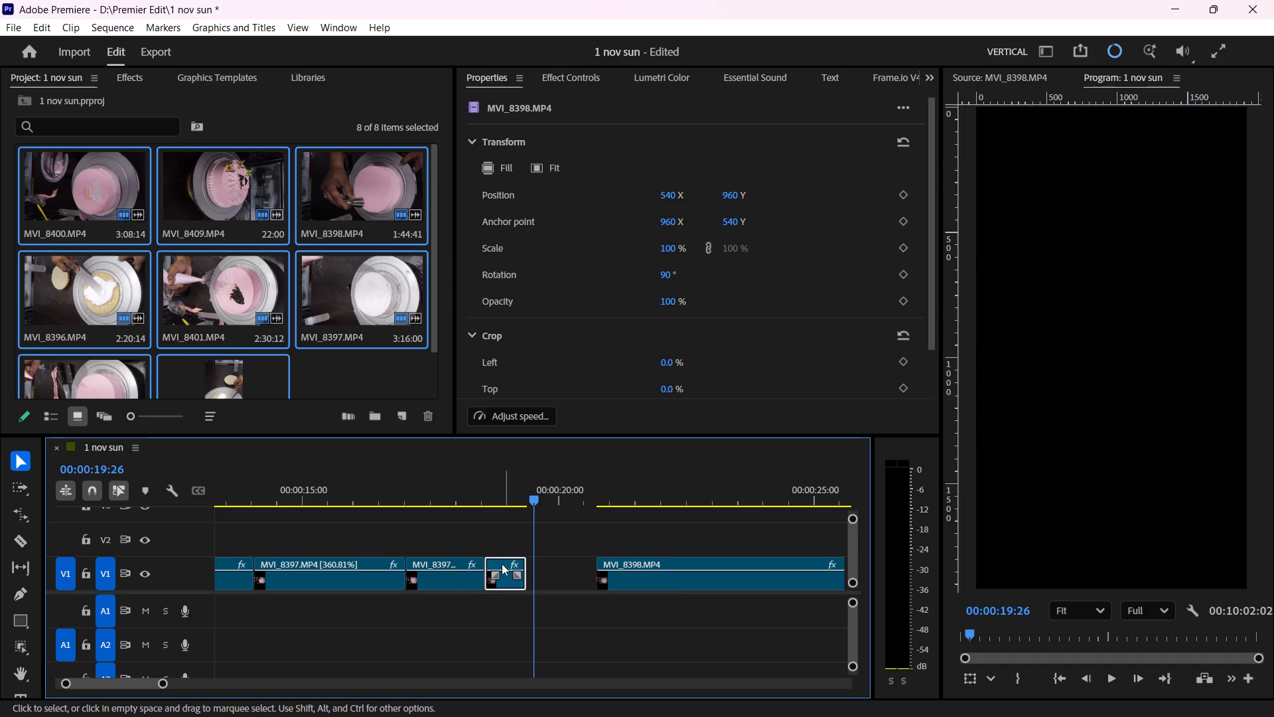
drag(491, 558, 499, 562)
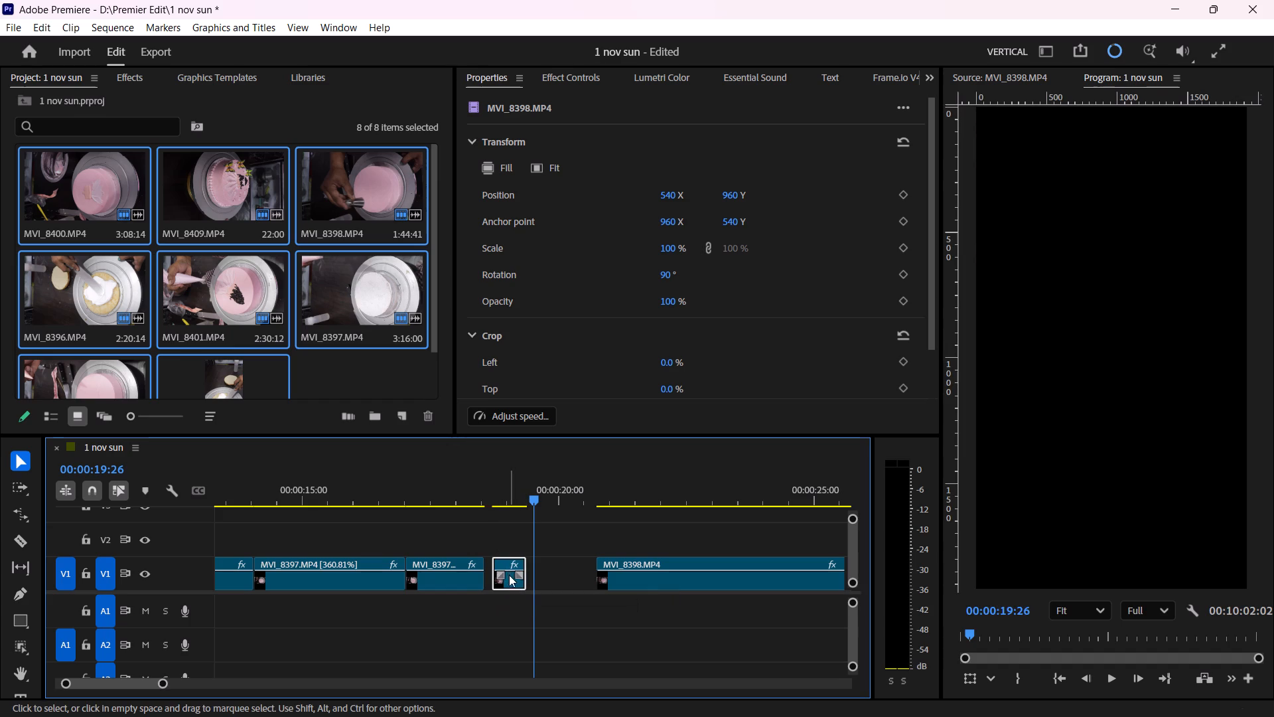
click(511, 579)
Replay the short nozzle piece and extend its end slightly.
click(492, 497)
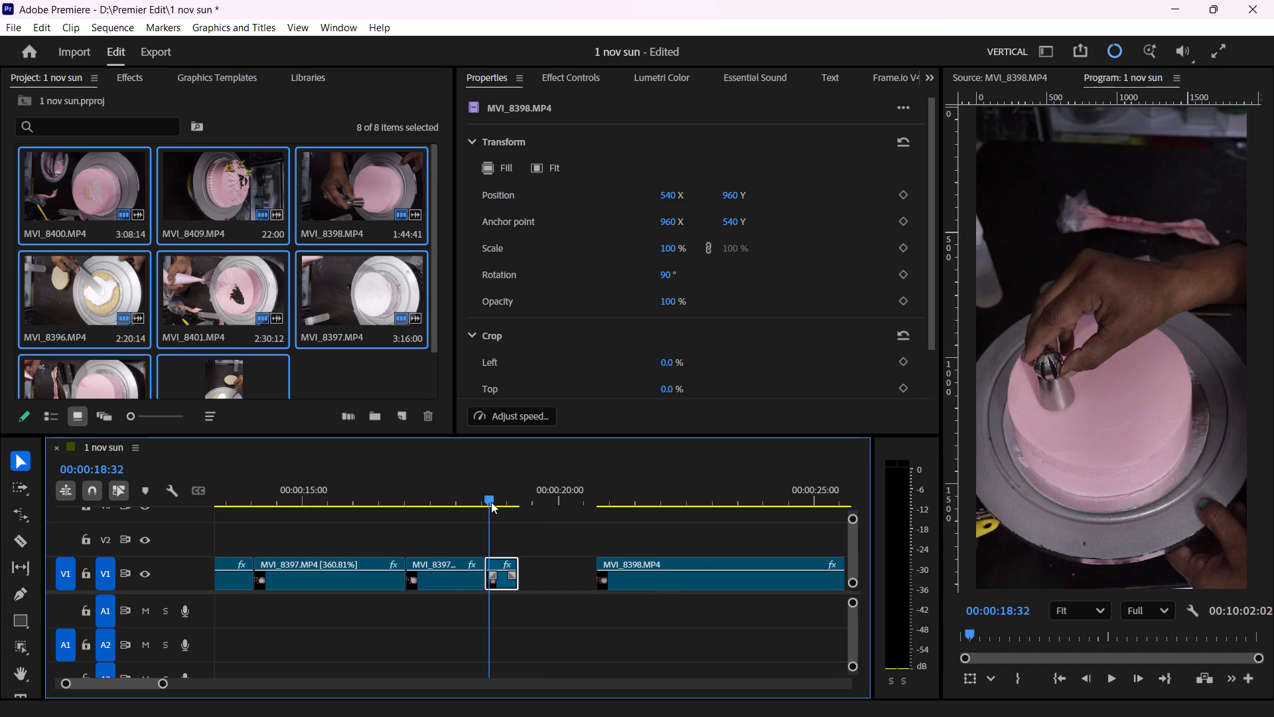
key(space)
key(space)
click(490, 504)
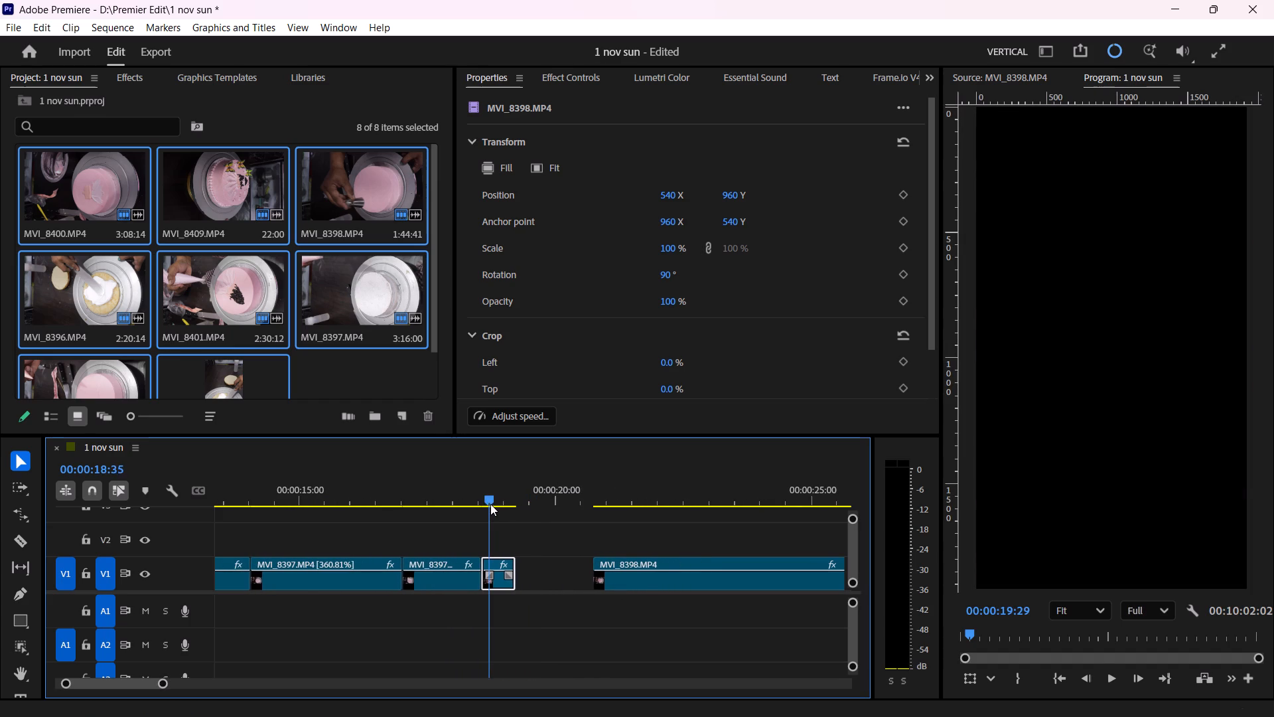
key(space)
key(space)
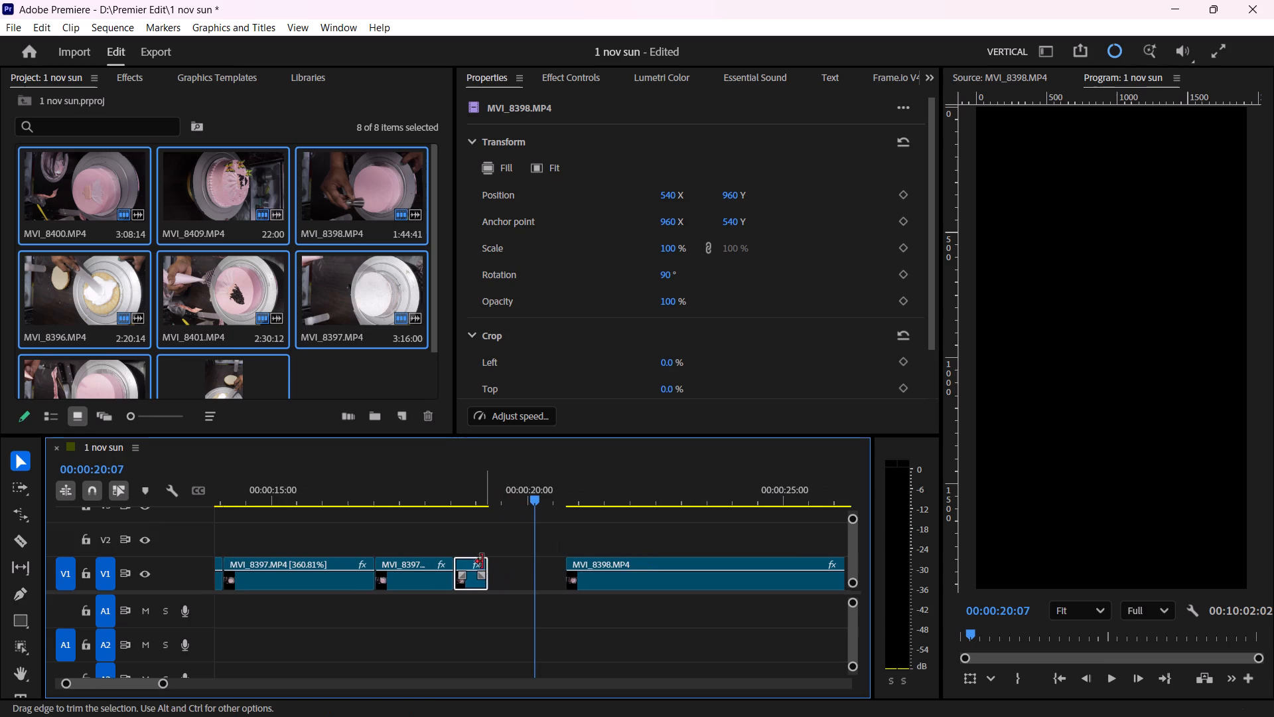
click(487, 564)
Move the remaining MVI_8398.MP4 clip back against the short nozzle piece and play across the join.
click(512, 568)
drag(600, 581, 549, 582)
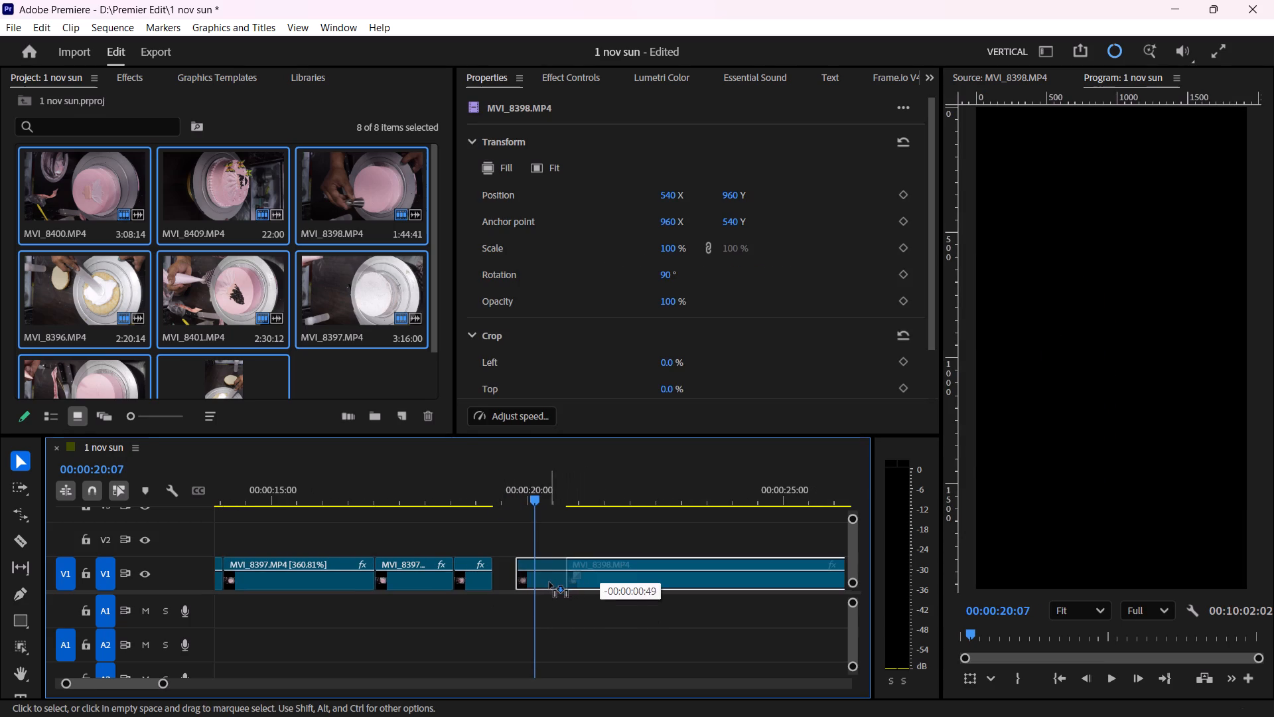
drag(549, 582, 534, 586)
key(space)
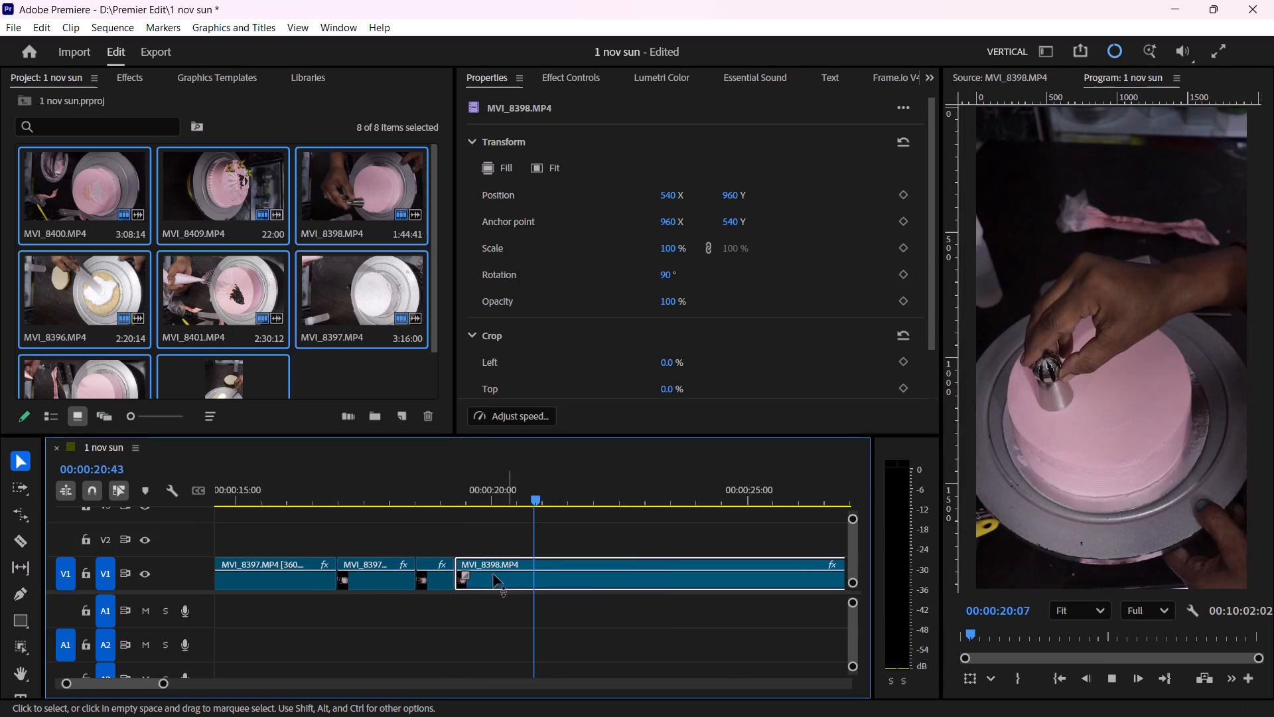
key(space)
Trim the start of the long MVI_8398.MP4 clip to 00:00:31:04, where the stick touches the cake, and move it back against the nozzle piece.
drag(162, 687, 193, 684)
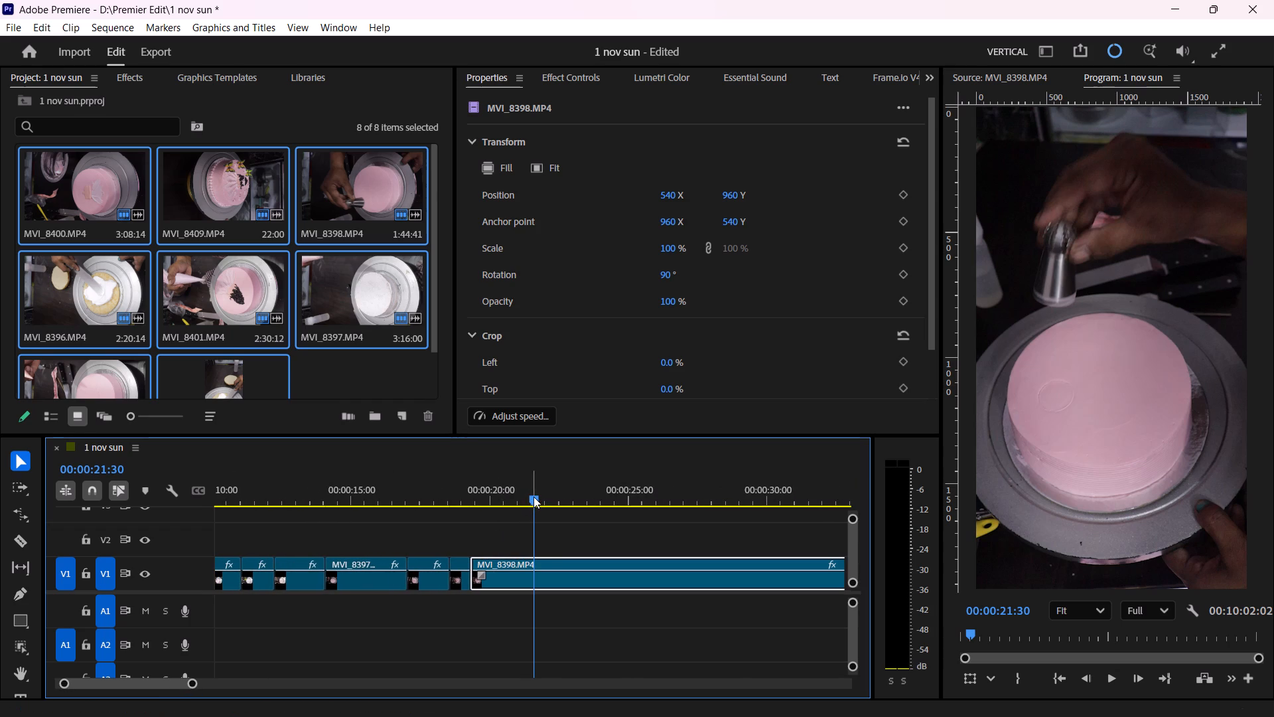
drag(533, 497, 587, 518)
drag(473, 562, 557, 564)
drag(193, 687, 351, 667)
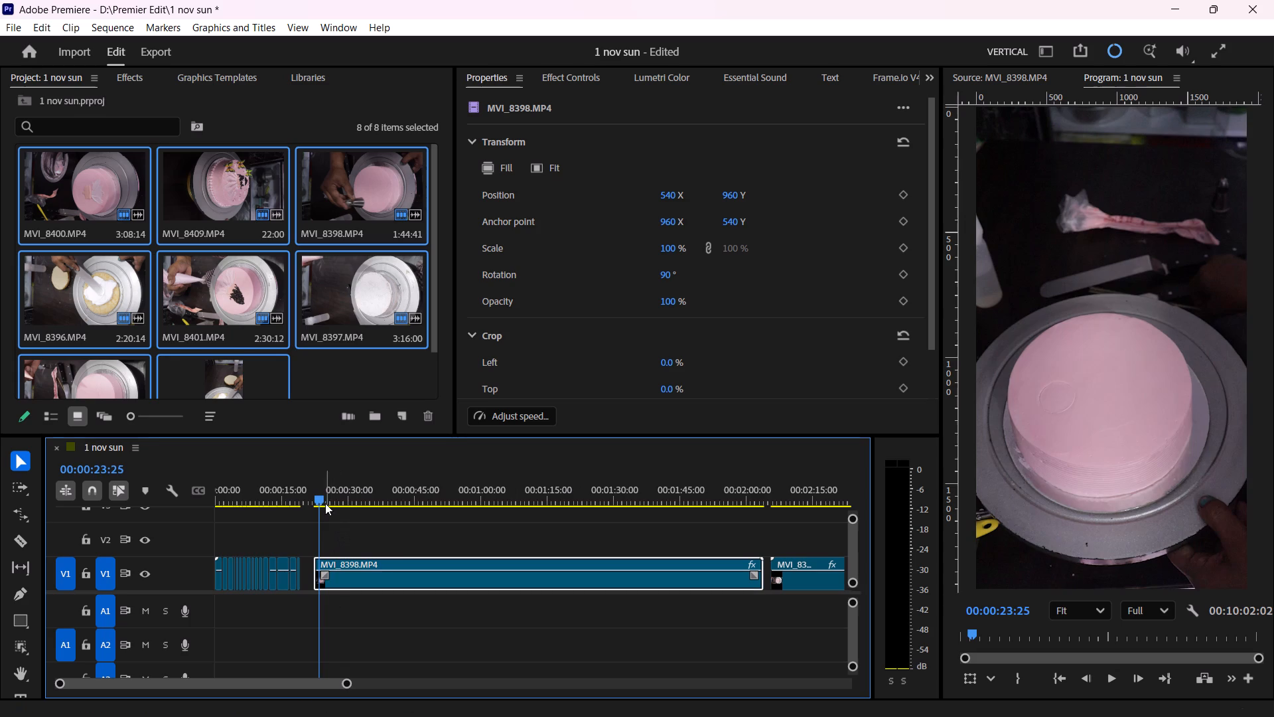
drag(322, 495, 398, 560)
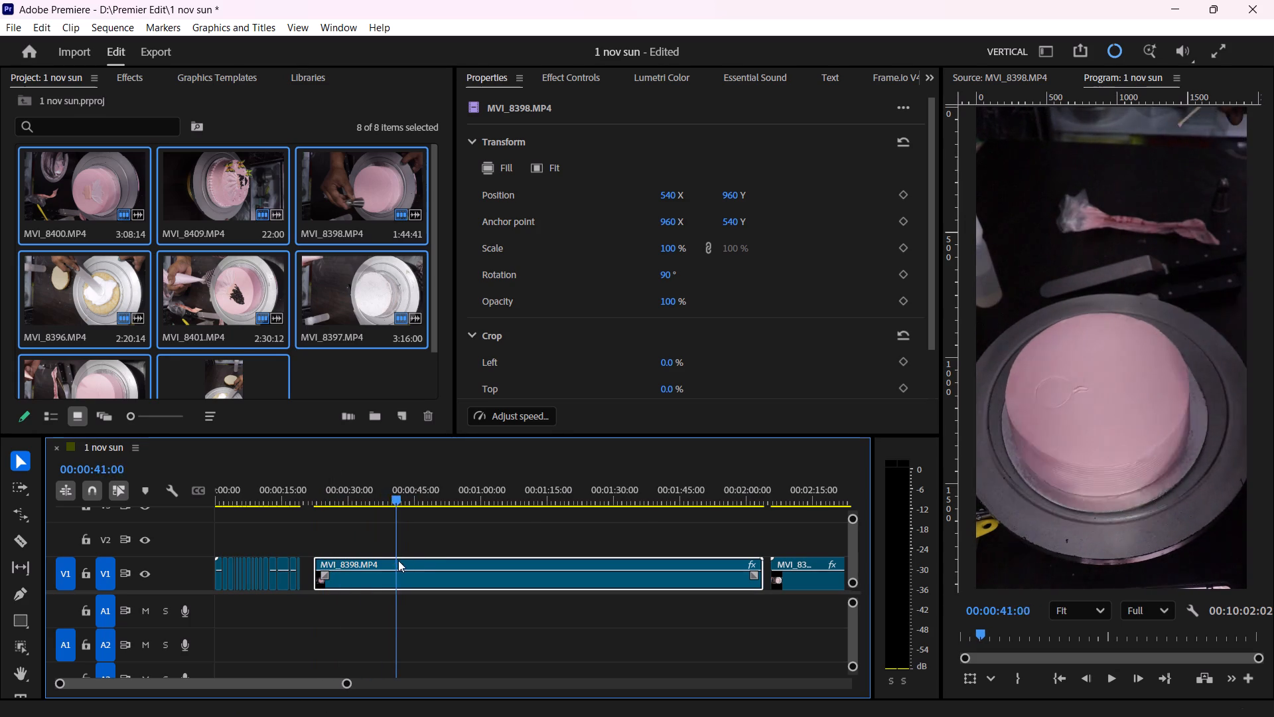
drag(398, 560, 361, 653)
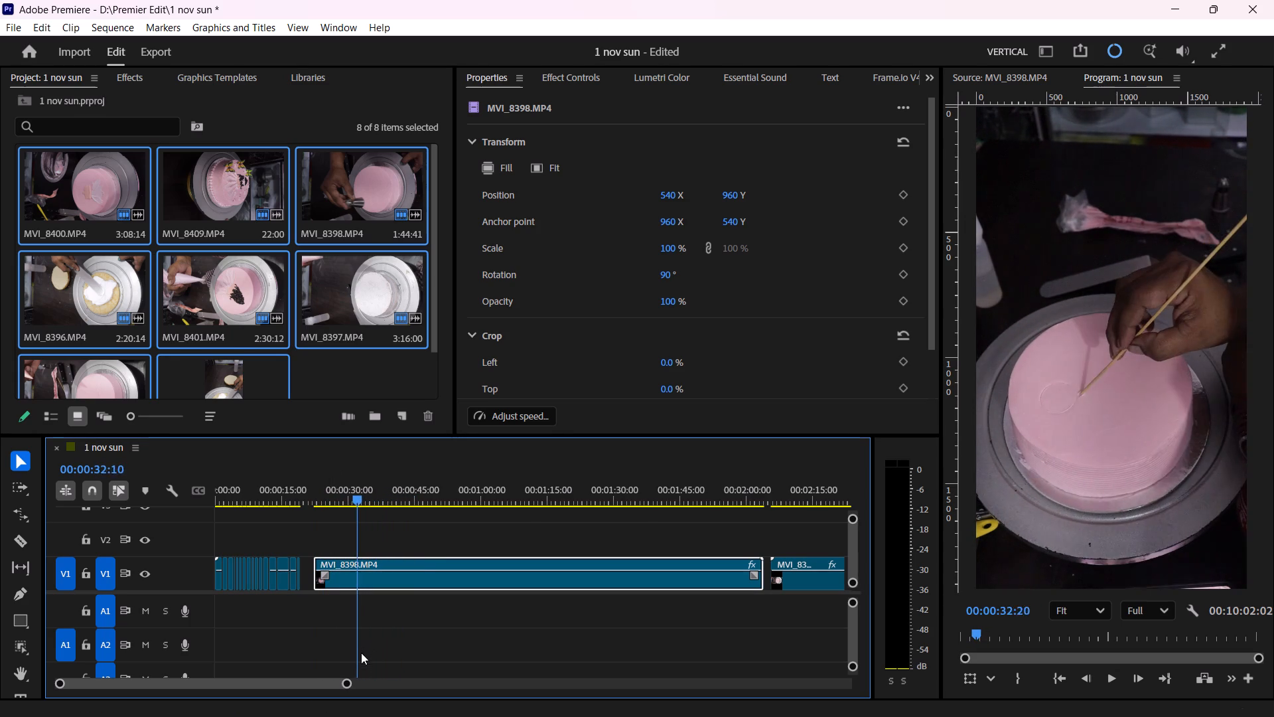
drag(361, 653, 356, 660)
drag(318, 561, 320, 562)
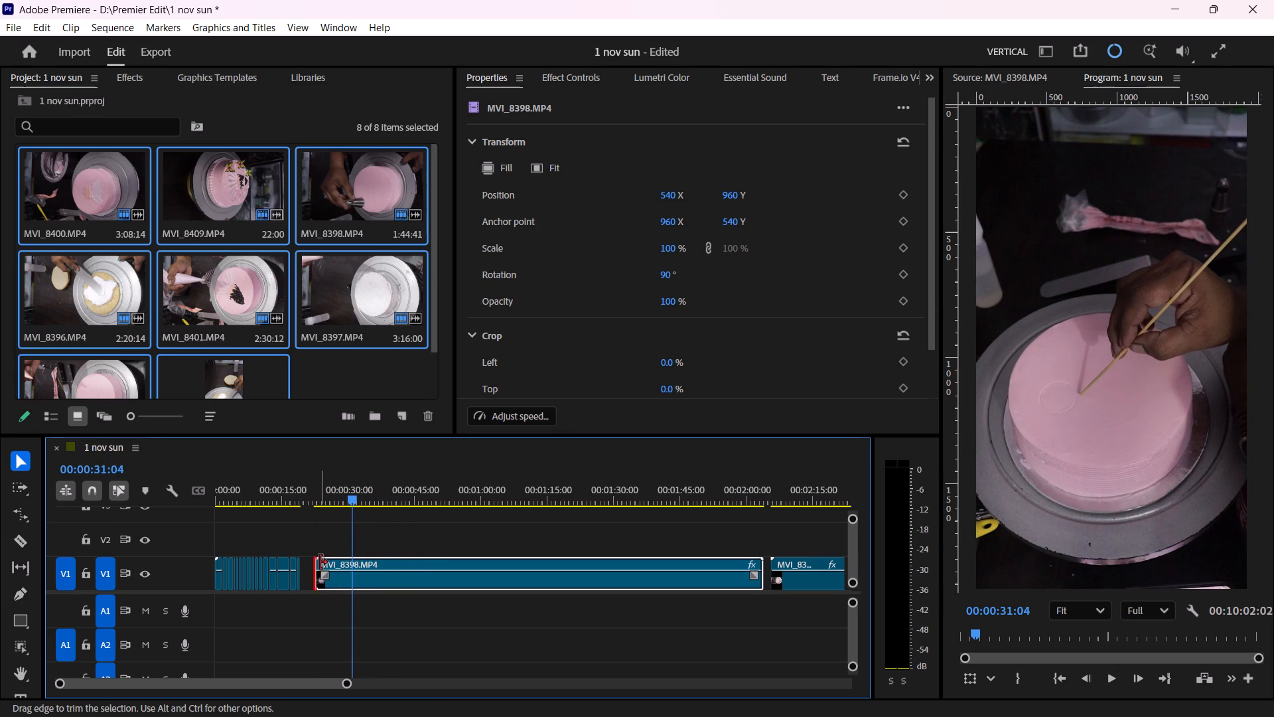
drag(320, 562, 356, 577)
drag(380, 581, 353, 580)
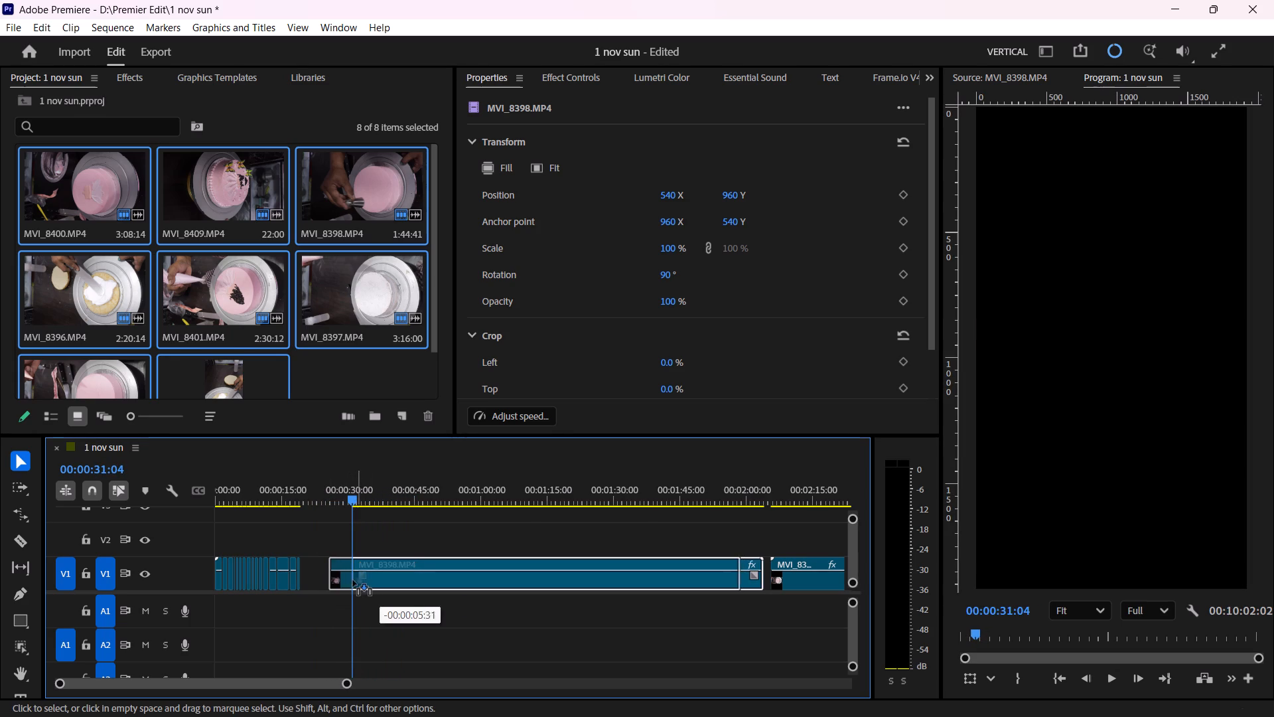
drag(353, 580, 336, 582)
Look through the stick-marking footage and split MVI_8398.MP4 at 00:00:32:32.
drag(349, 682, 295, 688)
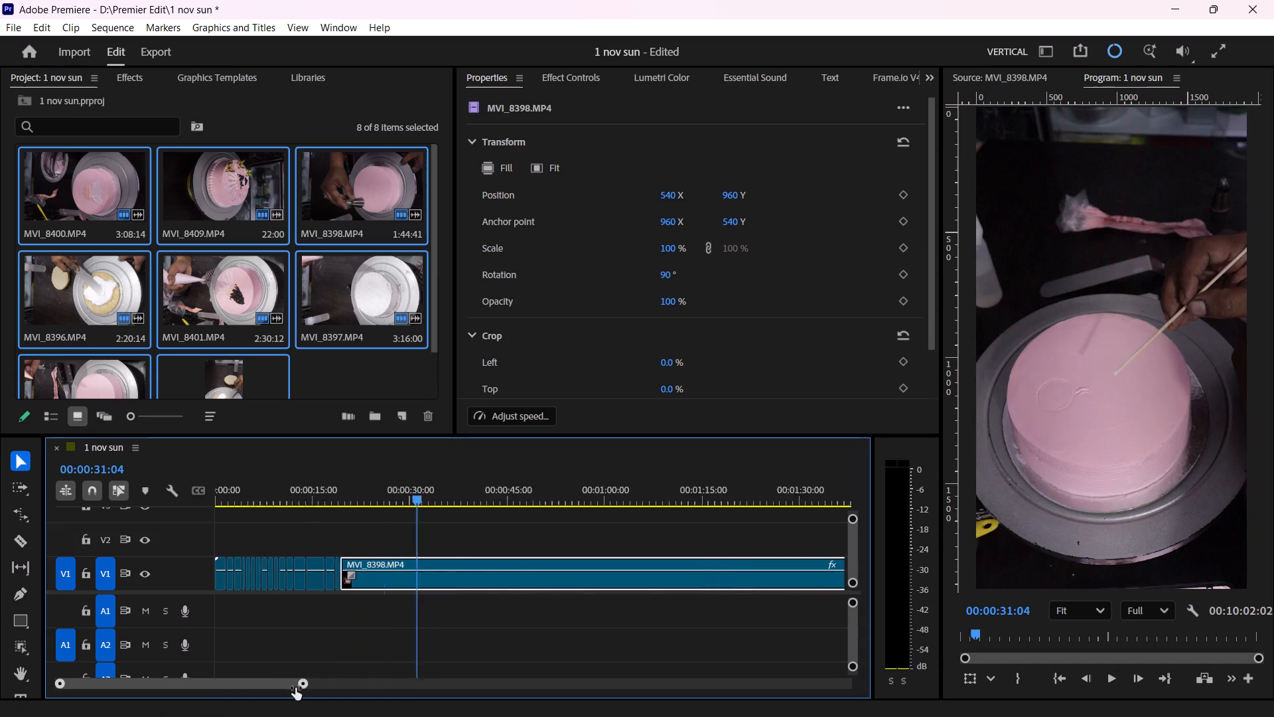
drag(295, 688, 211, 686)
drag(311, 489, 309, 505)
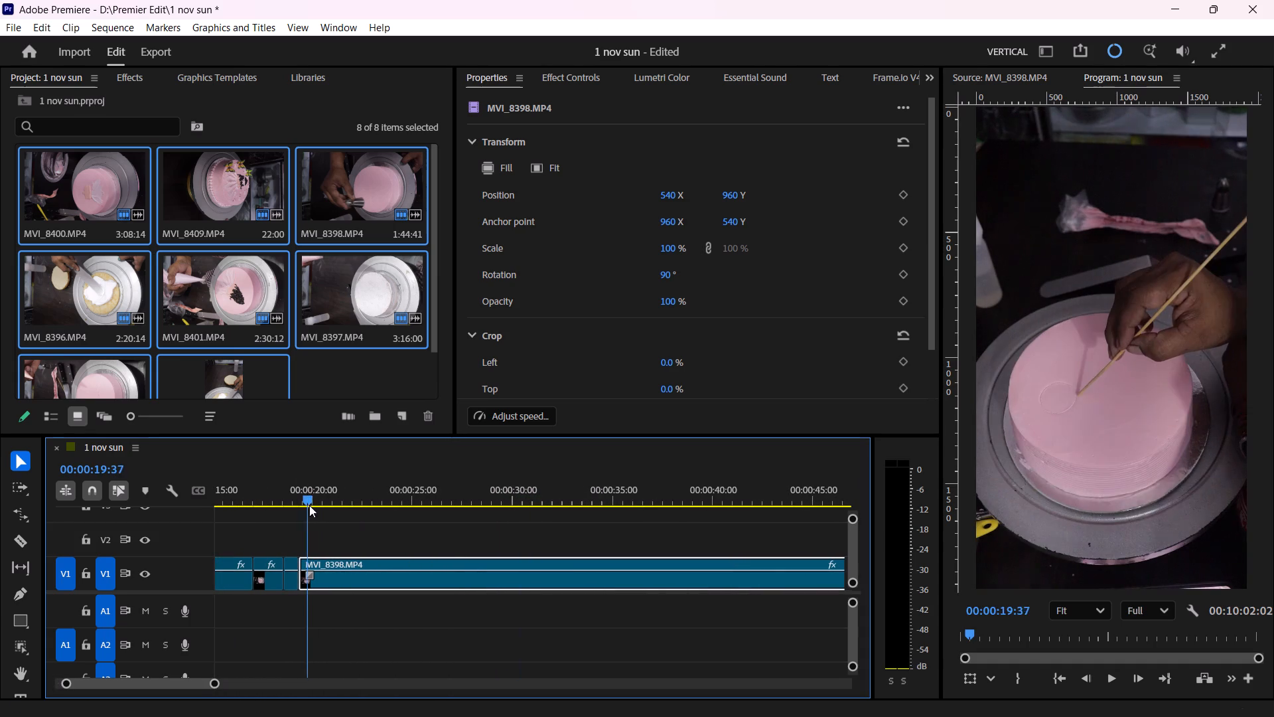
drag(309, 505, 319, 547)
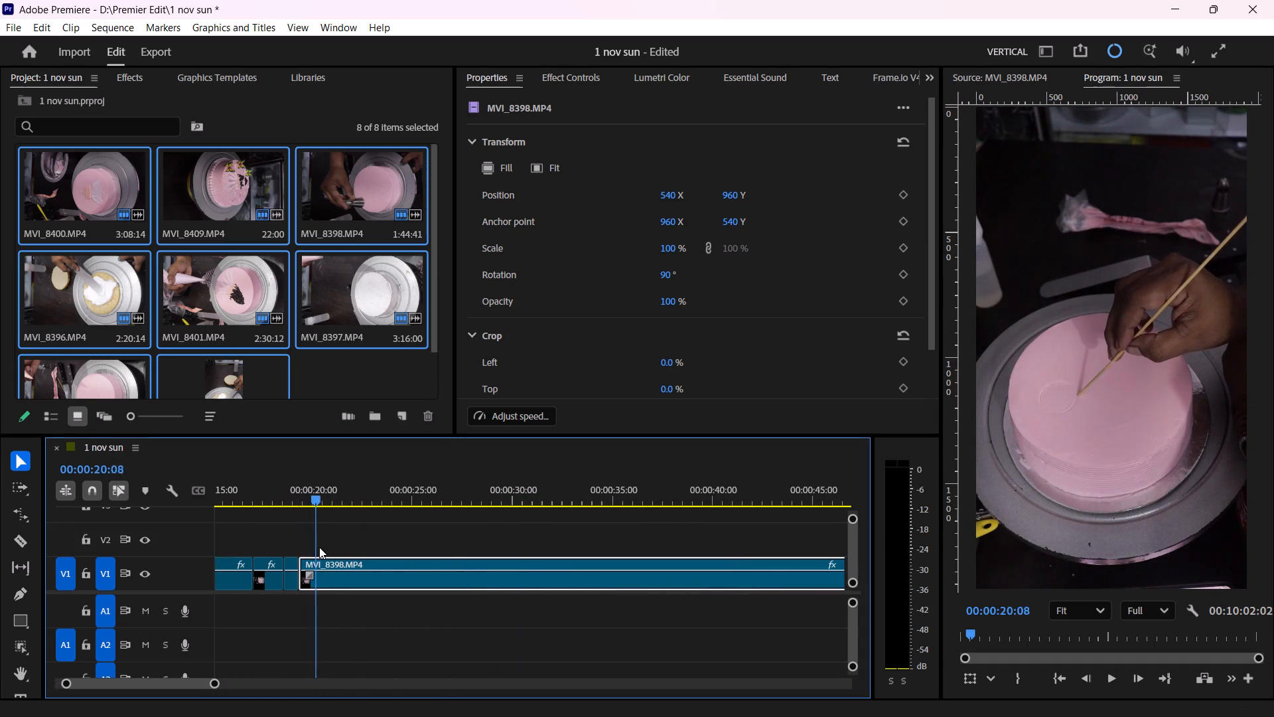
drag(319, 547, 442, 571)
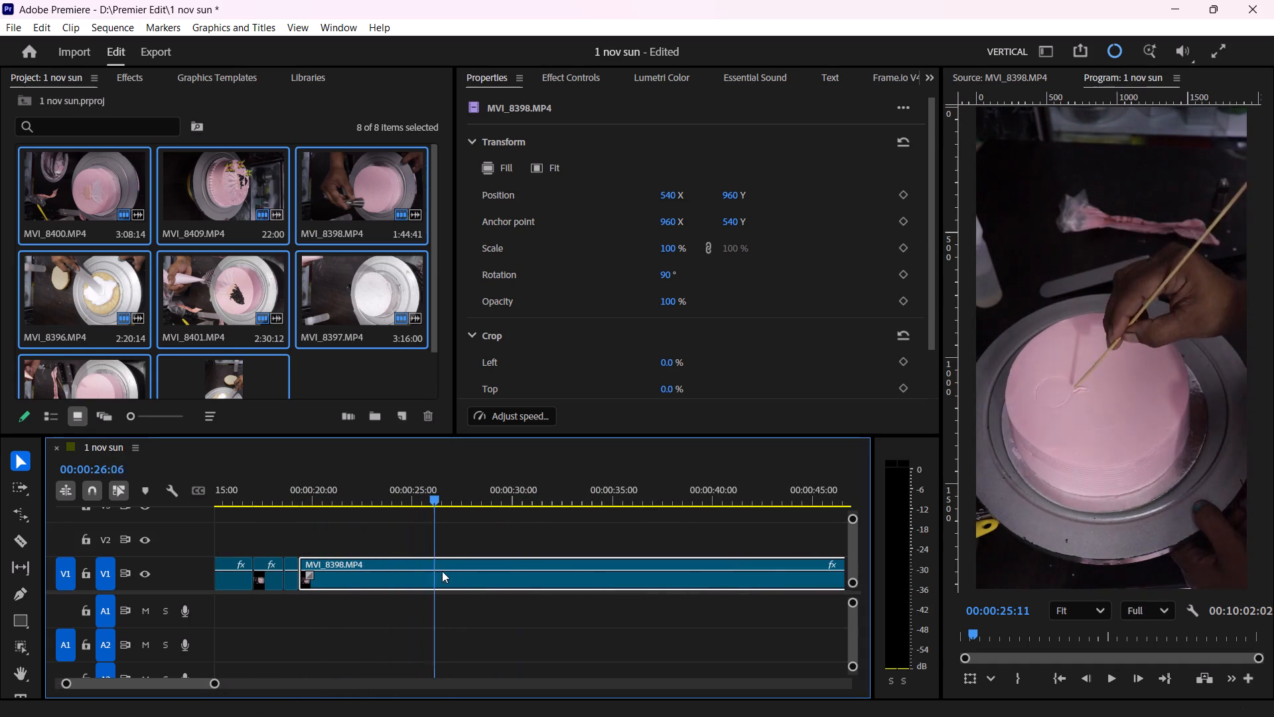
drag(442, 571, 577, 601)
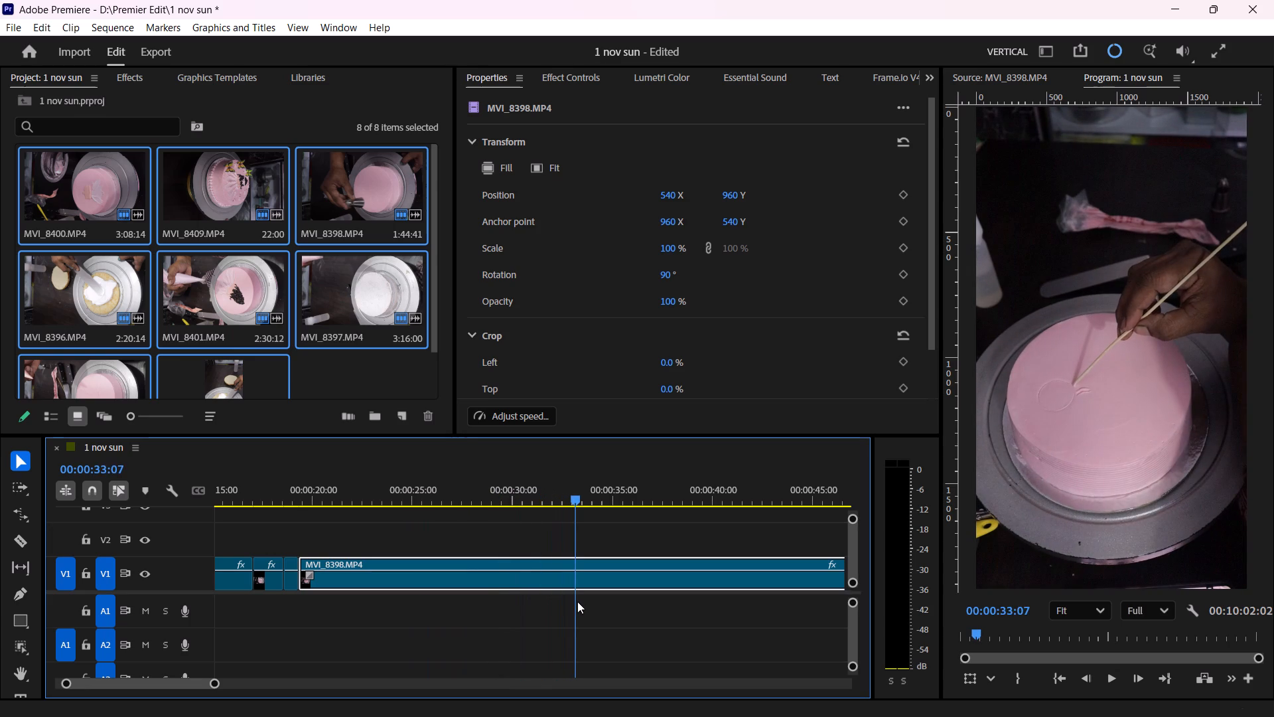
drag(577, 601, 649, 605)
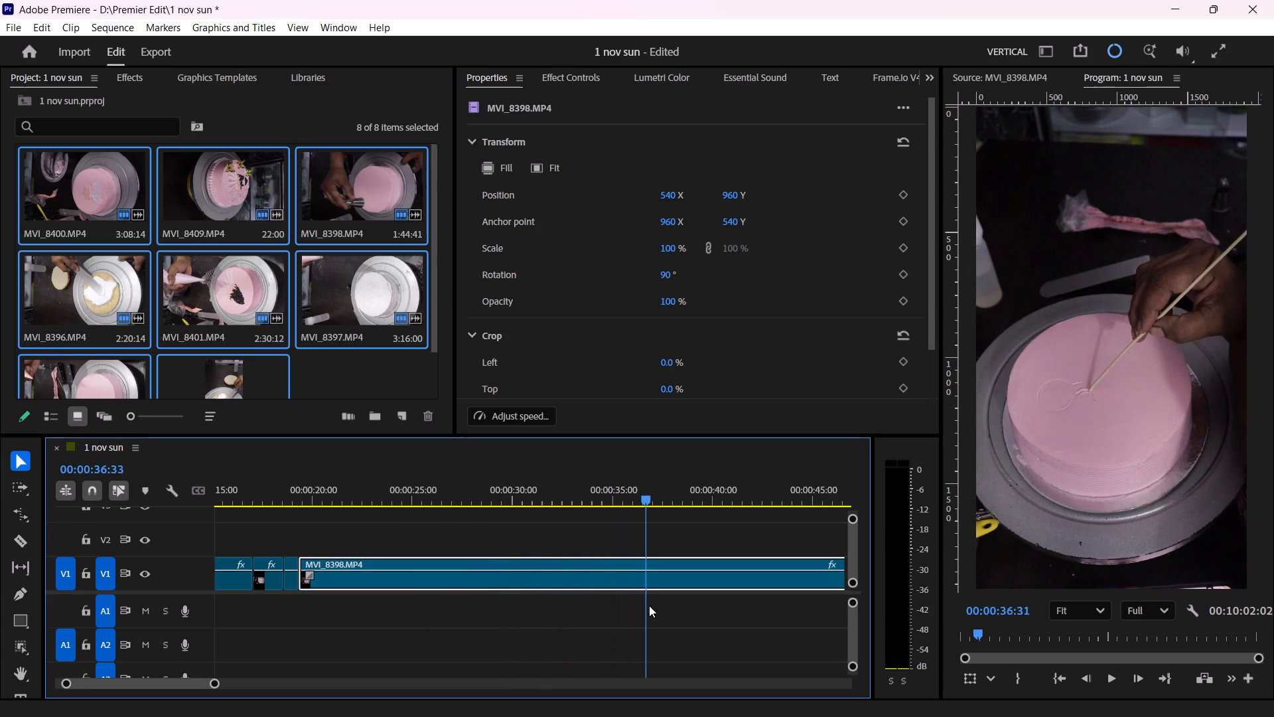
drag(649, 605, 686, 588)
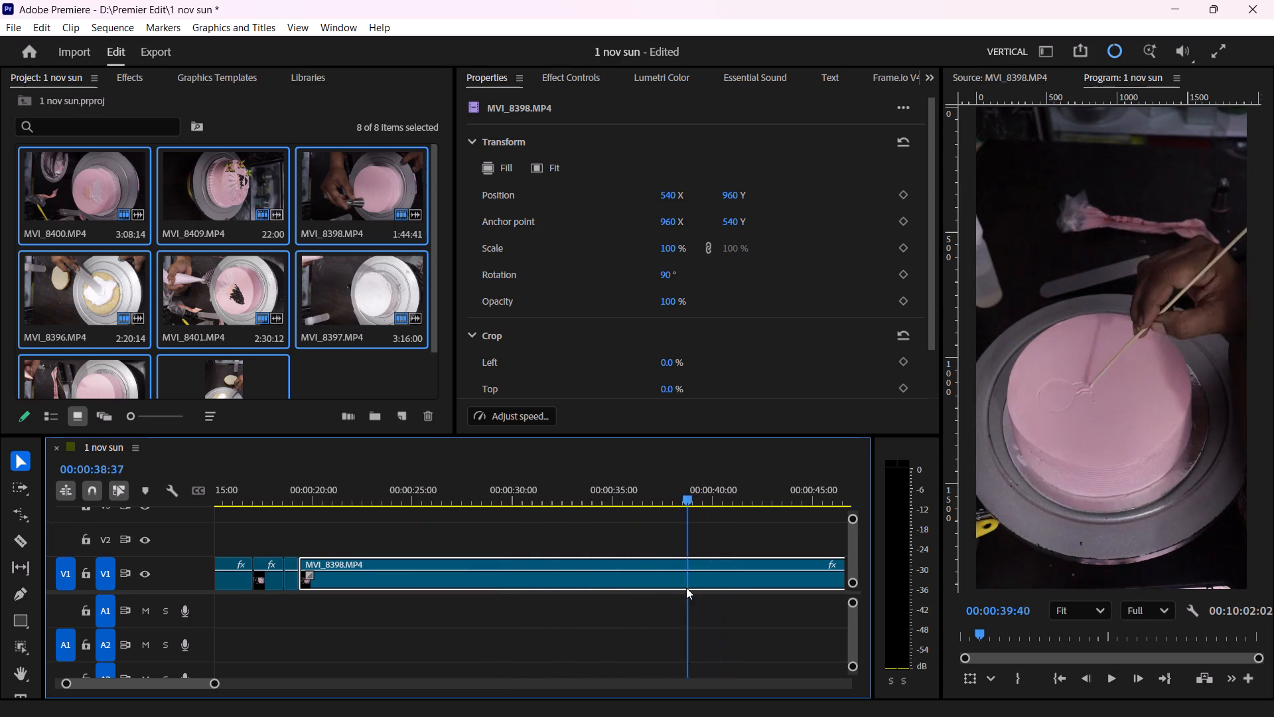
drag(686, 588, 547, 627)
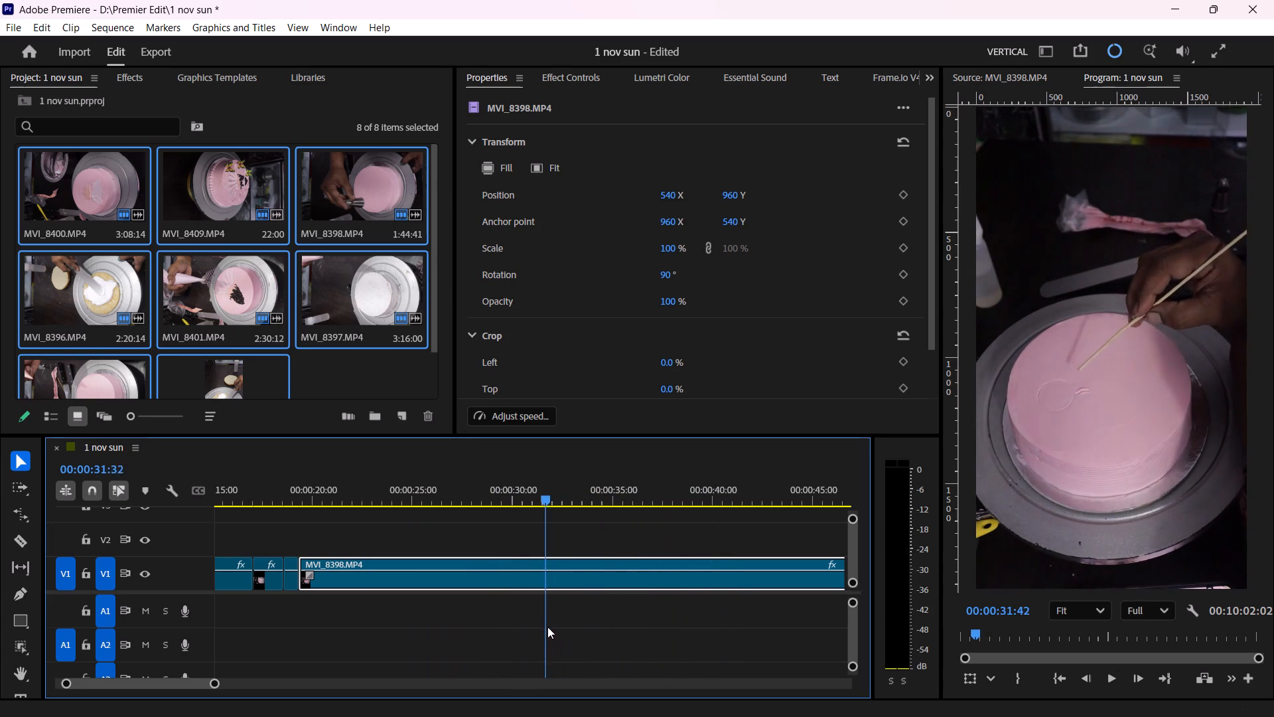
drag(547, 627, 554, 633)
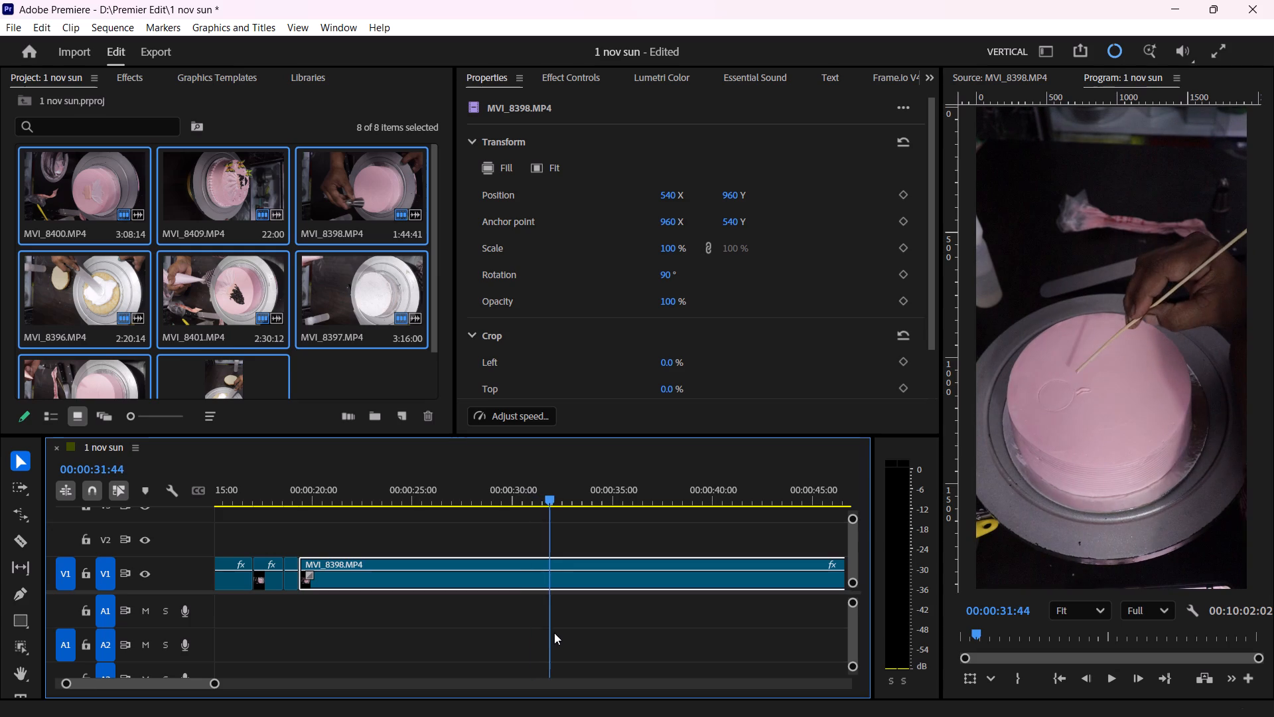
drag(554, 633, 567, 629)
key(c)
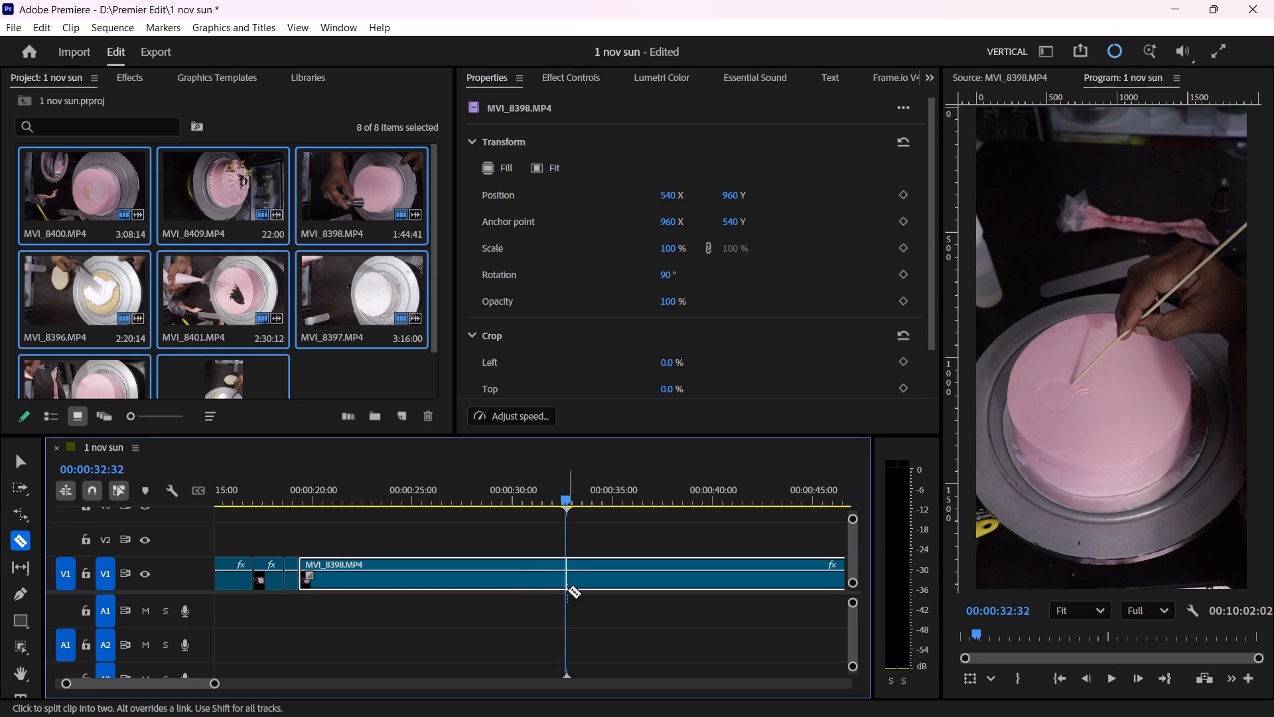
click(568, 577)
Trim the end of the first stick-marking piece of MVI_8398.MP4 to 00:00:21:34, where the stick lifts off the cake.
key(r)
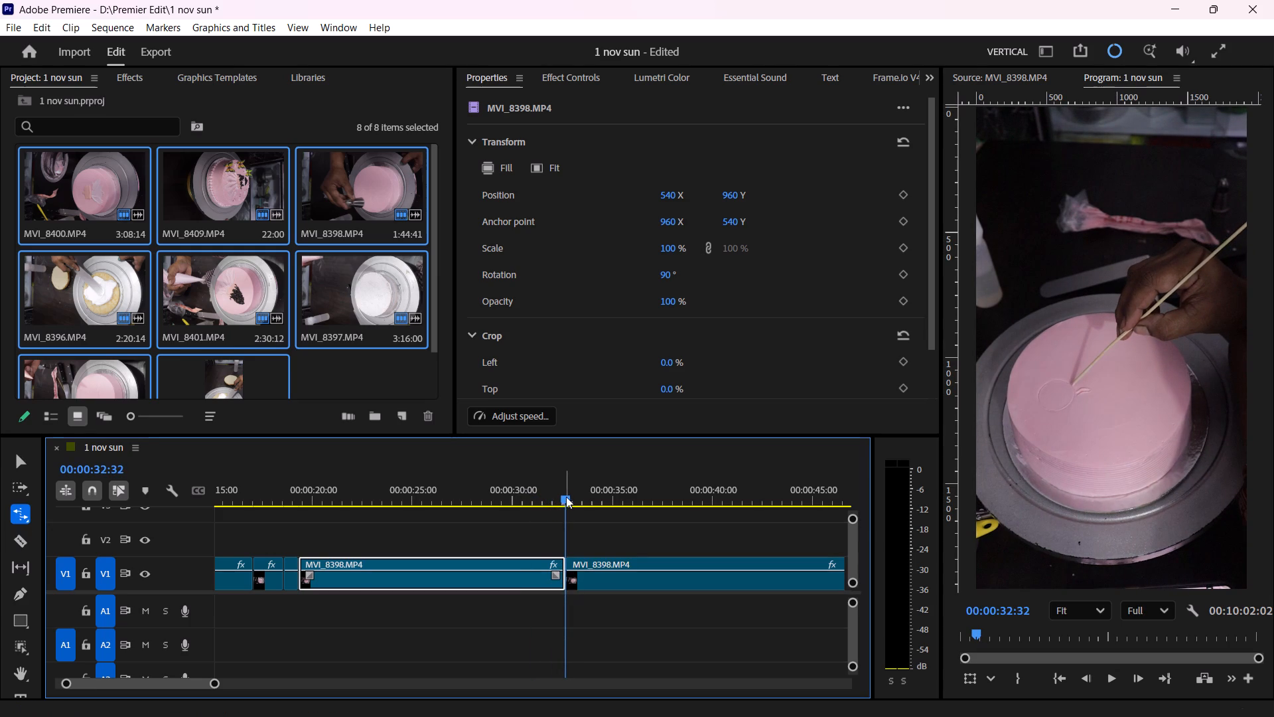
drag(567, 496, 462, 594)
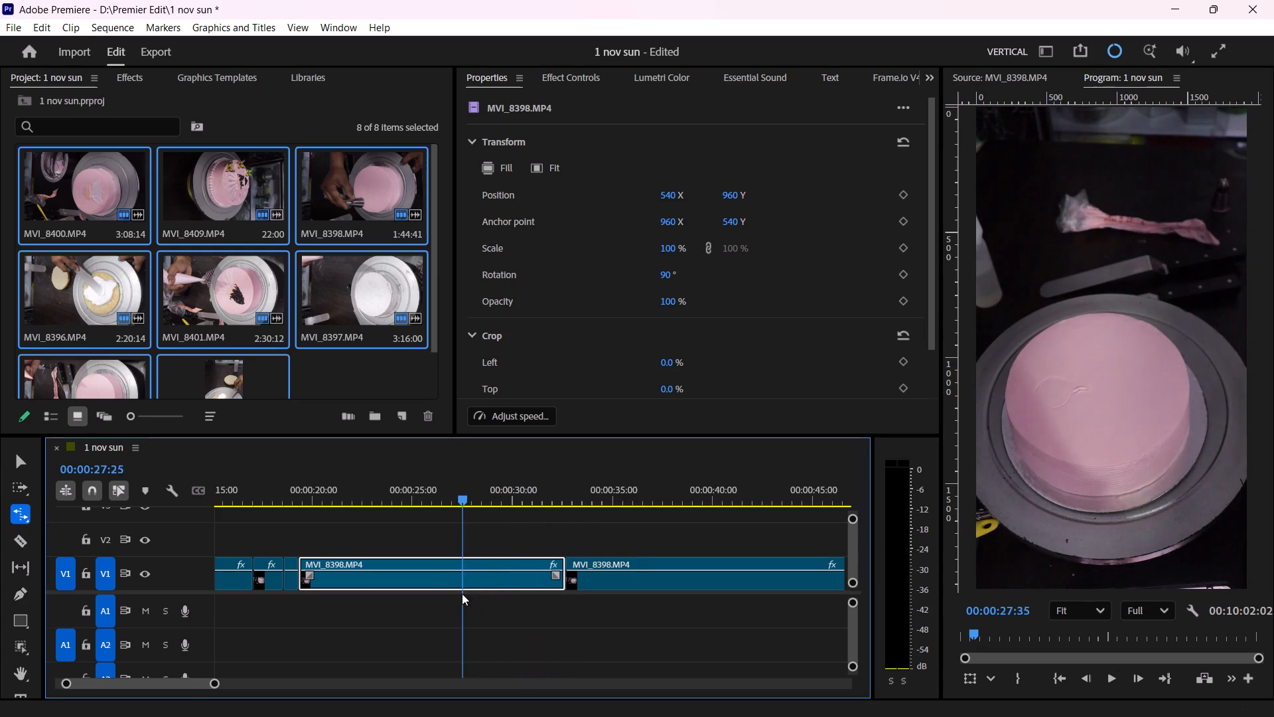
drag(462, 594, 416, 620)
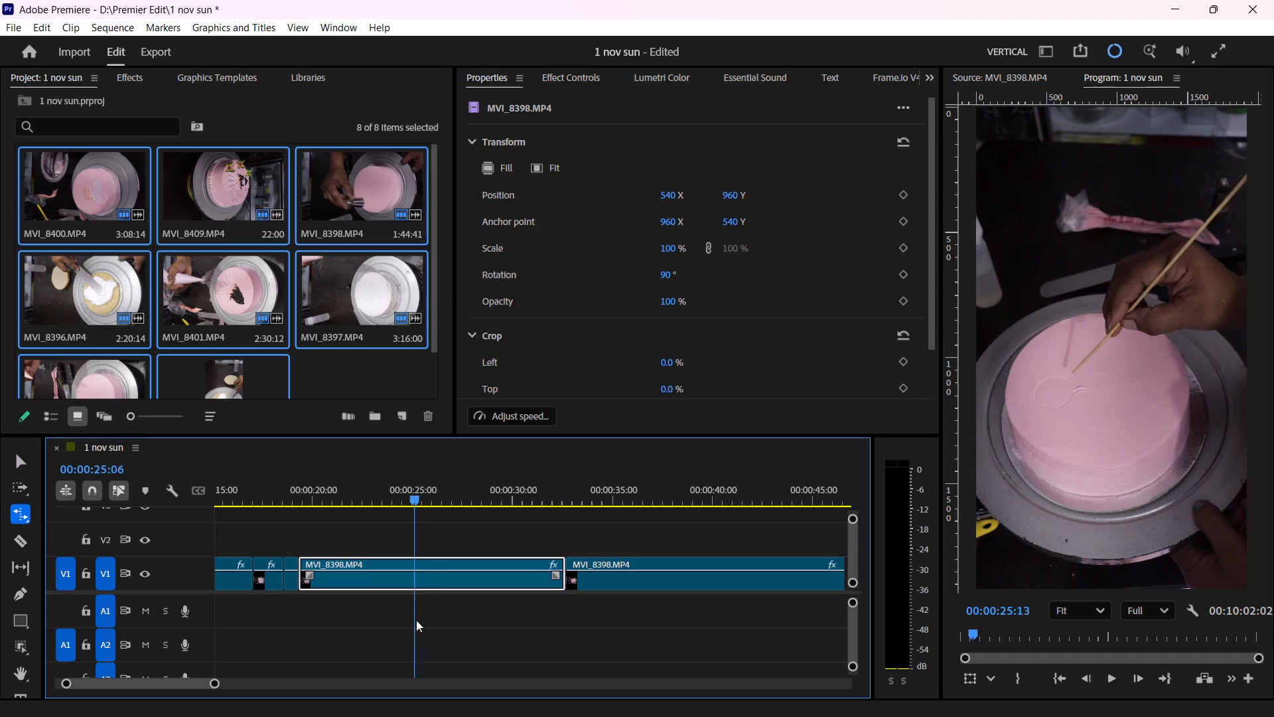
drag(416, 620, 359, 634)
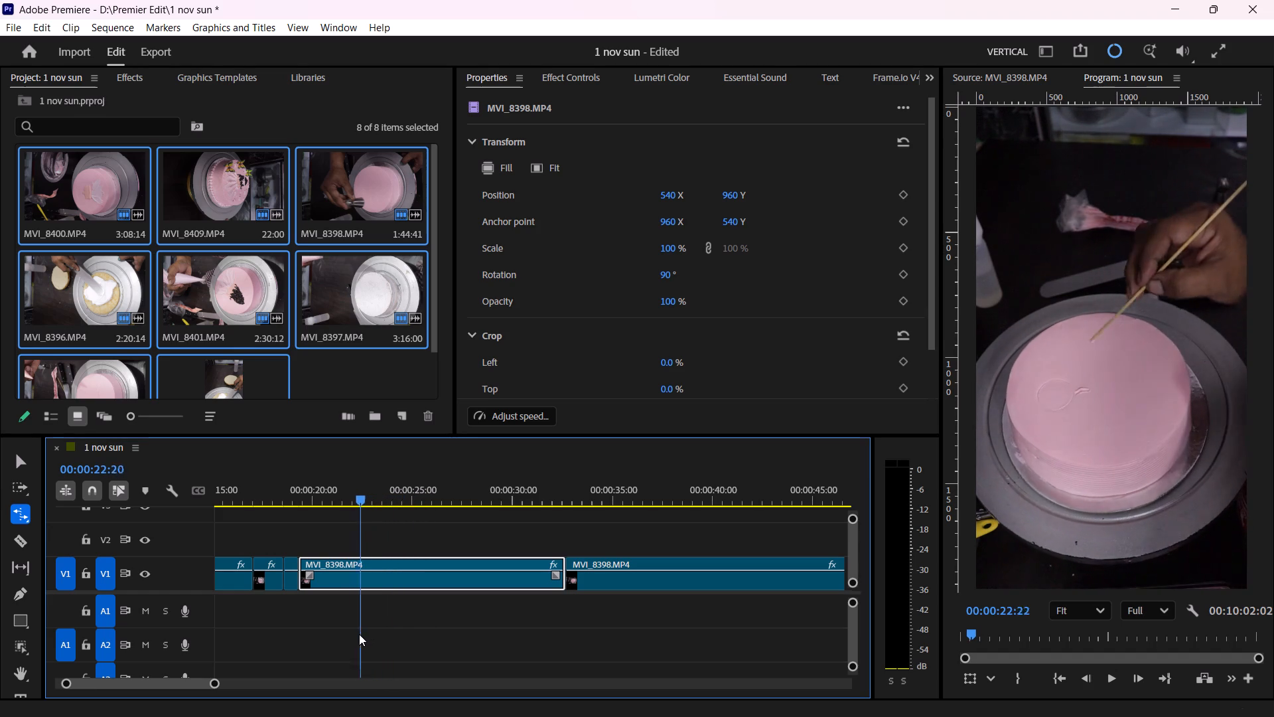
drag(359, 634, 344, 642)
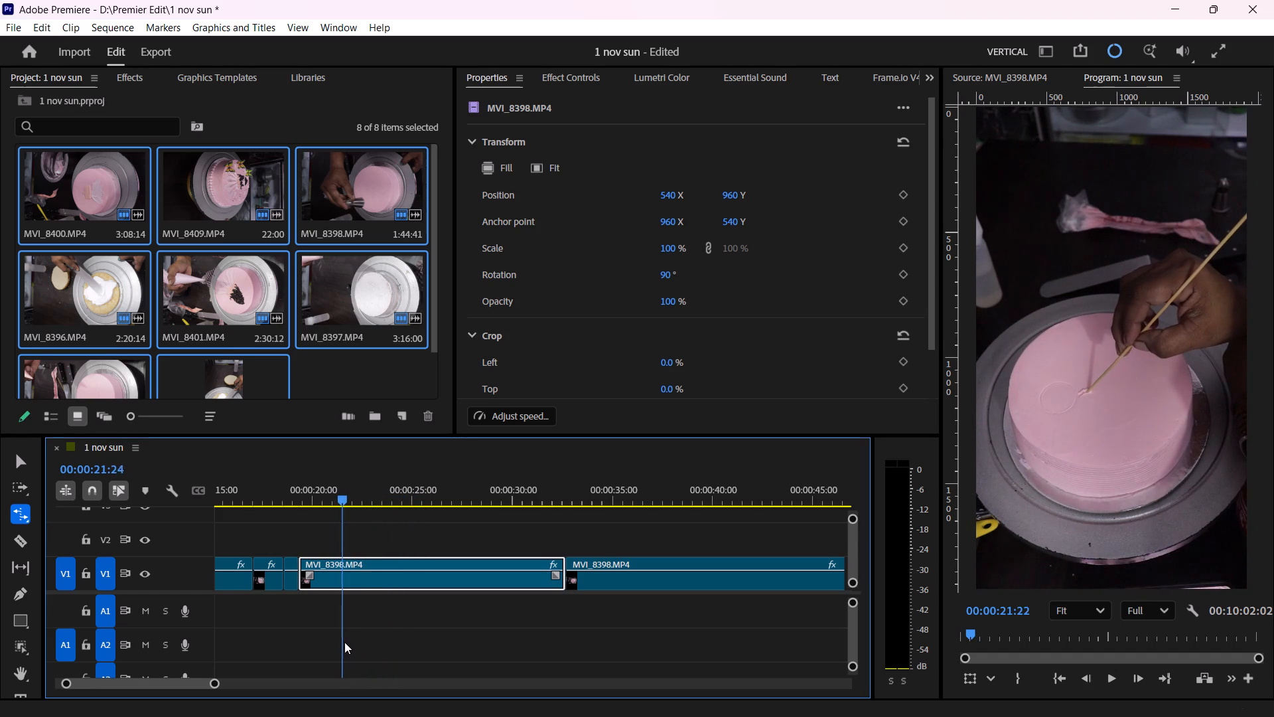
drag(344, 642, 348, 642)
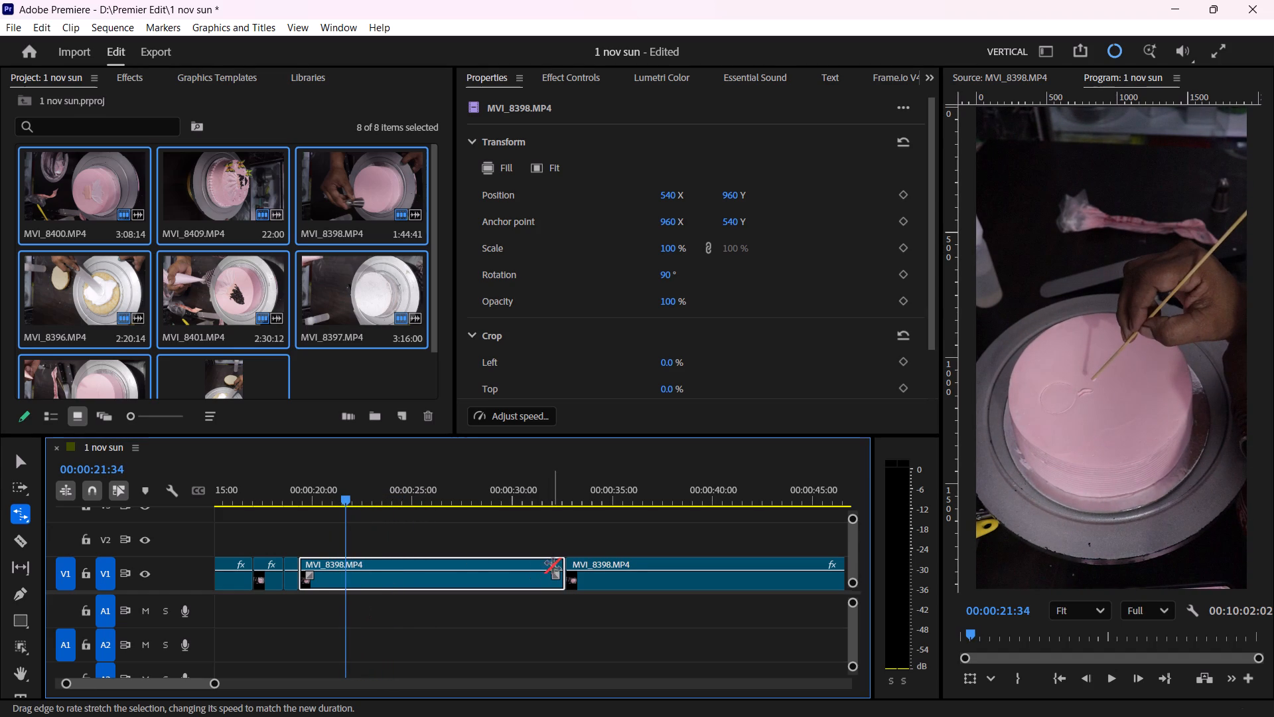
key(v)
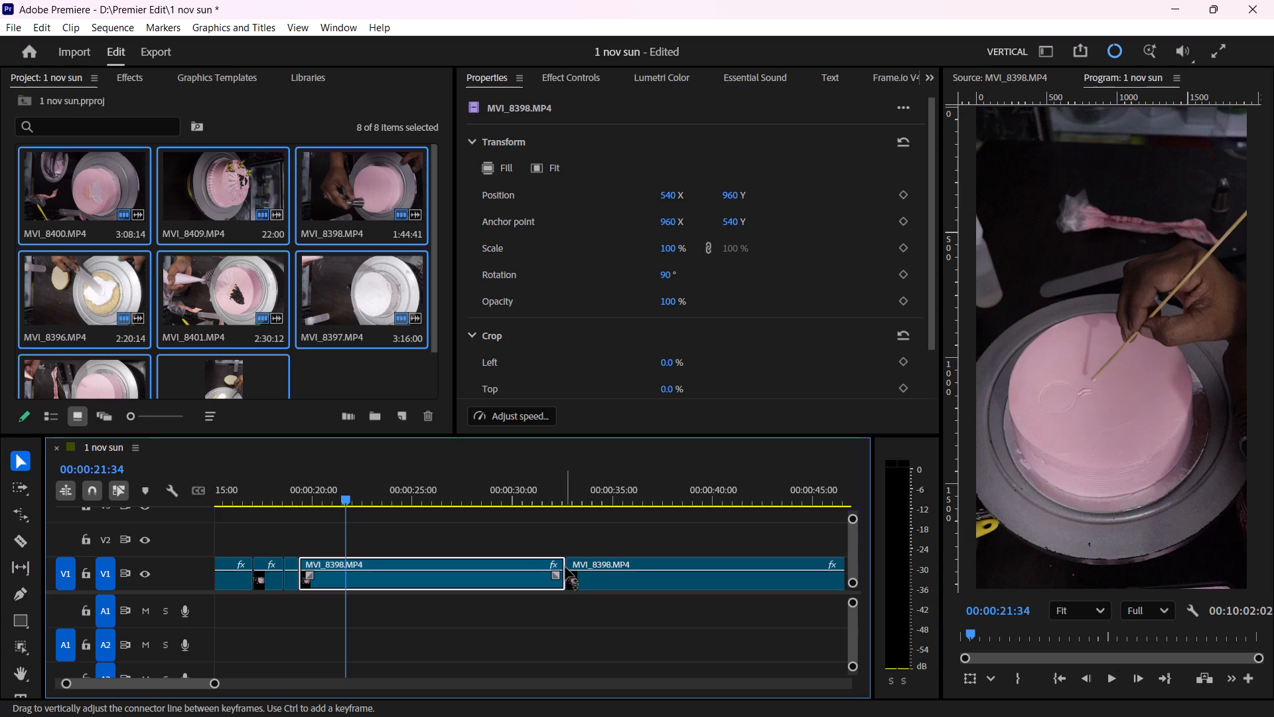
drag(563, 563, 372, 596)
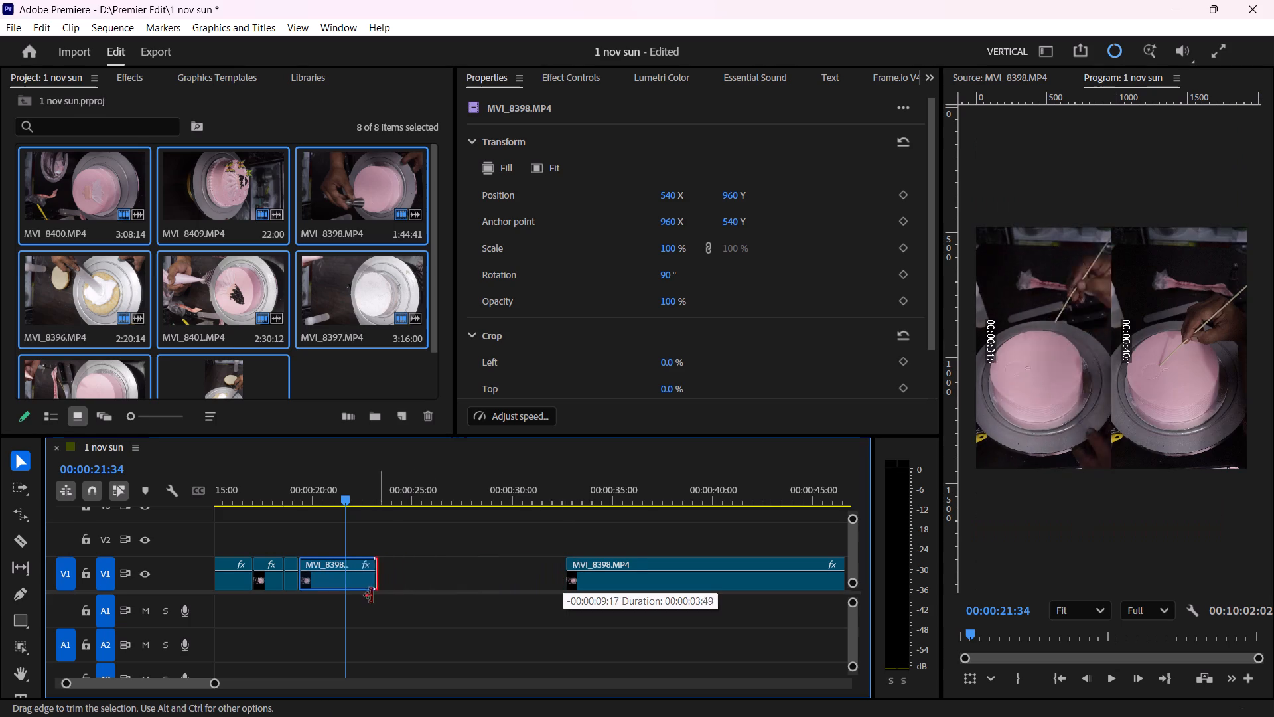
drag(372, 596, 348, 618)
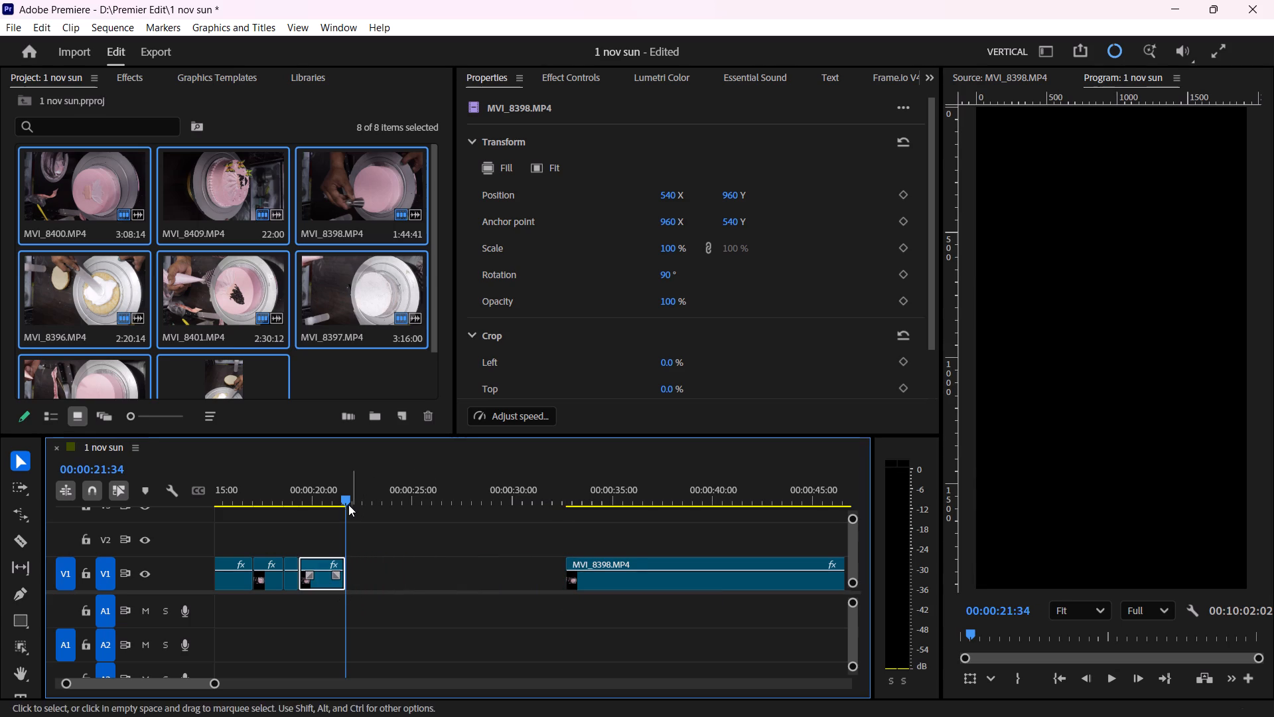
Speed up the trimmed stick-marking piece by rate-stretching its end to make it about one second long.
drag(346, 496, 317, 538)
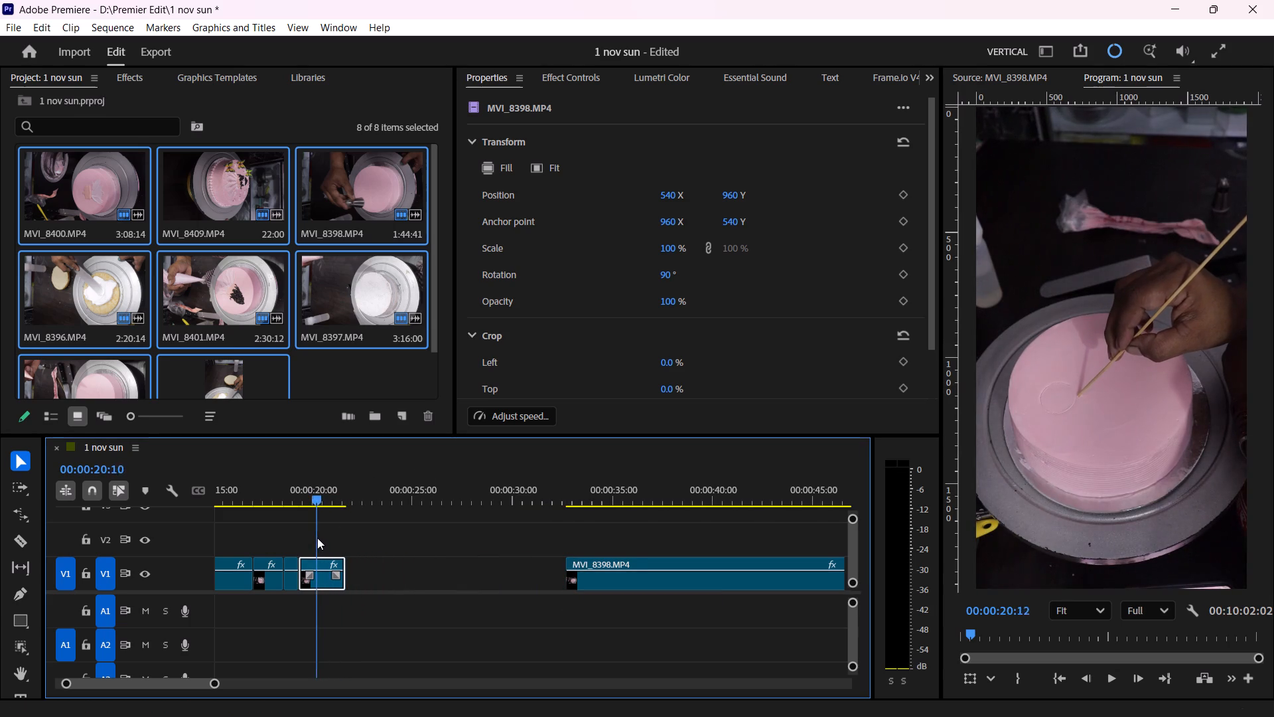
drag(317, 538, 306, 554)
key(r)
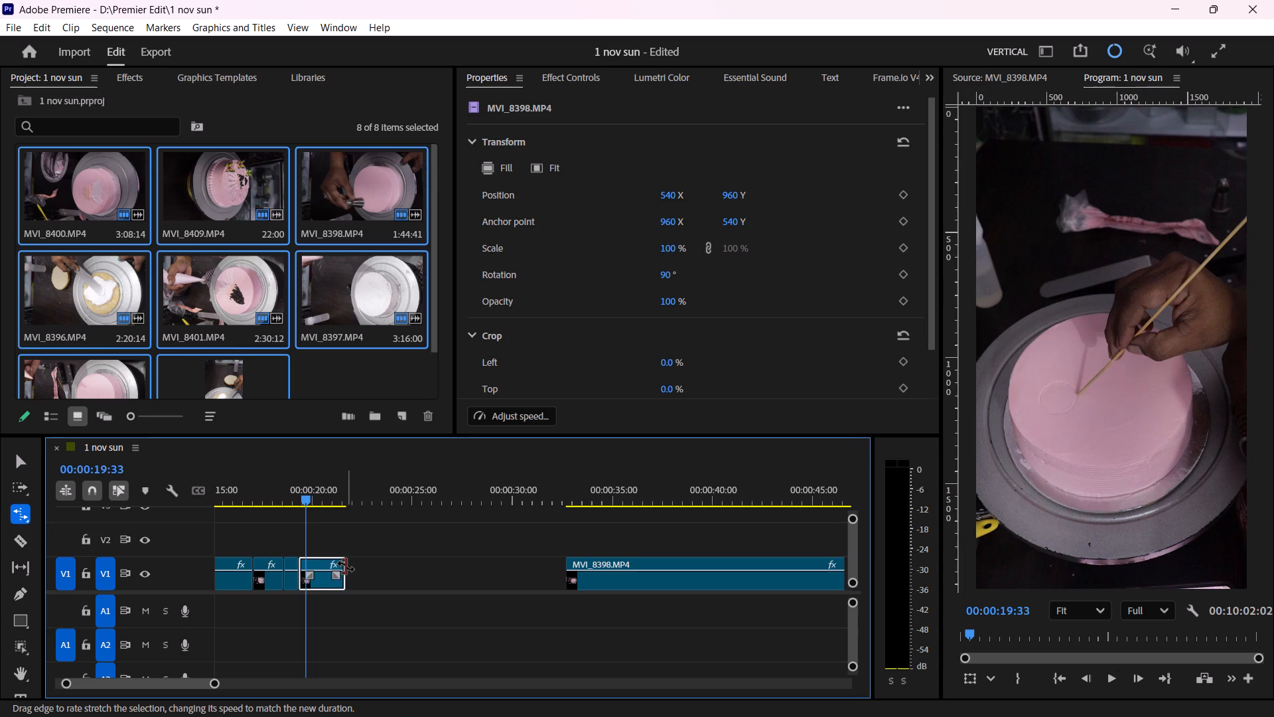
drag(345, 566, 316, 599)
Move the remaining MVI_8398.MP4 clip back against the sped-up stick piece and play across the join.
key(v)
drag(603, 582, 363, 591)
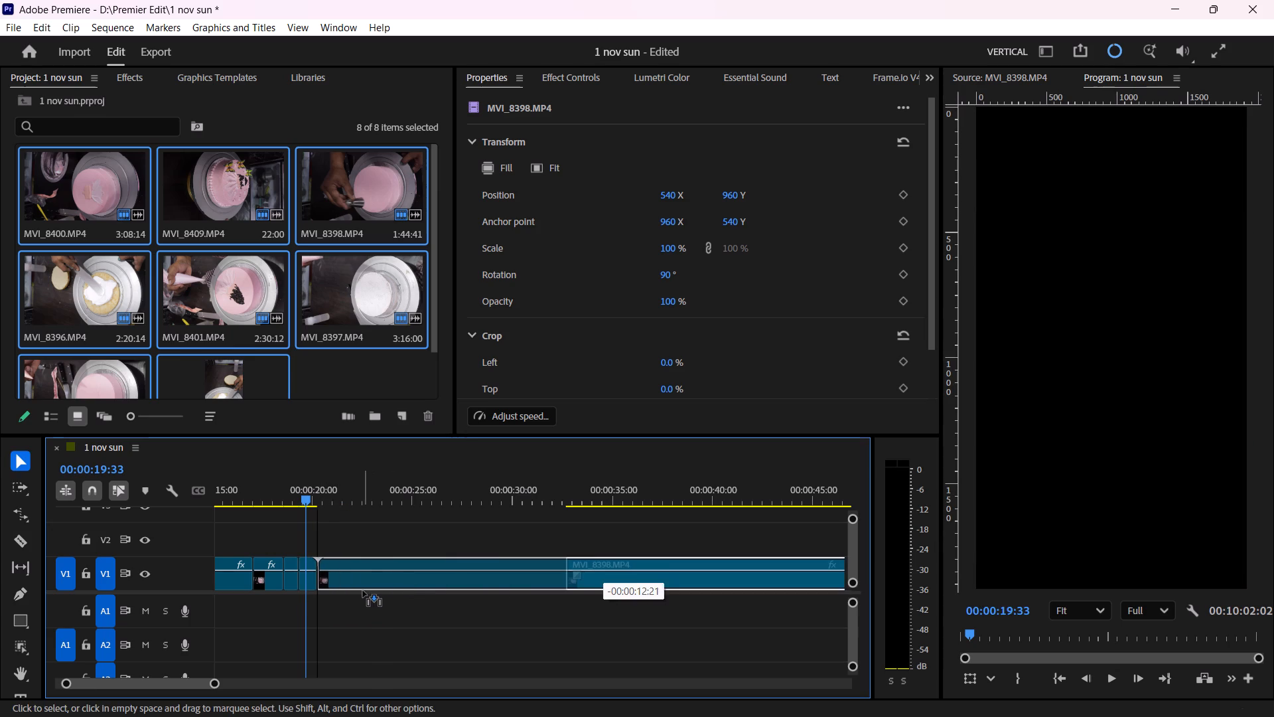
drag(363, 591, 362, 592)
key(space)
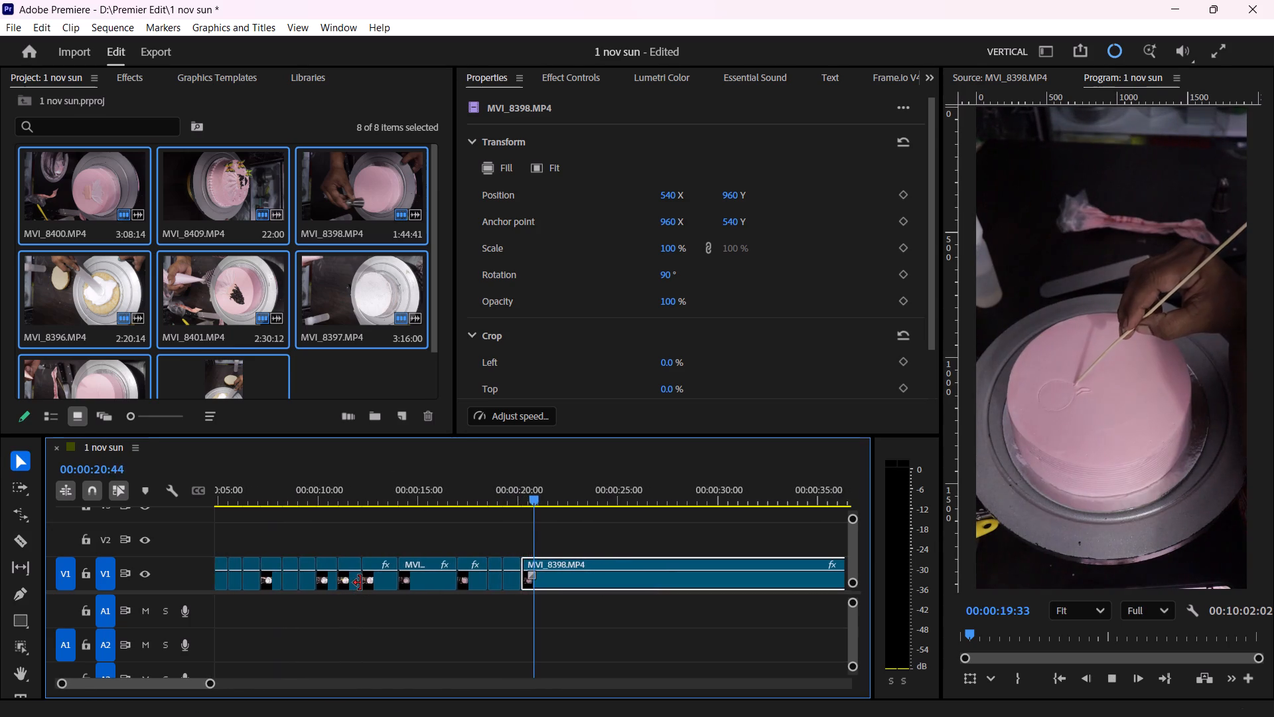
key(space)
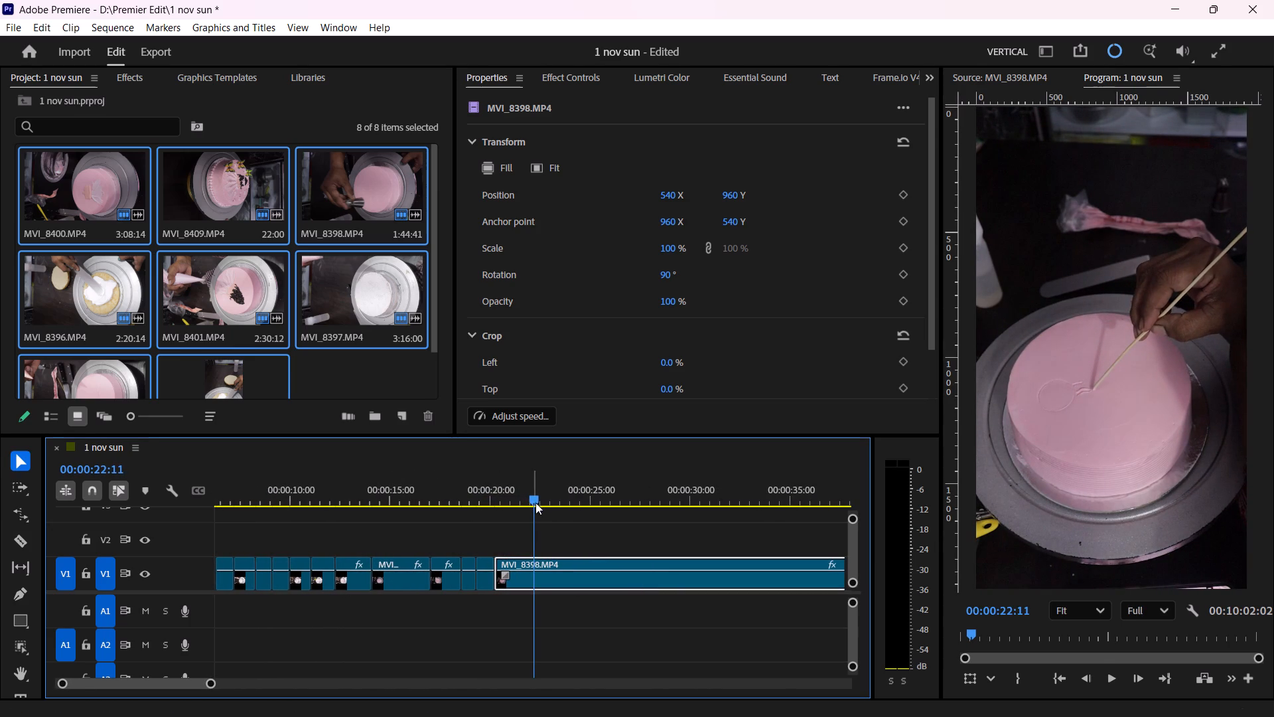
Split the long MVI_8398.MP4 clip at 00:00:21:32, during the second stick marking on the cake.
drag(534, 493, 524, 503)
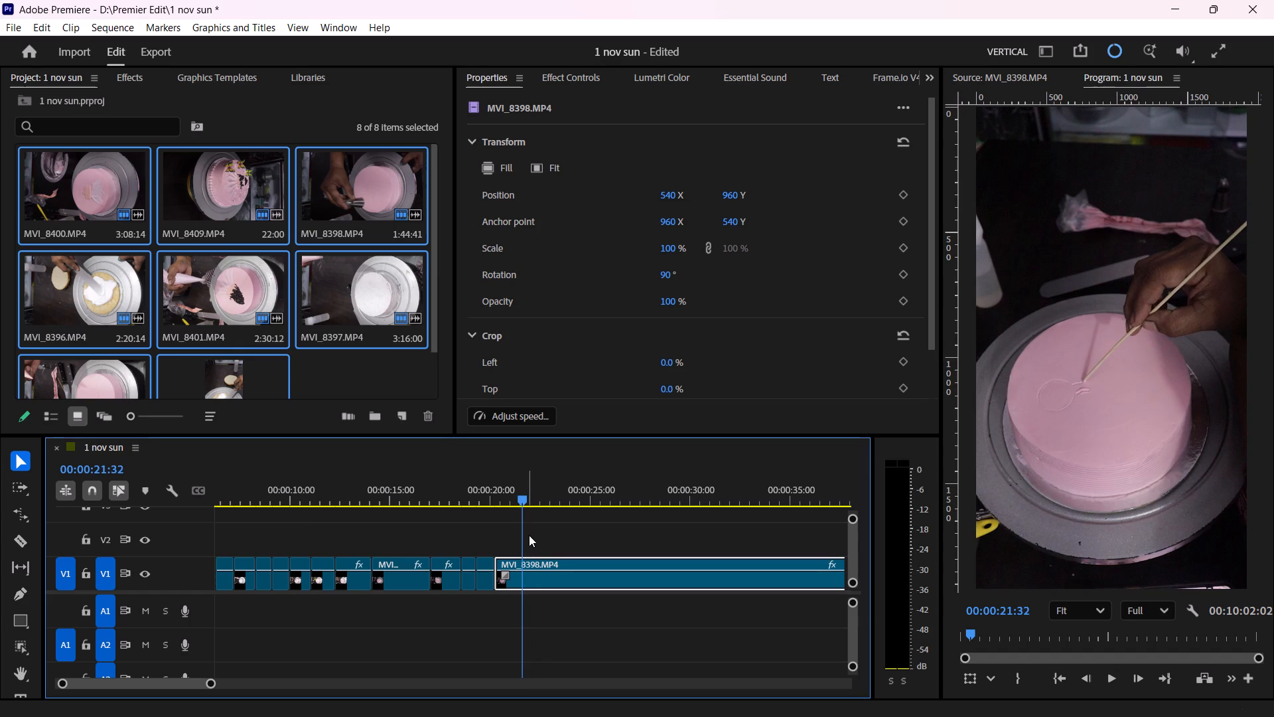
key(c)
click(525, 578)
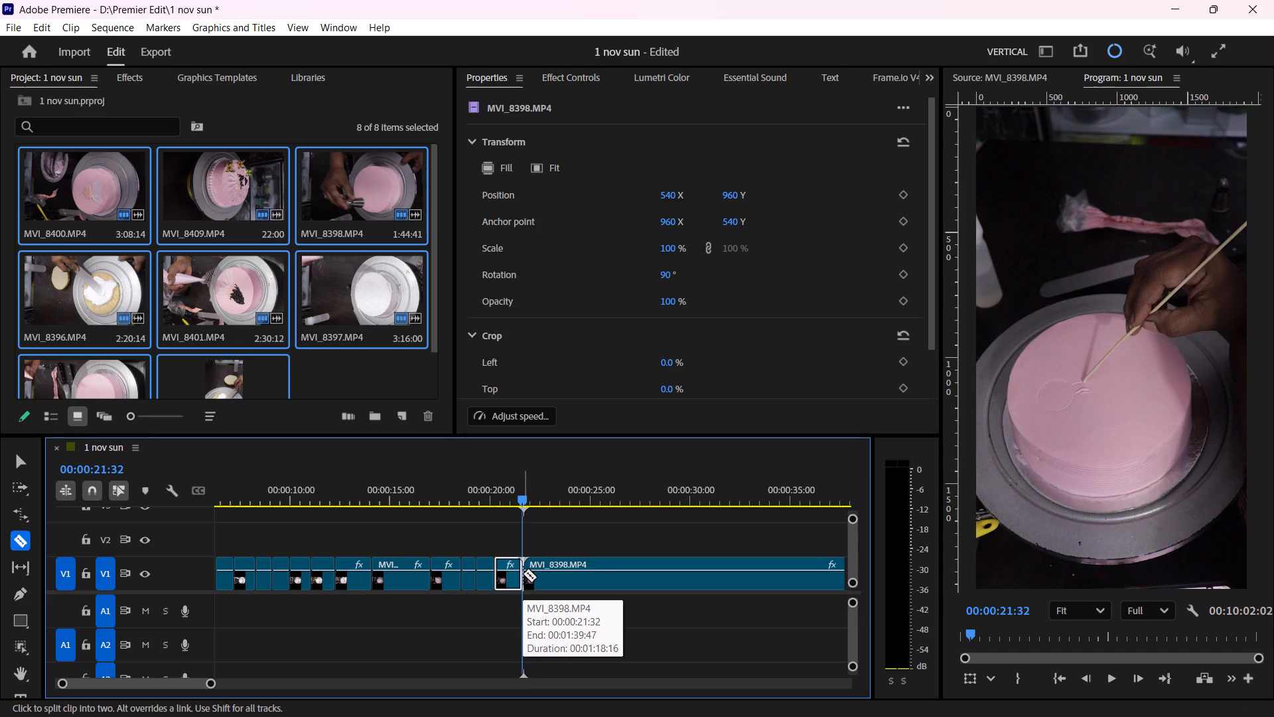
key(v)
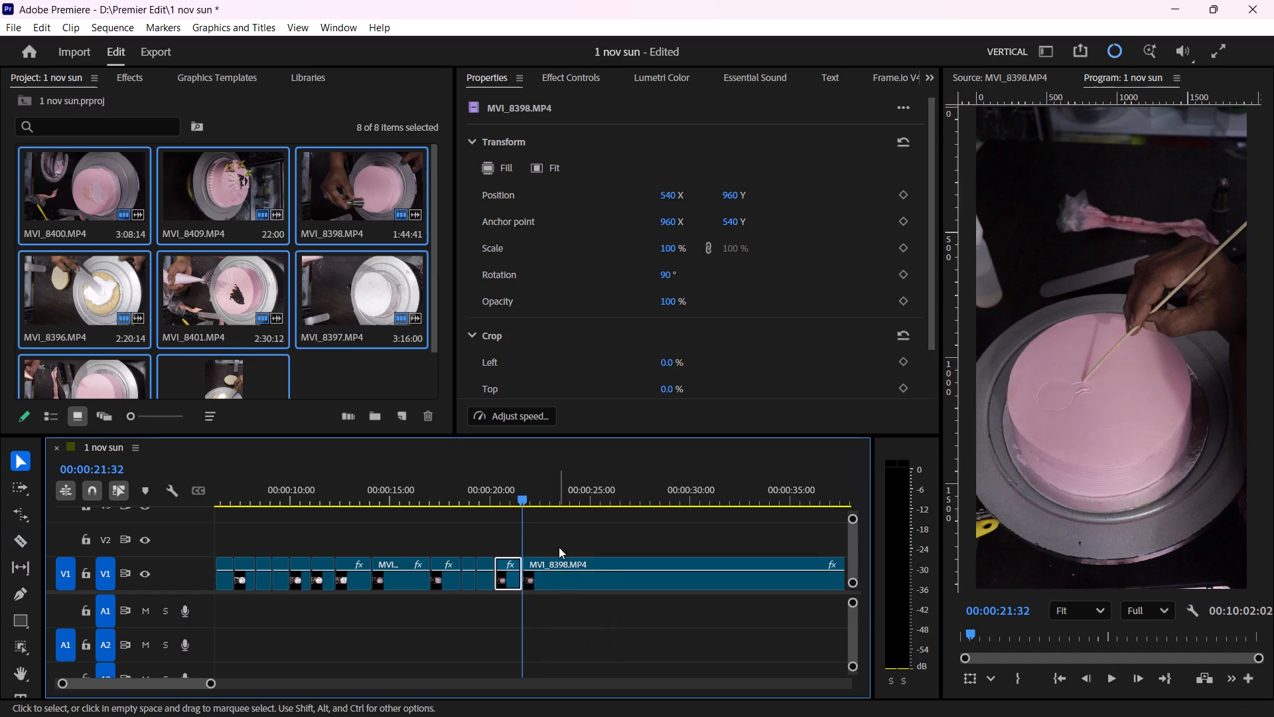
Trim the start of the long MVI_8398.MP4 clip to 00:00:24:23 and move it back against the preceding stick-marking piece.
drag(519, 495, 638, 520)
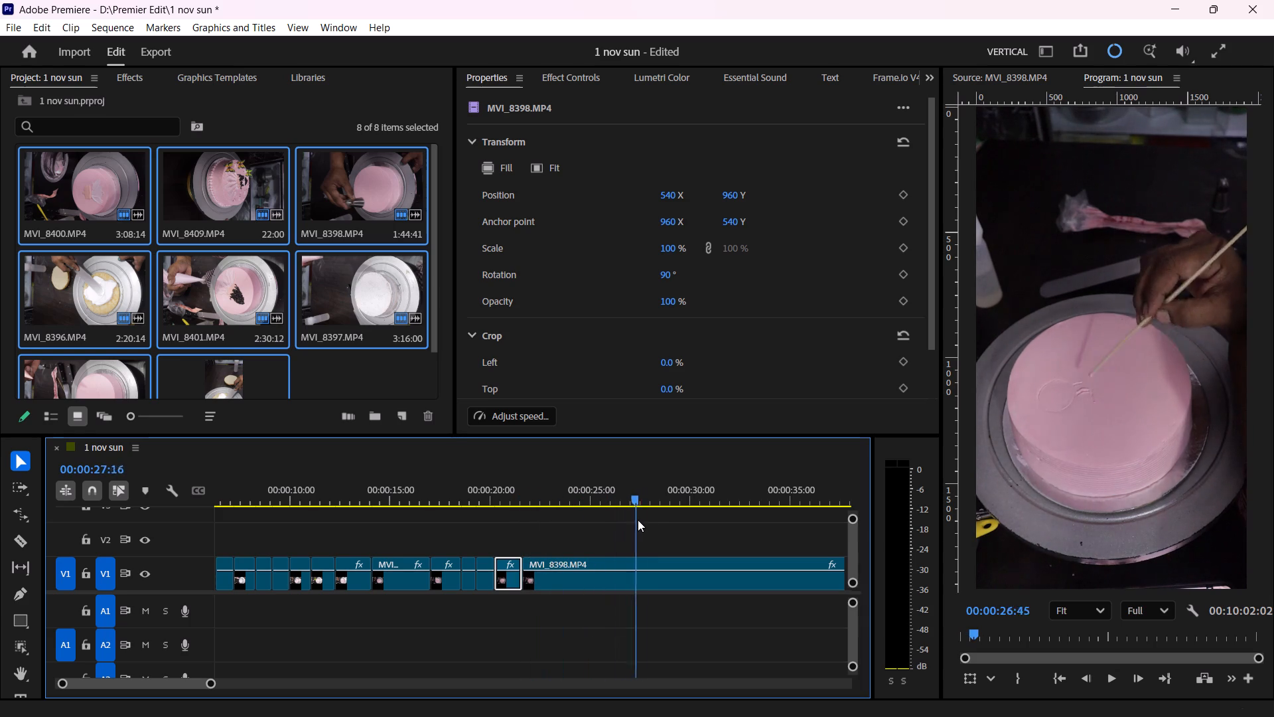
drag(638, 520, 405, 552)
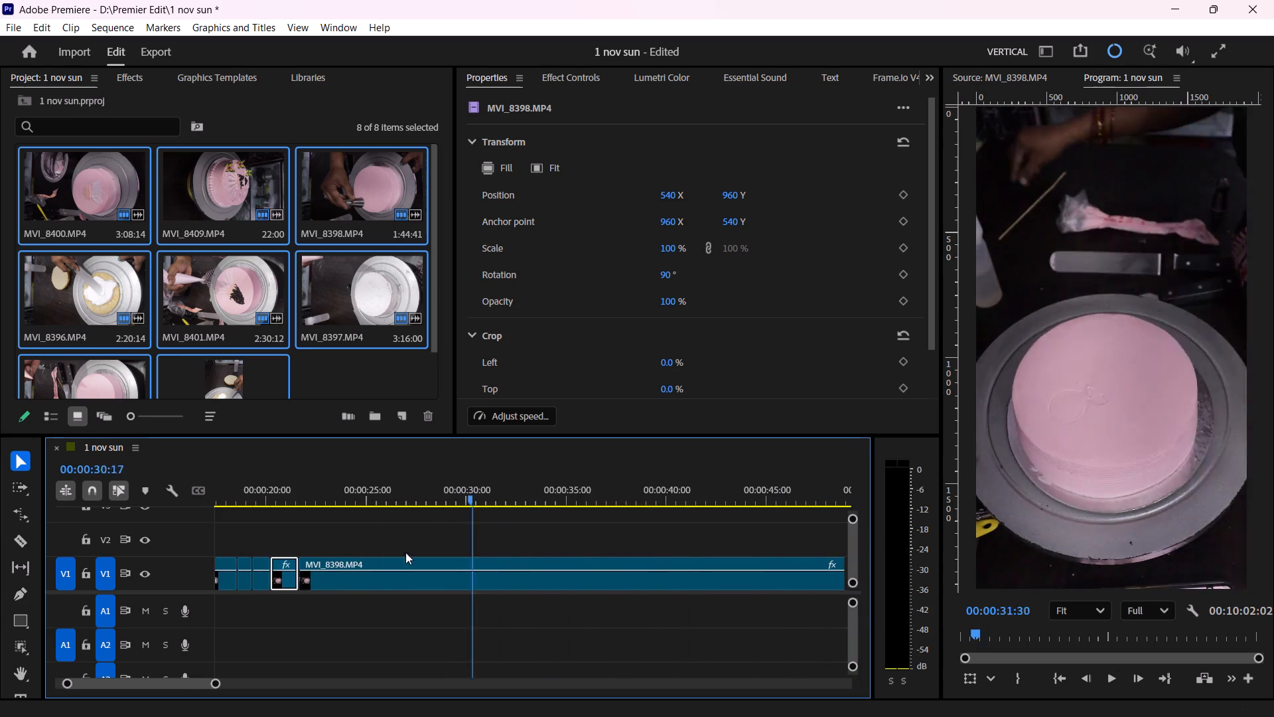
drag(405, 552, 357, 583)
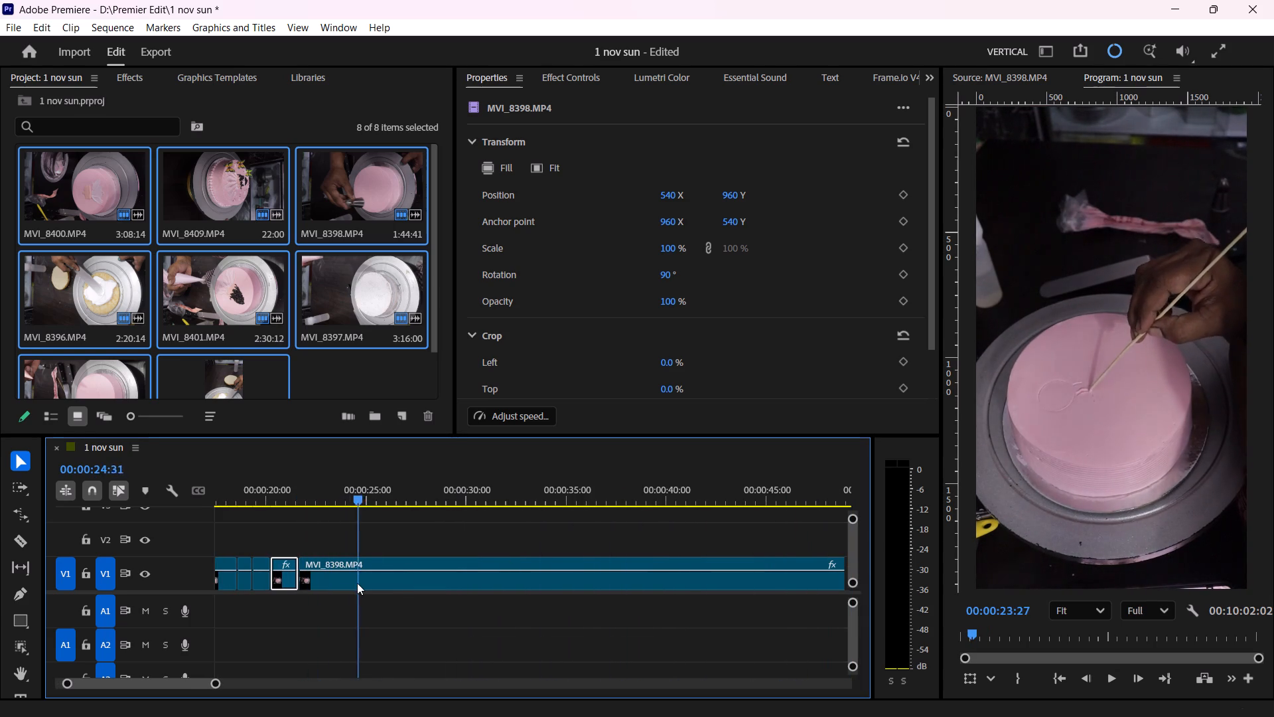
drag(357, 583, 372, 606)
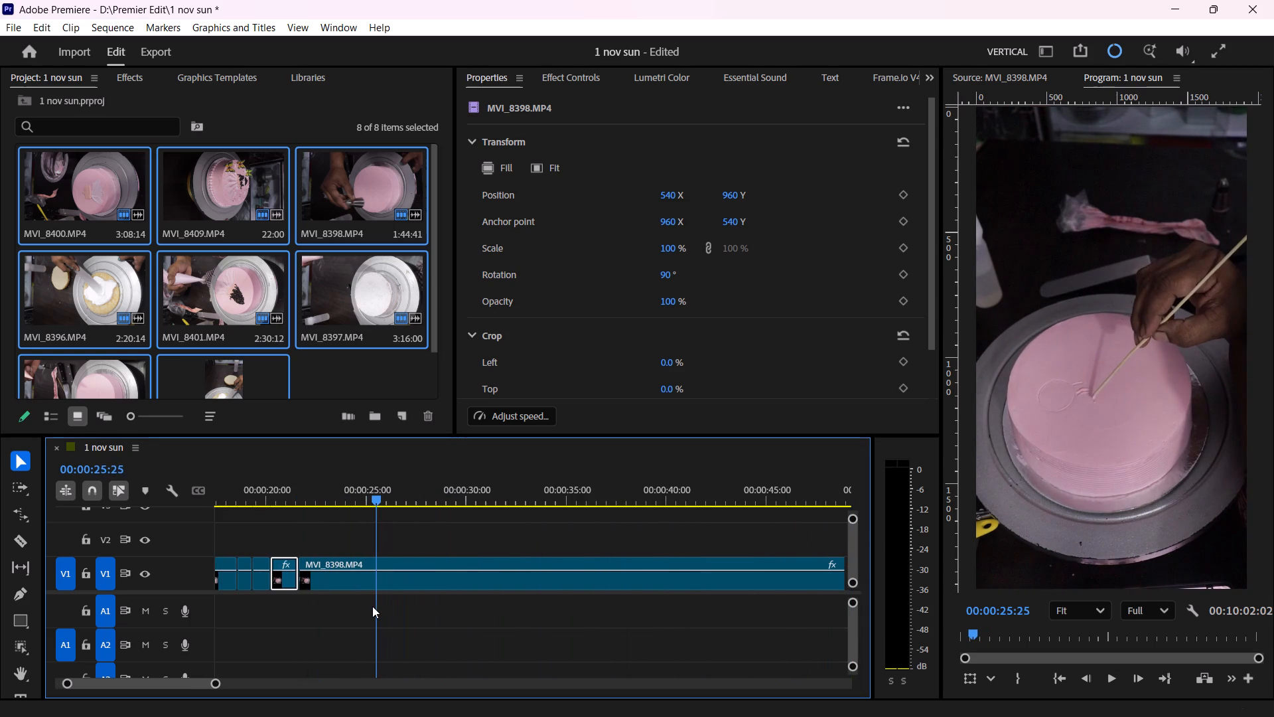
drag(372, 606, 352, 615)
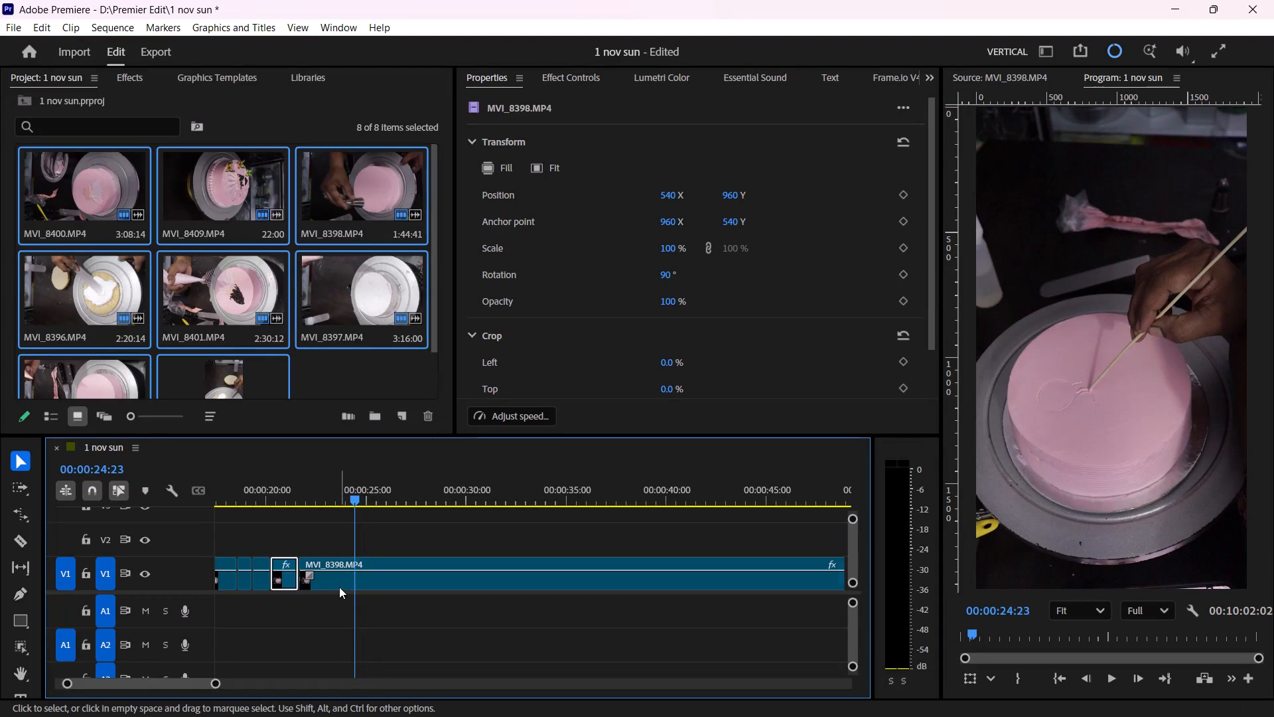
click(339, 587)
drag(309, 560, 358, 586)
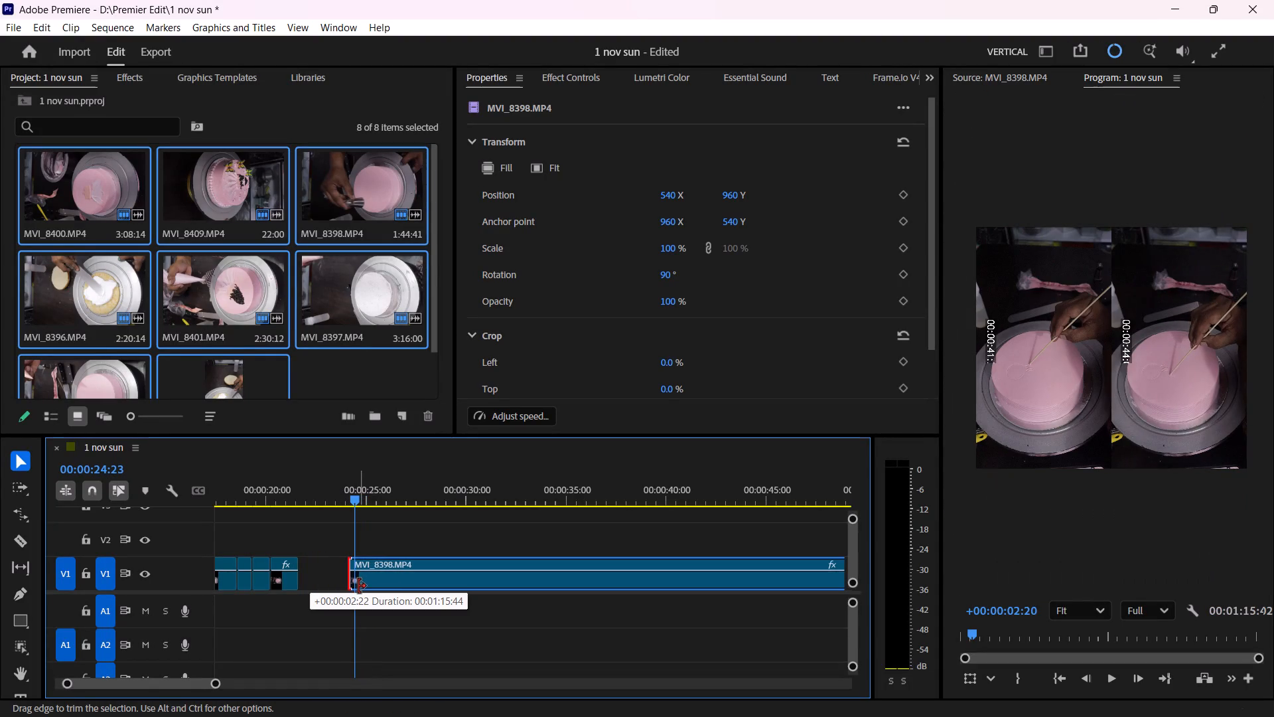
drag(358, 586, 360, 588)
drag(375, 580, 351, 578)
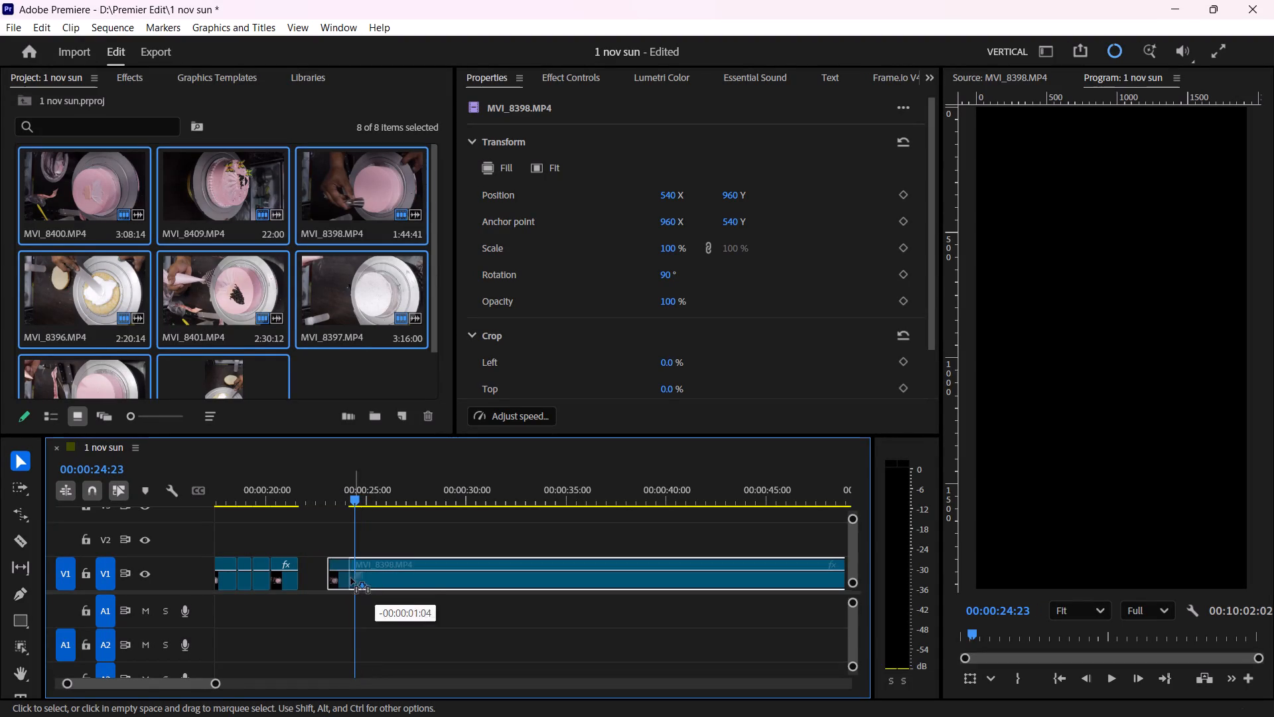
drag(351, 578, 330, 583)
Trim the start of the long MVI_8398.MP4 clip to 00:00:30:05, cutting the spatula footage, and close the gap before it.
drag(303, 493, 333, 515)
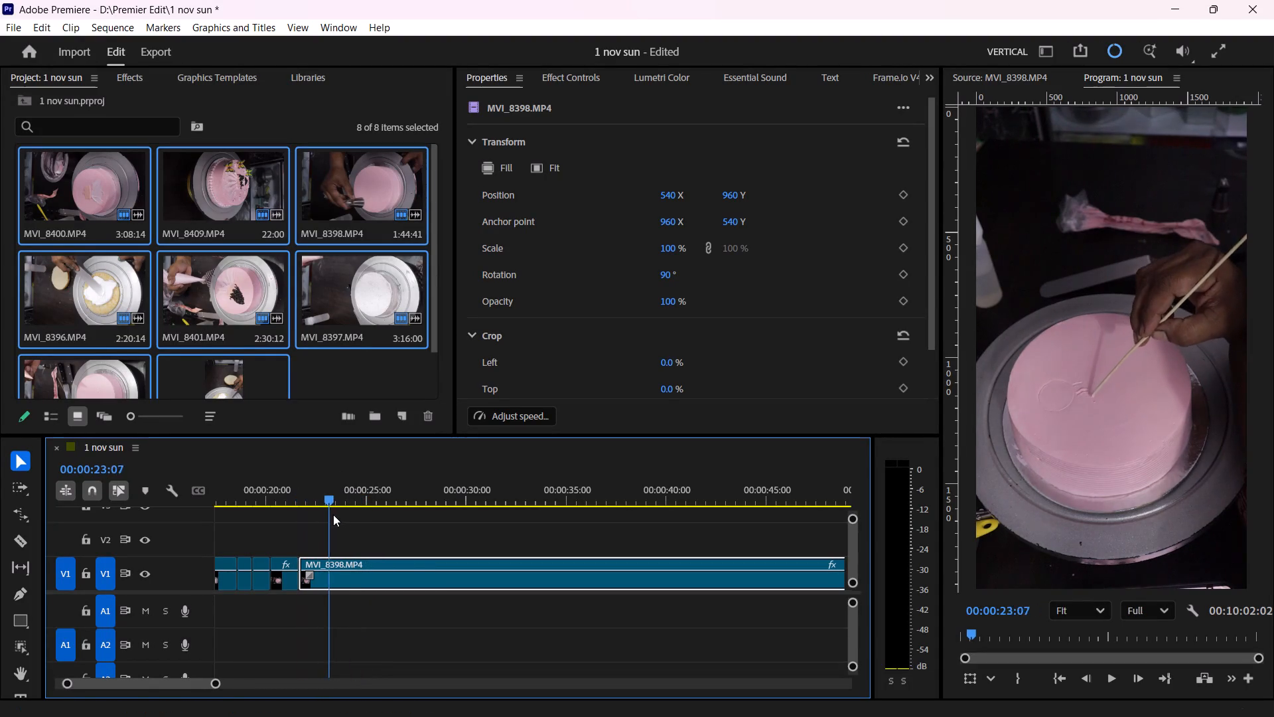
drag(333, 515, 379, 517)
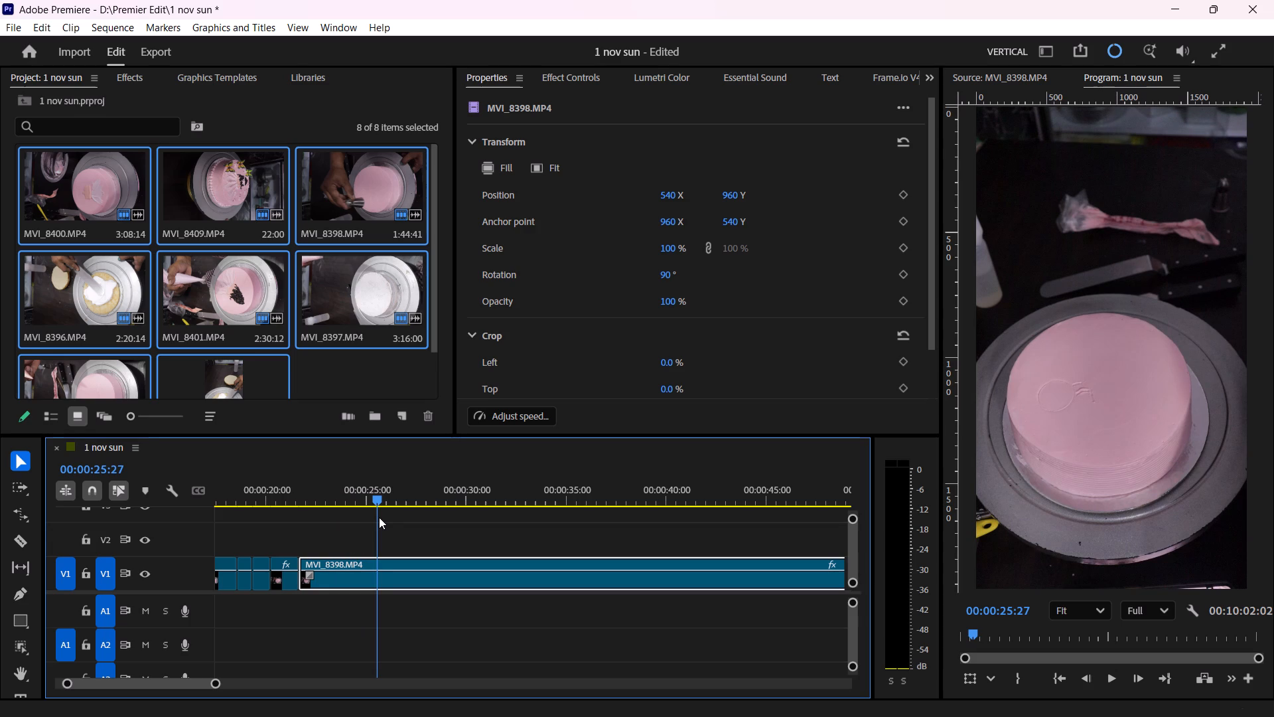
drag(379, 517, 306, 558)
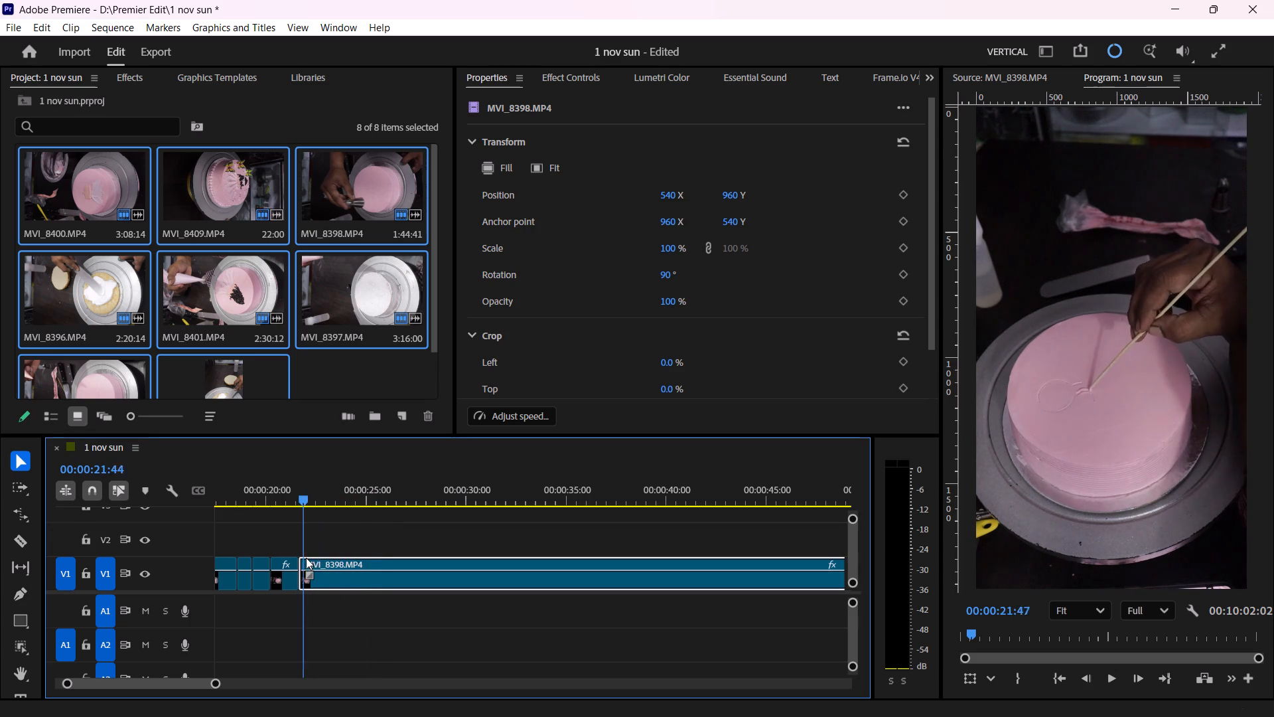
drag(306, 558, 298, 569)
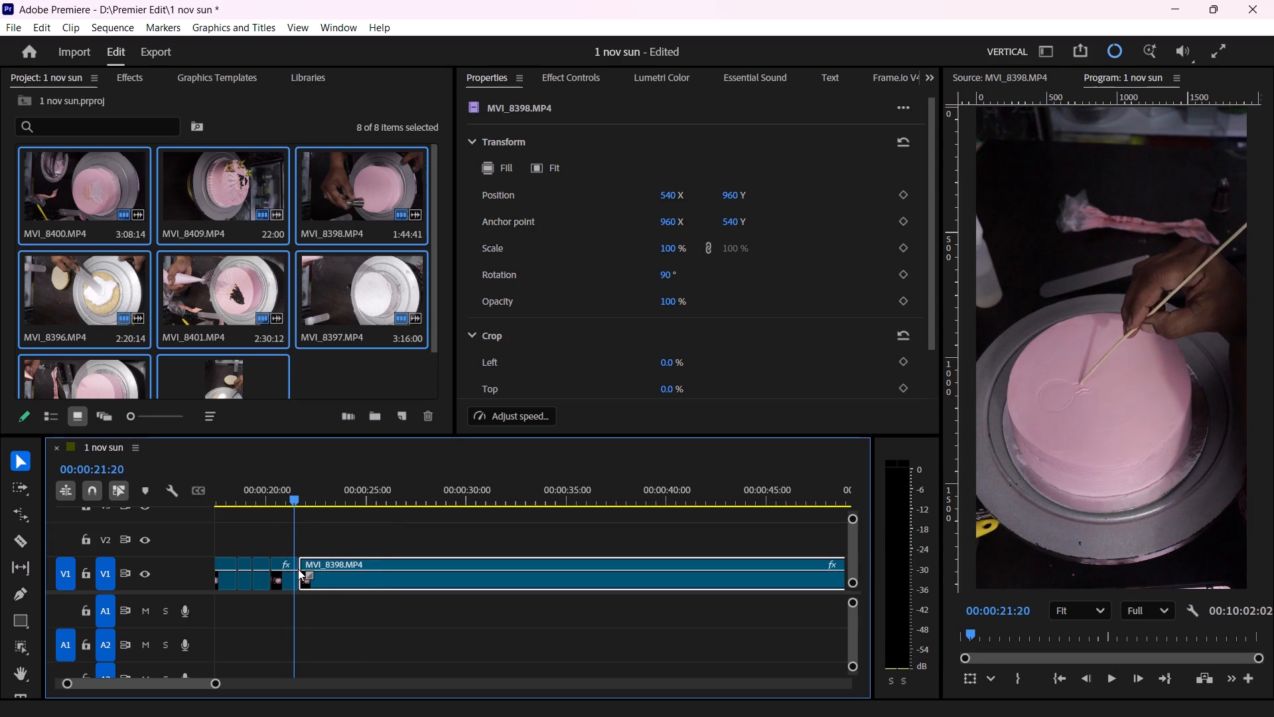
drag(298, 569, 411, 553)
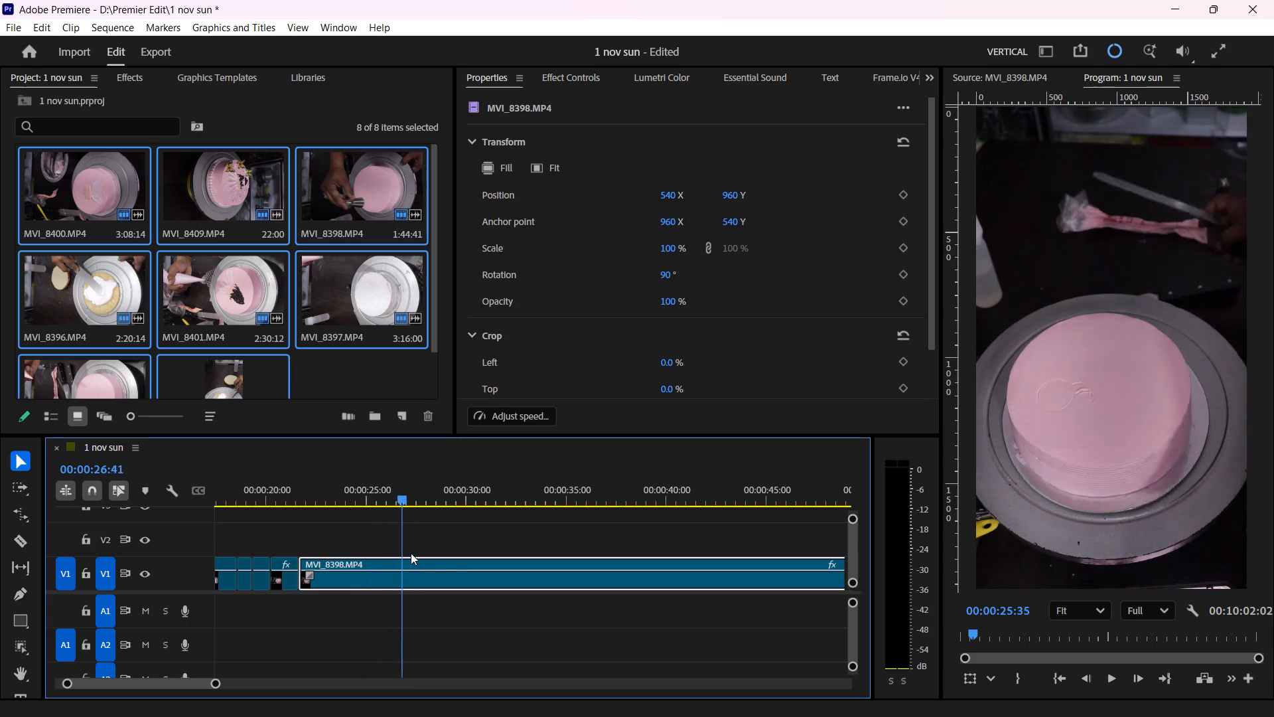
drag(411, 553, 470, 554)
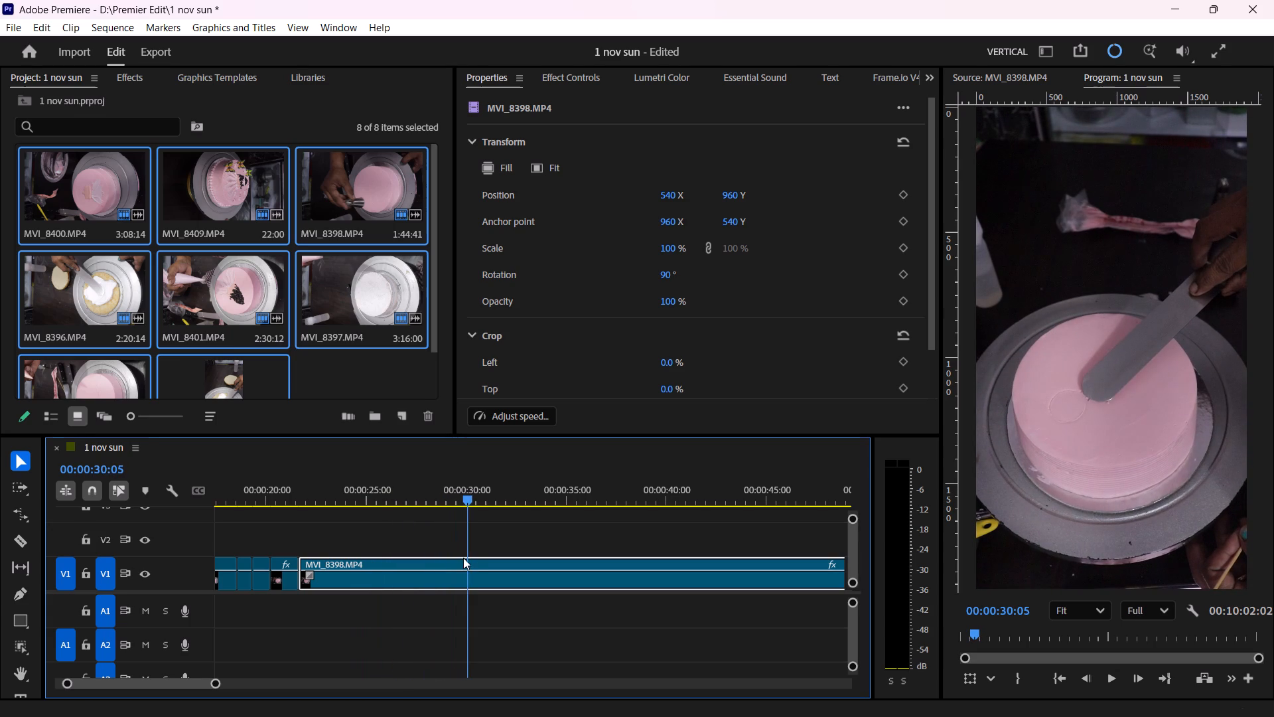
drag(309, 558, 475, 587)
drag(495, 578, 336, 579)
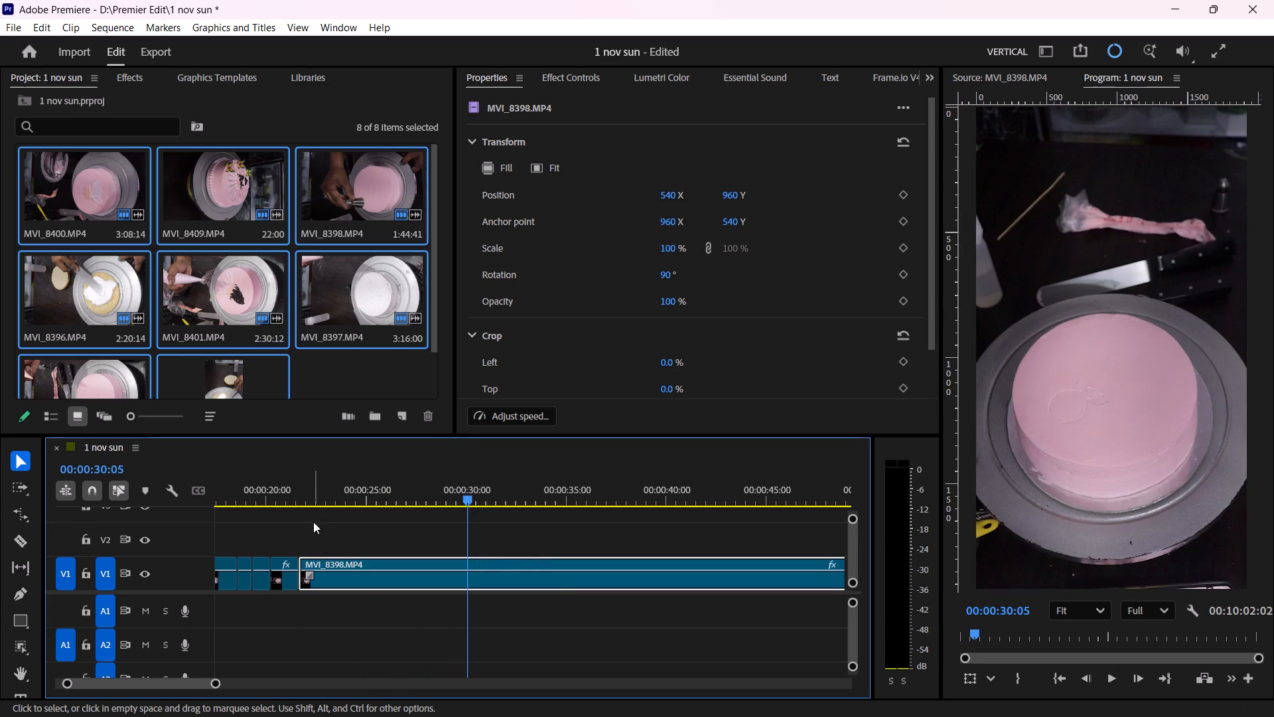
Trim the start of the long MVI_8398.MP4 clip to 00:00:33:27, where the stick marks the cake again, and close the gap before it.
drag(309, 495, 382, 538)
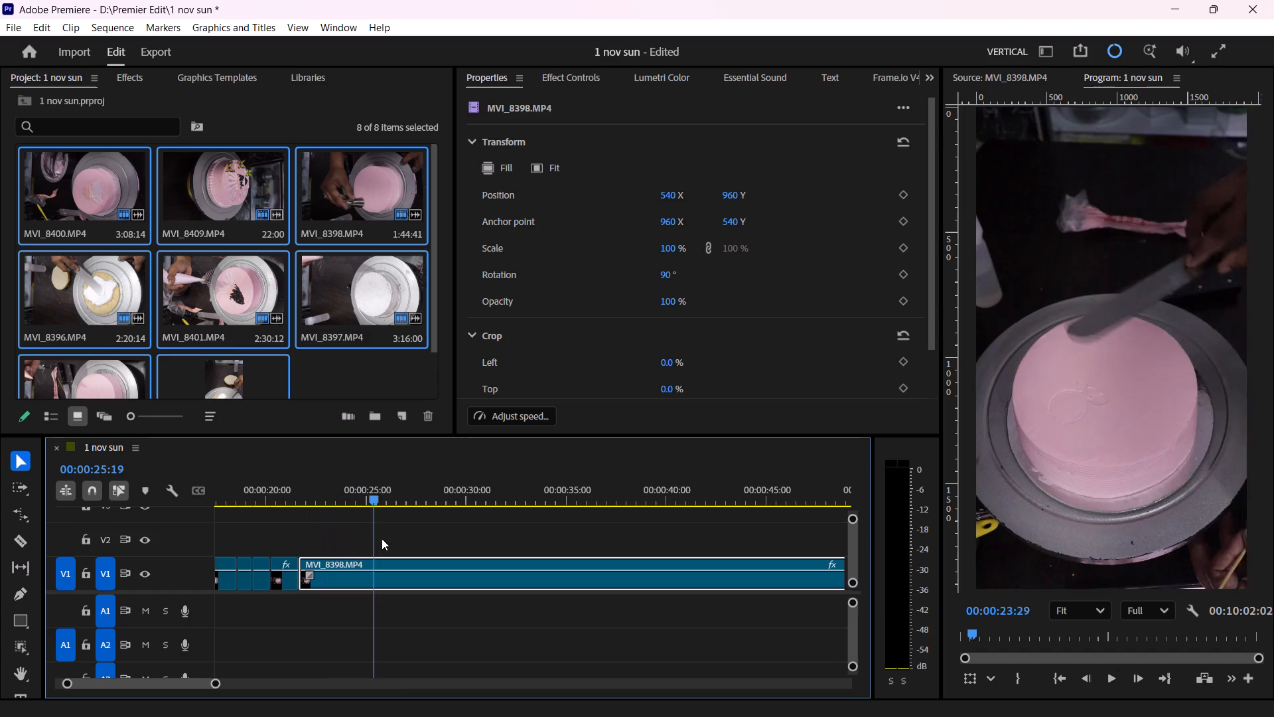
drag(382, 538, 756, 544)
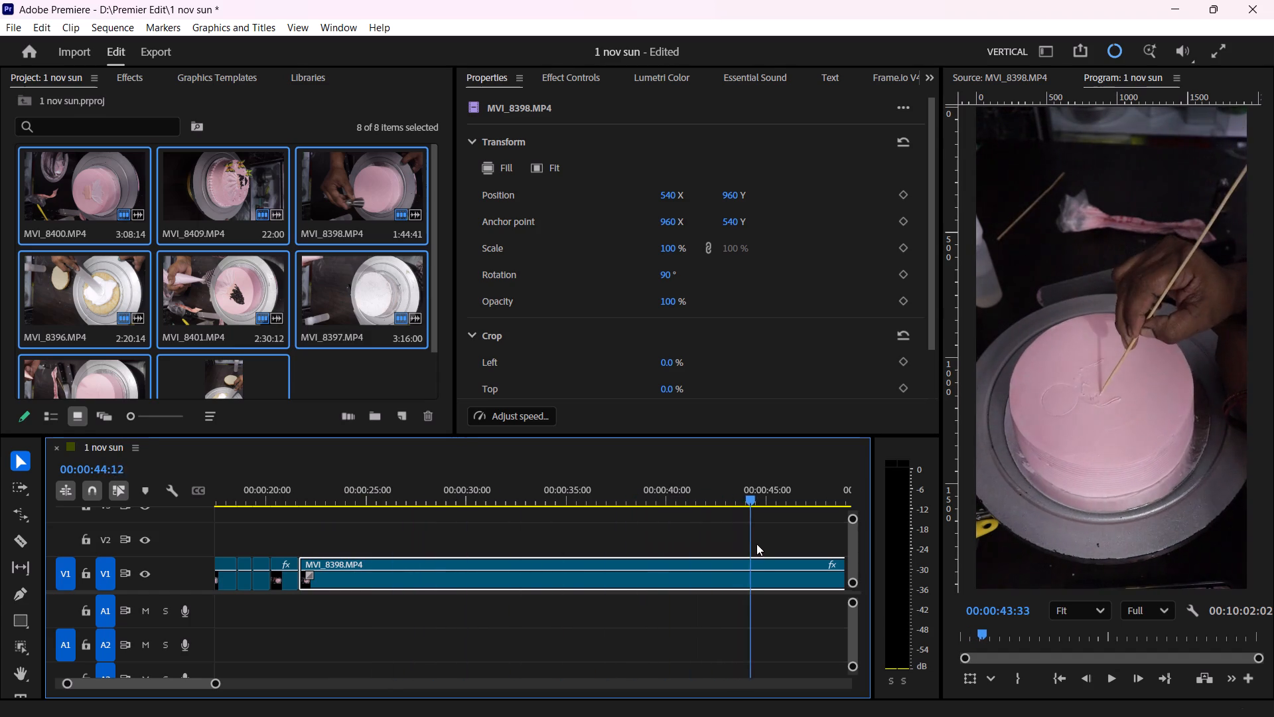
drag(756, 544, 656, 580)
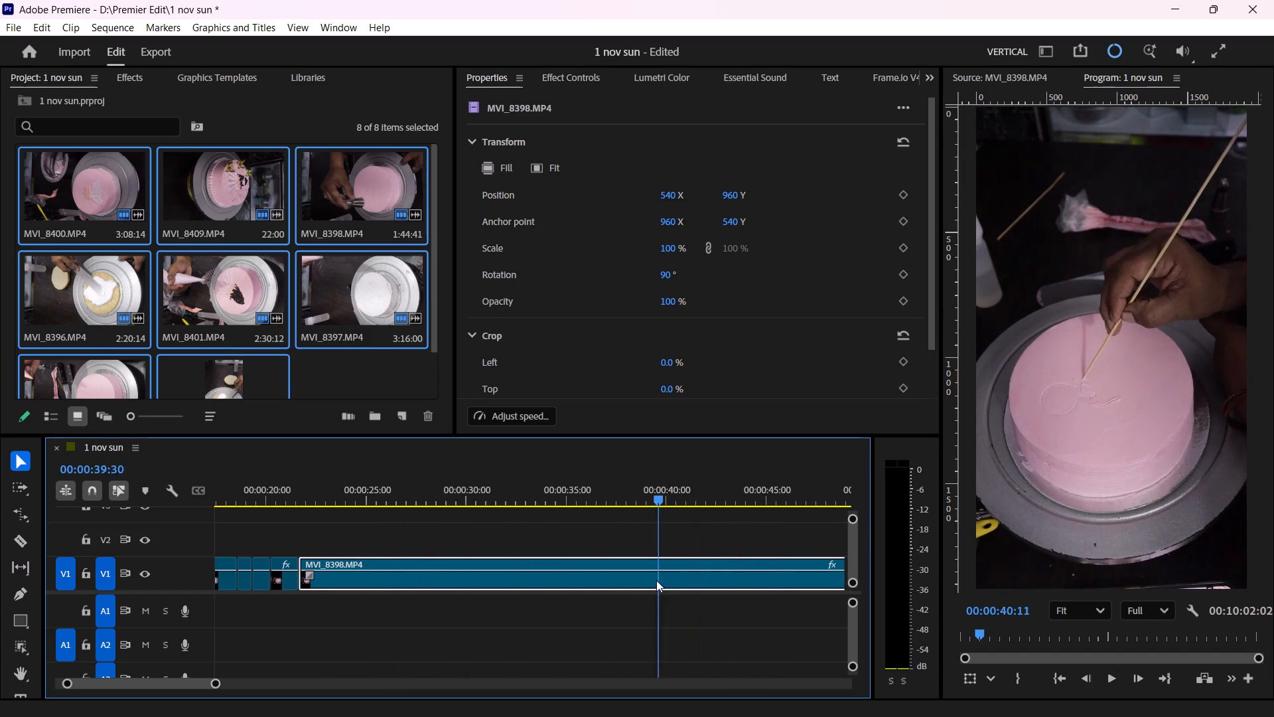
drag(656, 580, 543, 603)
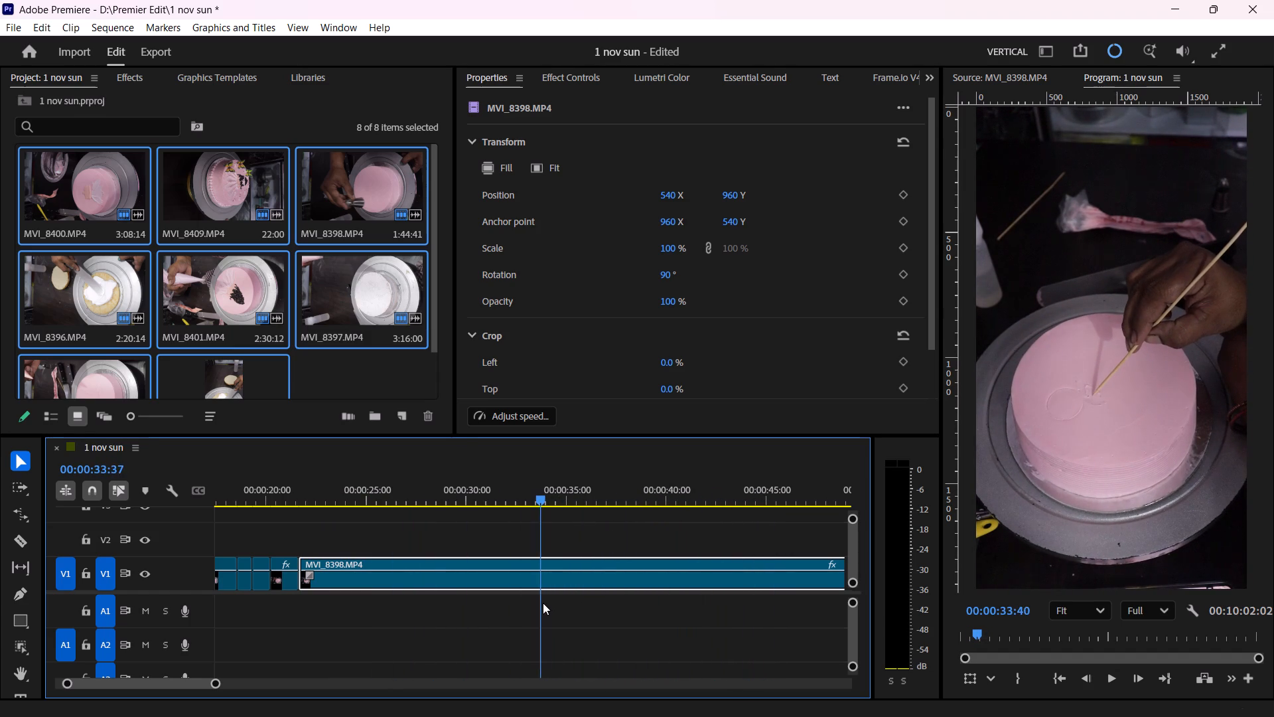
drag(543, 603, 539, 603)
drag(304, 560, 405, 564)
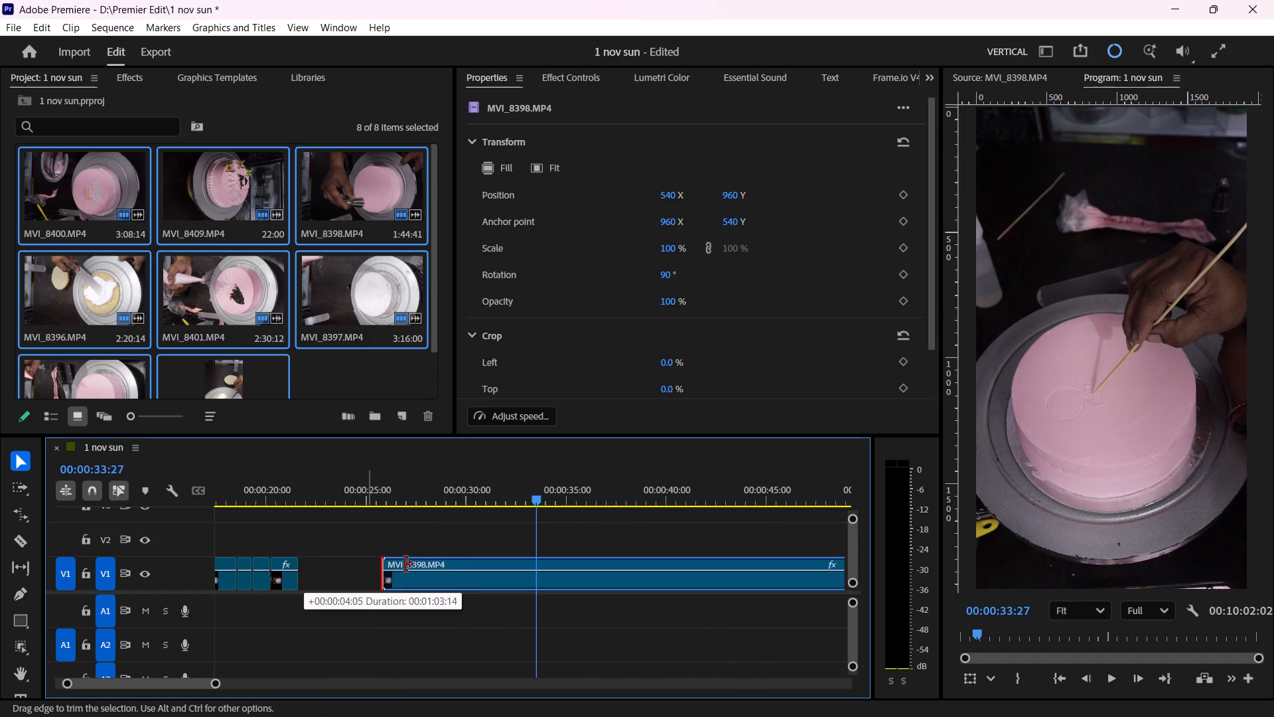
drag(405, 564, 536, 560)
drag(570, 577, 376, 573)
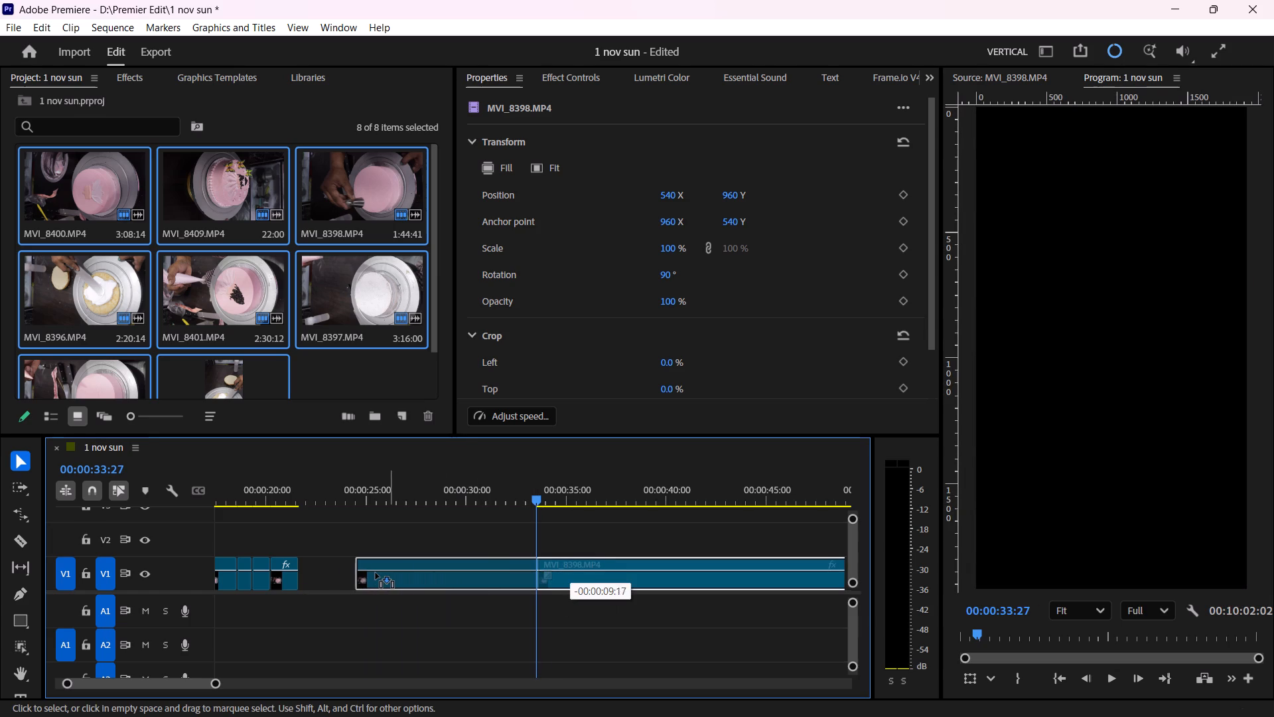
drag(376, 573, 340, 572)
Split the long MVI_8398.MP4 clip at 00:00:36:24, while the stick is drawing on the cake.
drag(301, 497, 422, 515)
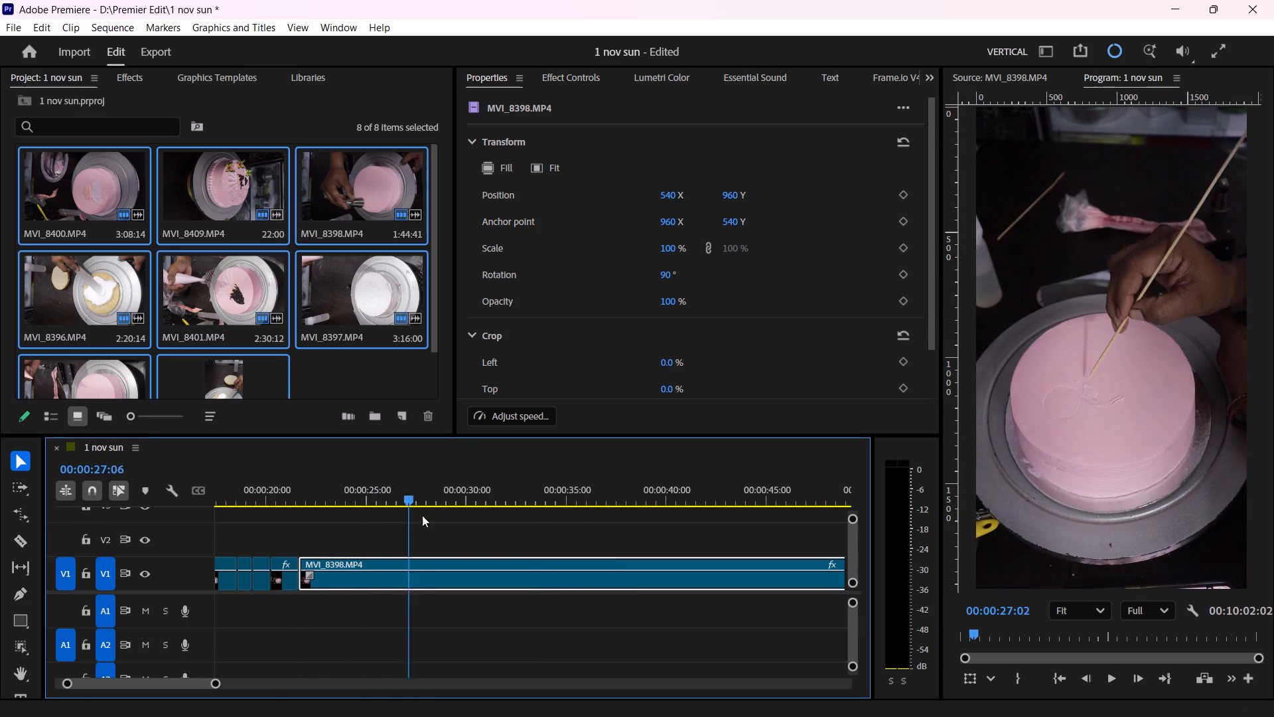
drag(422, 515, 689, 542)
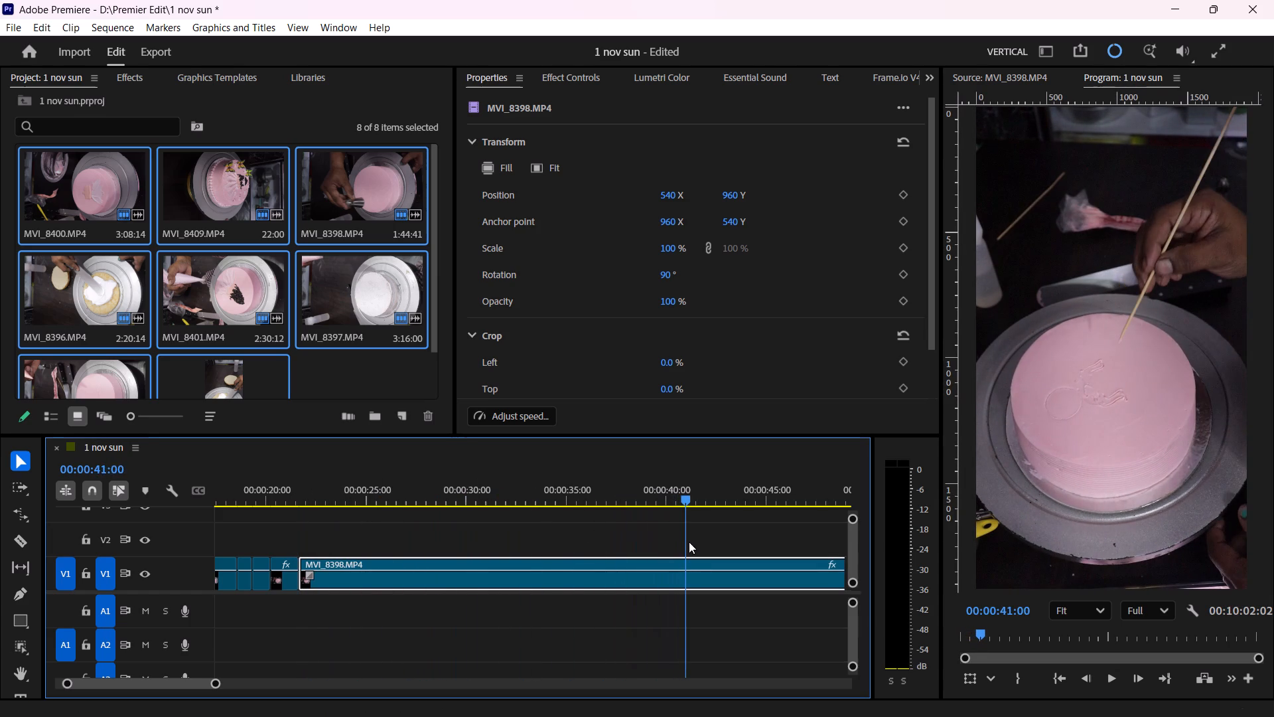
drag(689, 542, 592, 585)
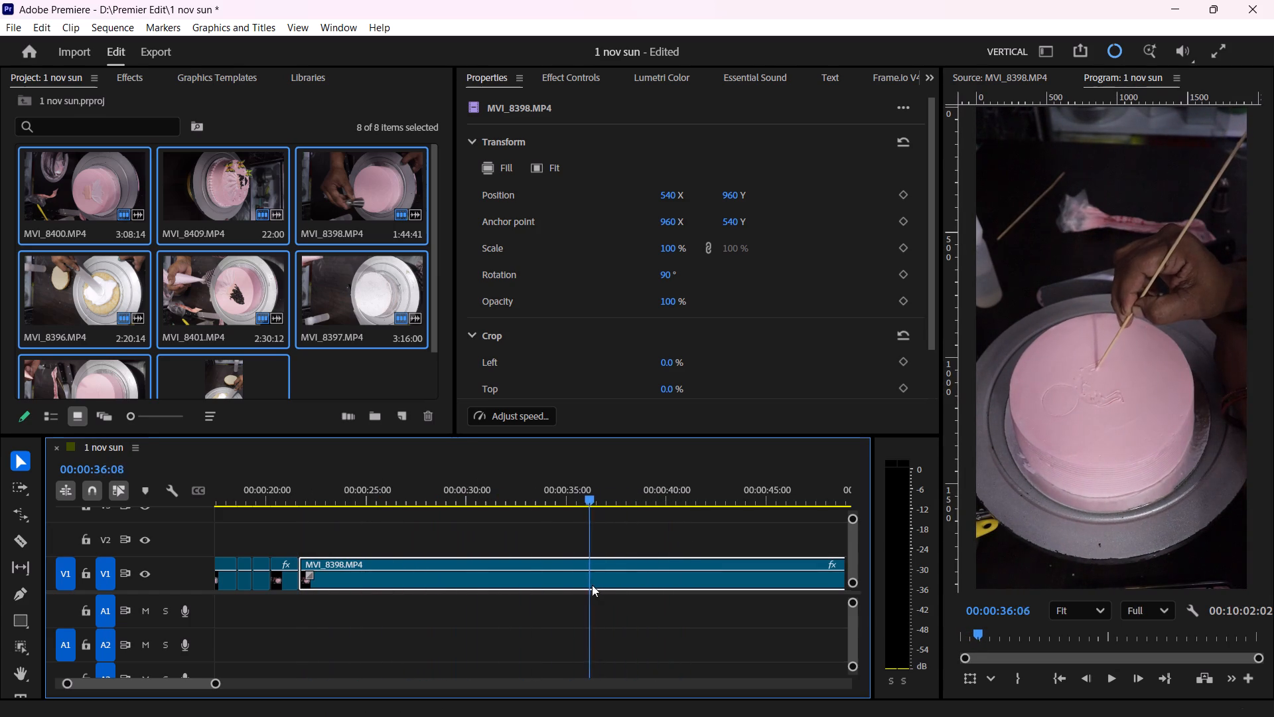
drag(592, 585, 599, 586)
key(c)
click(597, 573)
key(e)
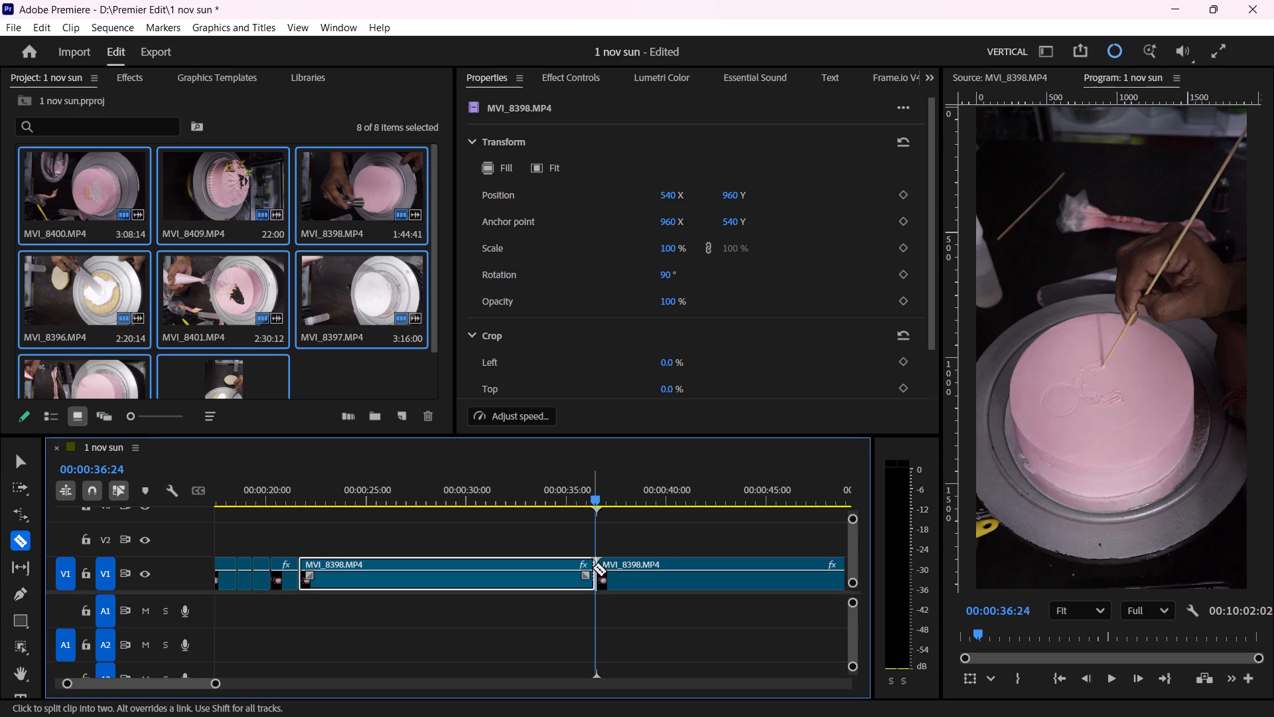
Speed up the newly cut stick-drawing piece by rate-stretching its end to about one second, checking it in playback.
key(r)
drag(592, 567, 326, 584)
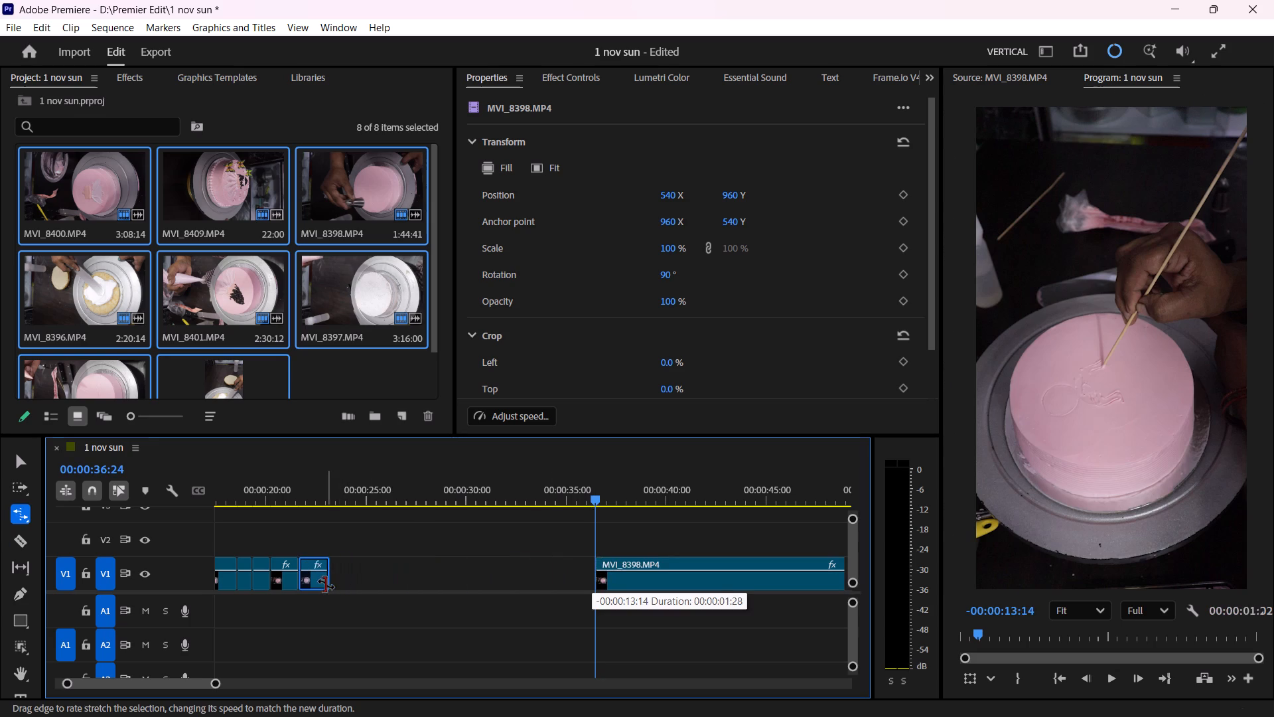
drag(326, 584, 321, 586)
key(v)
drag(289, 497, 286, 518)
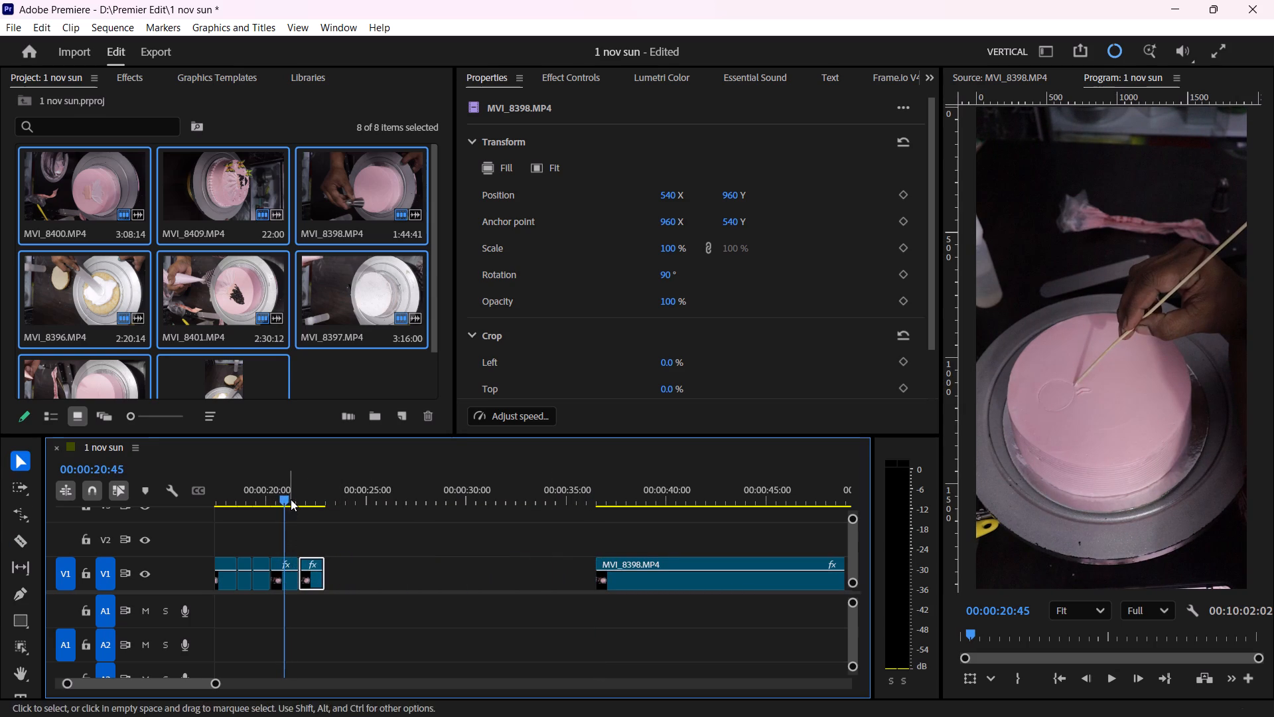
drag(289, 497, 281, 515)
key(space)
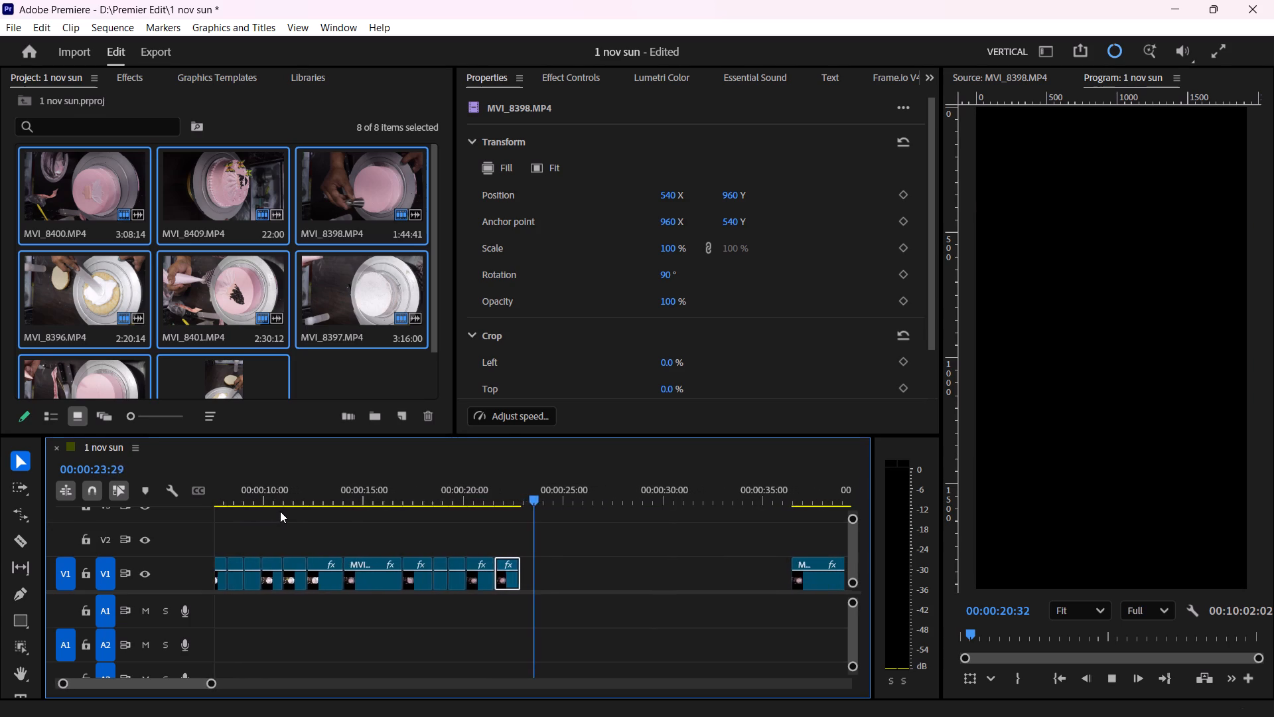
key(space)
key(r)
drag(500, 567, 494, 576)
key(v)
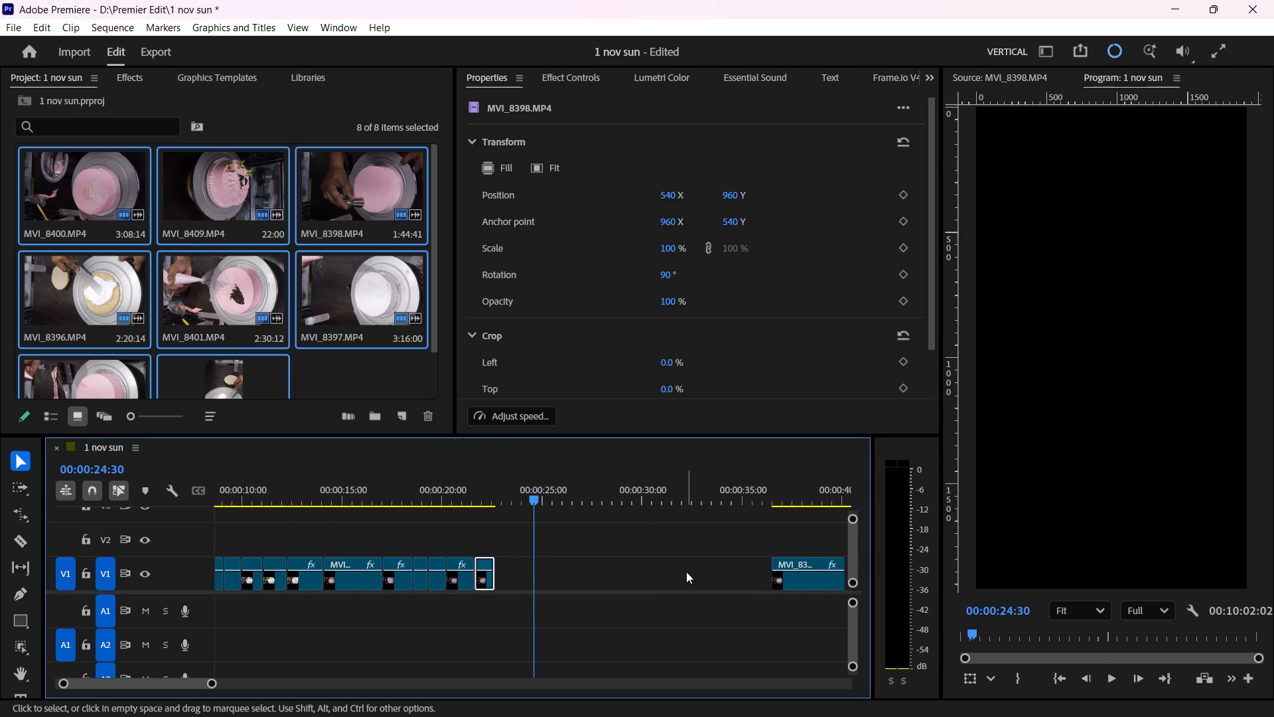
Move the remaining MVI_8398.MP4 clip back against the sped-up stick-drawing piece and play across the join.
drag(799, 580, 531, 581)
key(space)
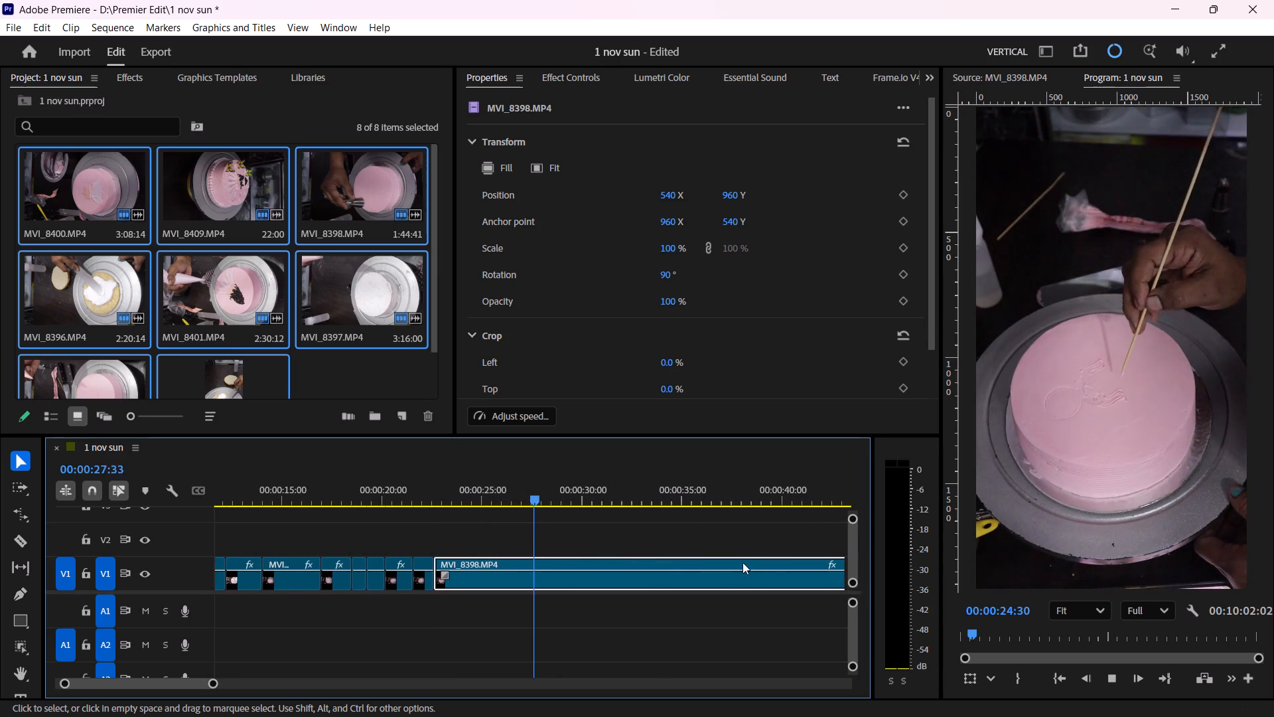
key(space)
Trim the start of the remaining MVI_8398.MP4 clip to 00:00:38:25, with the stick on the cake.
drag(213, 686, 215, 687)
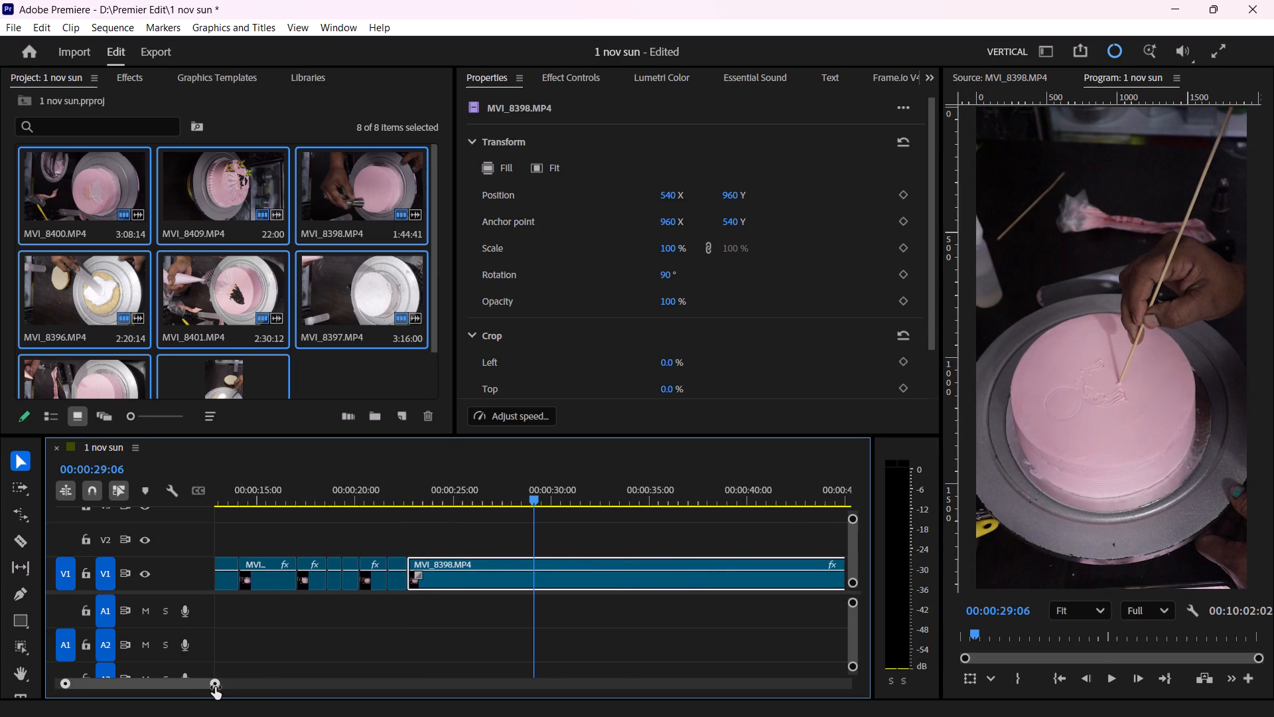
drag(215, 687, 300, 651)
drag(419, 493, 457, 503)
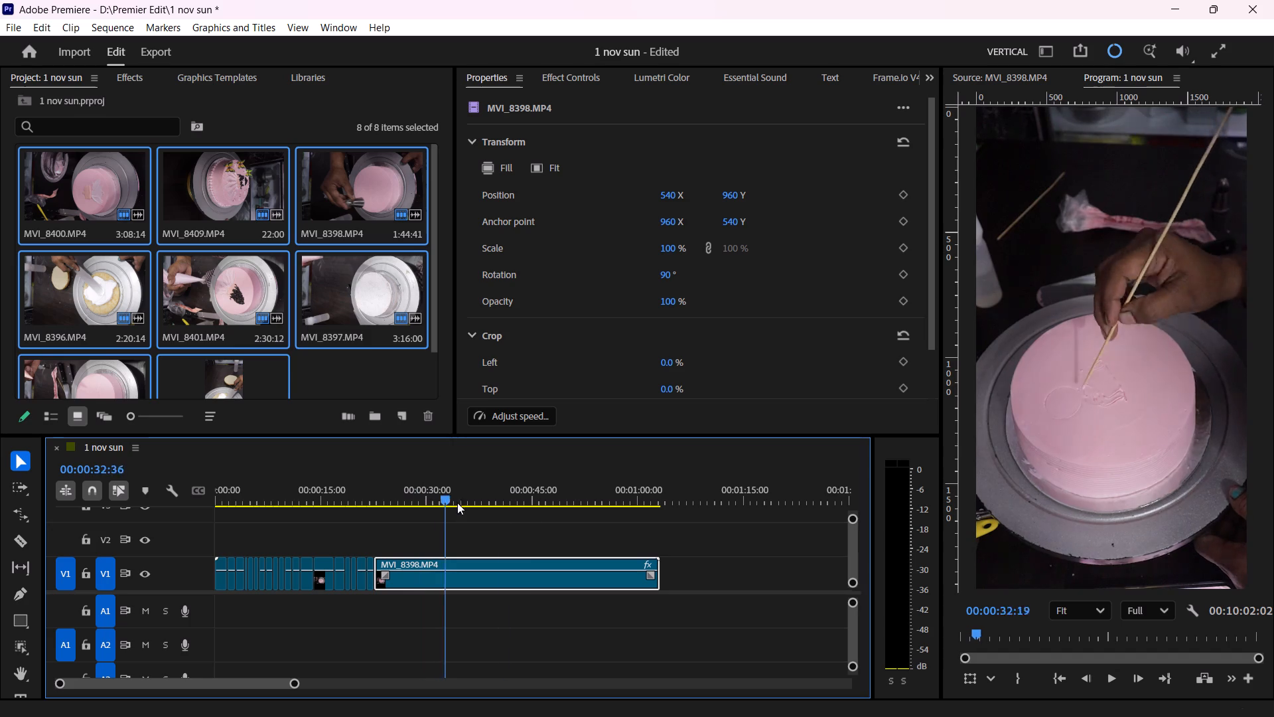
drag(457, 503, 497, 591)
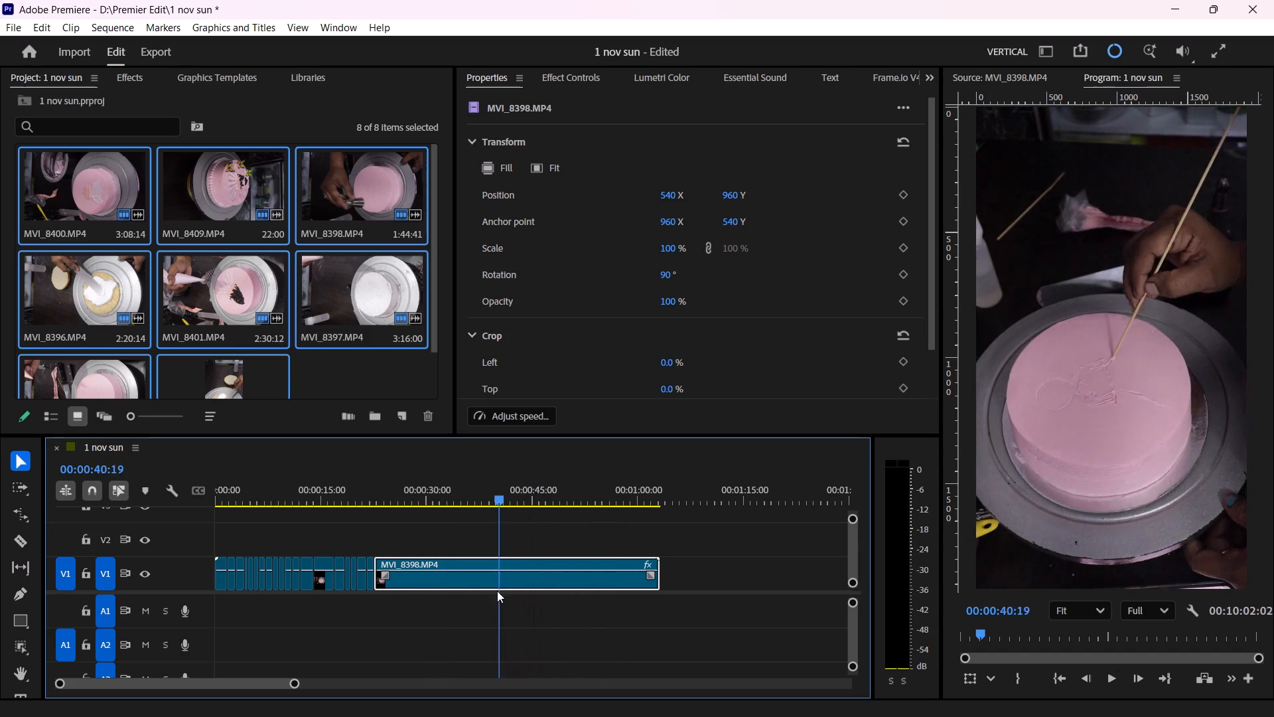
drag(497, 591, 480, 598)
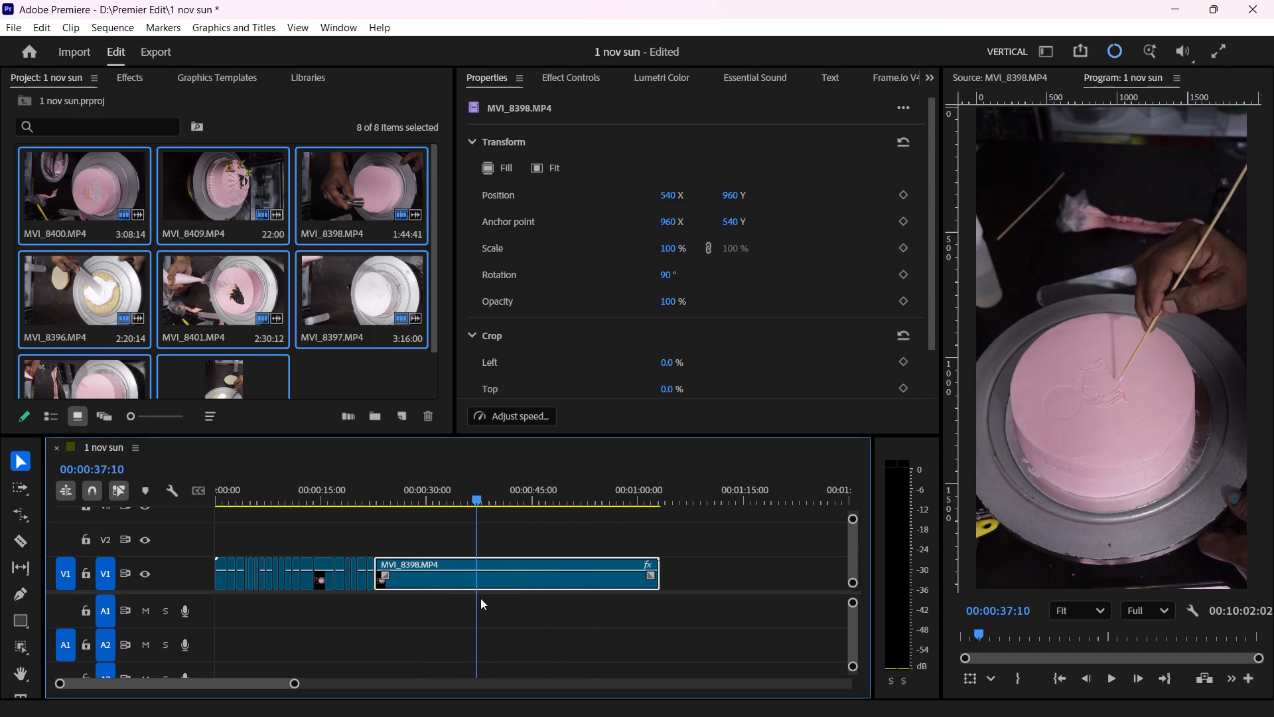
drag(480, 598, 488, 590)
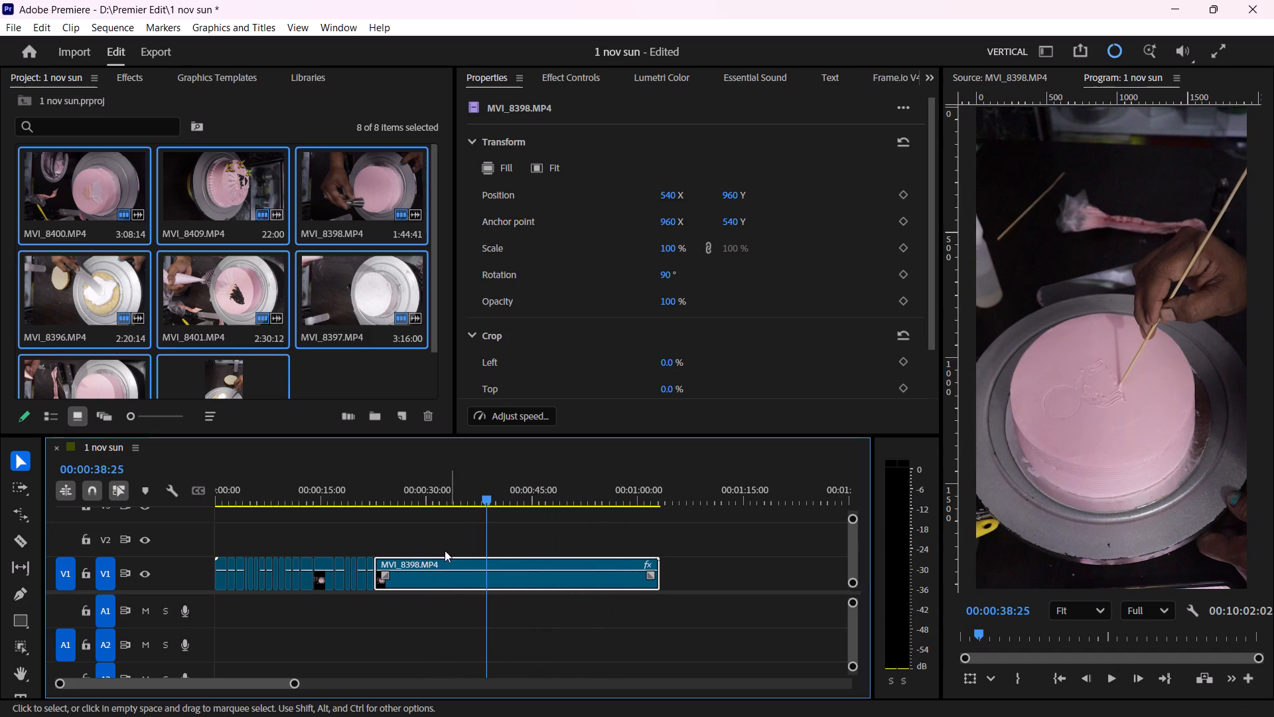
drag(382, 558, 490, 580)
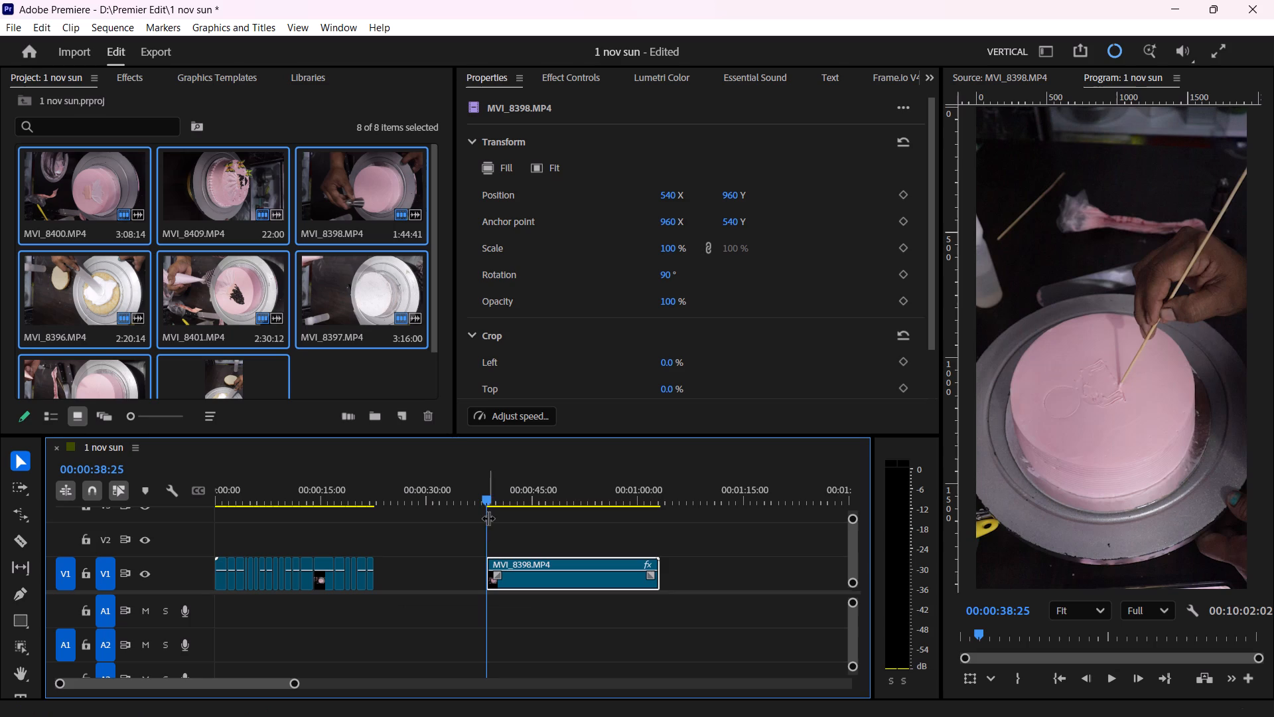
Trim the end of the remaining MVI_8398.MP4 clip to 00:00:51:46, cutting off the footage after the stick drawing.
drag(488, 489, 606, 538)
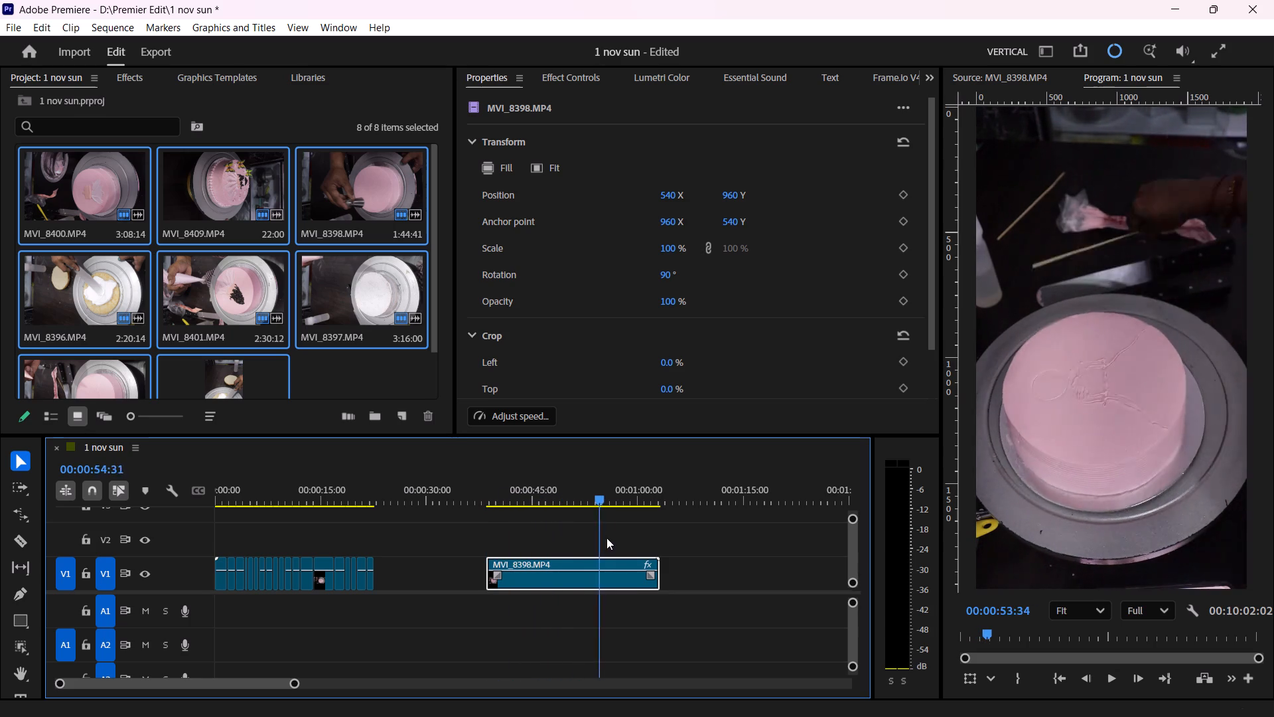
drag(606, 538, 633, 584)
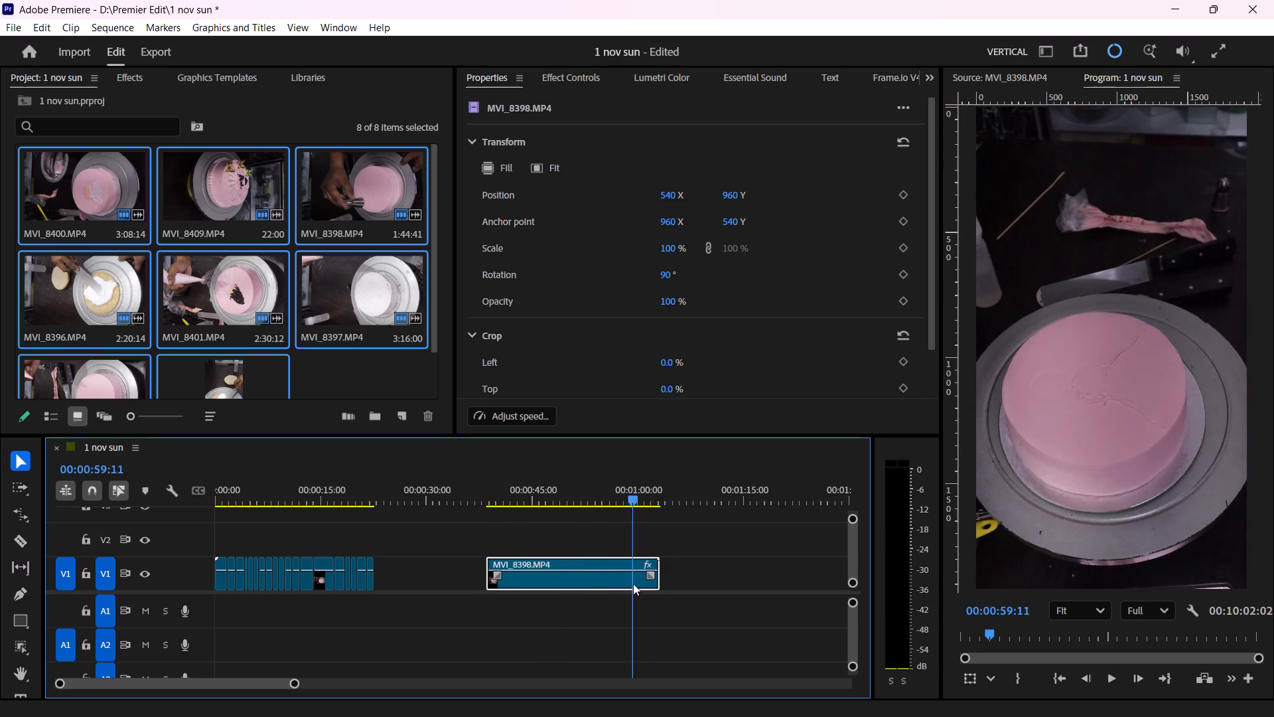
drag(633, 584, 596, 629)
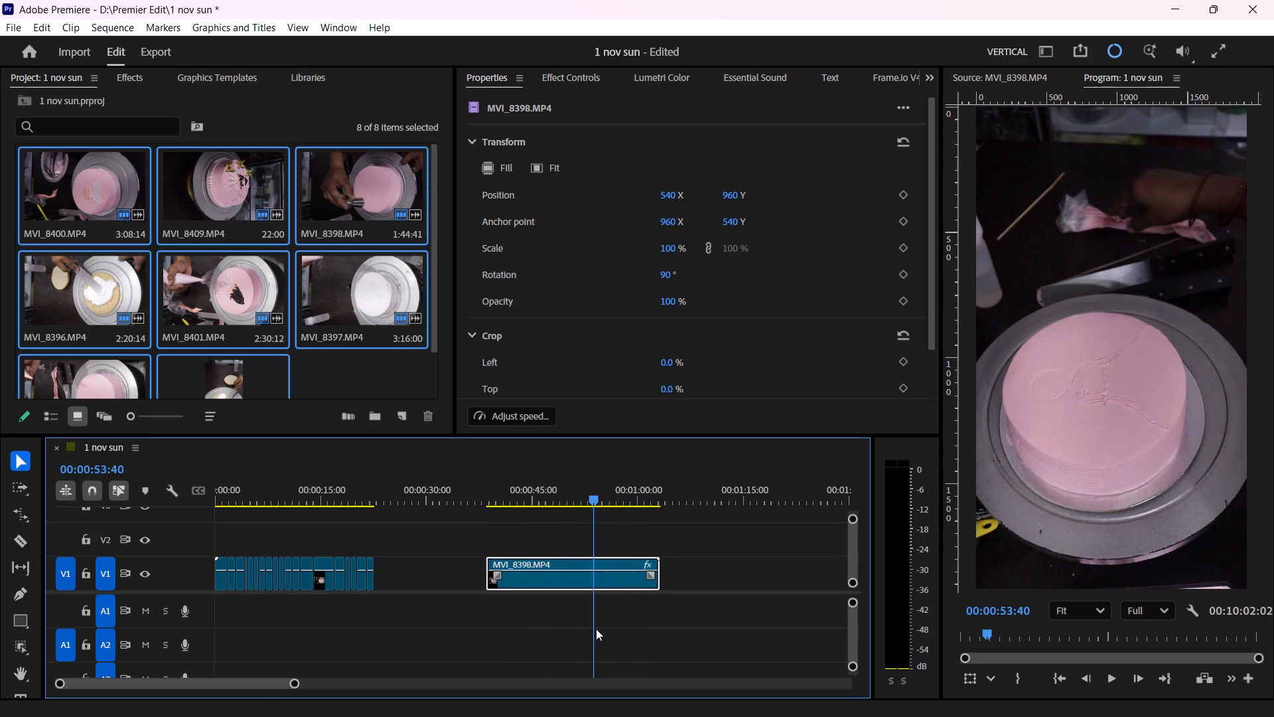
drag(596, 629, 583, 642)
drag(659, 566, 589, 590)
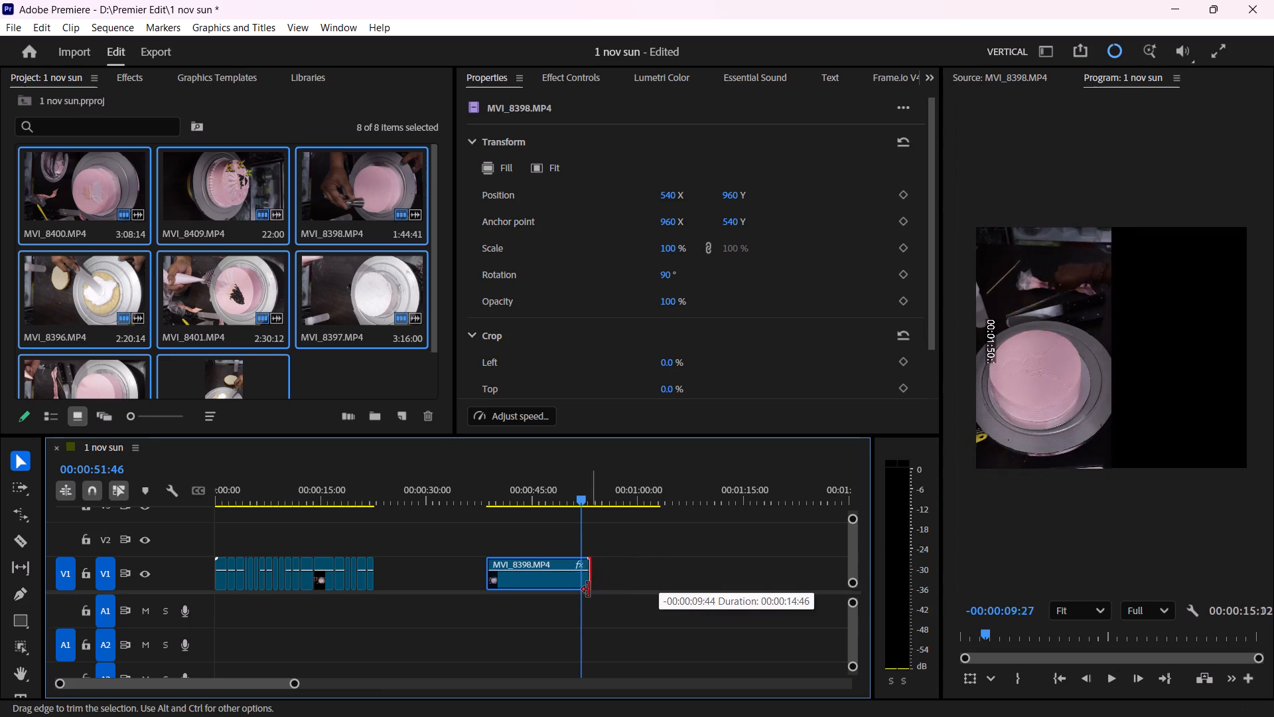
drag(589, 590, 583, 595)
Move the trimmed MVI_8398.MP4 clip back against the end of the edited cake pieces on V1.
drag(578, 494, 485, 586)
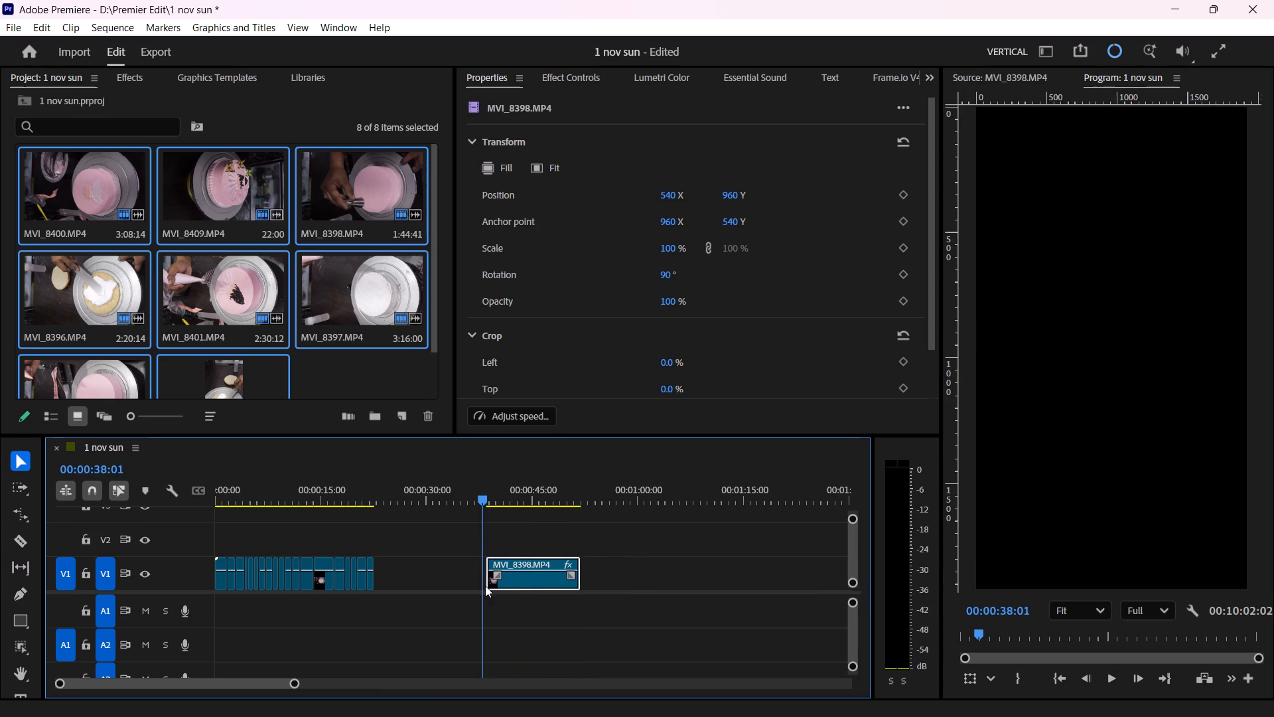
drag(485, 586, 484, 586)
drag(530, 578, 421, 592)
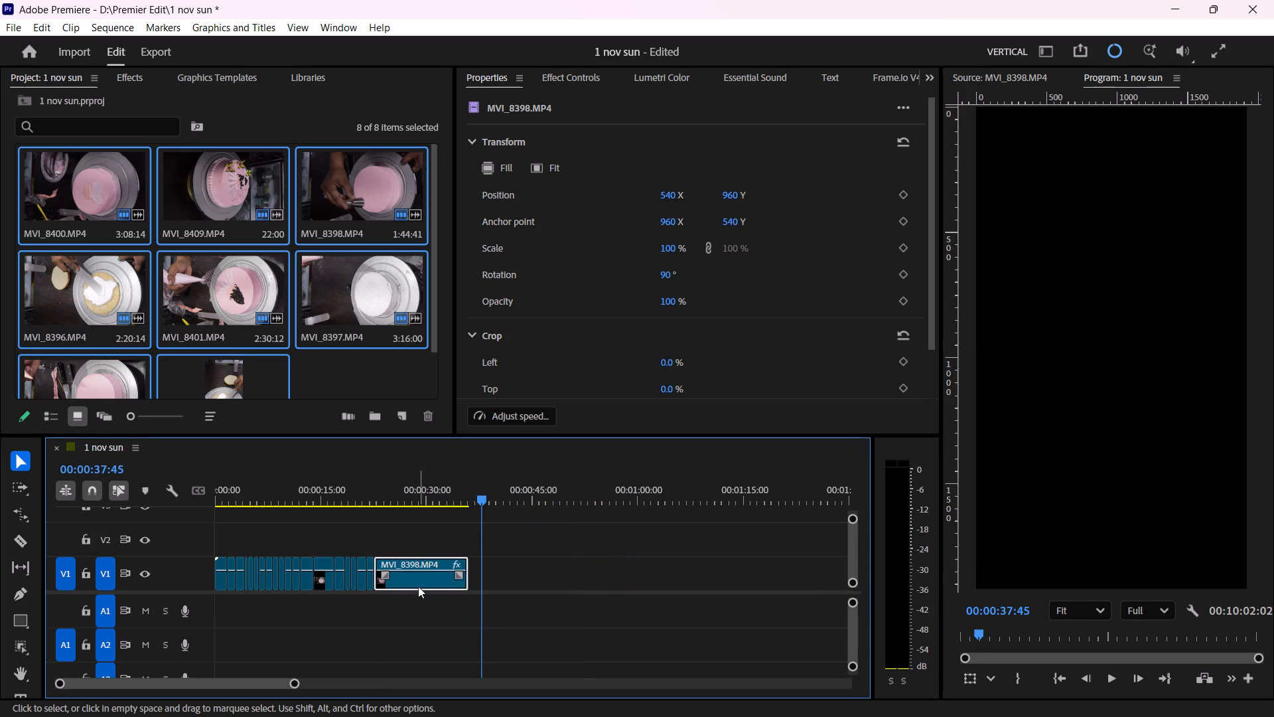
Speed up the moved MVI_8398.MP4 clip by rate-stretching its end to about two seconds, checking it in playback.
key(r)
drag(466, 569, 408, 611)
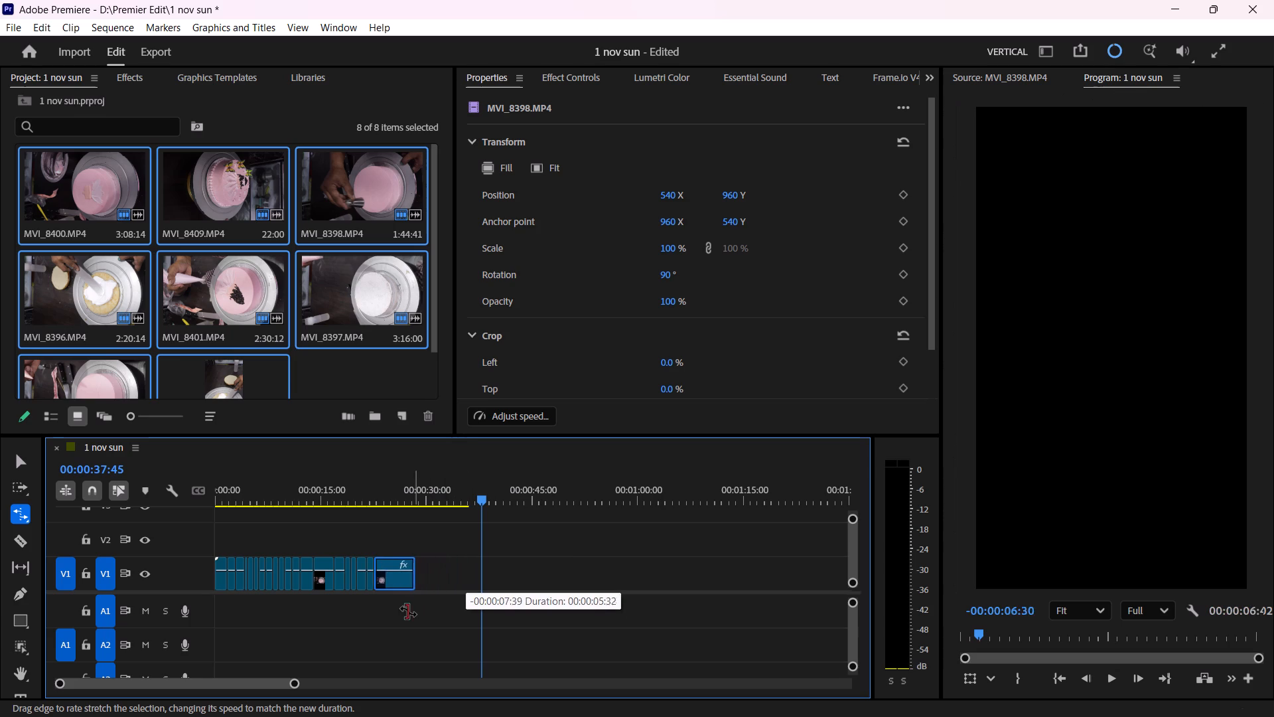
drag(408, 611, 385, 631)
key(v)
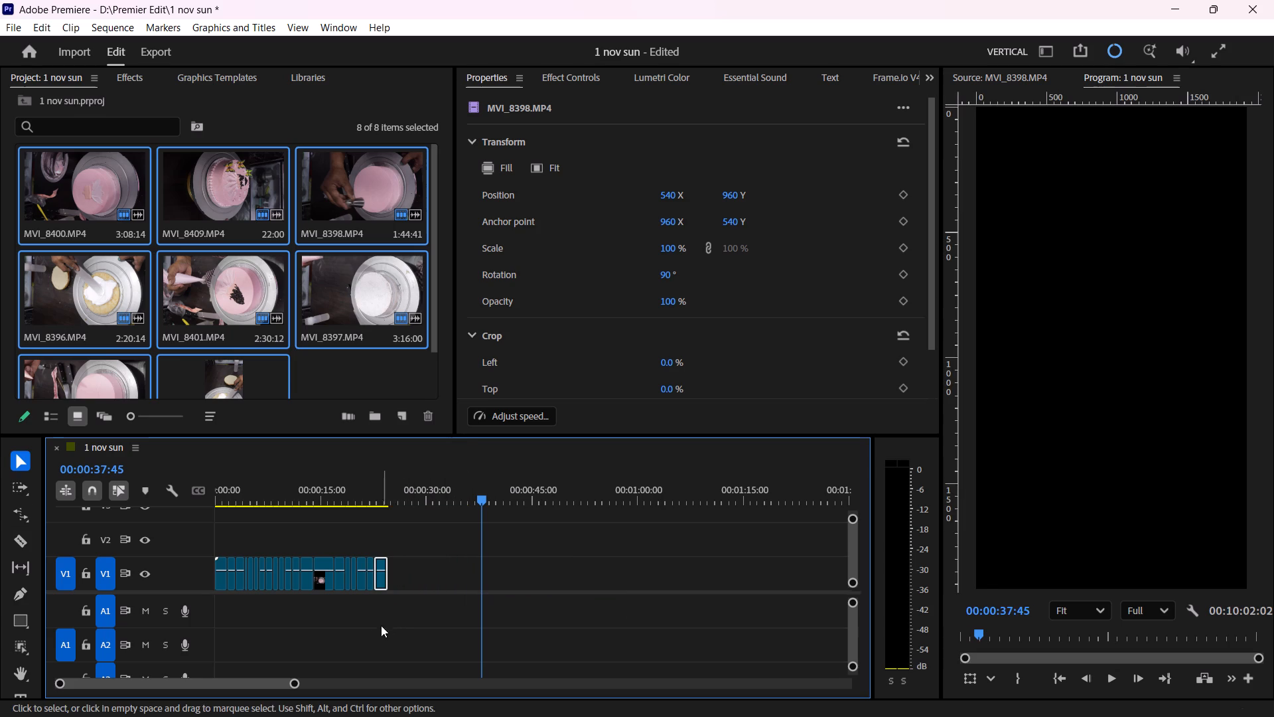
drag(380, 492, 378, 501)
key(space)
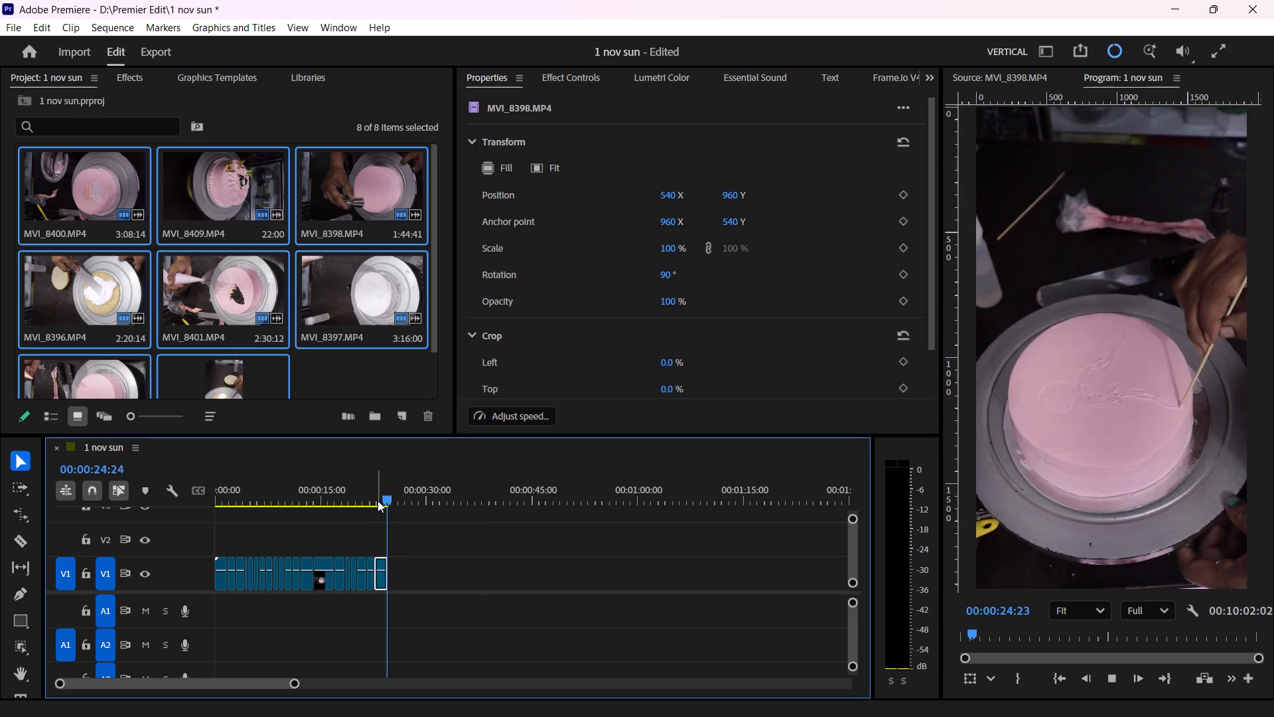
key(space)
Select all remaining clips from MVI_8399.MP4 onward and move them back as a group to 00:00:24:47.
drag(294, 680, 354, 675)
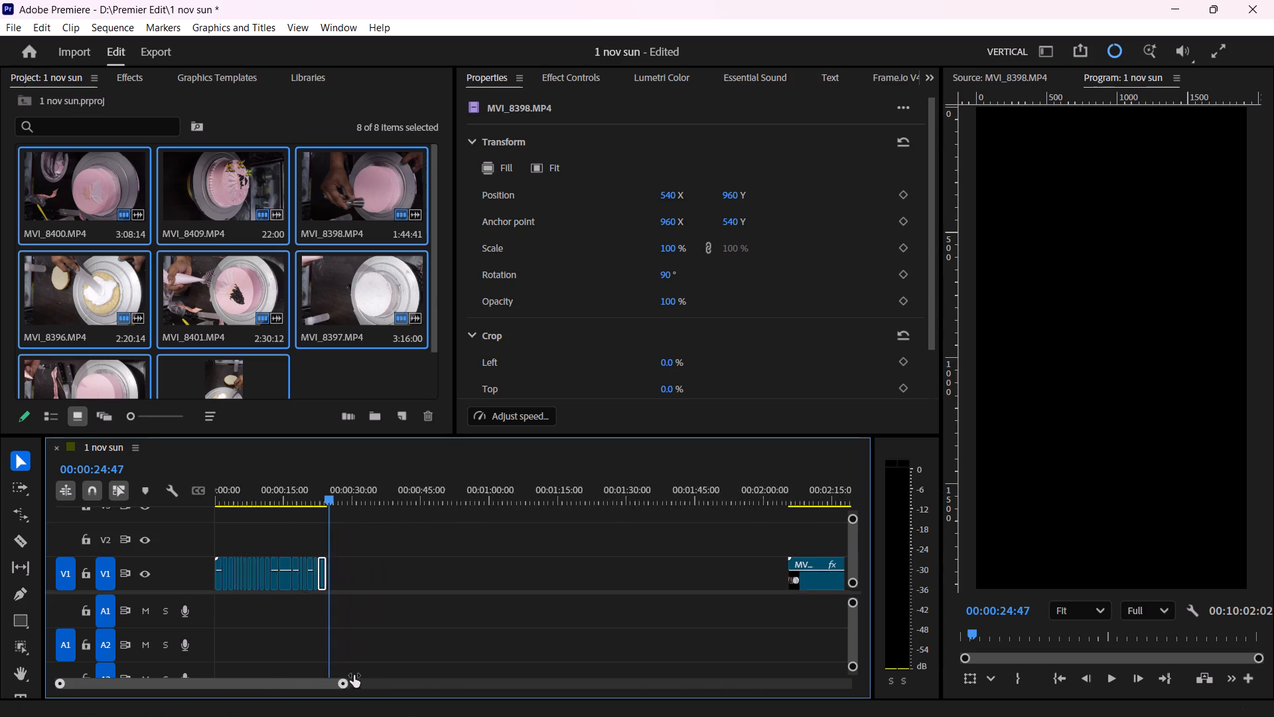
drag(354, 675, 438, 653)
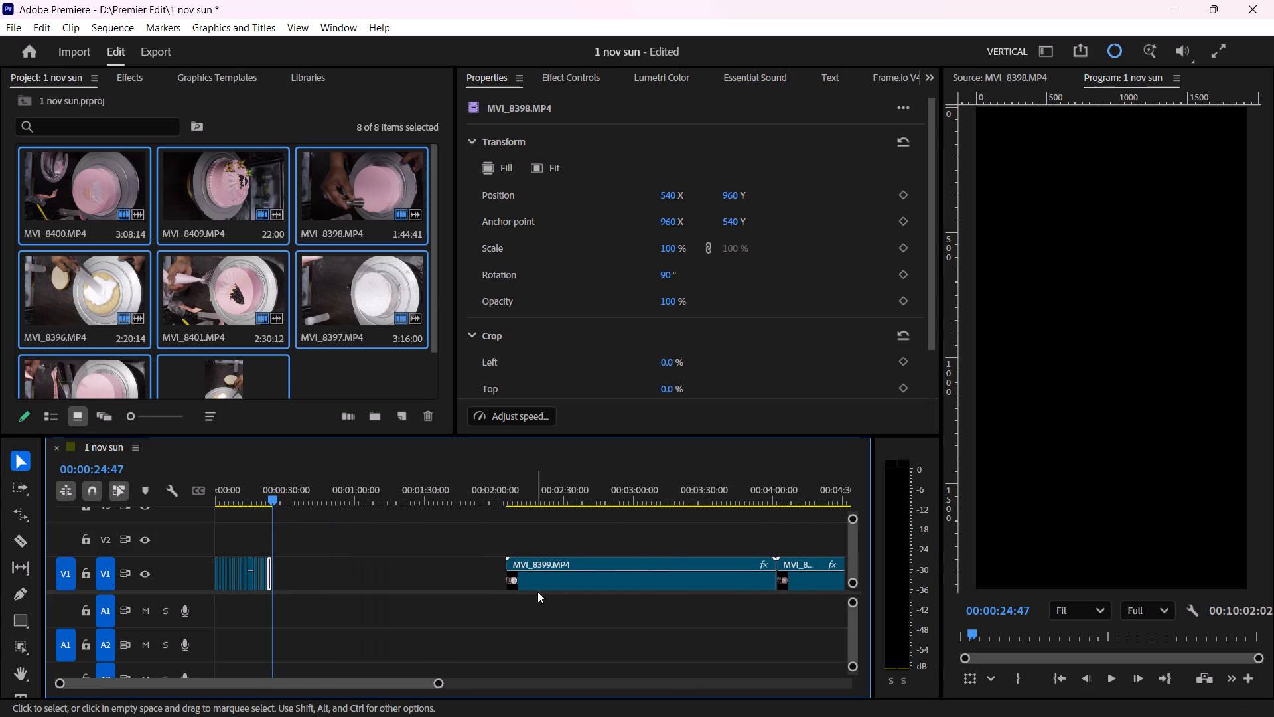
drag(436, 686, 508, 692)
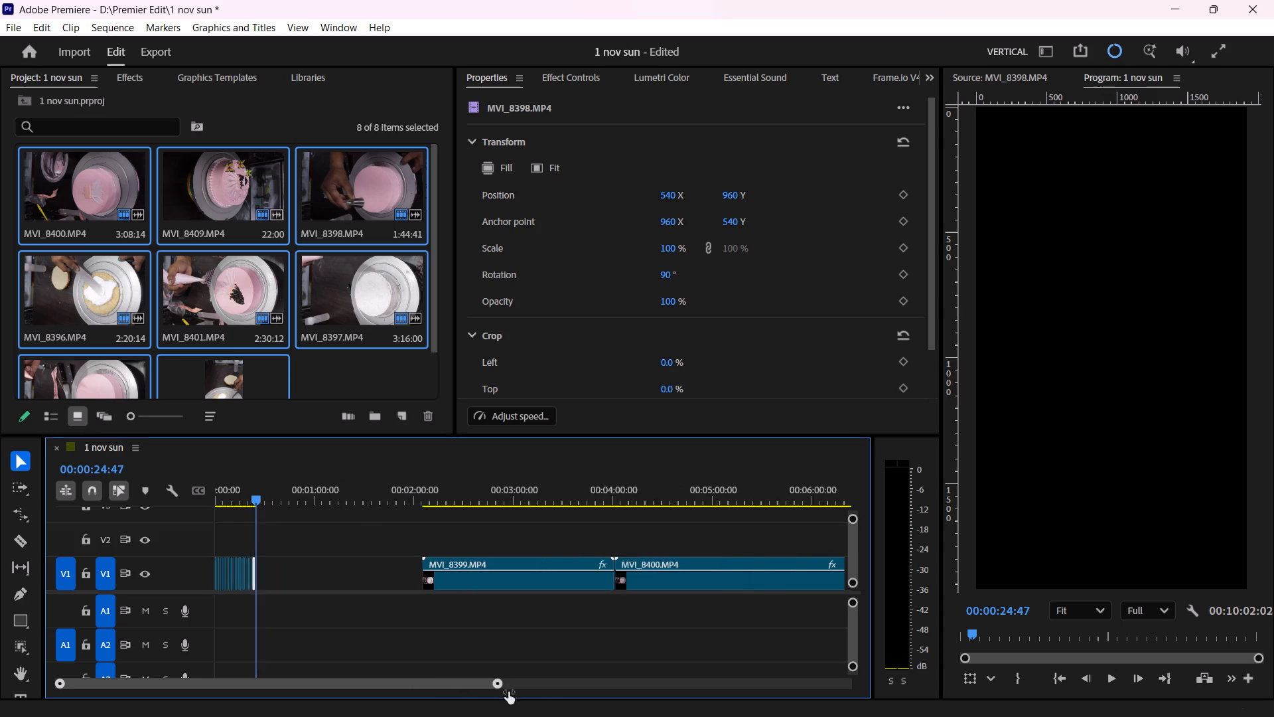
drag(508, 692, 636, 696)
drag(738, 606, 330, 595)
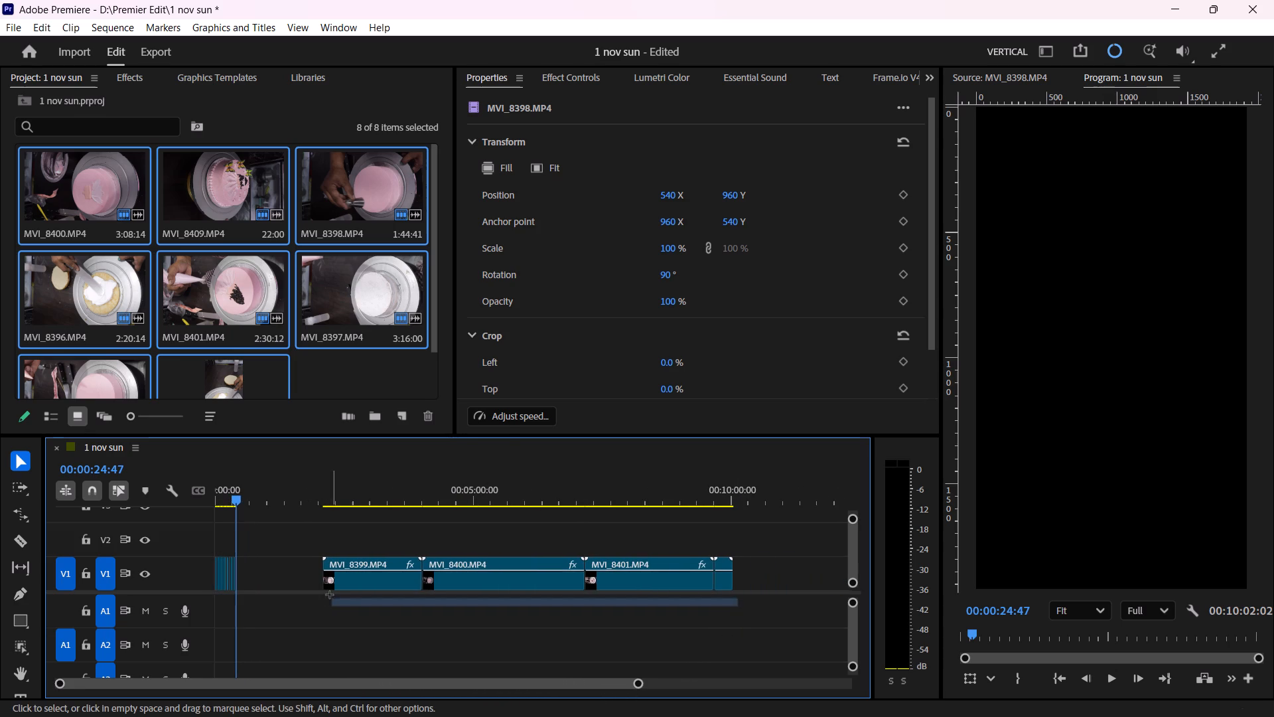
drag(330, 595, 322, 575)
drag(356, 579, 285, 576)
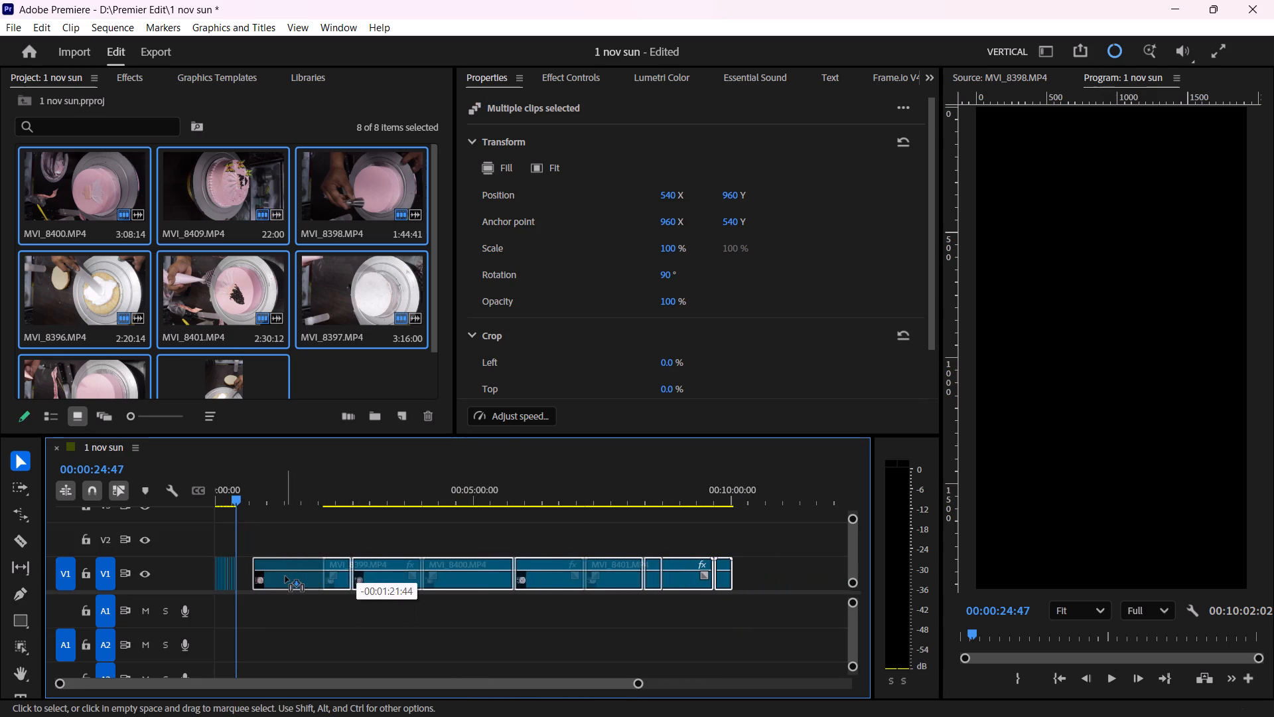
drag(285, 576, 281, 580)
drag(639, 683, 427, 688)
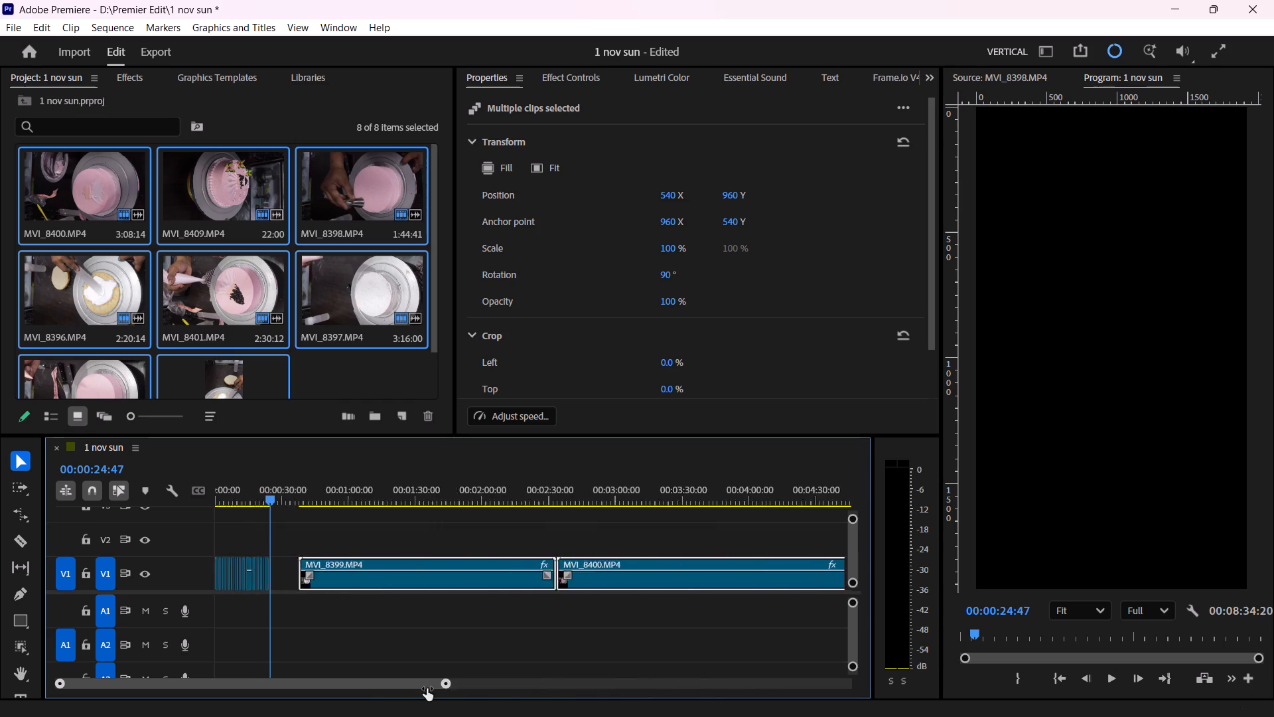
drag(427, 688, 279, 688)
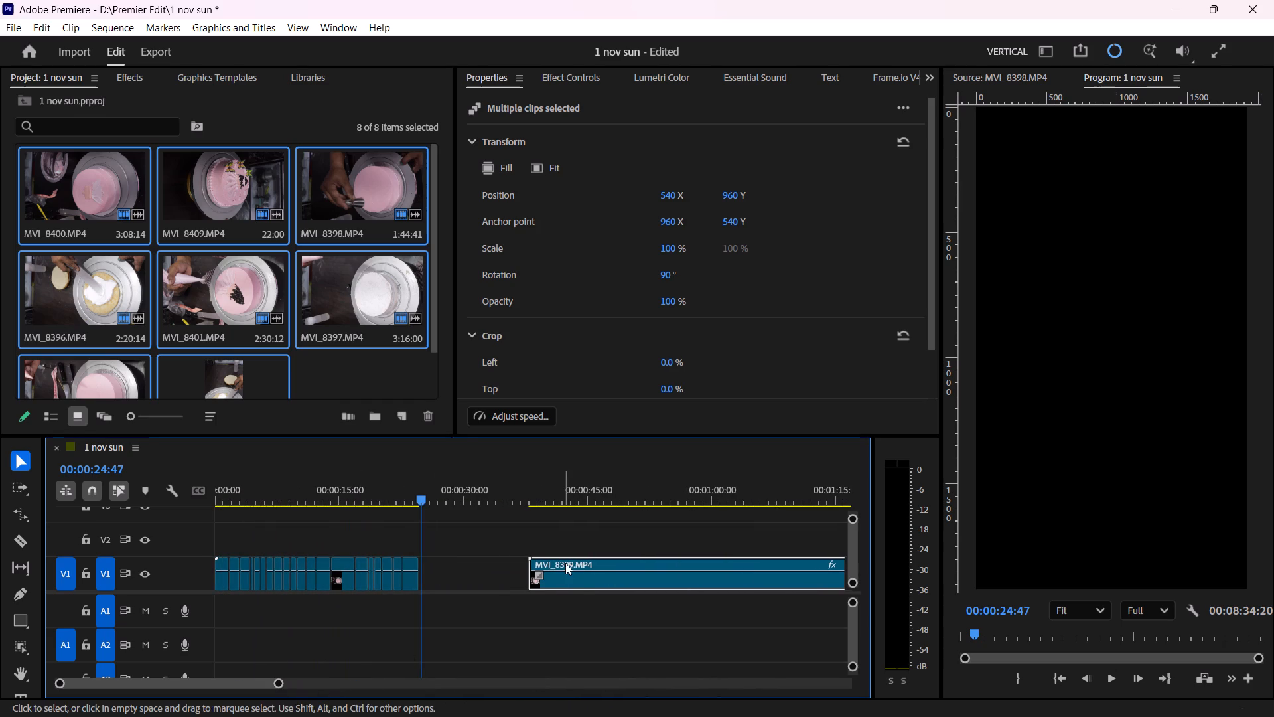
drag(568, 576, 470, 578)
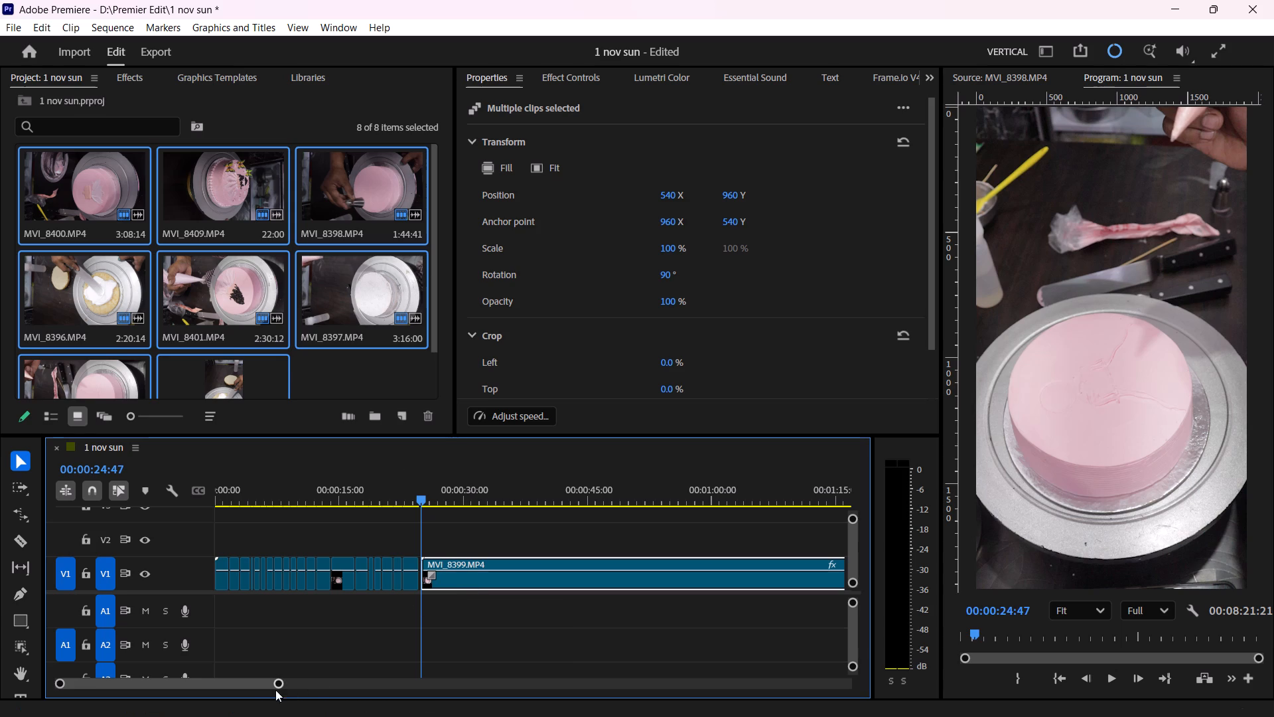
Close the small gap between the sped-up MVI_8398.MP4 piece and the selected MVI_8399.MP4 group.
drag(275, 684, 186, 706)
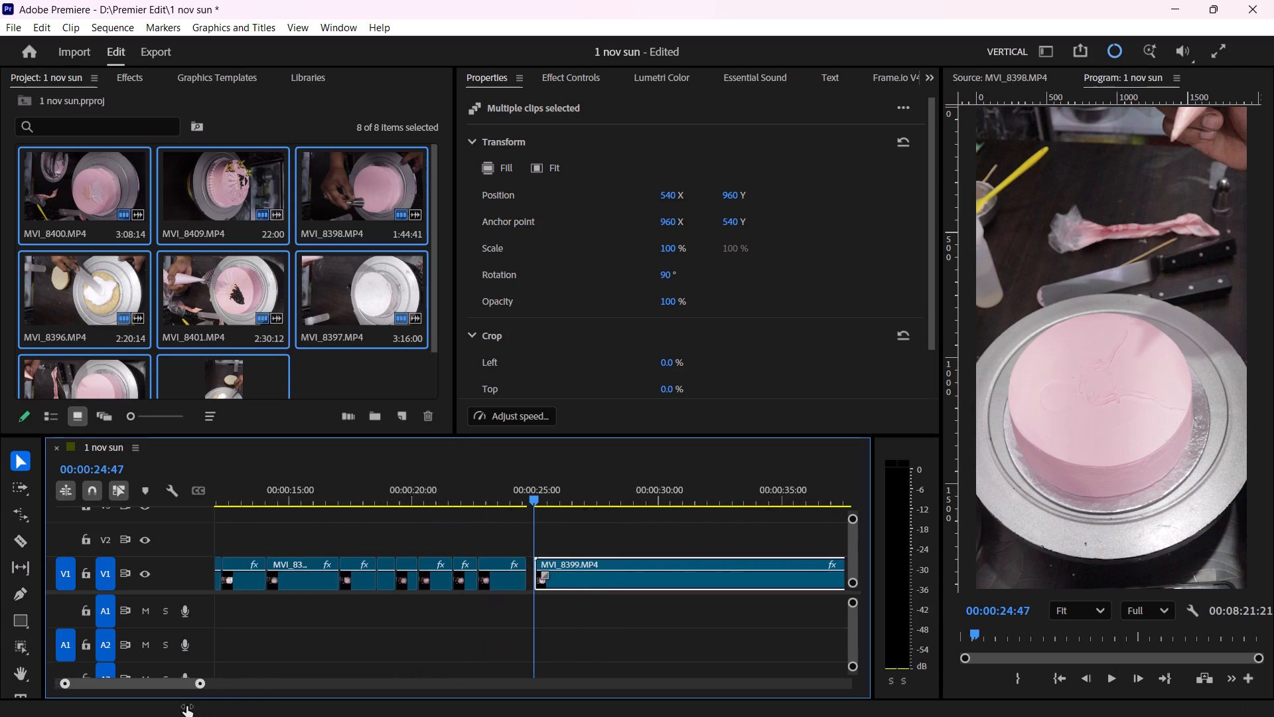
drag(186, 706, 166, 708)
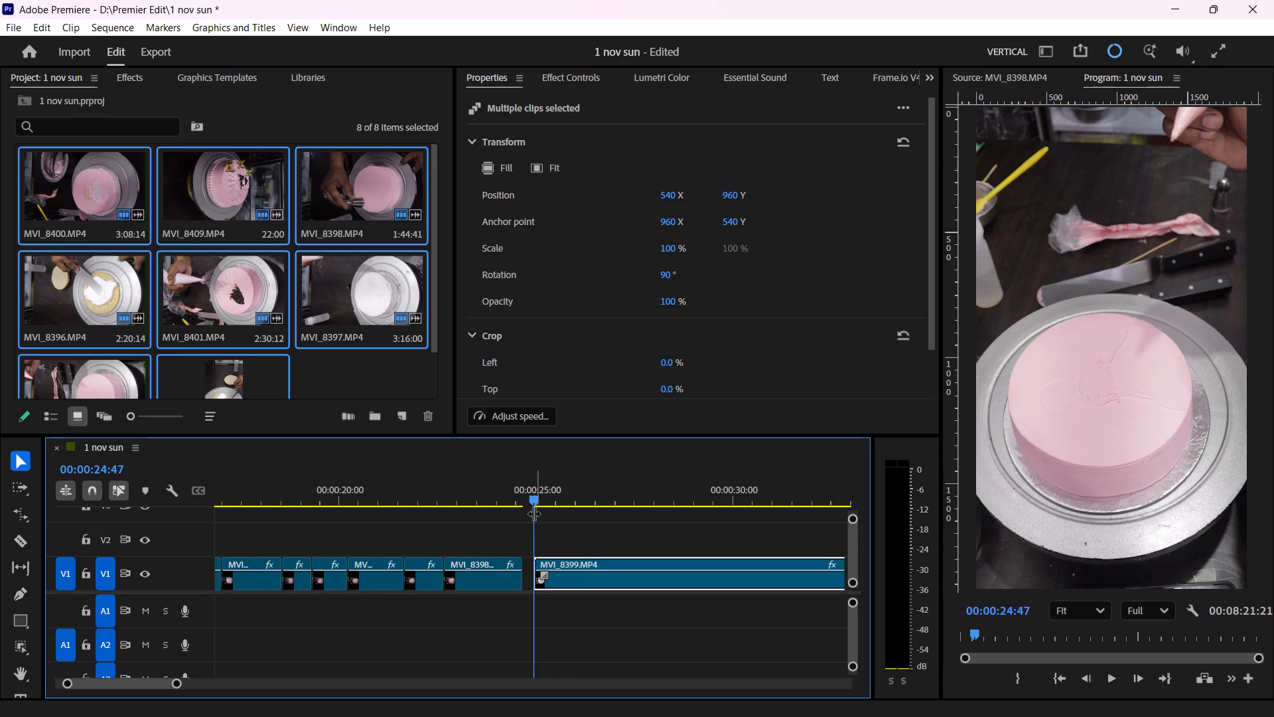
drag(531, 492, 516, 508)
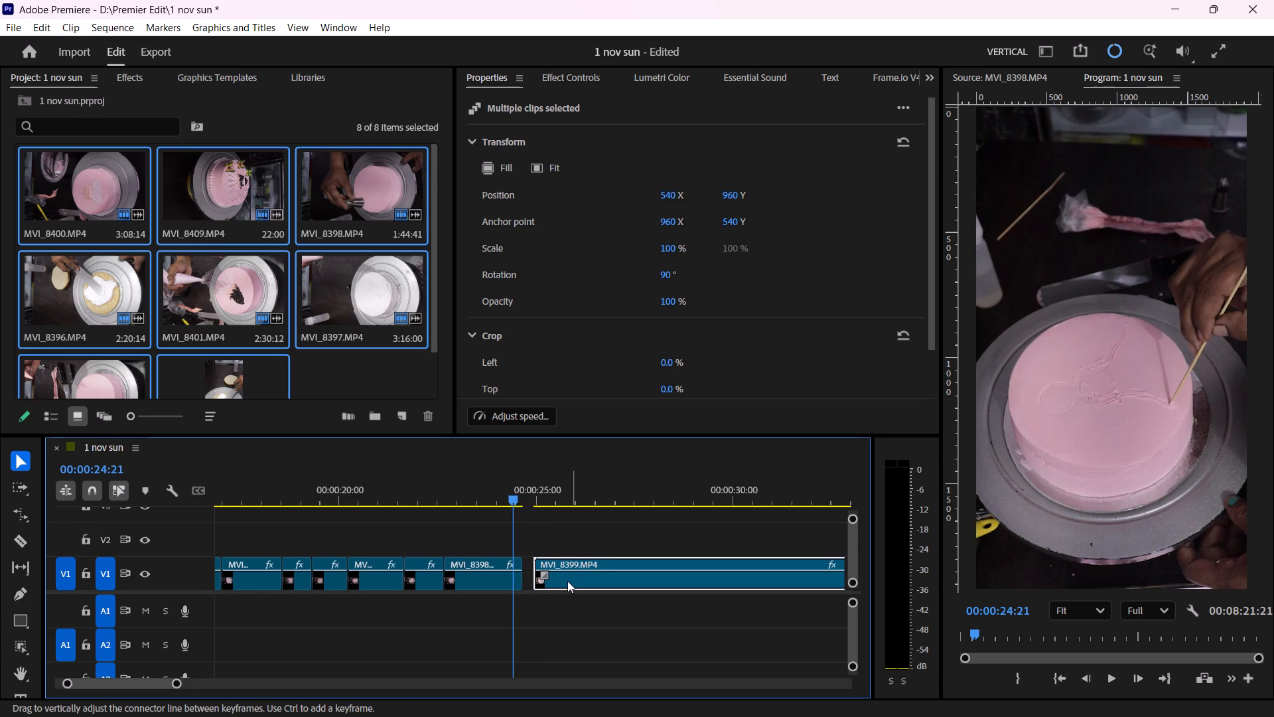
click(565, 576)
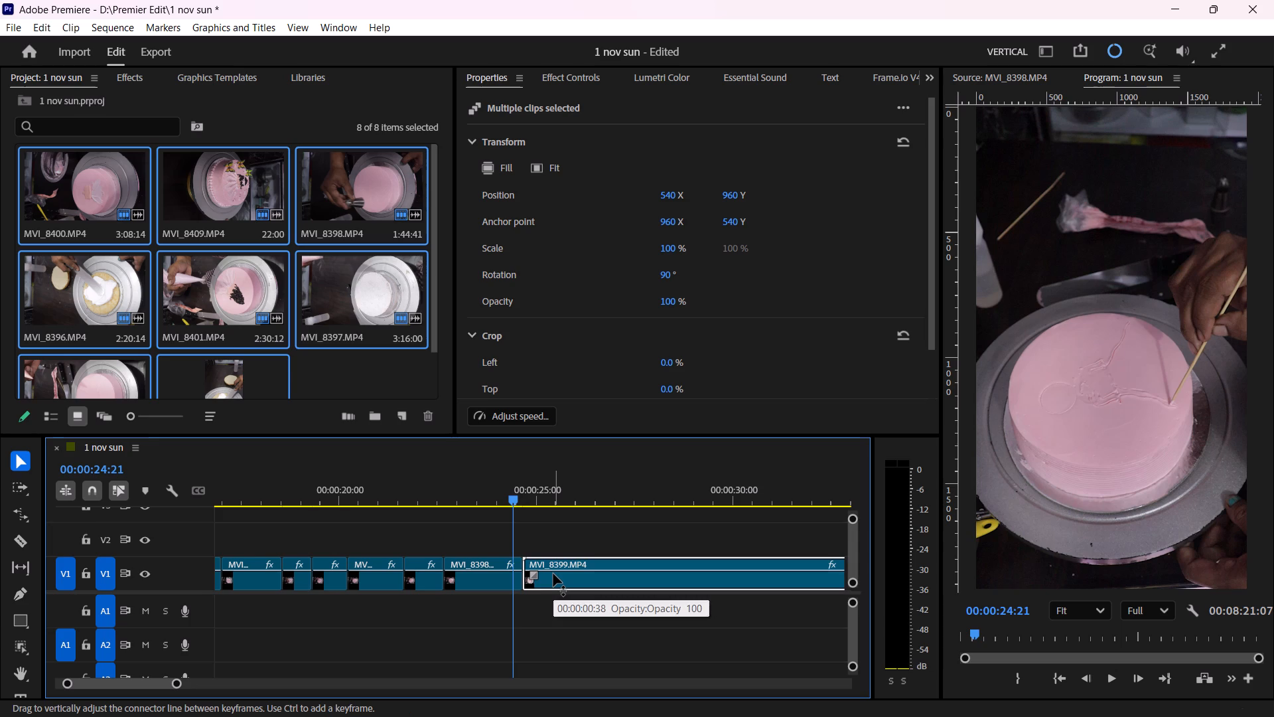
Play the opening of MVI_8399.MP4, trim about four seconds off its start and close the gap before it.
key(space)
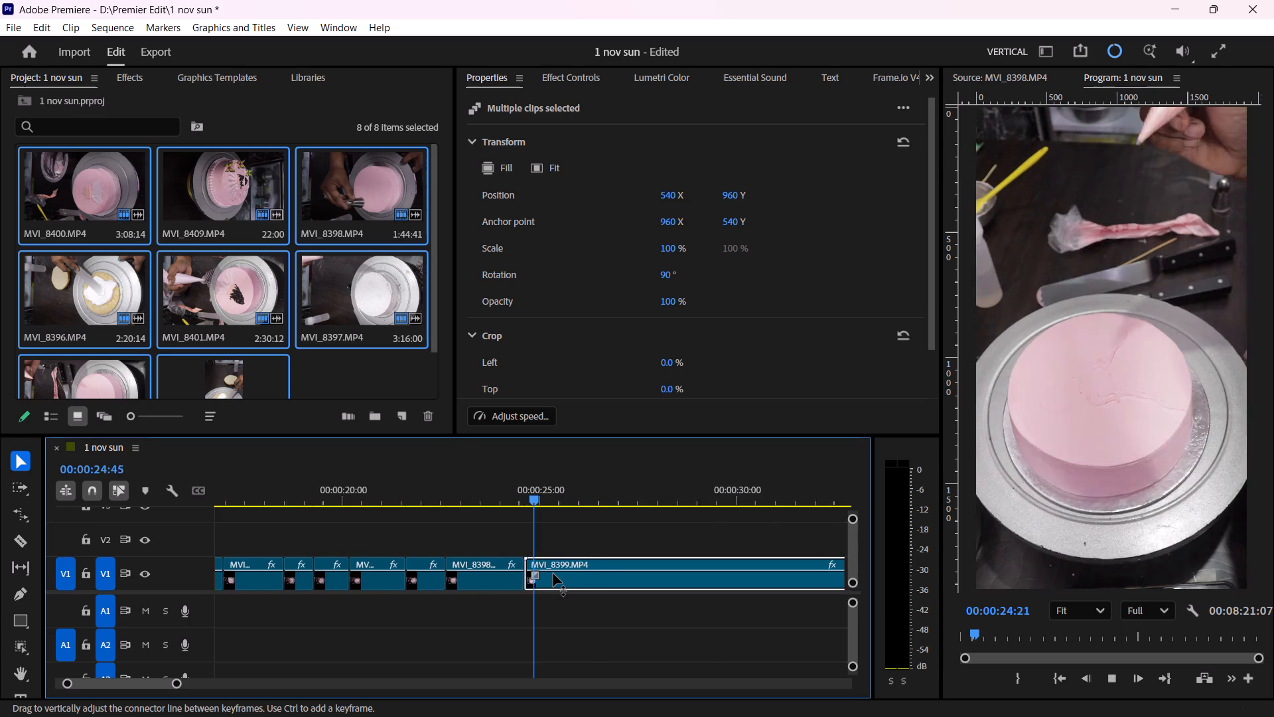
key(space)
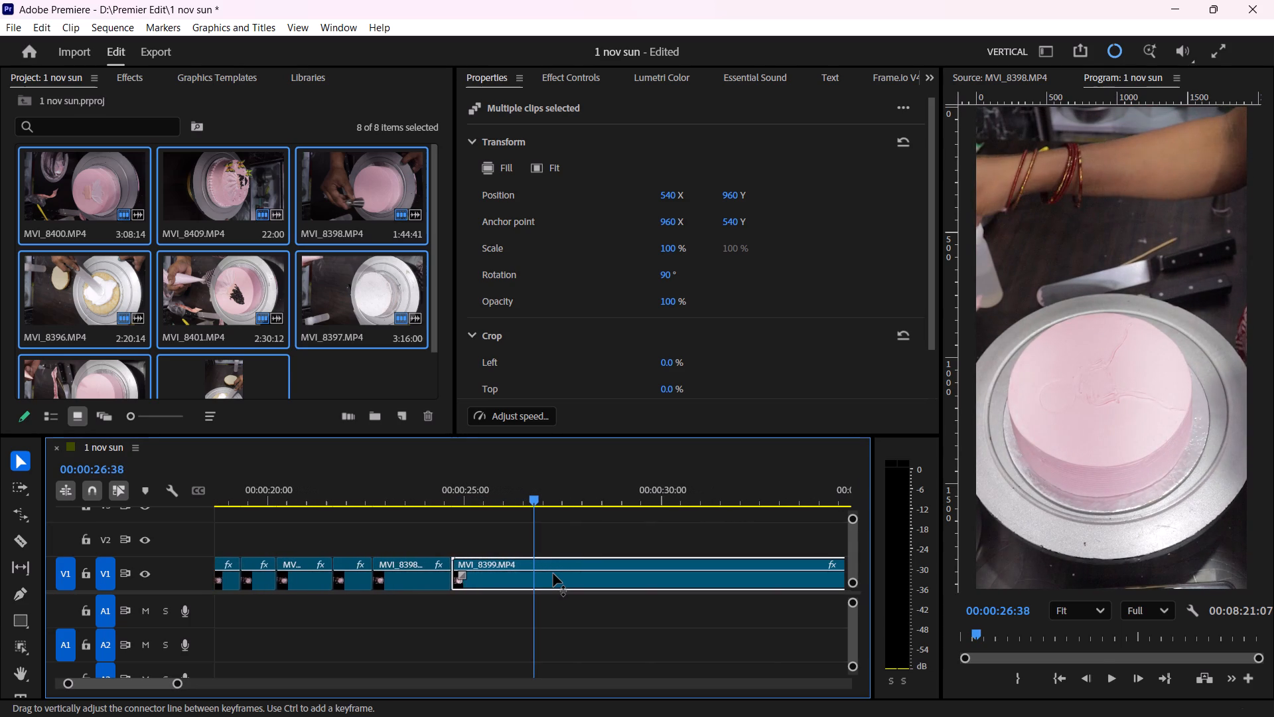
key(space)
key(space)
key(space)
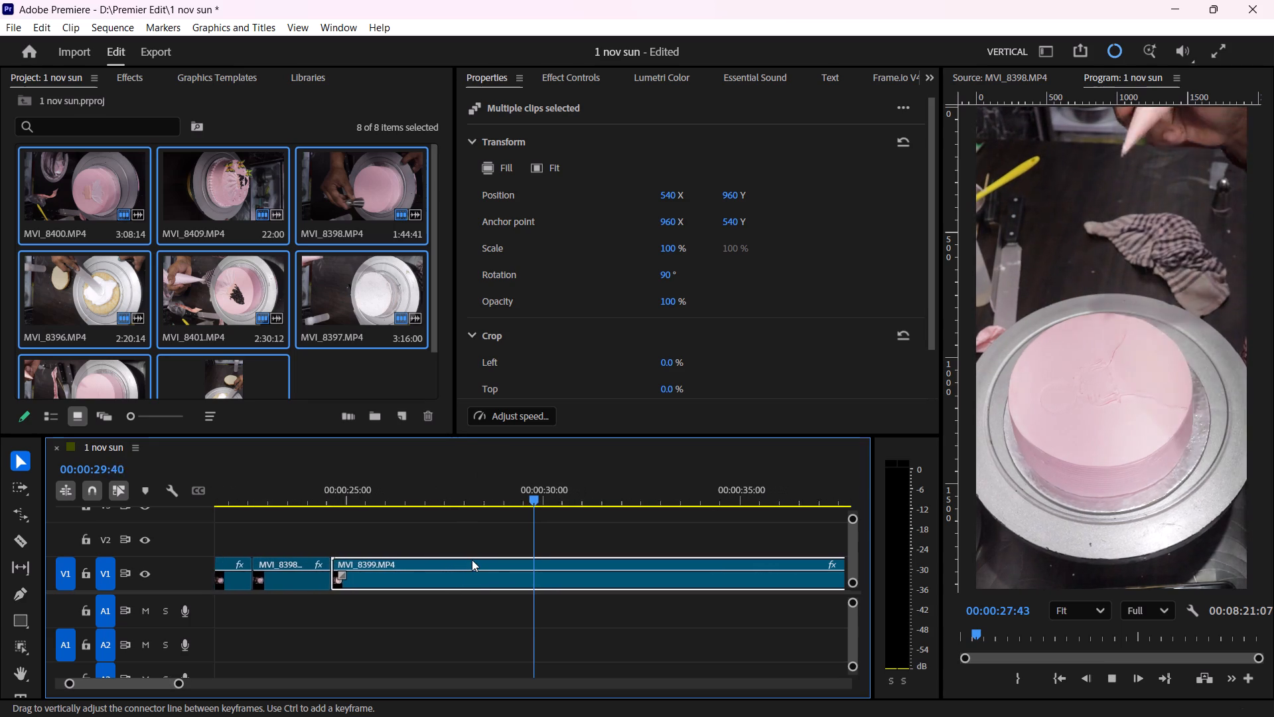
key(space)
drag(311, 562, 479, 552)
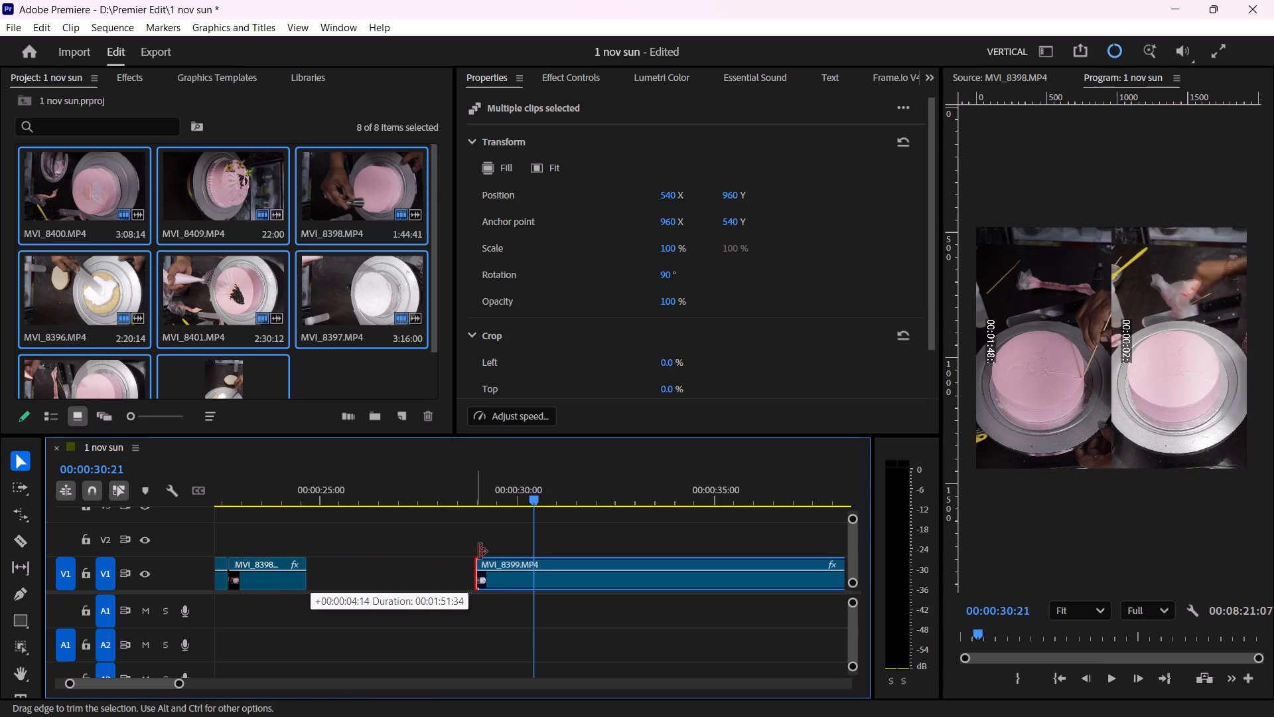
drag(479, 552, 482, 558)
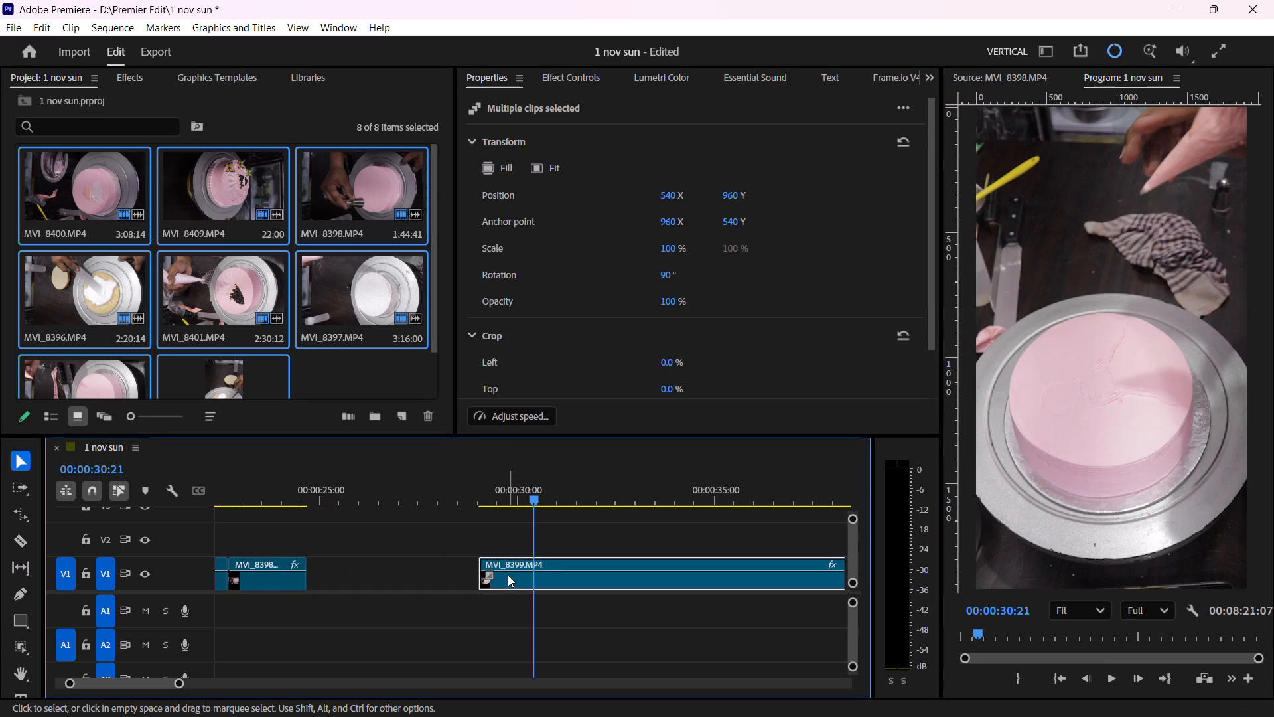
drag(506, 576, 340, 583)
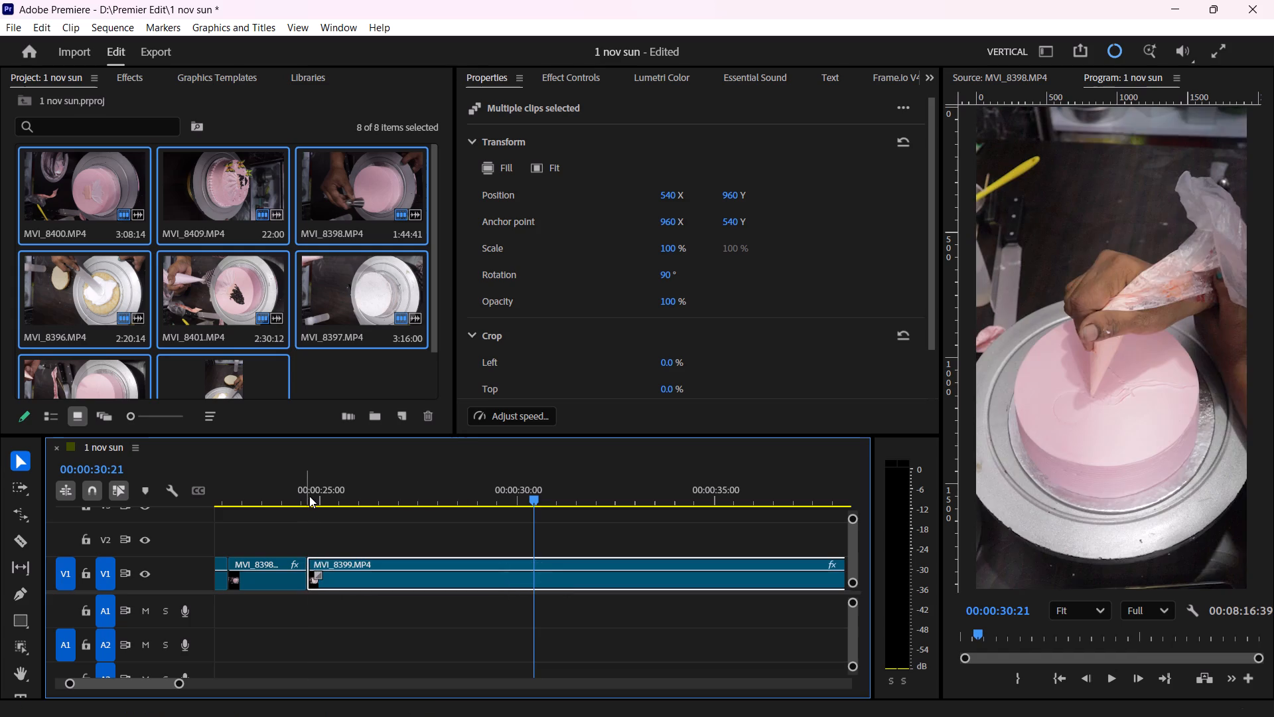
Trim the start of MVI_8399.MP4 to 00:00:32:26, with the piping bag on the cake, and close the gap, checking the join in playback.
drag(312, 493, 505, 502)
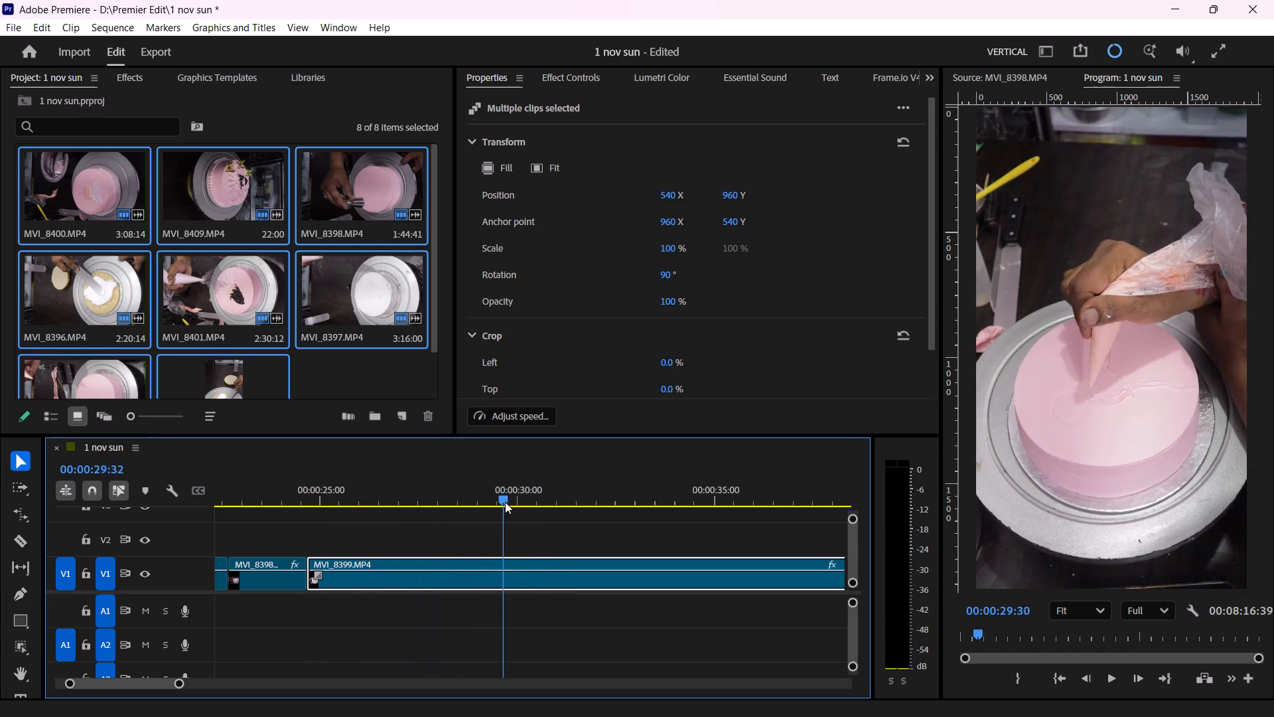
drag(505, 502, 837, 552)
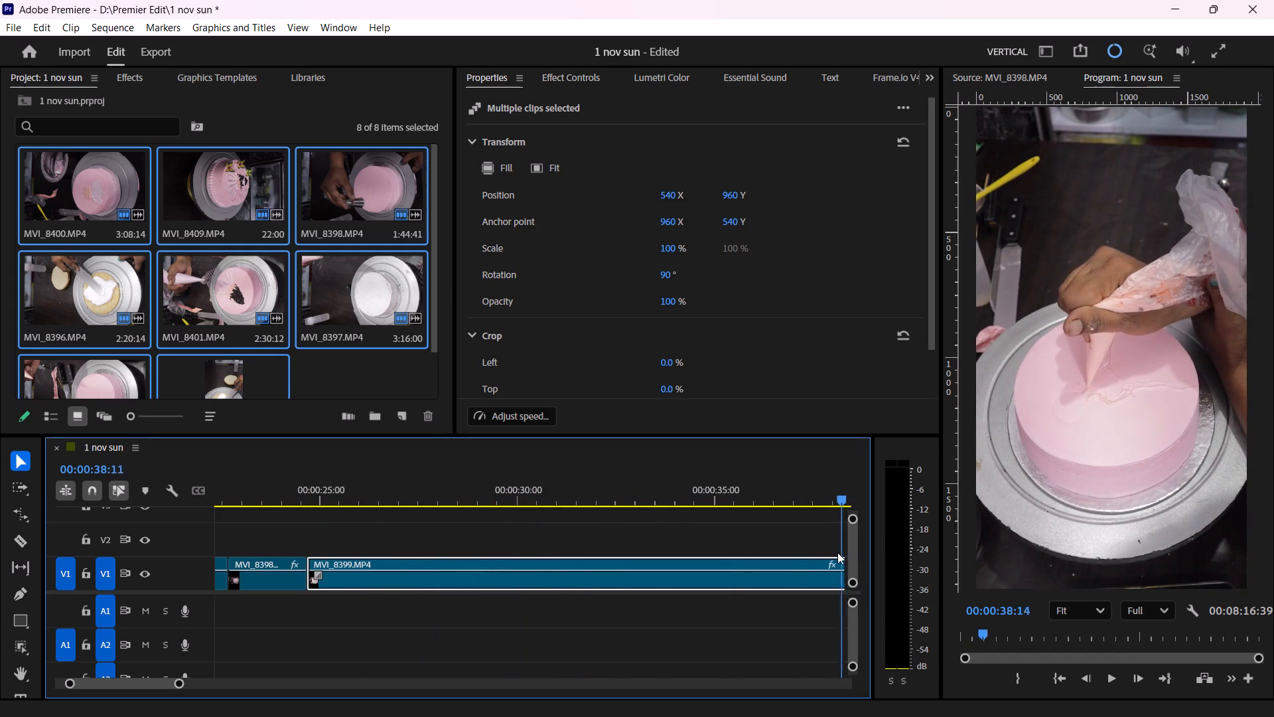
drag(837, 552, 630, 592)
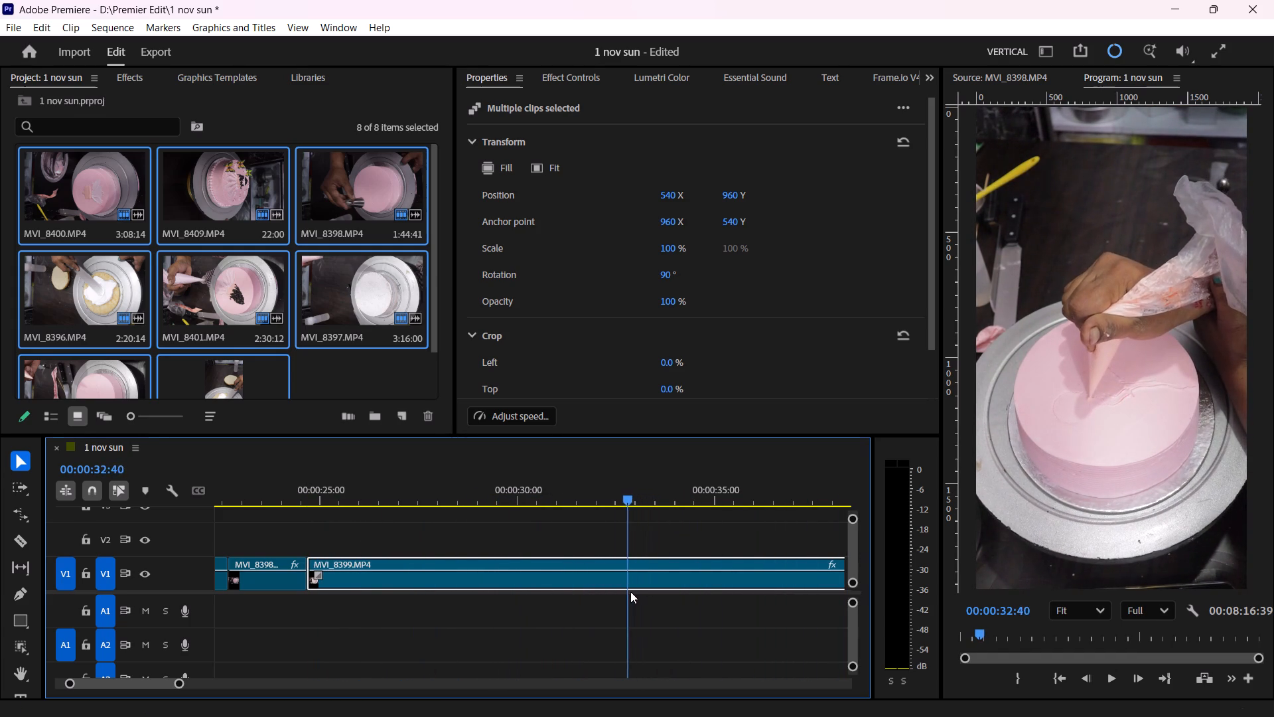
drag(630, 592, 619, 597)
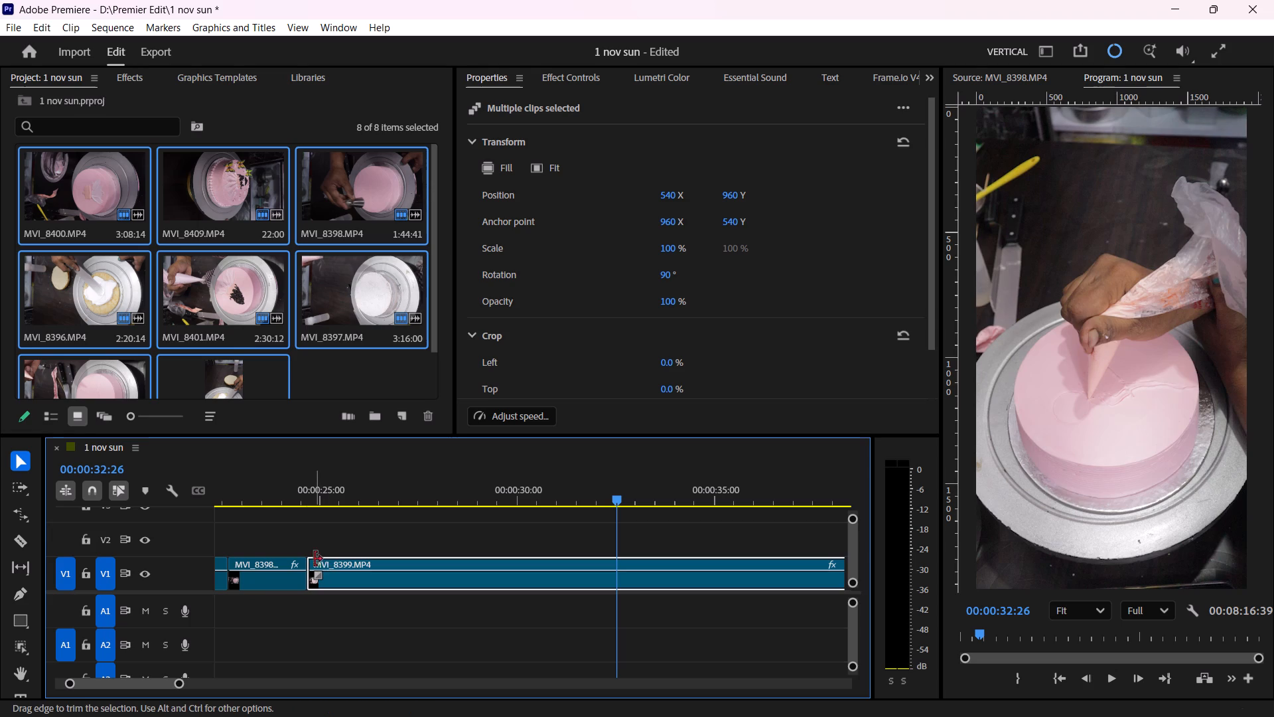
drag(315, 559, 620, 578)
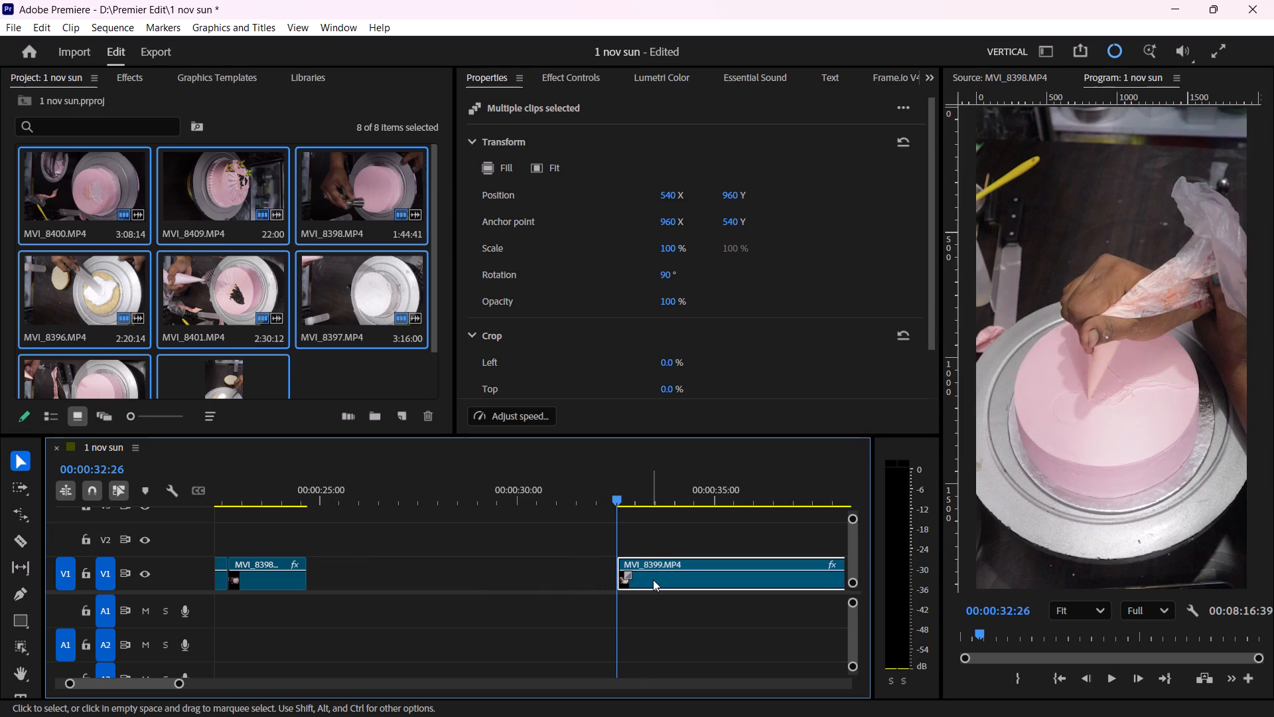
drag(652, 578, 351, 597)
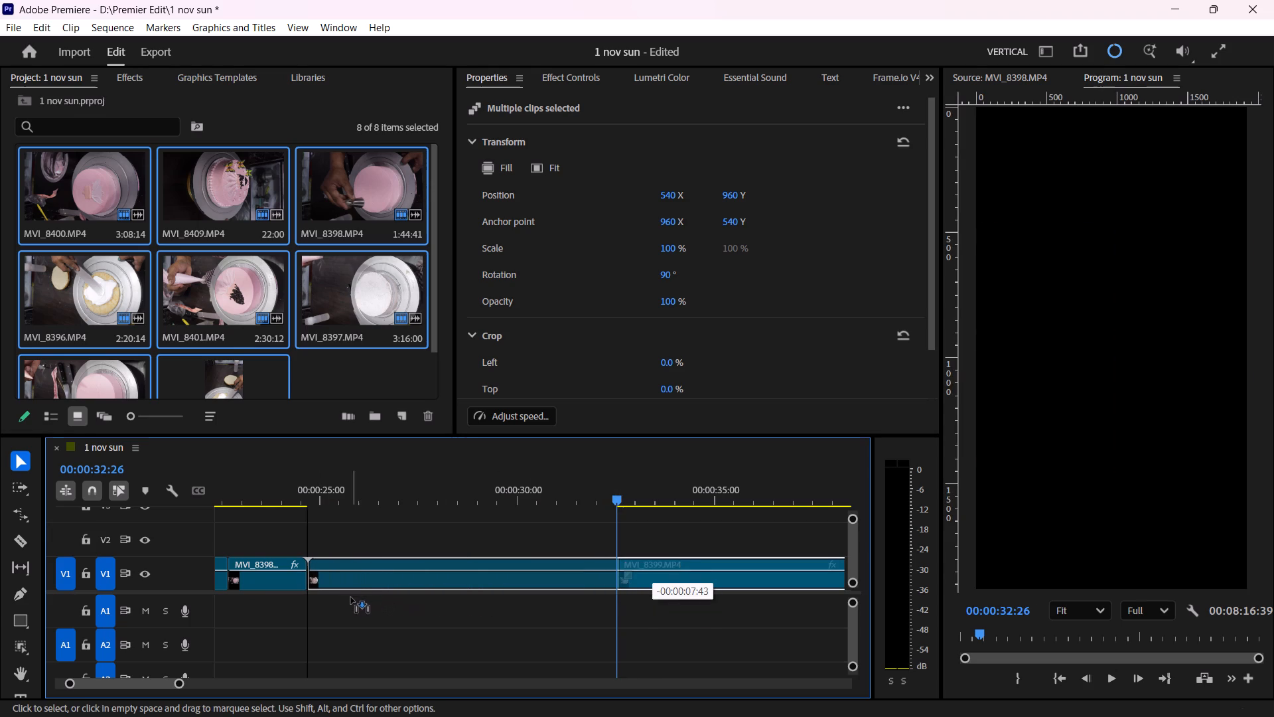
drag(351, 597, 349, 597)
drag(321, 490, 311, 527)
key(space)
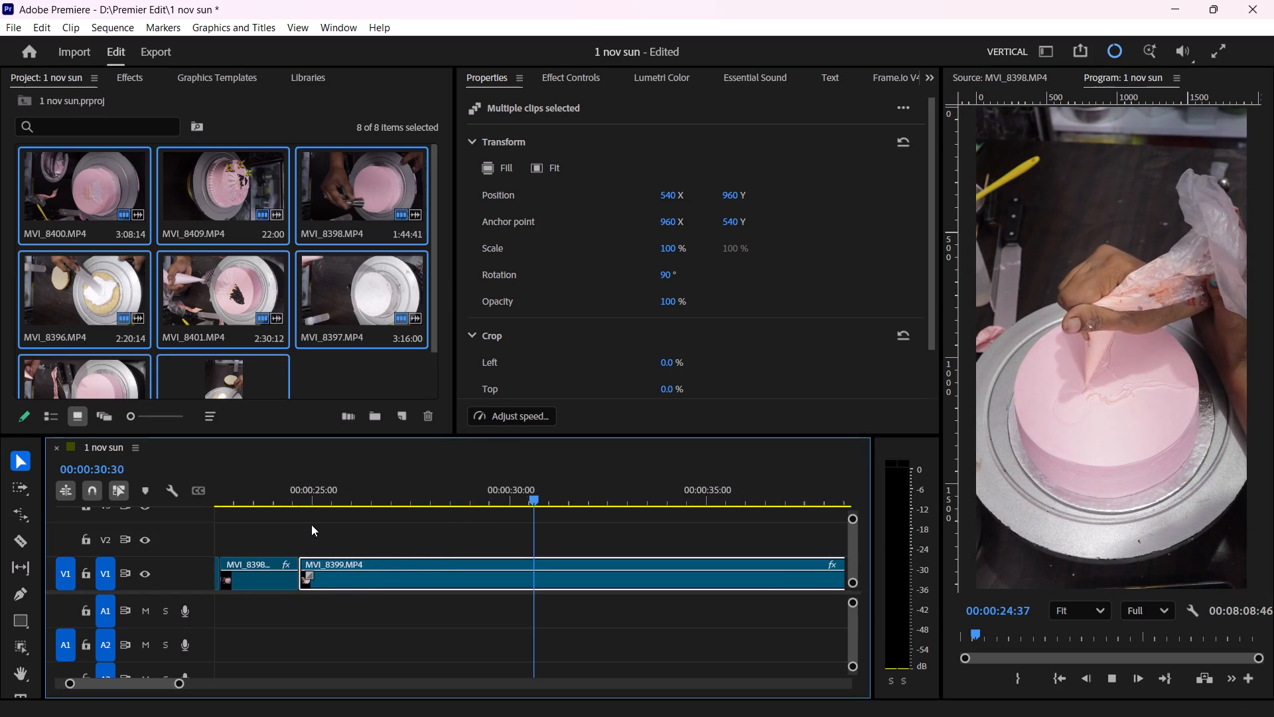
key(space)
key(space)
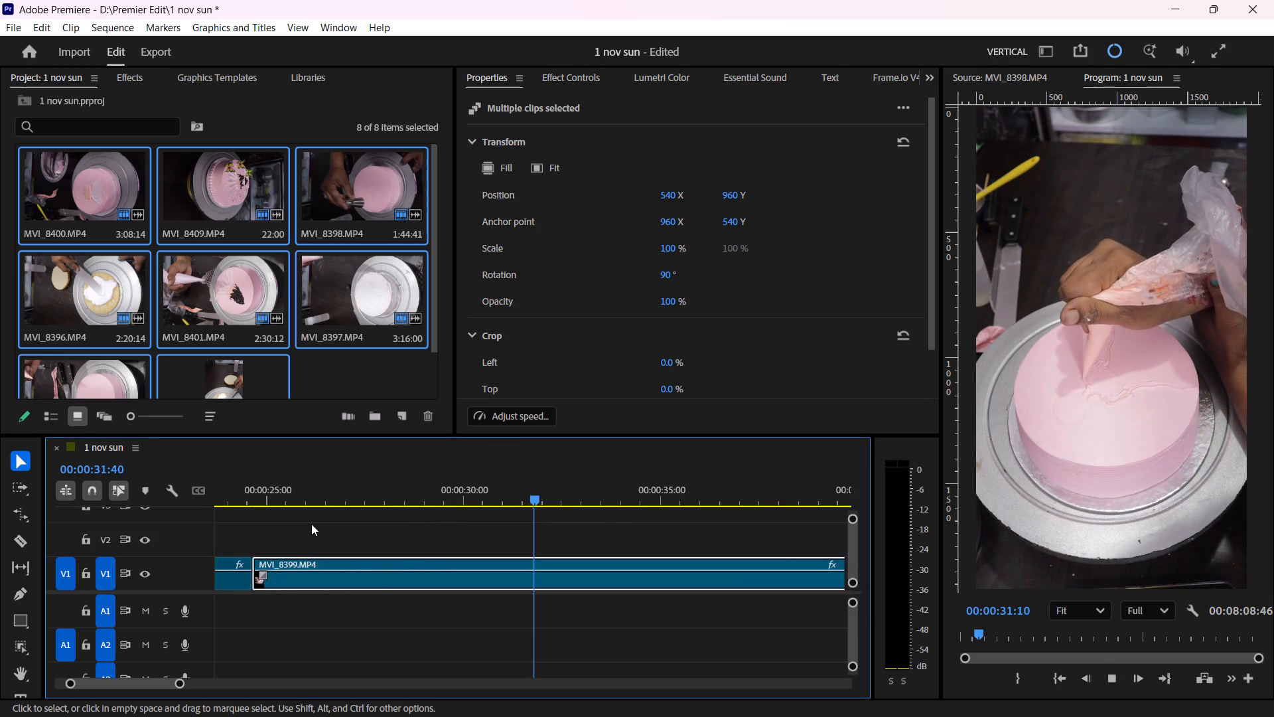
Play through MVI_8399.MP4 and split it at 00:00:33:17, with the piping bag on the cake.
key(space)
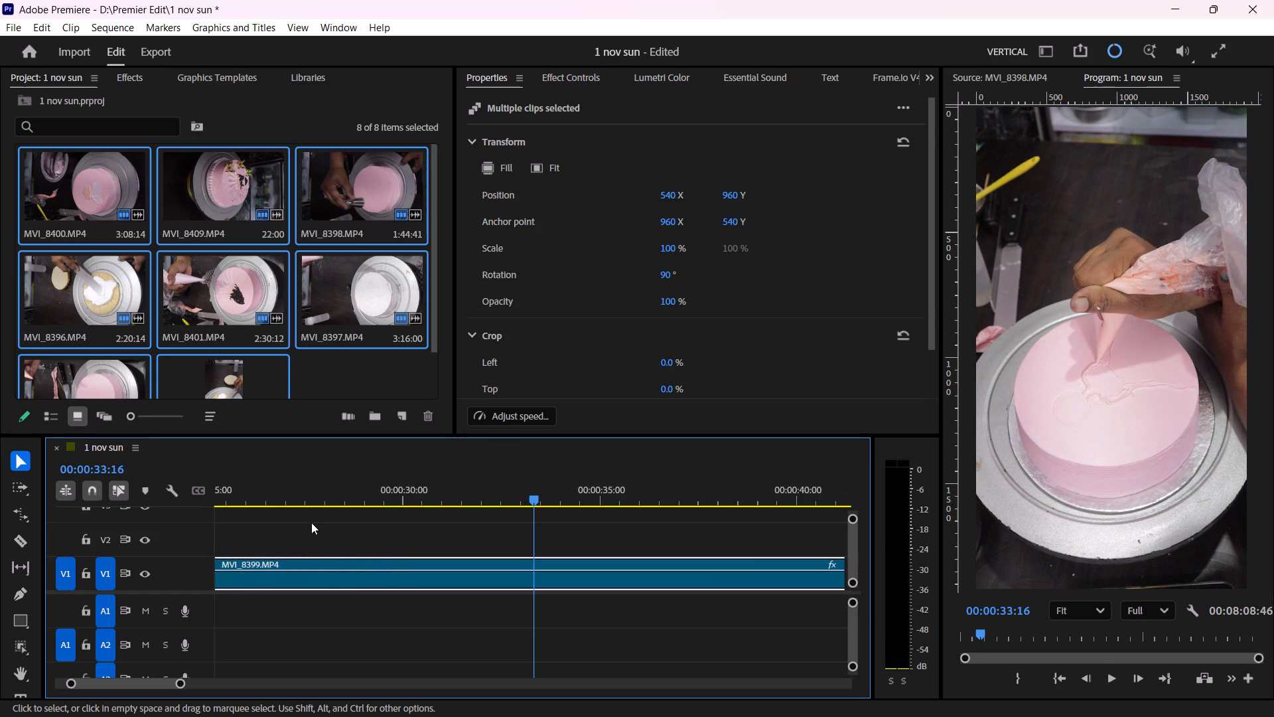
key(space)
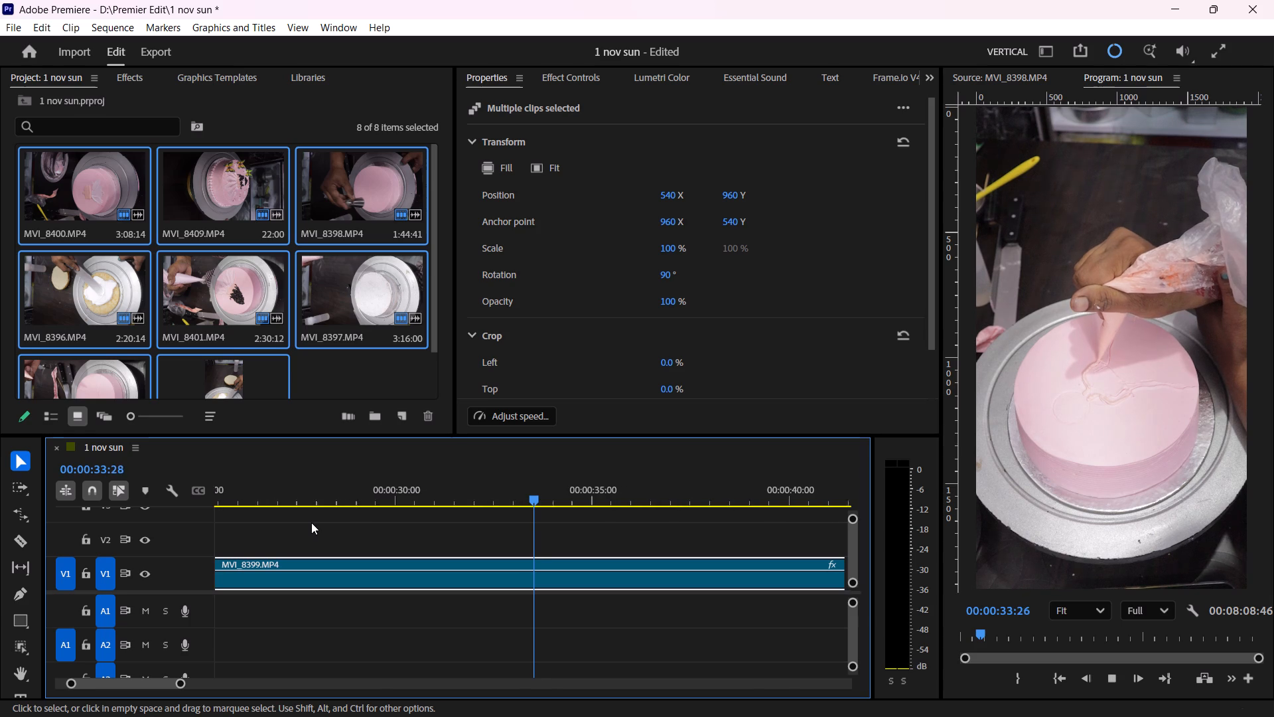
key(space)
key(space)
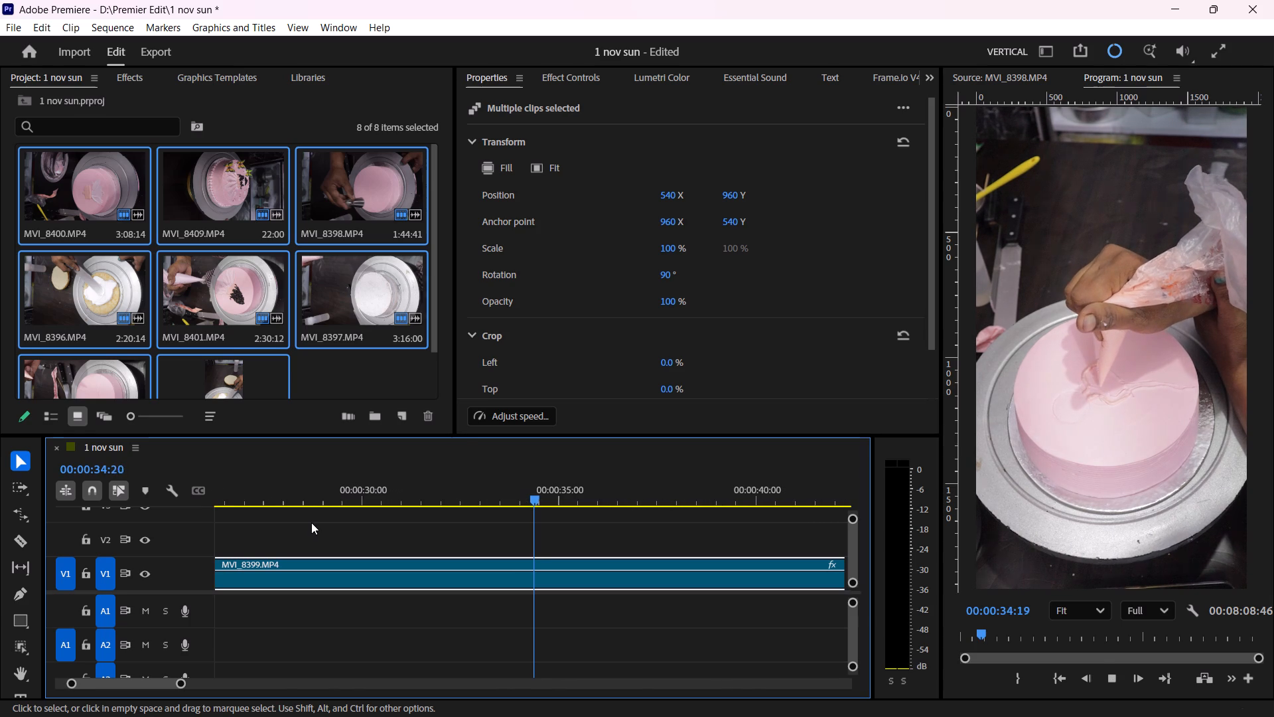
key(space)
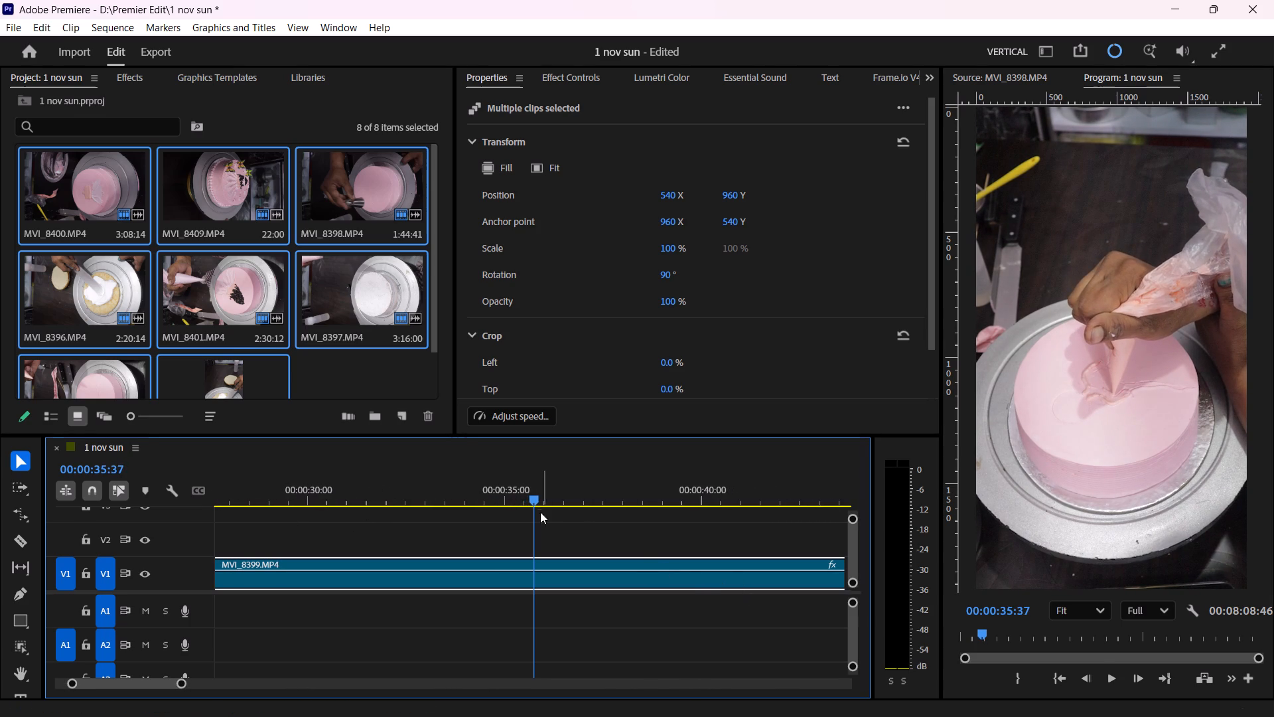
drag(534, 493, 457, 534)
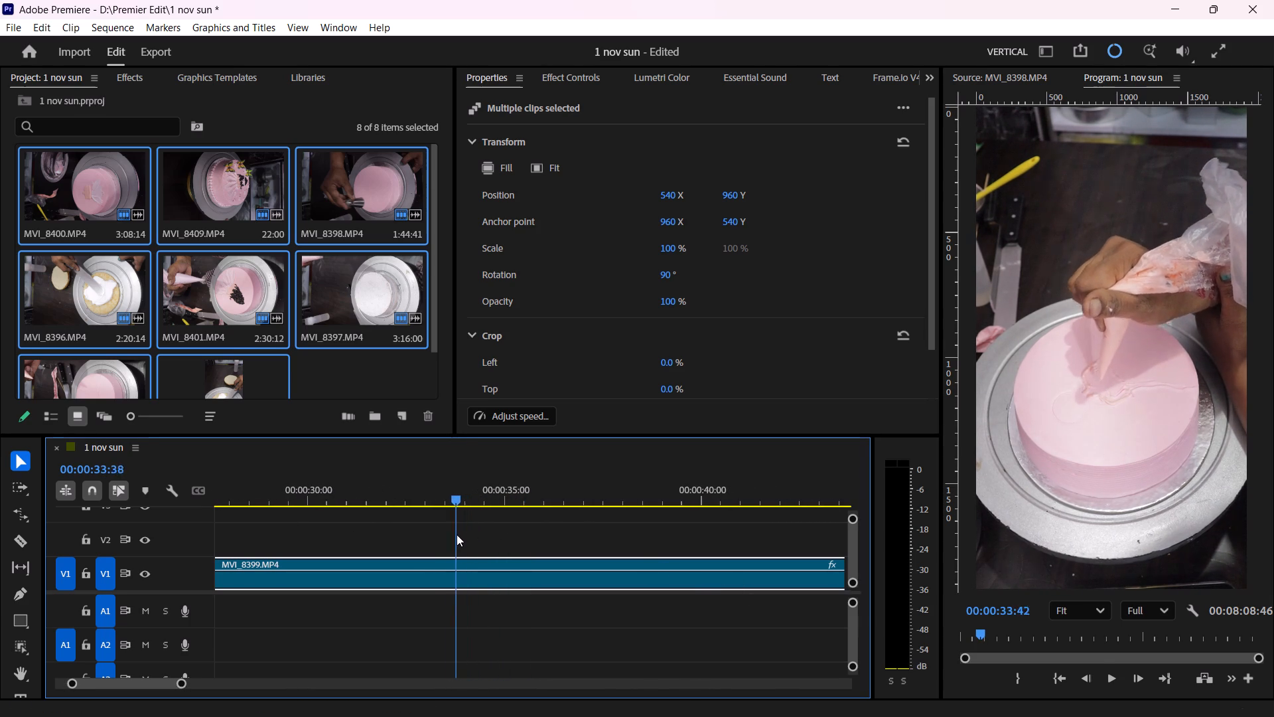
drag(457, 534, 441, 540)
key(c)
click(433, 573)
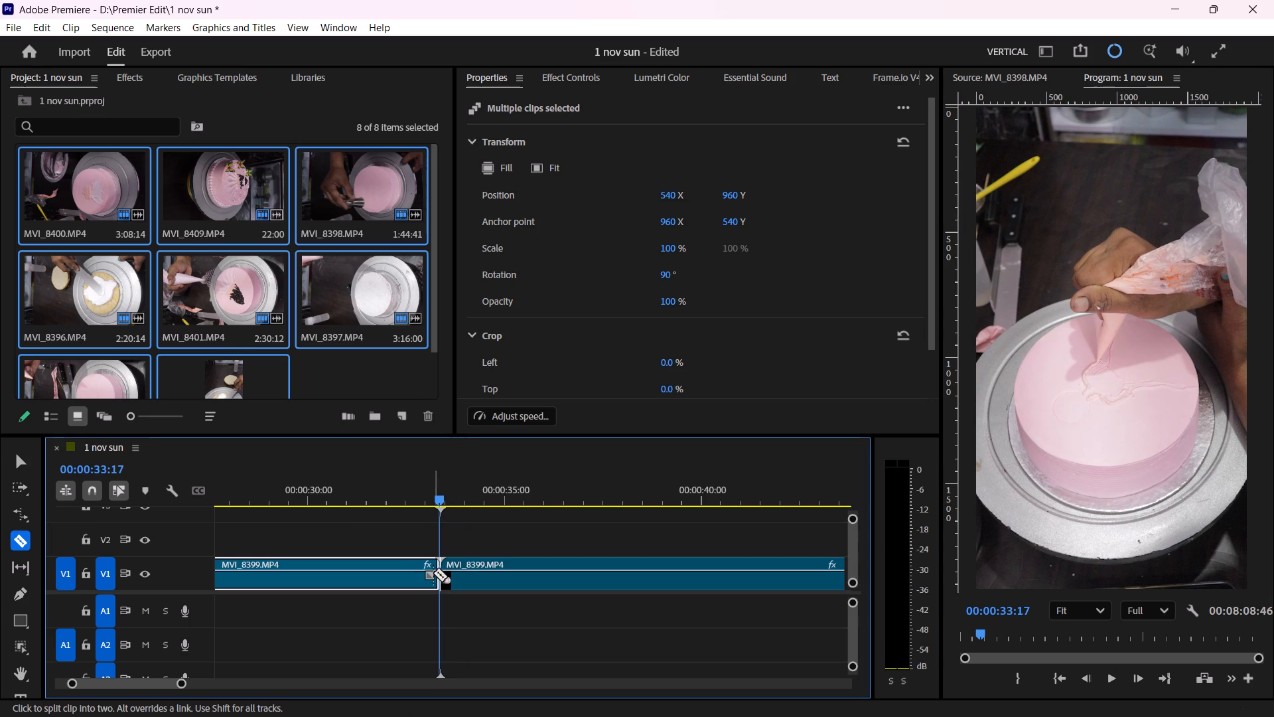
Rate stretch the first MVI_8399.MP4 piece down to about one second and check its faster speed in playback.
key(r)
drag(438, 566, 402, 575)
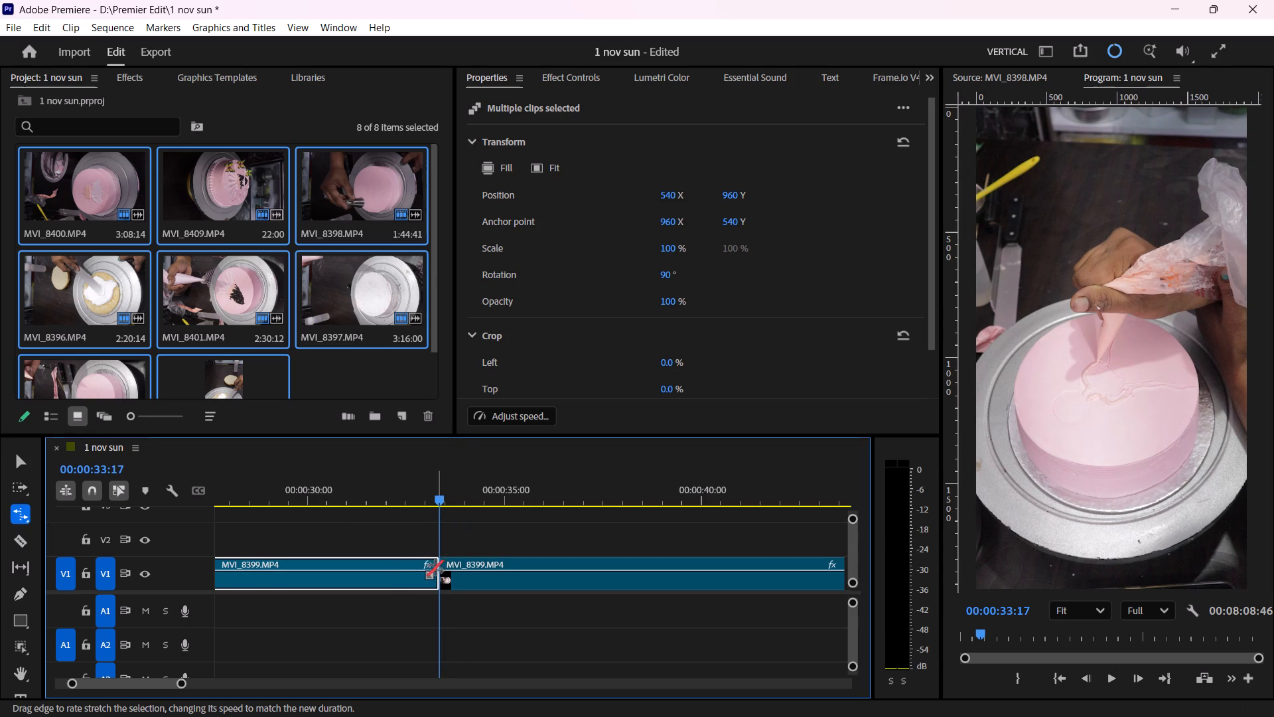
click(472, 578)
click(417, 570)
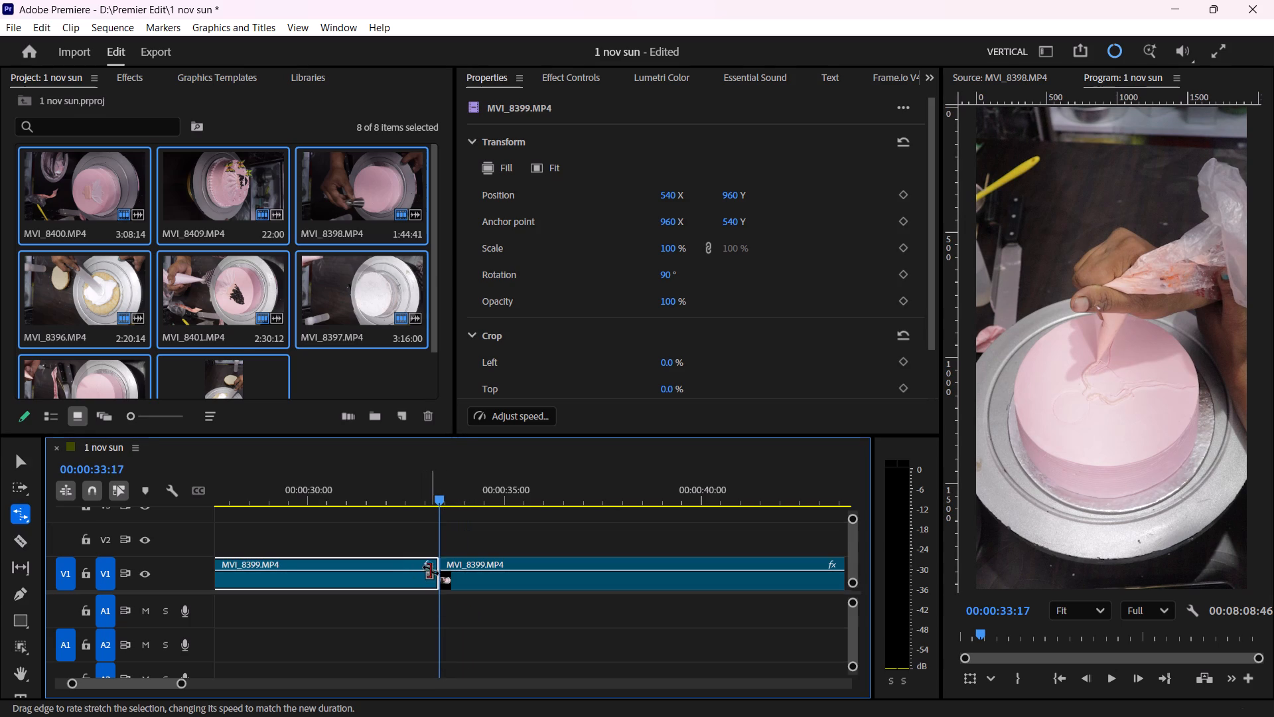
drag(433, 565, 412, 574)
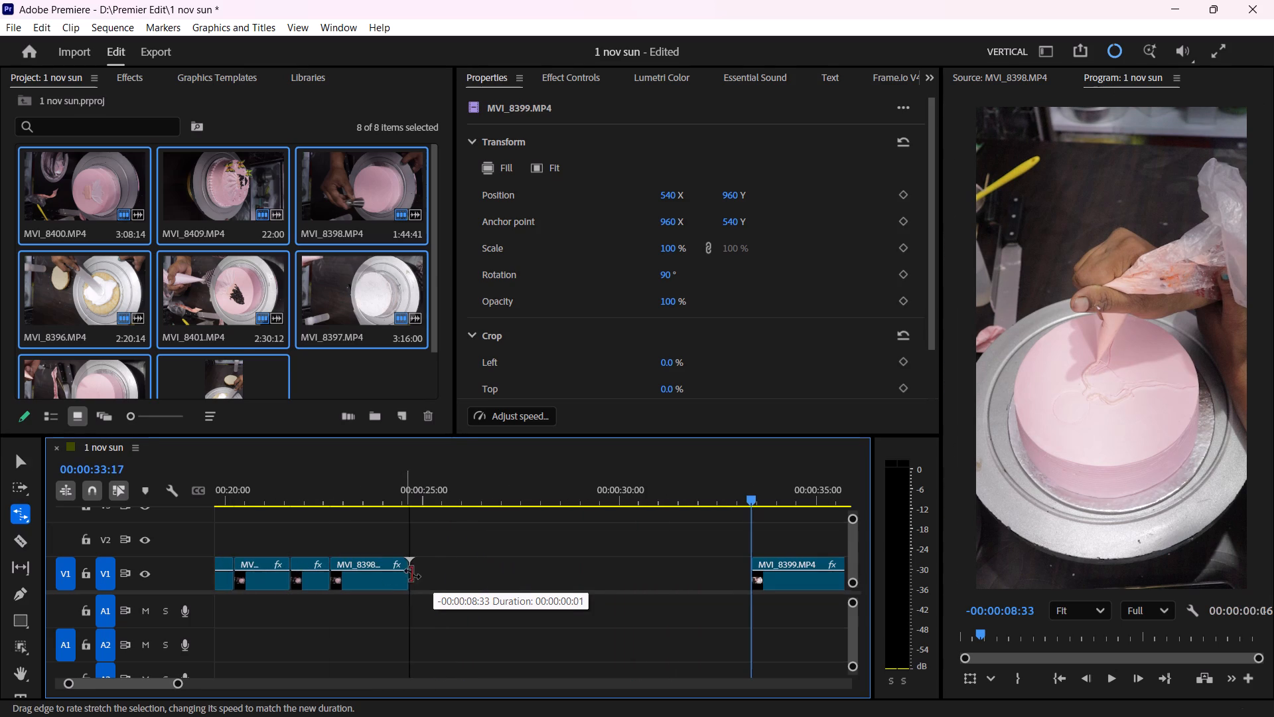
drag(412, 574, 445, 570)
key(v)
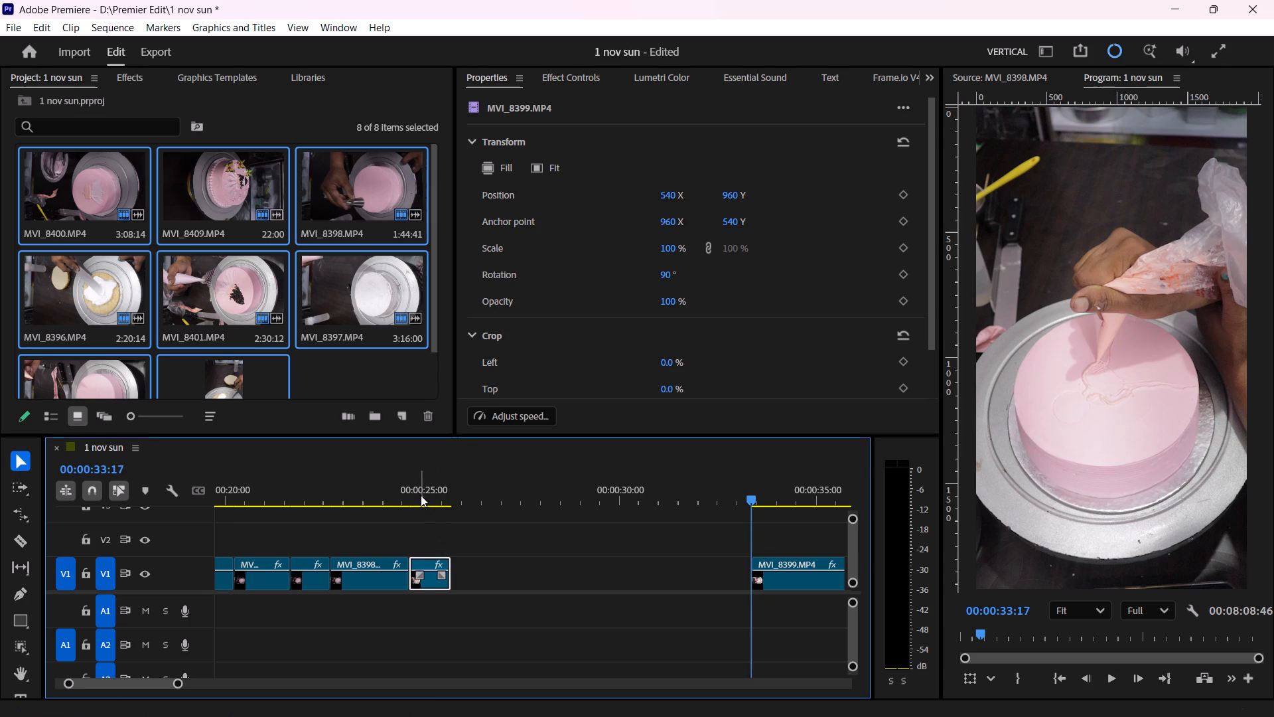
drag(421, 494, 413, 509)
key(space)
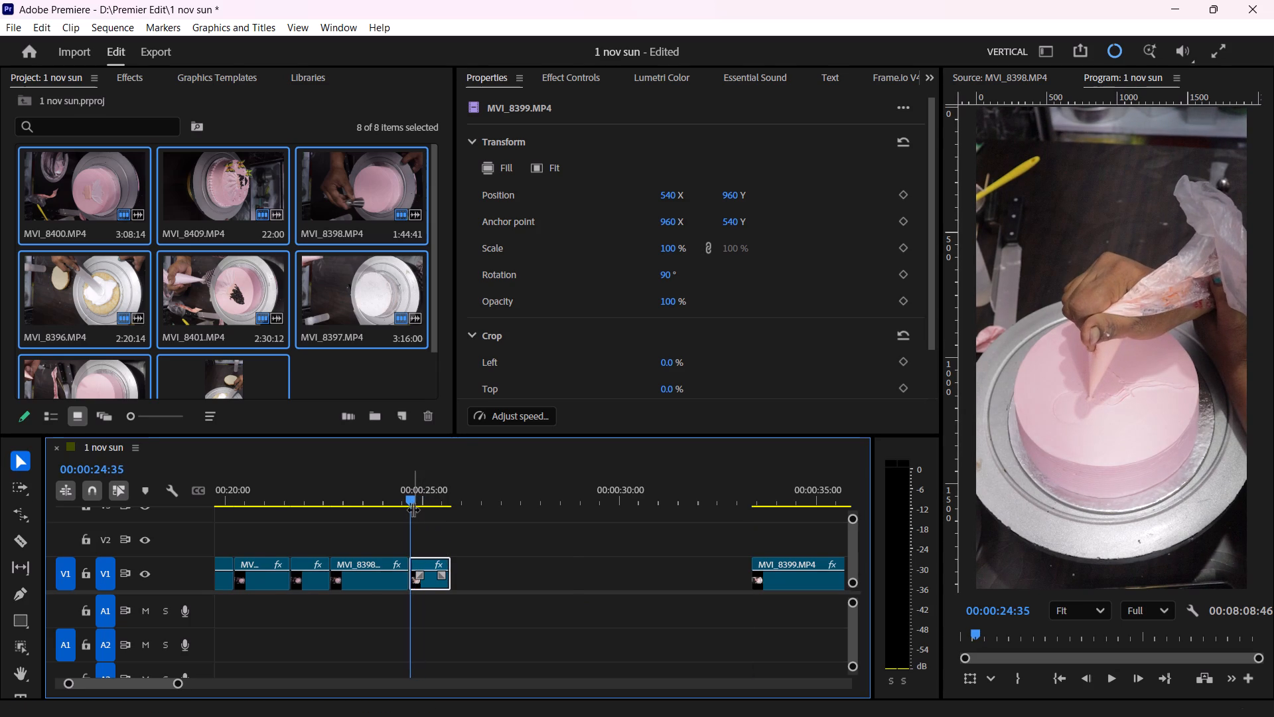
key(space)
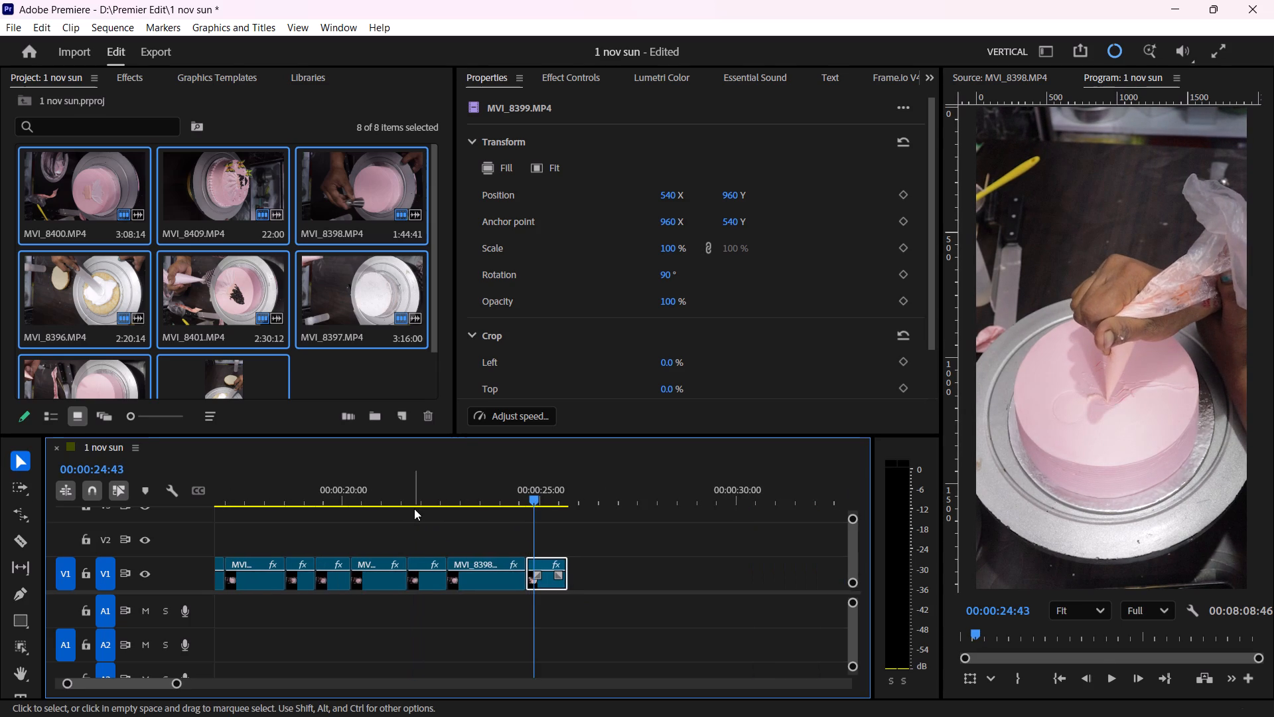
key(space)
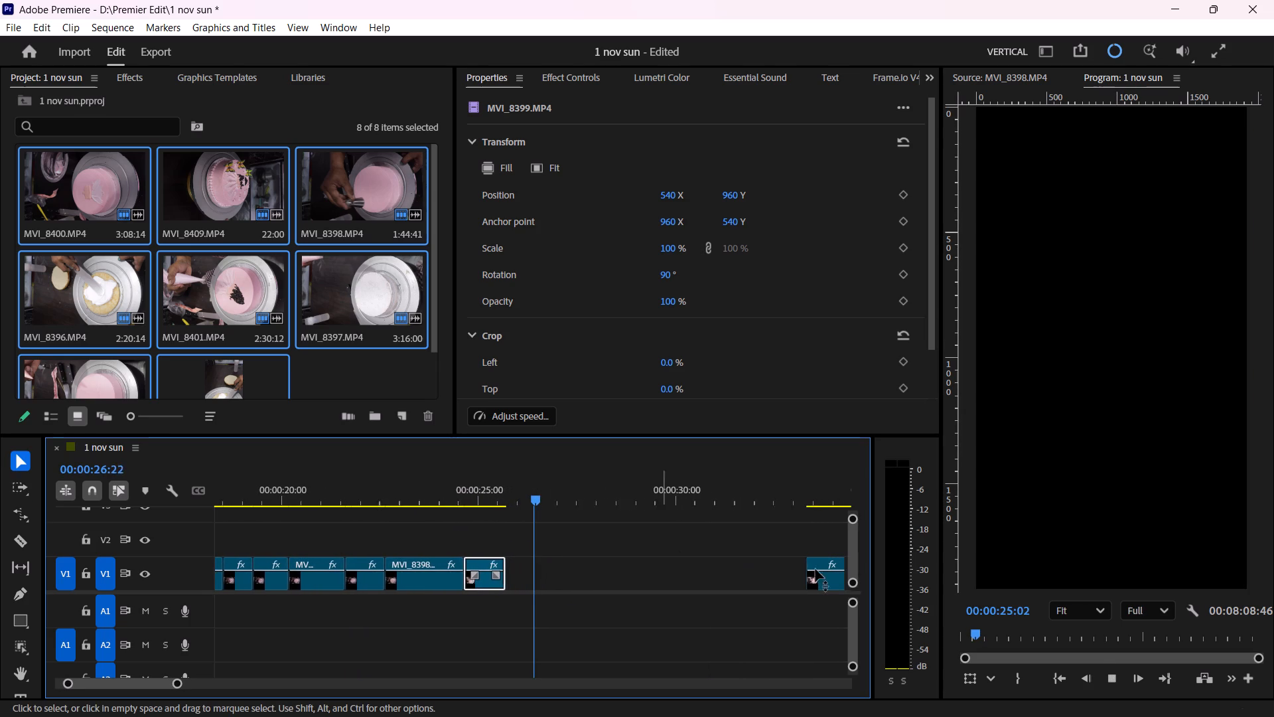
key(space)
Move the remaining MVI_8399.MP4 clip back against the end of the sped-up piece.
drag(787, 578, 785, 580)
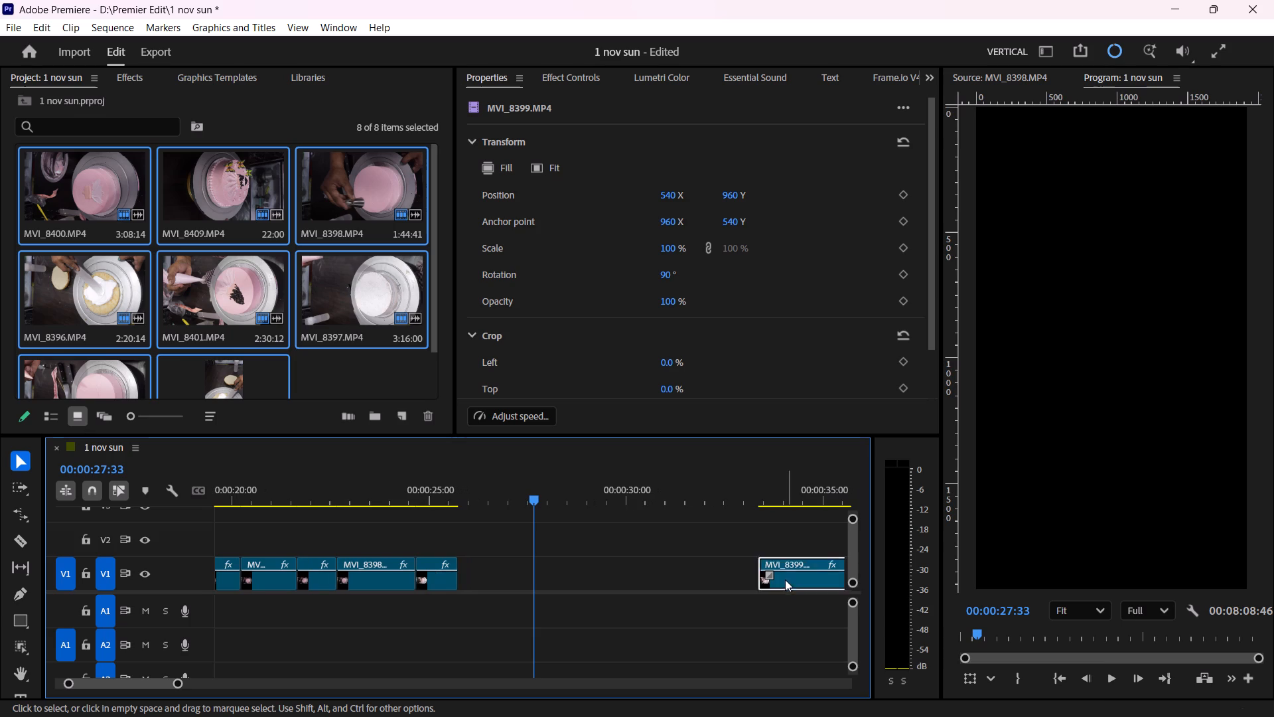
drag(785, 580, 495, 584)
Play on in the remaining MVI_8399.MP4 clip, trim its start to 00:00:27:00 and close the gap before it.
key(space)
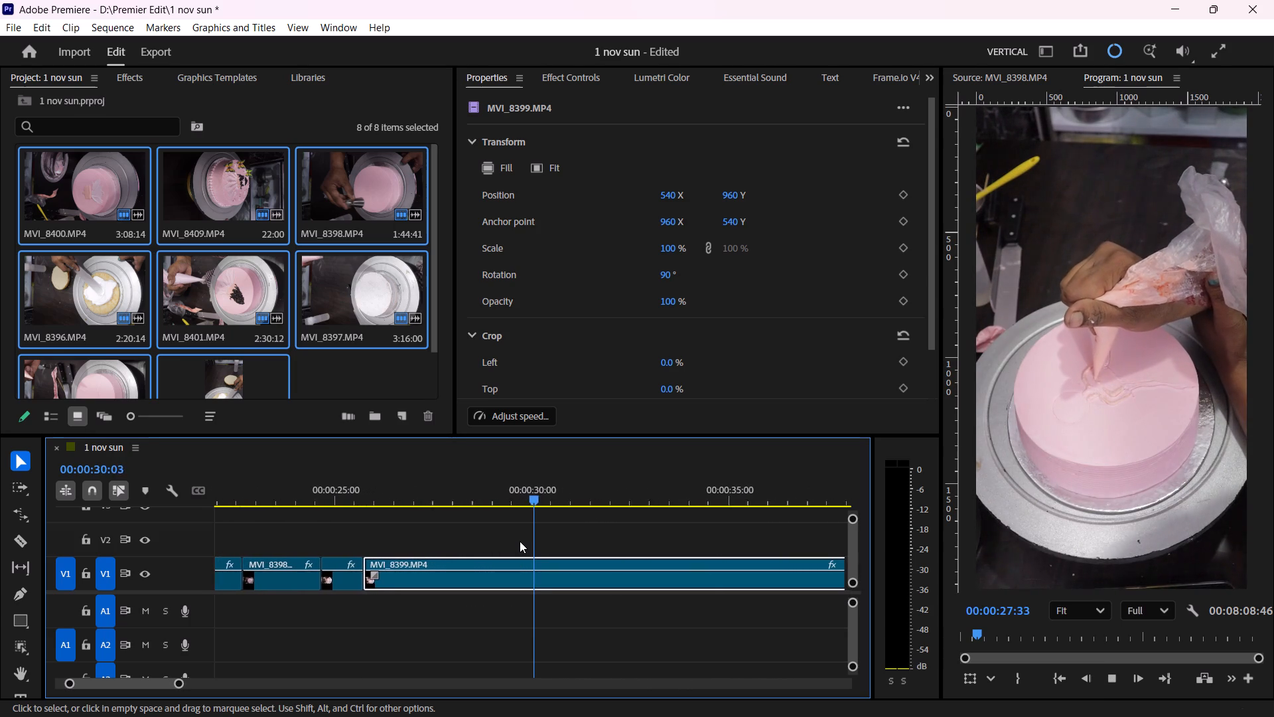
key(space)
drag(361, 560, 368, 560)
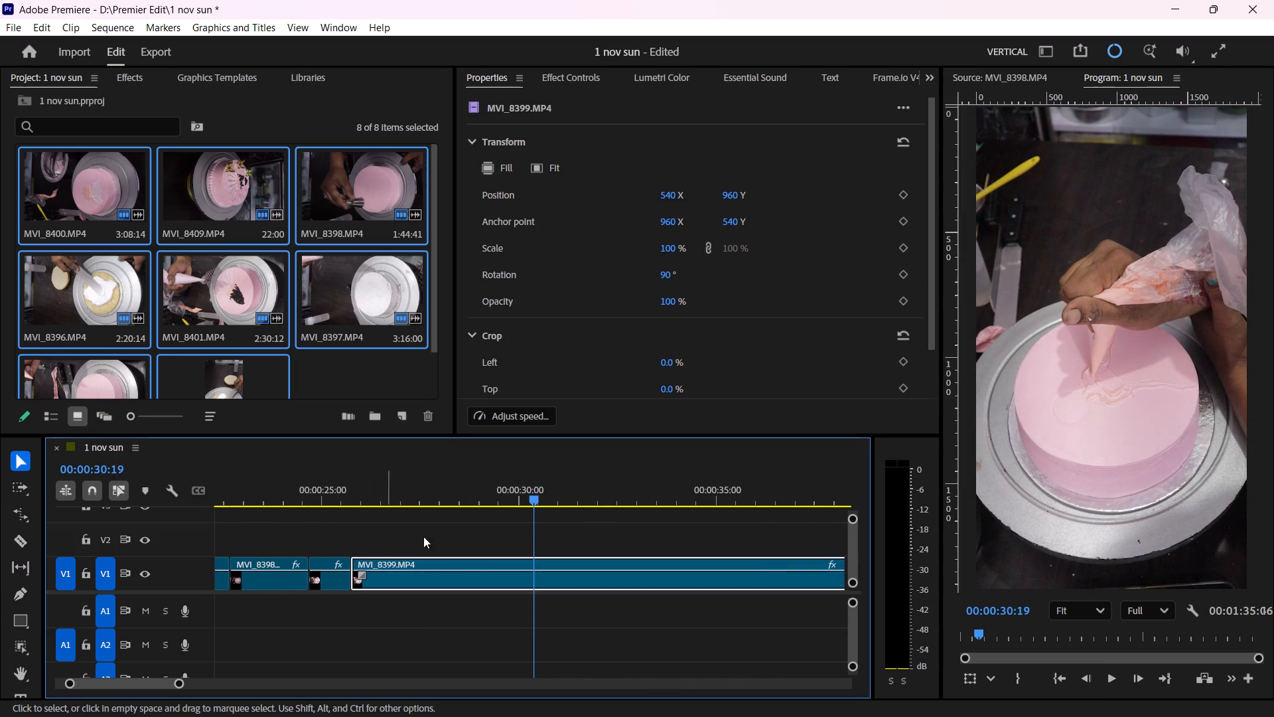
drag(533, 492, 431, 542)
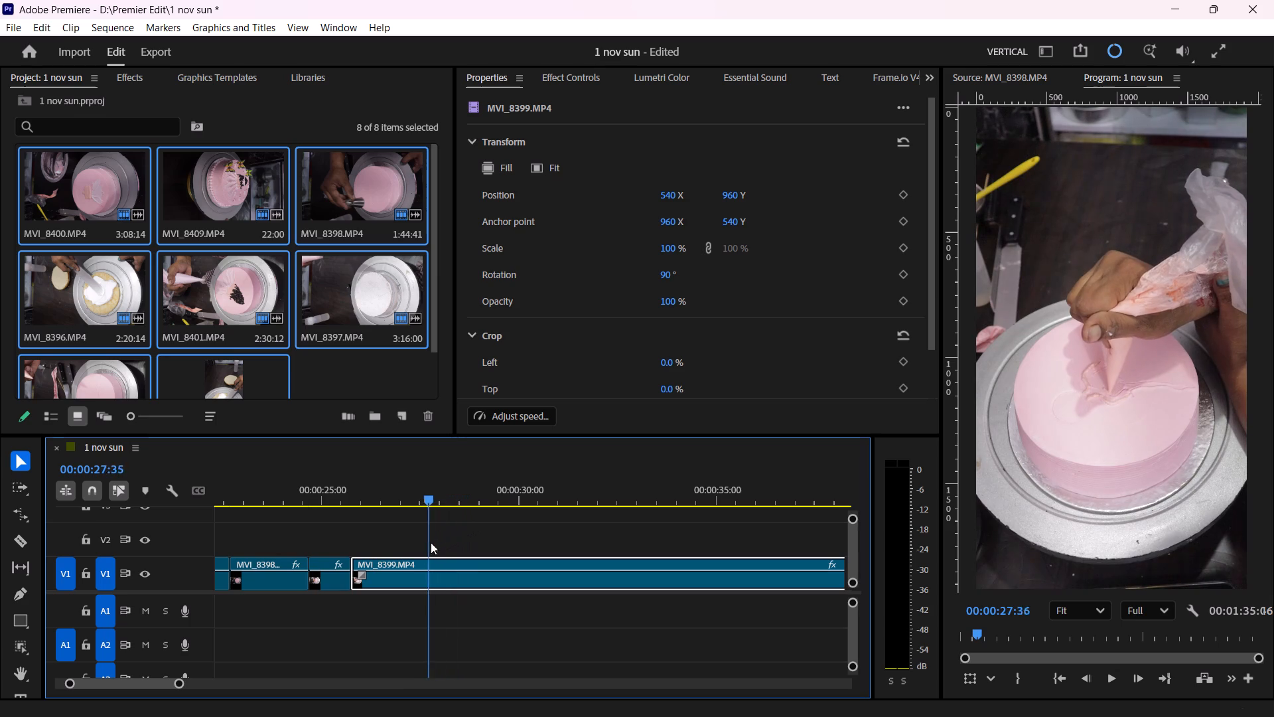
drag(431, 542, 403, 556)
drag(355, 558, 403, 559)
drag(425, 577, 381, 579)
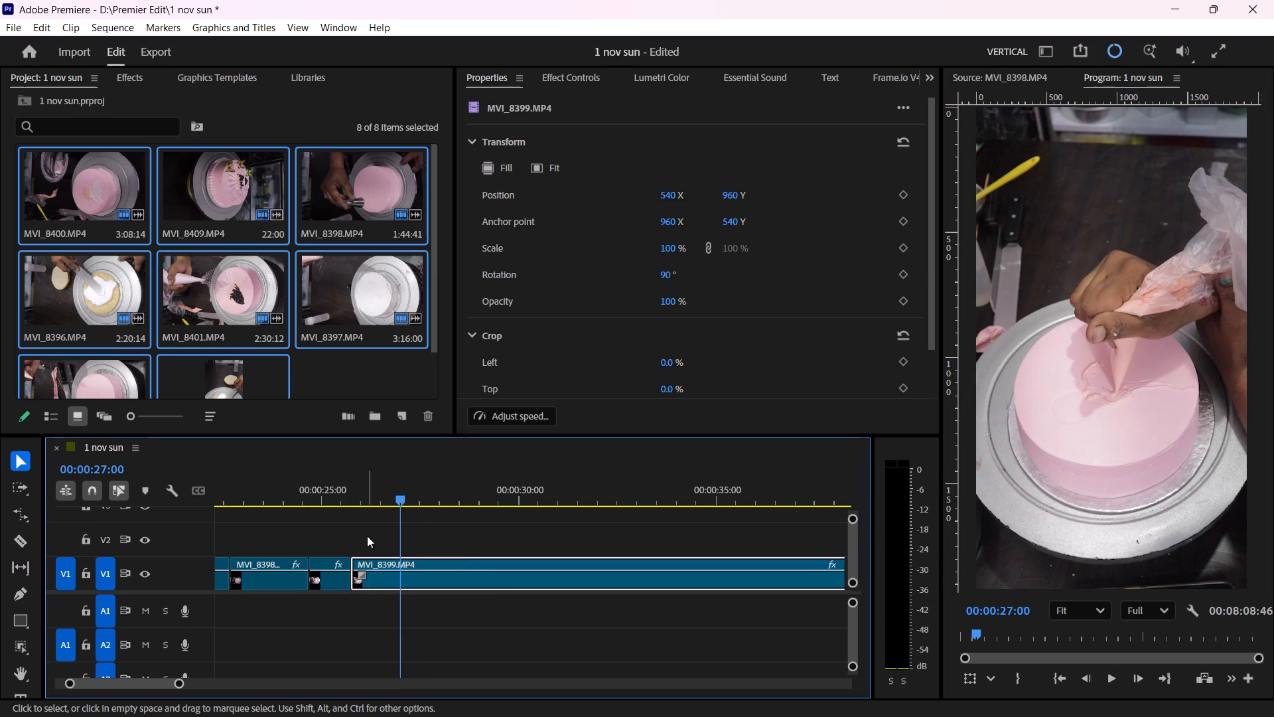
Scrub through the remaining MVI_8399.MP4 clip and split it at 00:00:31:11.
drag(364, 495, 588, 560)
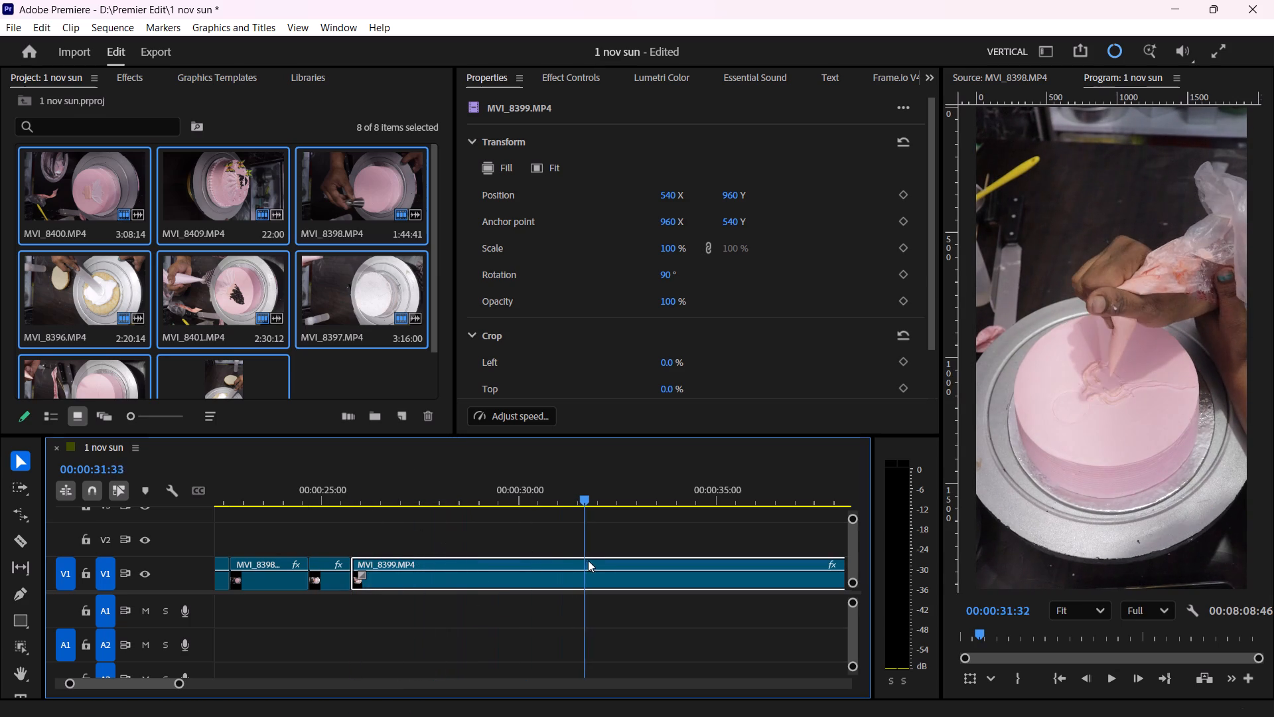
drag(588, 560, 569, 574)
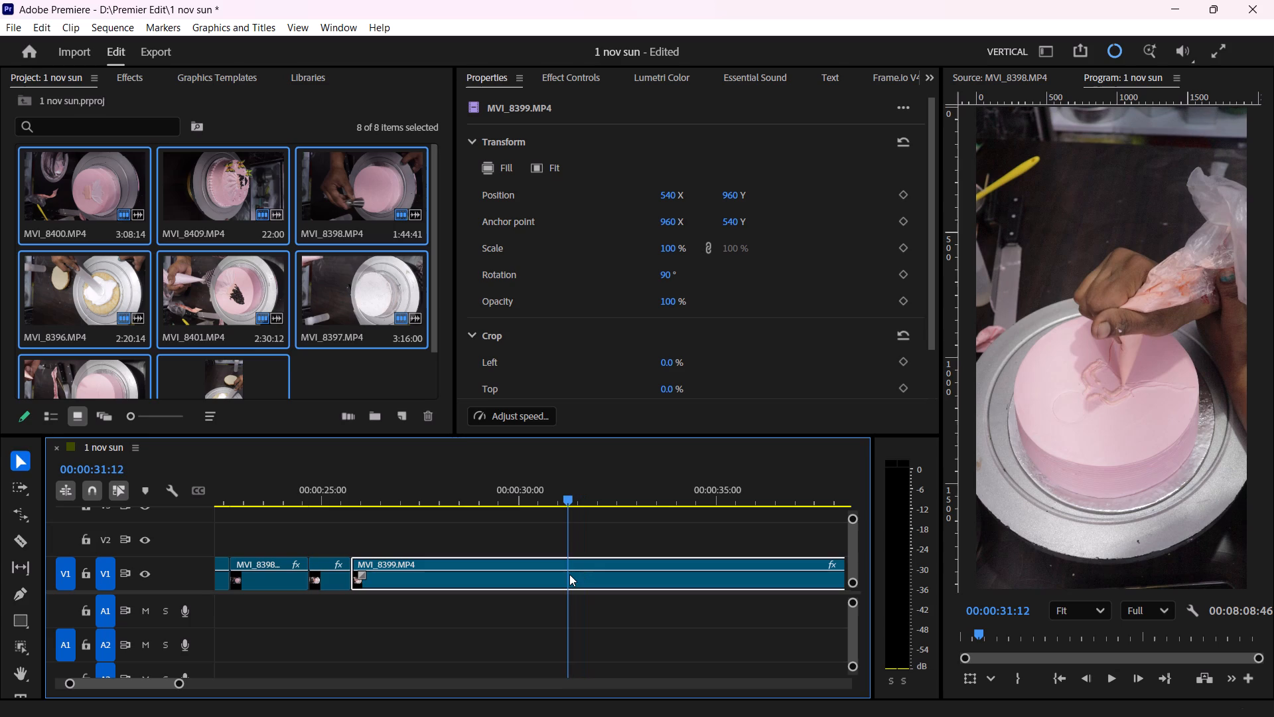
drag(569, 574, 569, 574)
key(c)
click(567, 572)
Rate stretch the piece before the 00:00:31:11 cut down to a little over half a second and play it back.
key(r)
drag(565, 567, 389, 591)
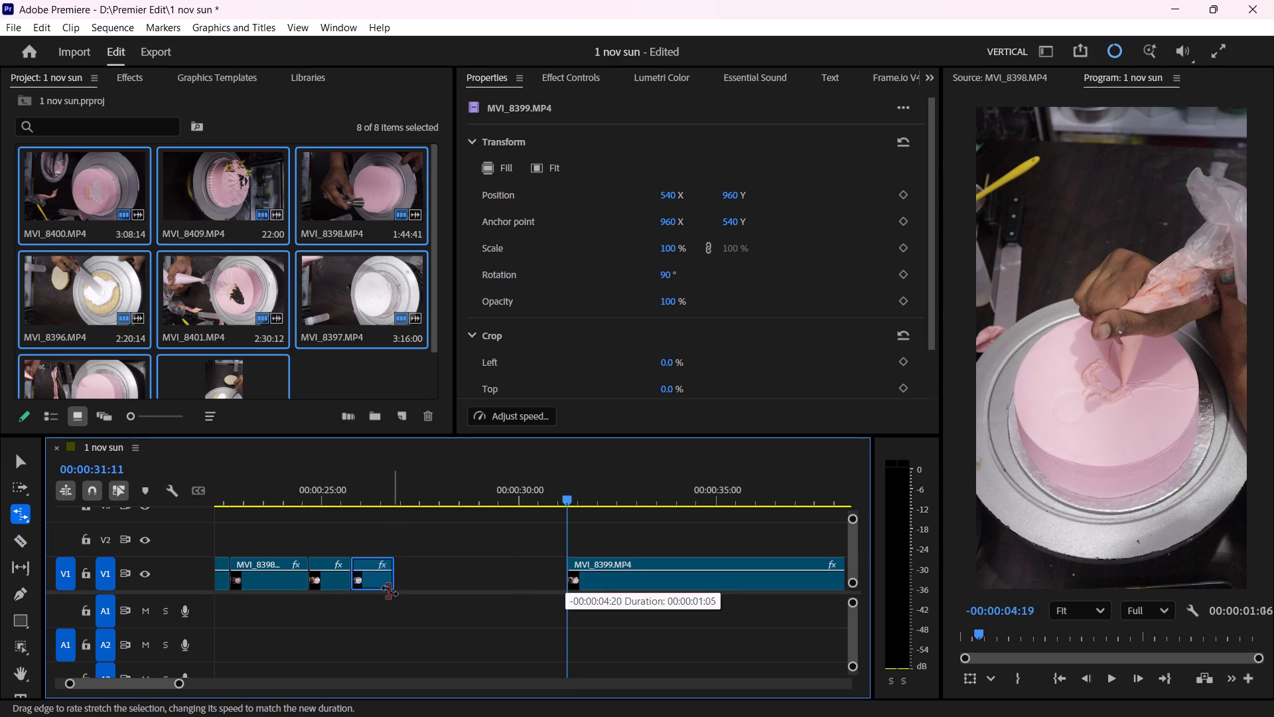
drag(389, 591, 375, 593)
key(v)
drag(360, 497, 356, 503)
key(space)
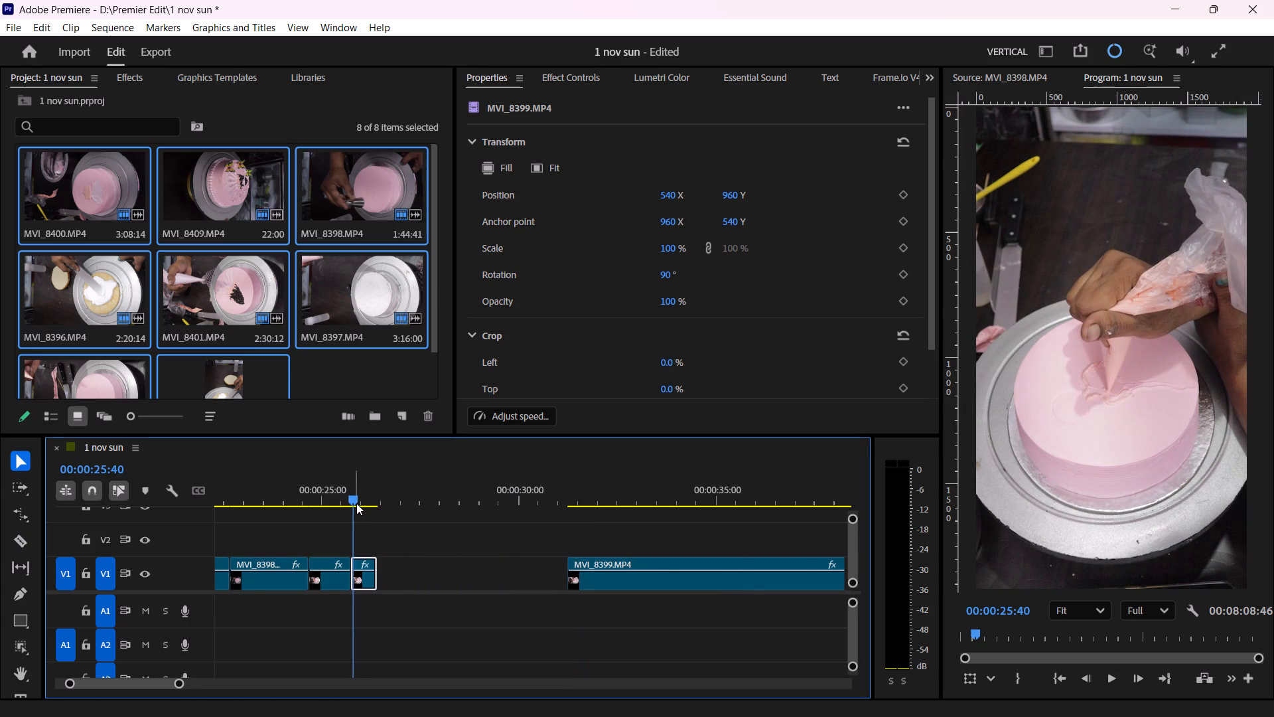
key(space)
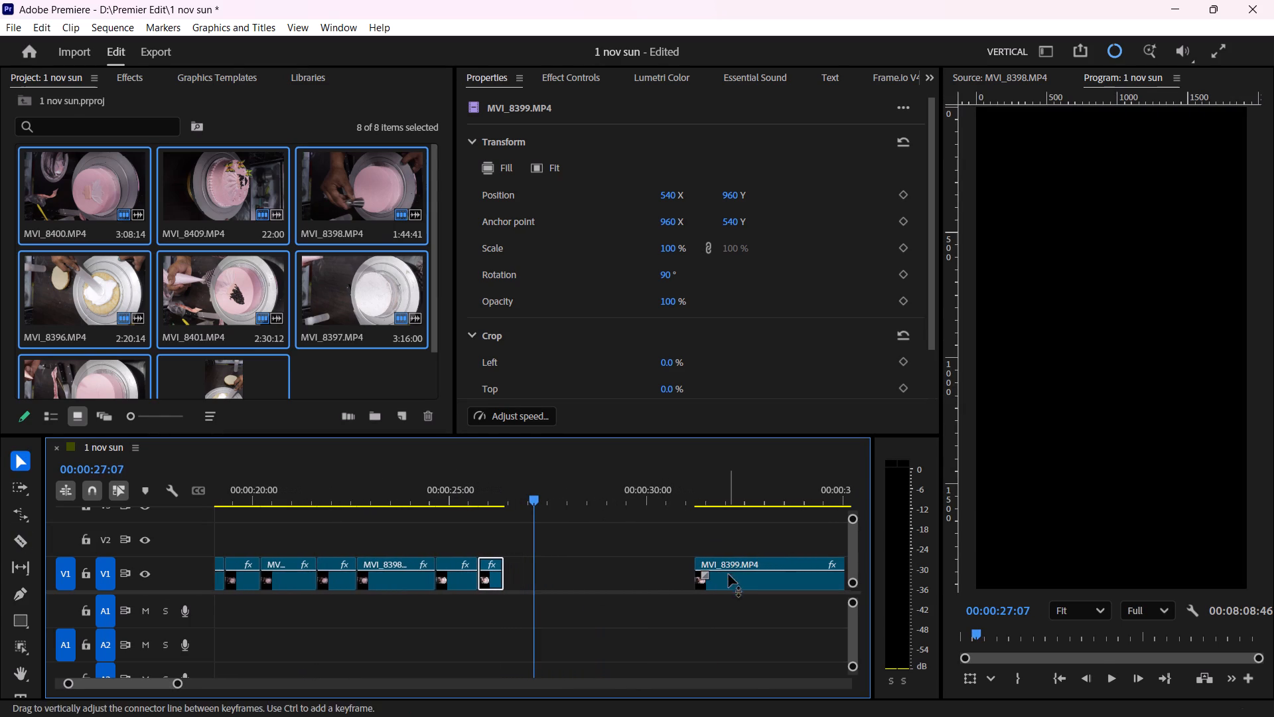
Close the gap between the newly sped-up piece and the remaining MVI_8399.MP4 clip, and play the footage that follows.
drag(729, 575, 543, 575)
key(space)
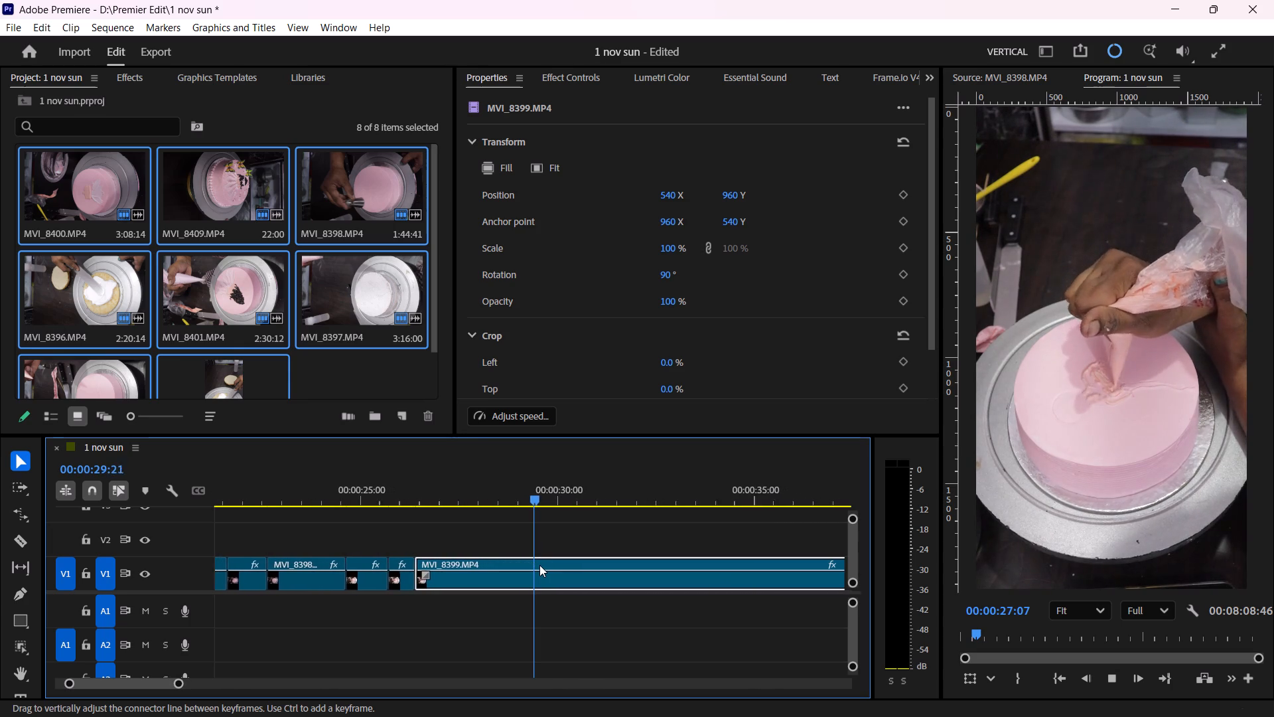
key(space)
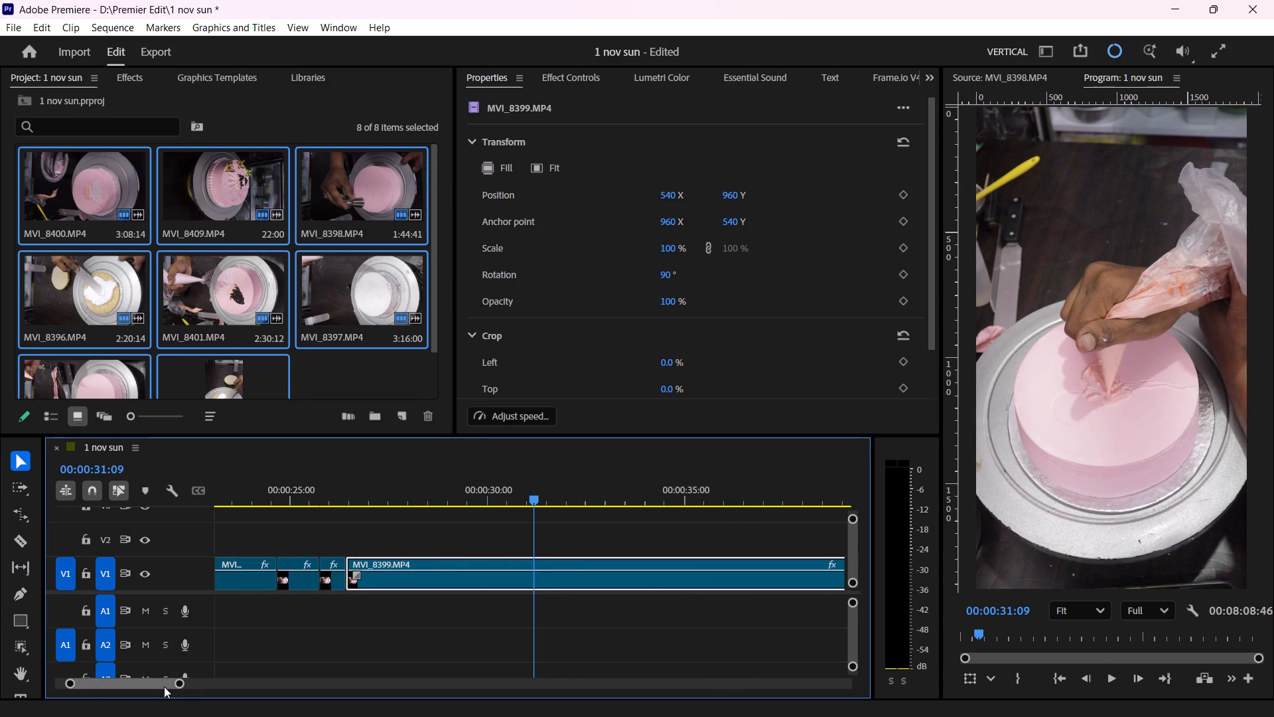
Split MVI_8399.MP4 at 00:00:44:35, where the hand works on the cake top without the piping bag, and delete the piece before the cut.
drag(178, 686, 236, 675)
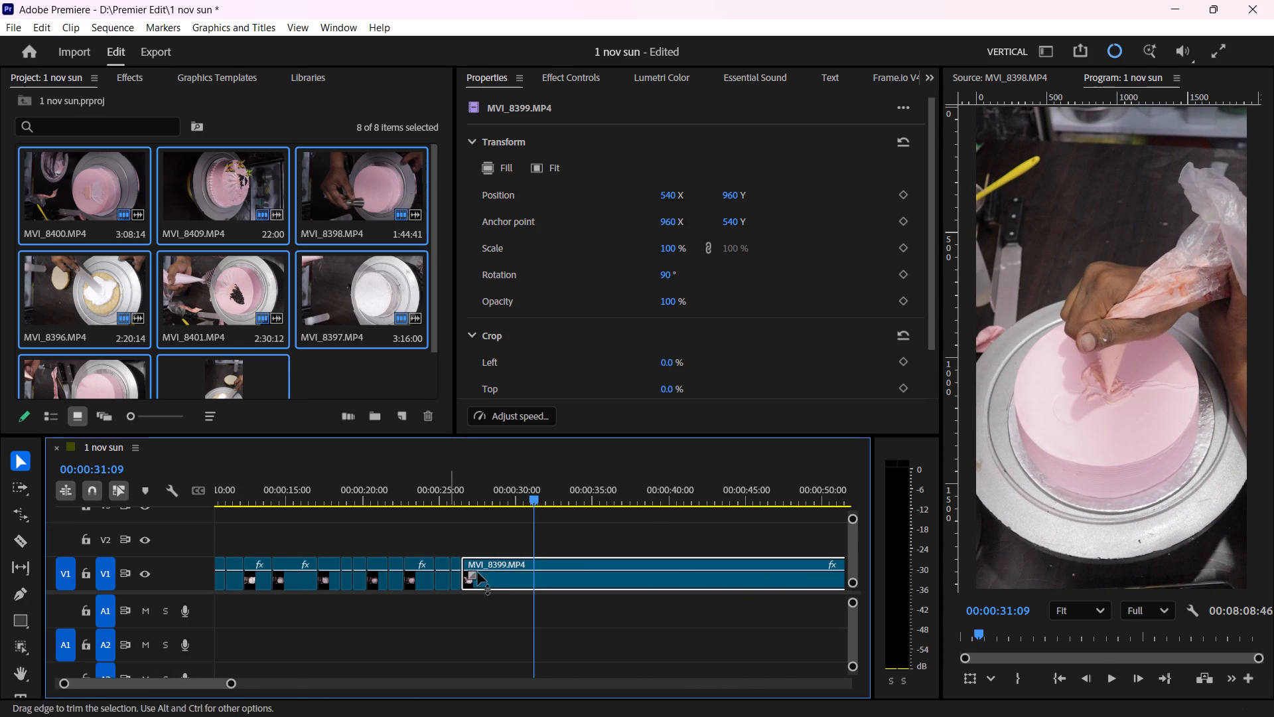
drag(535, 500, 549, 497)
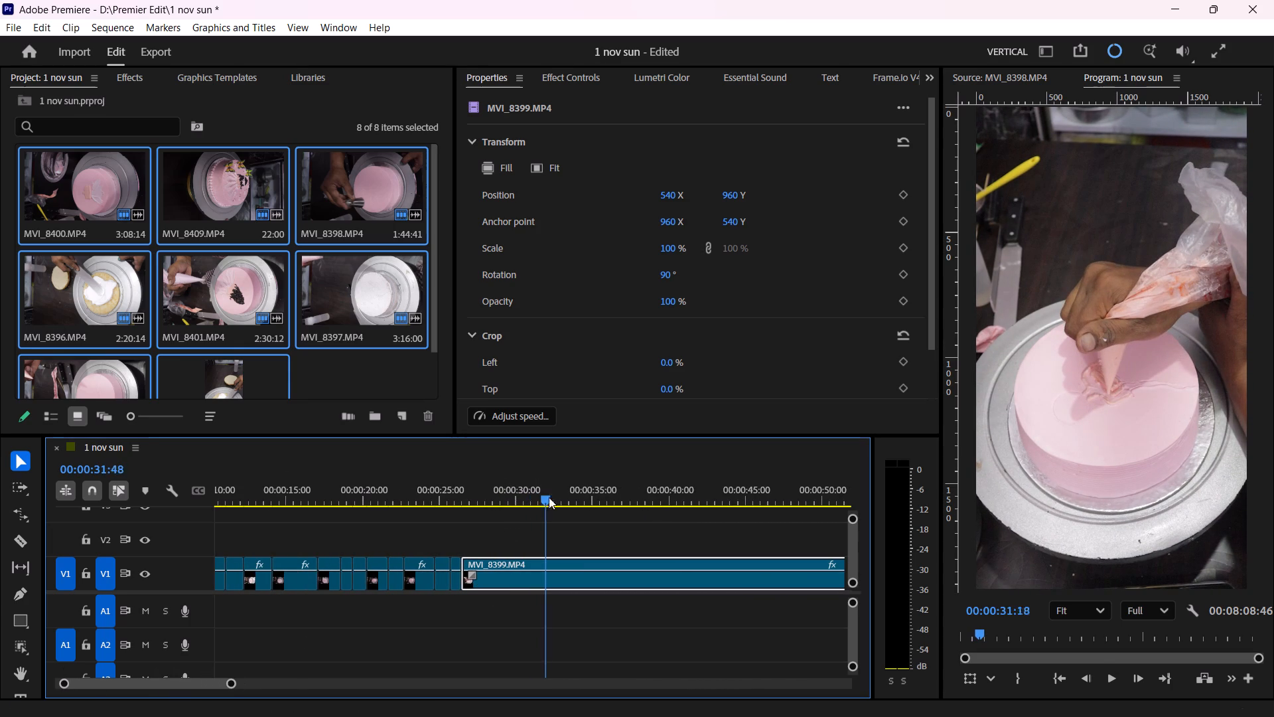
drag(549, 497, 827, 491)
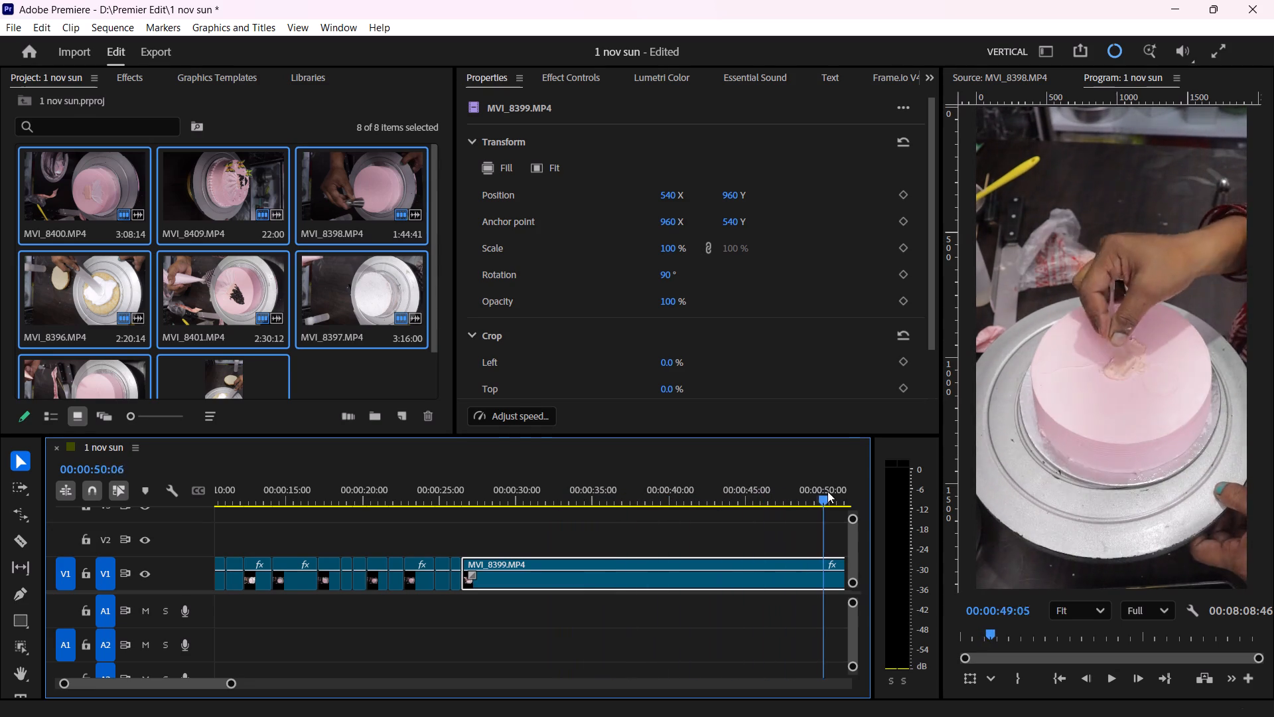
drag(827, 491, 583, 526)
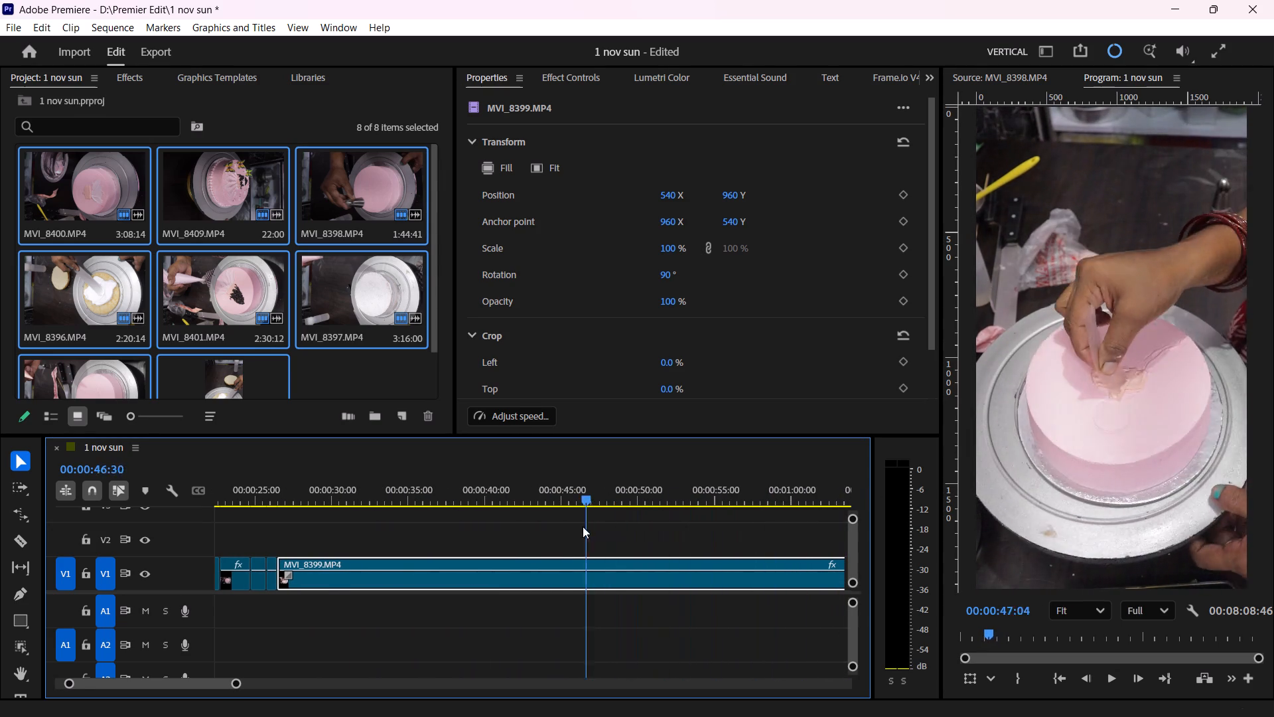
drag(583, 526, 535, 544)
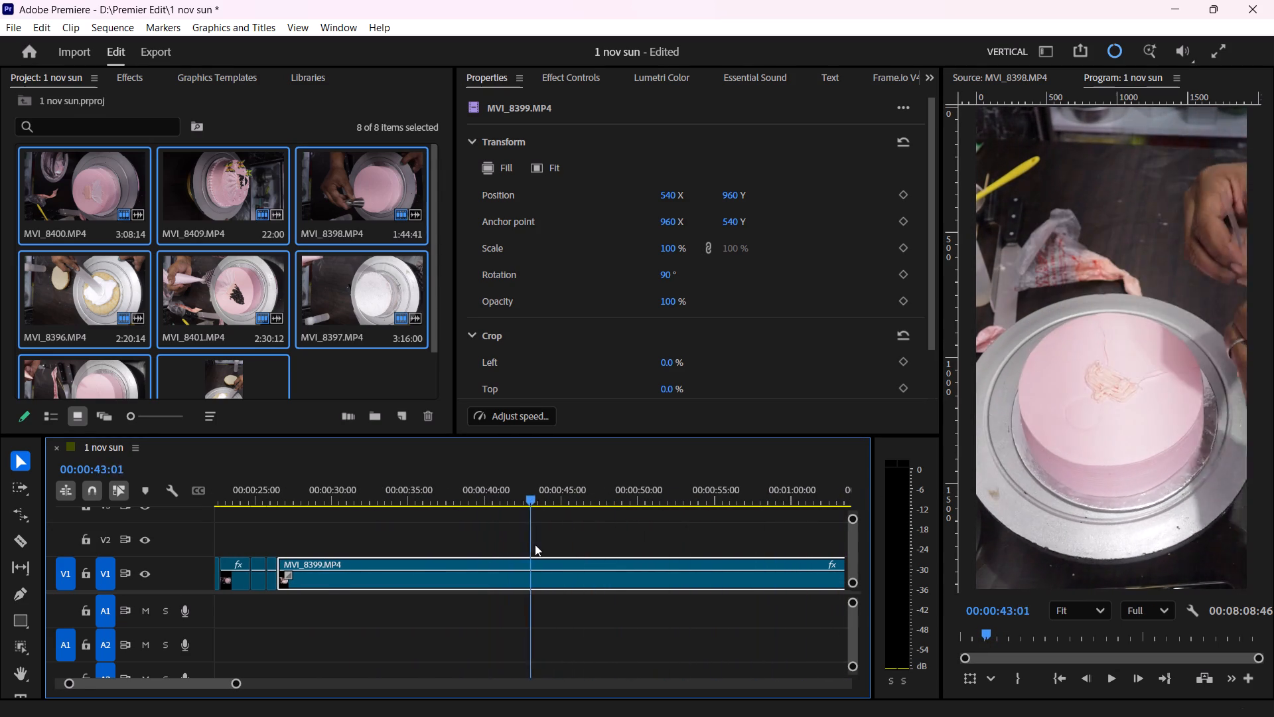
drag(535, 544, 558, 548)
key(c)
click(555, 569)
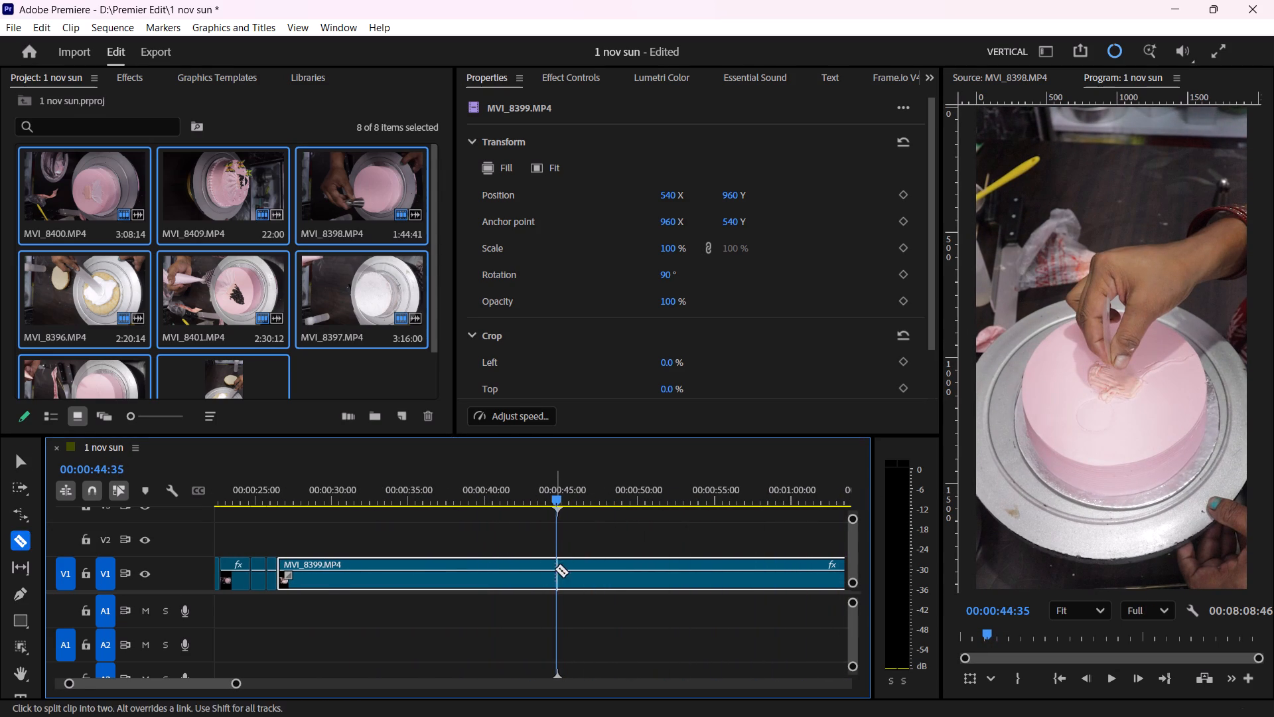
key(v)
click(516, 570)
key(Delete)
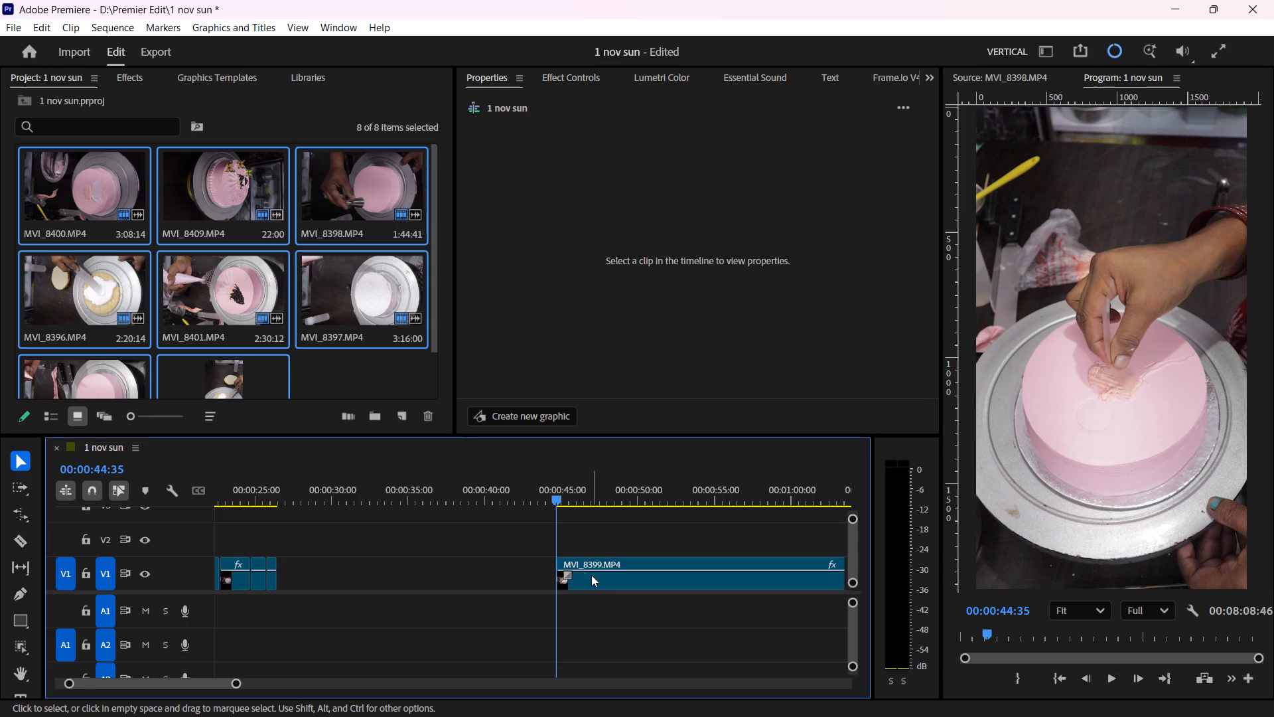
Move the remaining MVI_8399.MP4 clip back against the last sped-up piece to close the gap.
drag(592, 580, 326, 573)
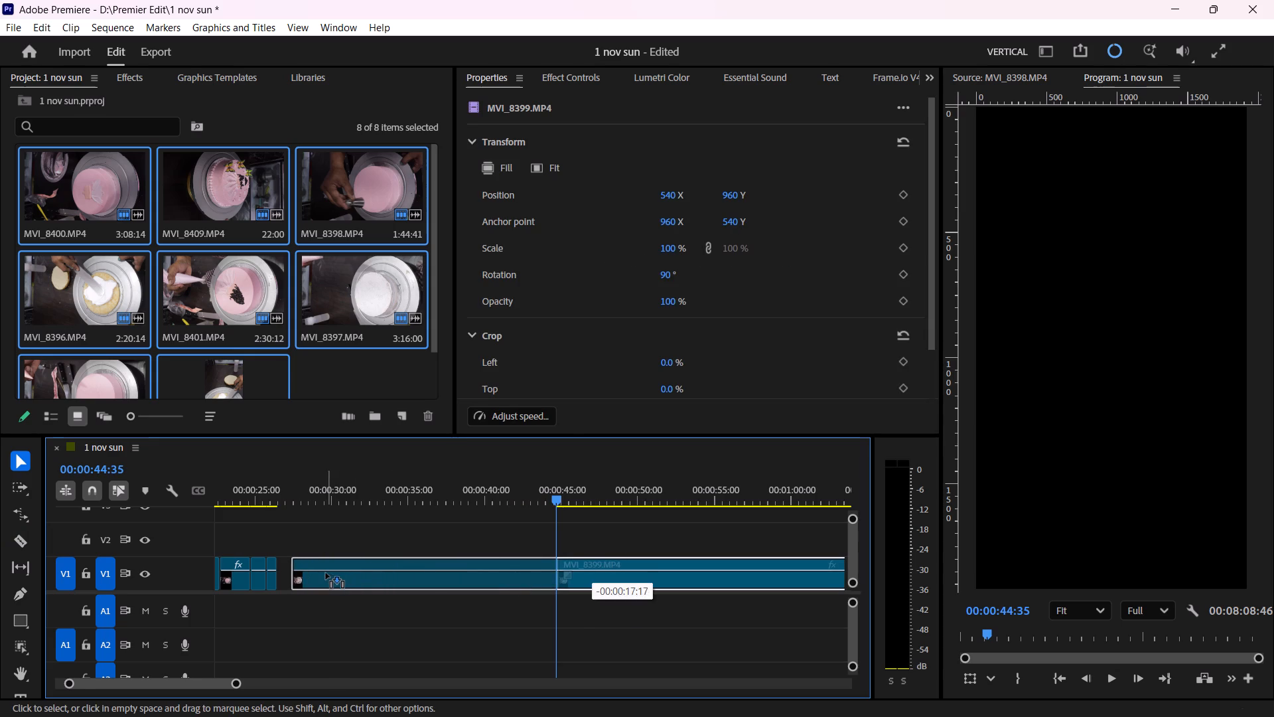
drag(326, 573, 320, 577)
Split MVI_8399.MP4 at about 31.5 seconds, while the hand is working on the cake top.
drag(281, 495, 339, 511)
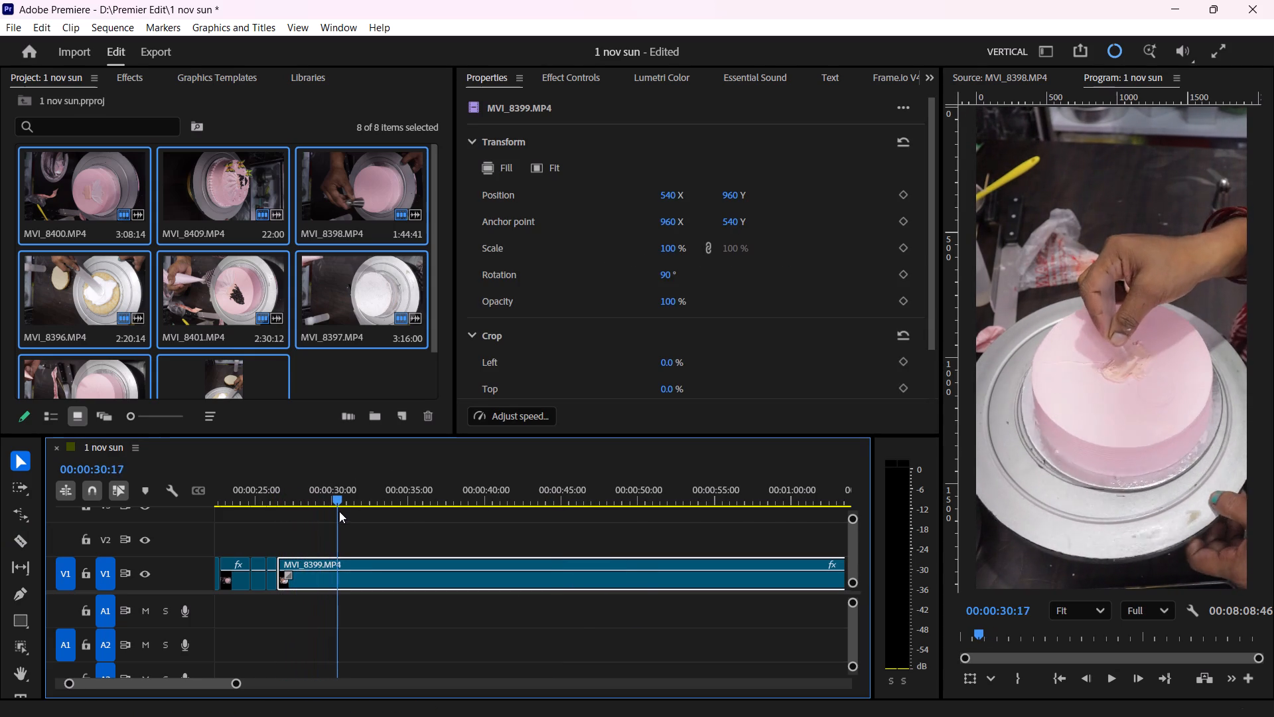
drag(339, 511, 346, 517)
key(c)
click(356, 566)
Rate stretch the piece before the new cut down to a little over one second and play it back.
key(r)
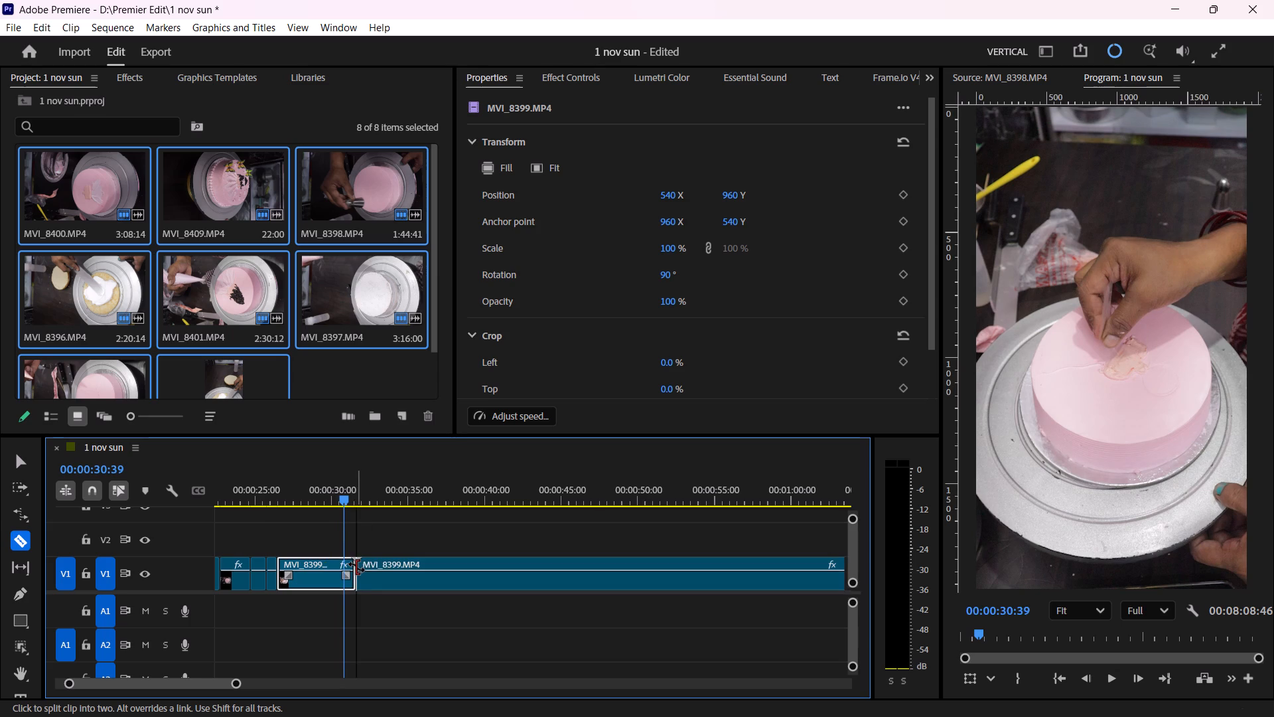
drag(352, 566, 294, 607)
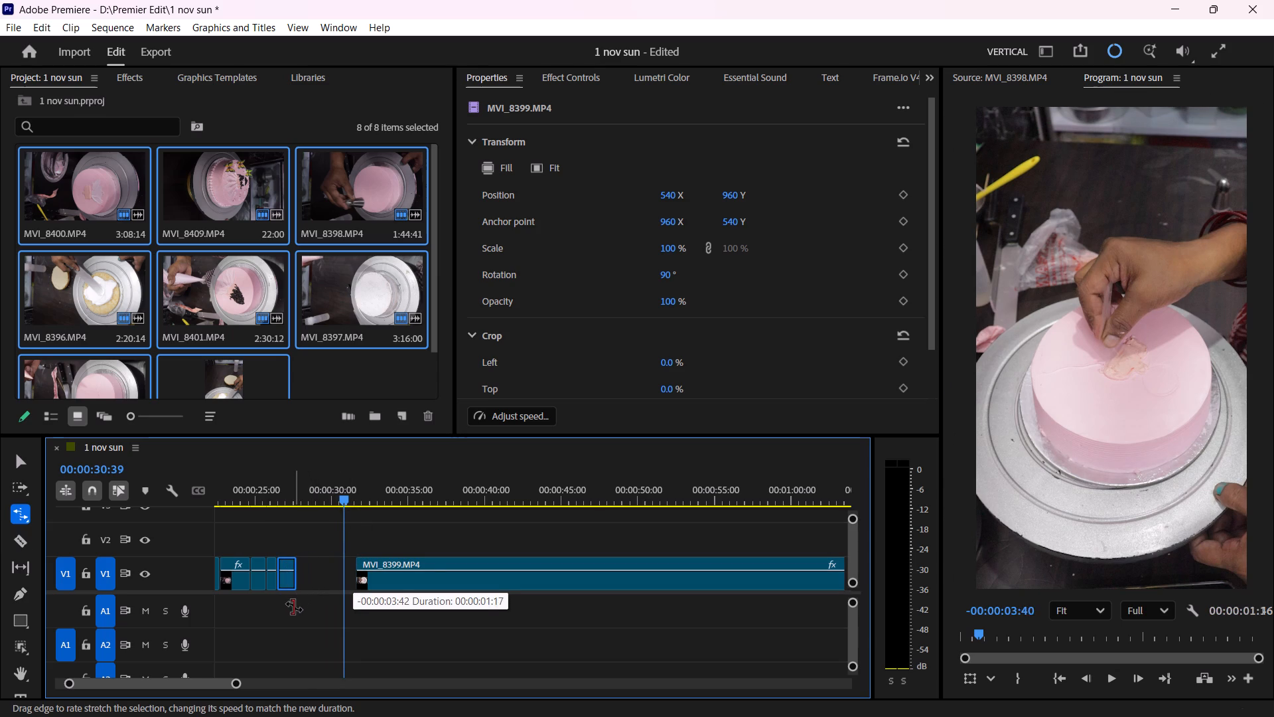
drag(294, 607, 293, 608)
key(f)
key(v)
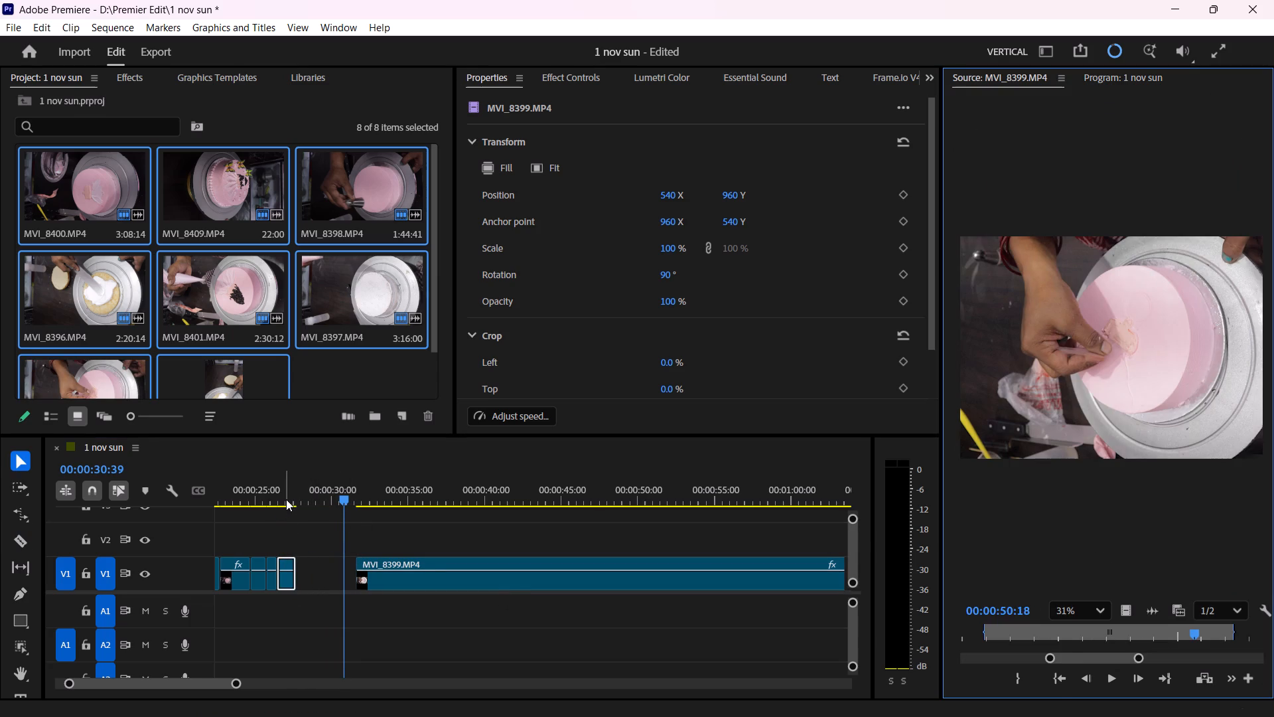
drag(285, 496, 283, 506)
key(space)
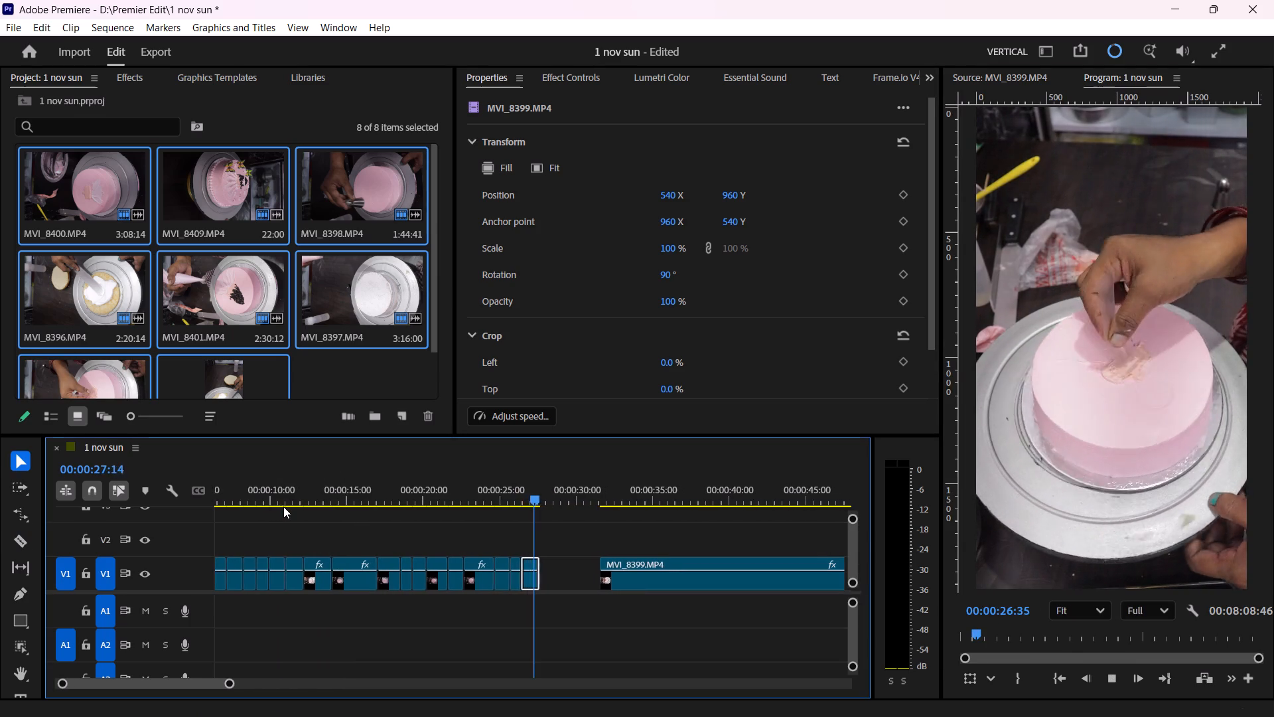
key(space)
drag(514, 496, 513, 507)
key(space)
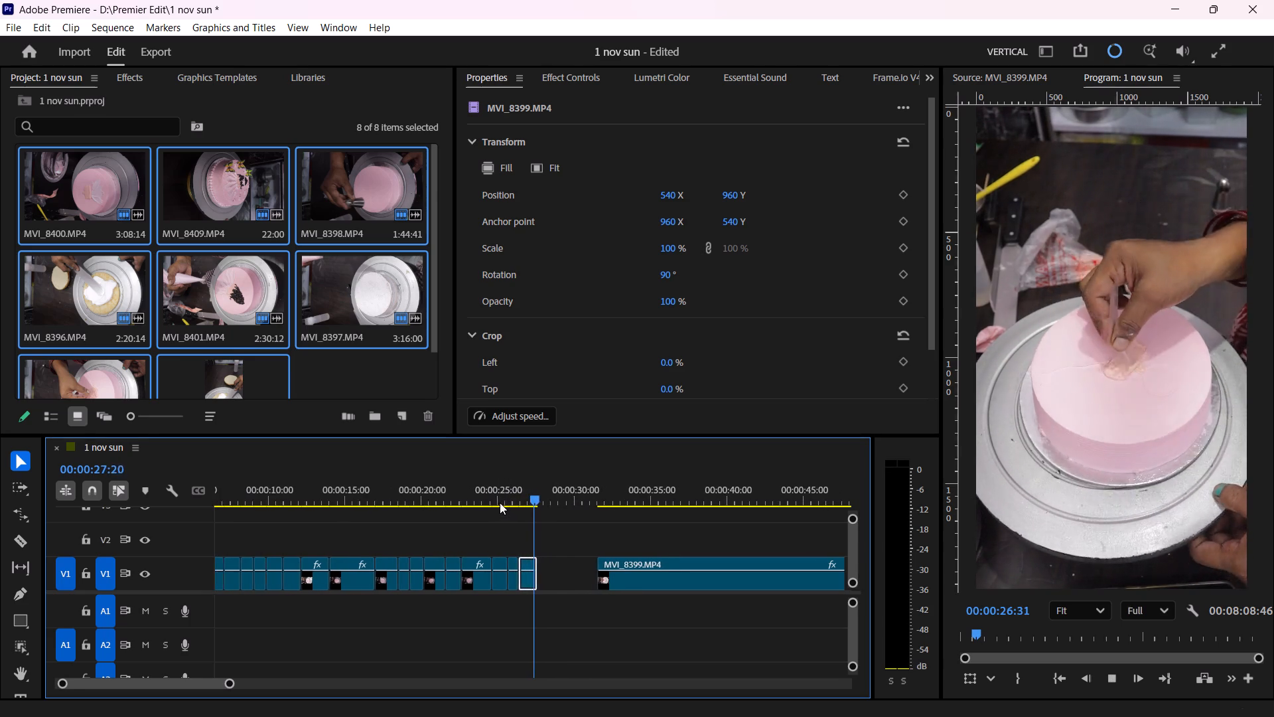
key(space)
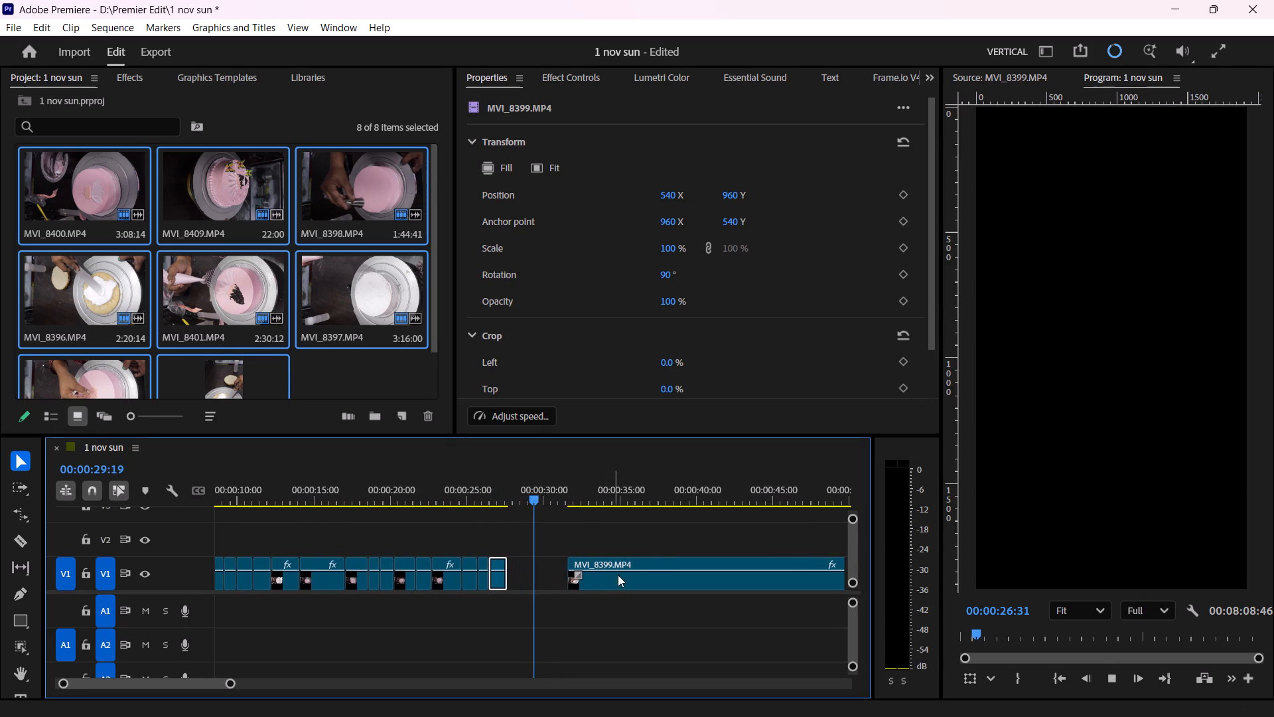
Save the project and move the remaining MVI_8399.MP4 clip back against the last sped-up piece to close the gap.
key(ctrl+s)
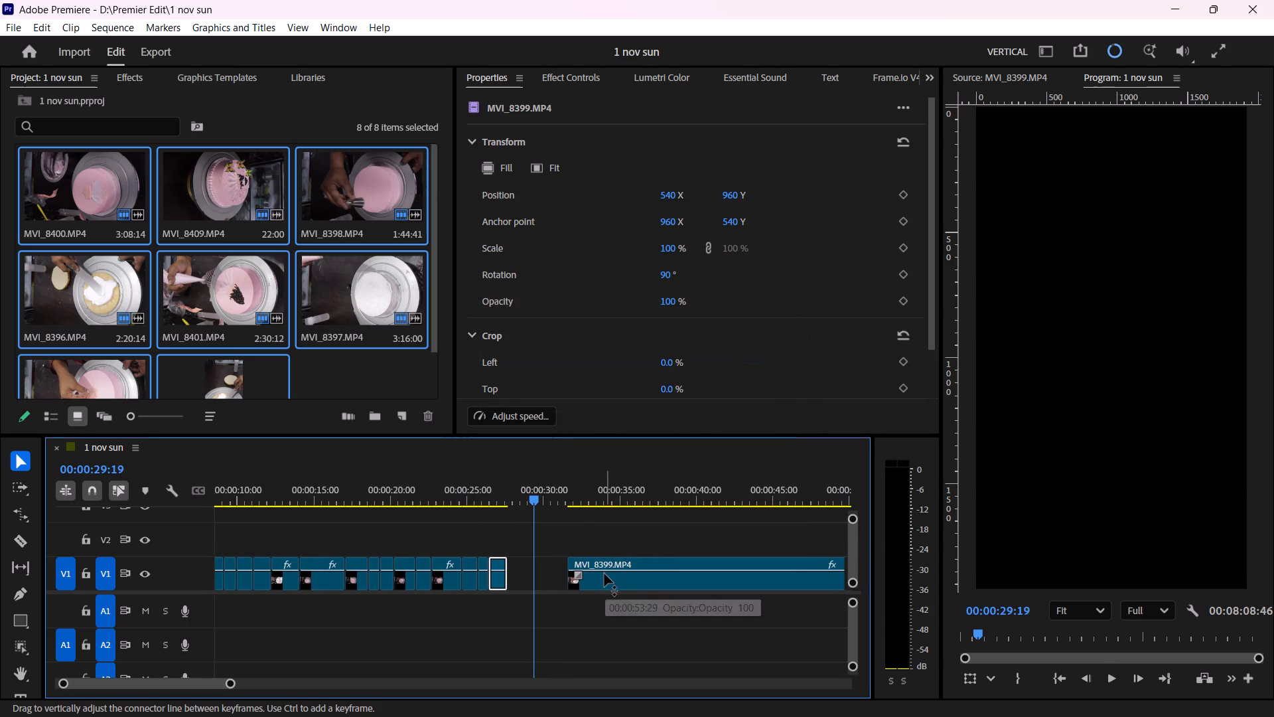
drag(602, 582, 549, 582)
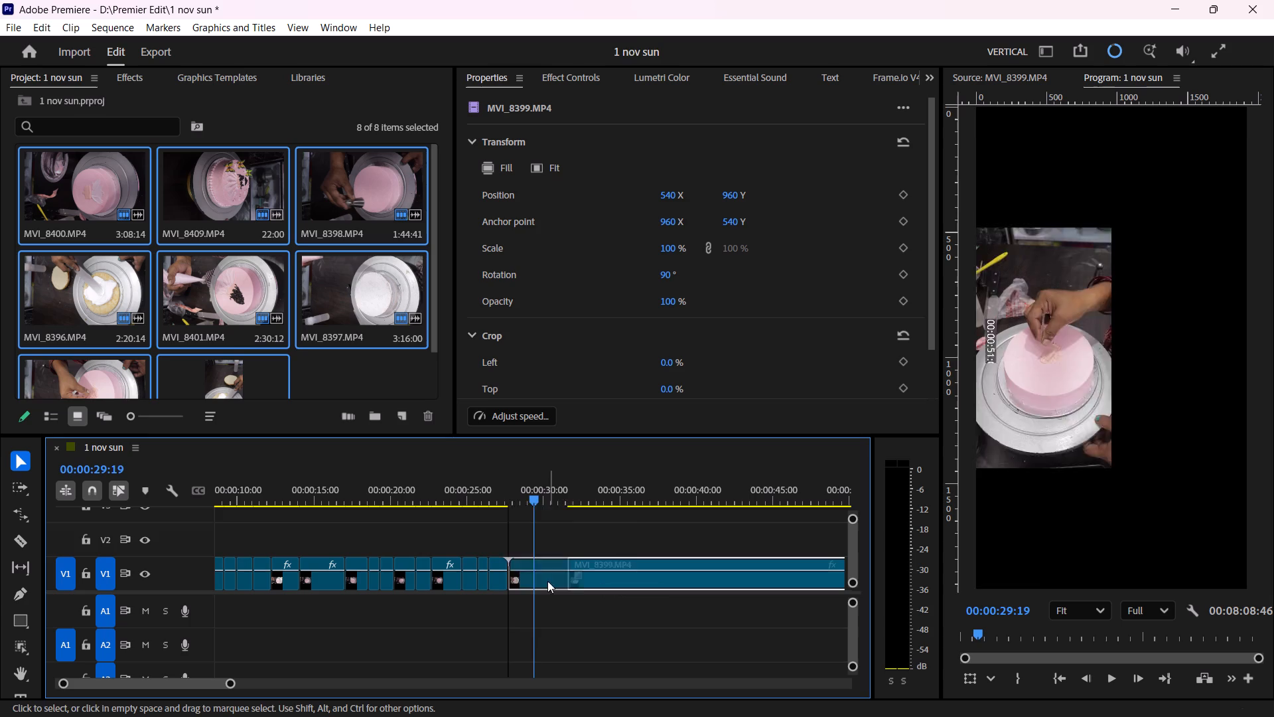
Play back the last sped-up piece and the MVI_8399.MP4 footage that follows to check which part of the hand work to keep.
key(space)
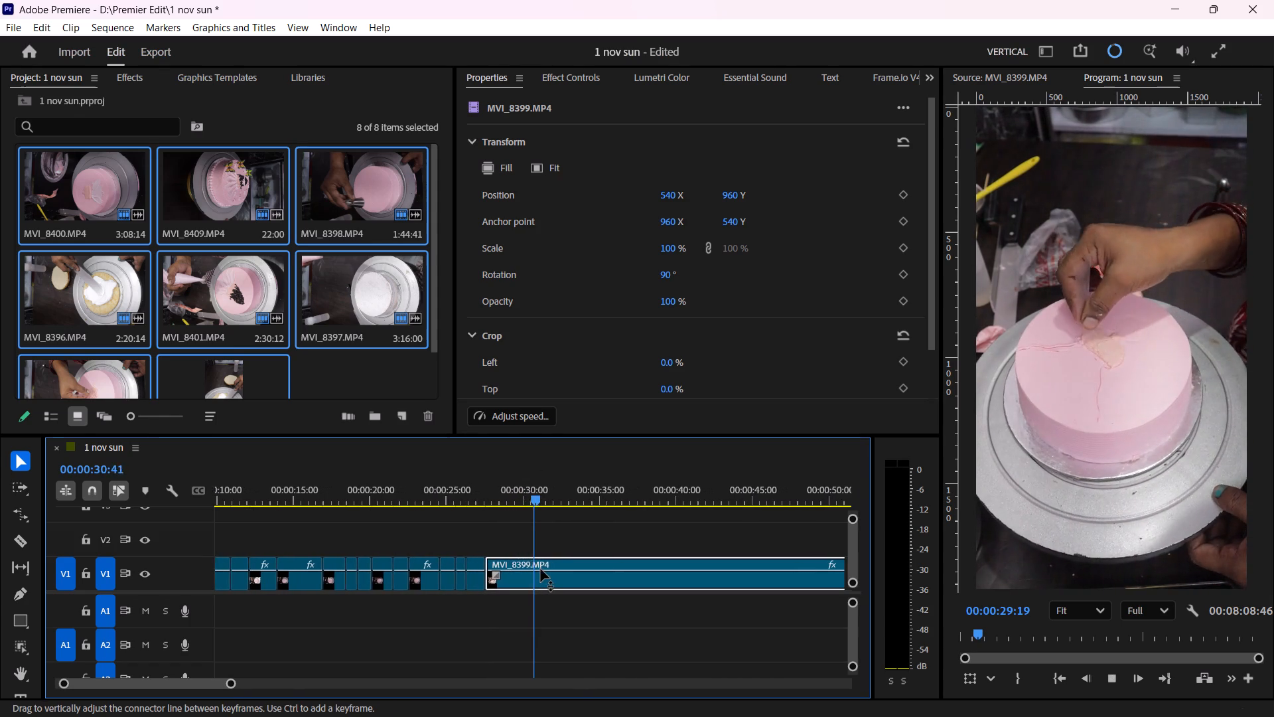
key(v)
key(space)
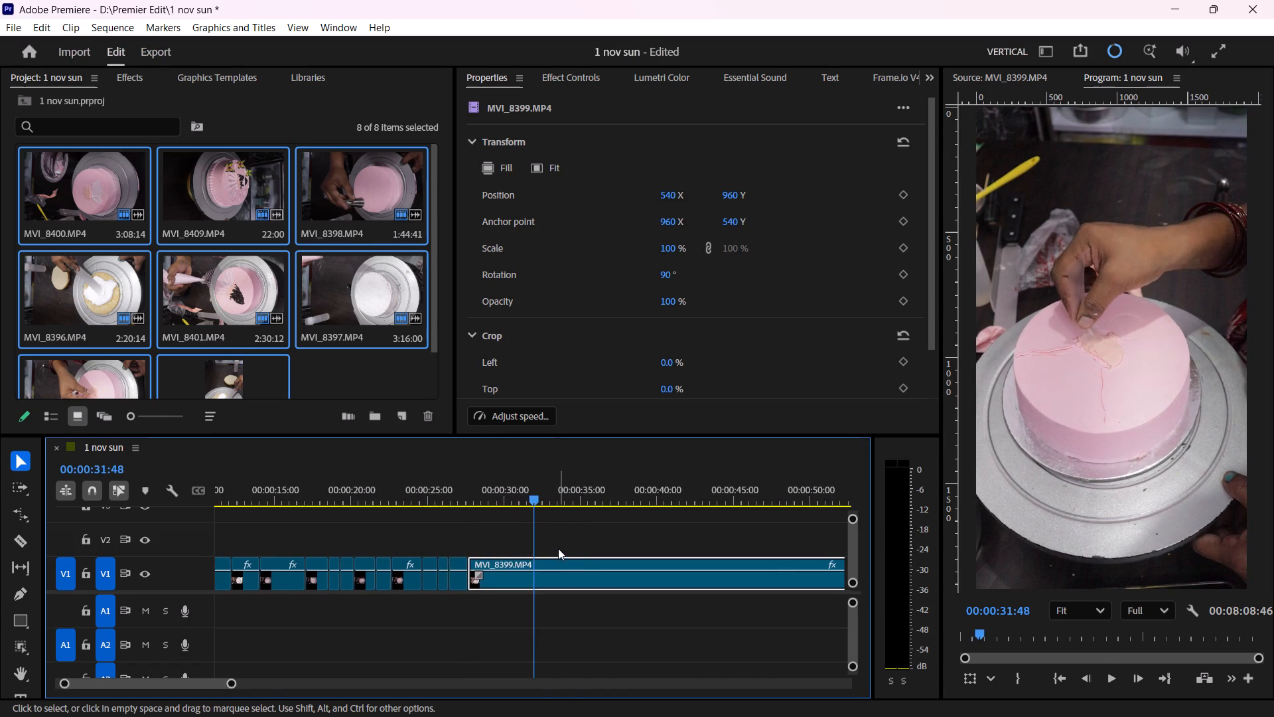
key(space)
key(space)
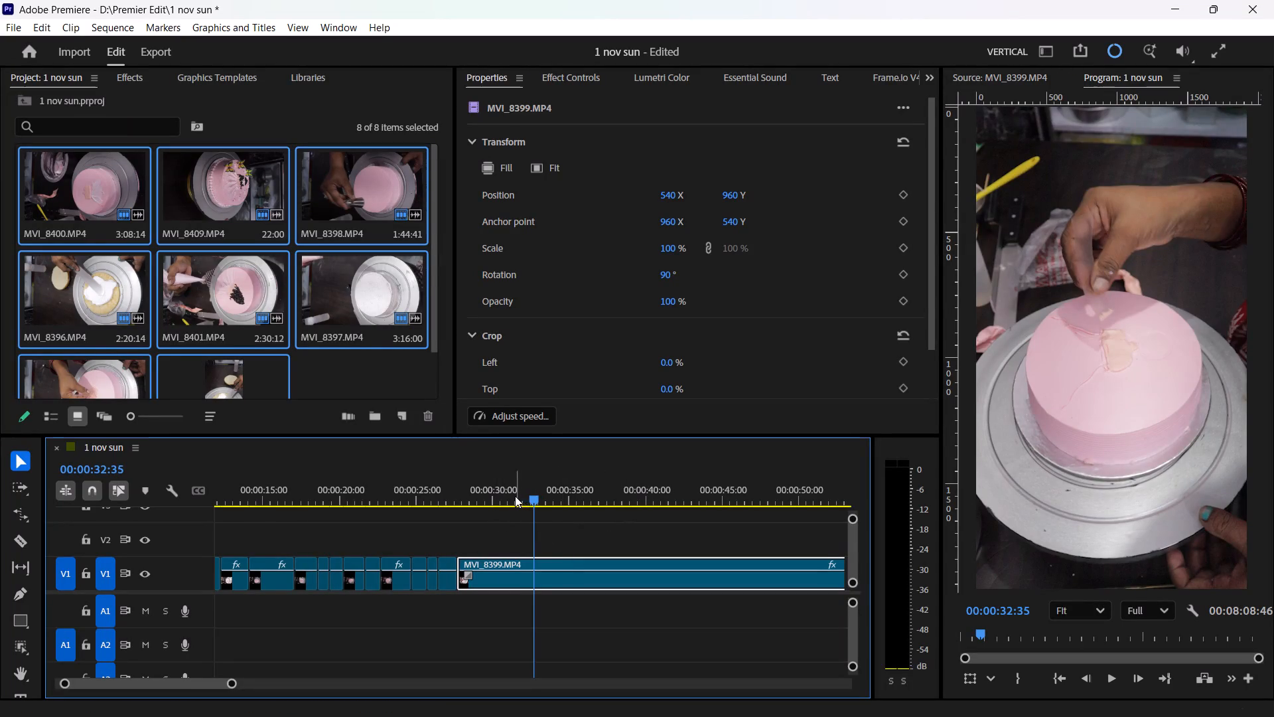
drag(533, 497, 462, 549)
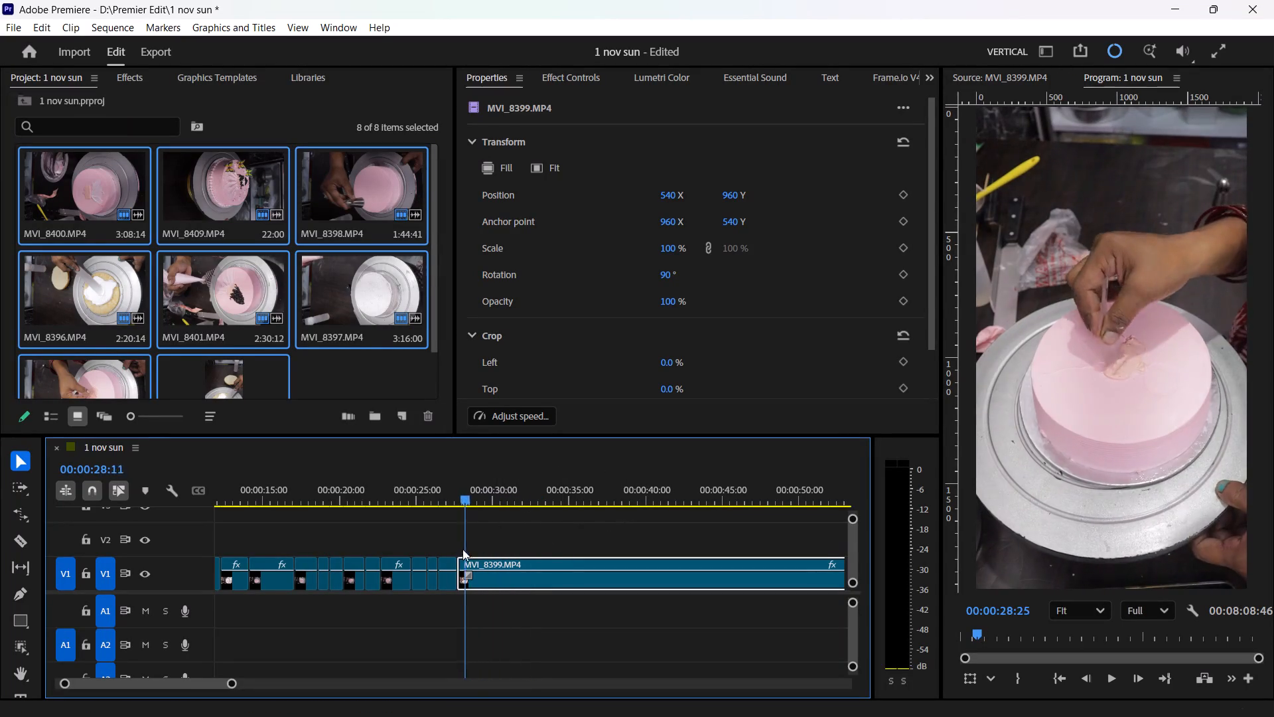
drag(462, 549, 442, 585)
key(space)
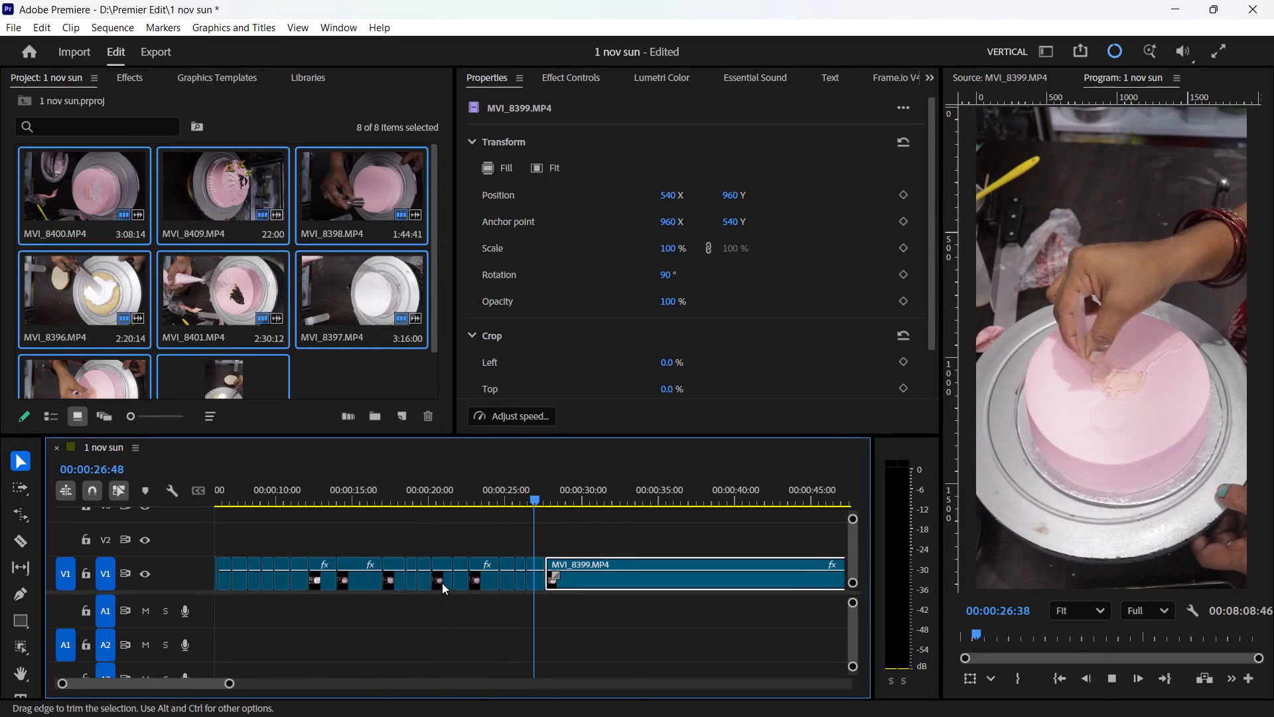
key(space)
key(space)
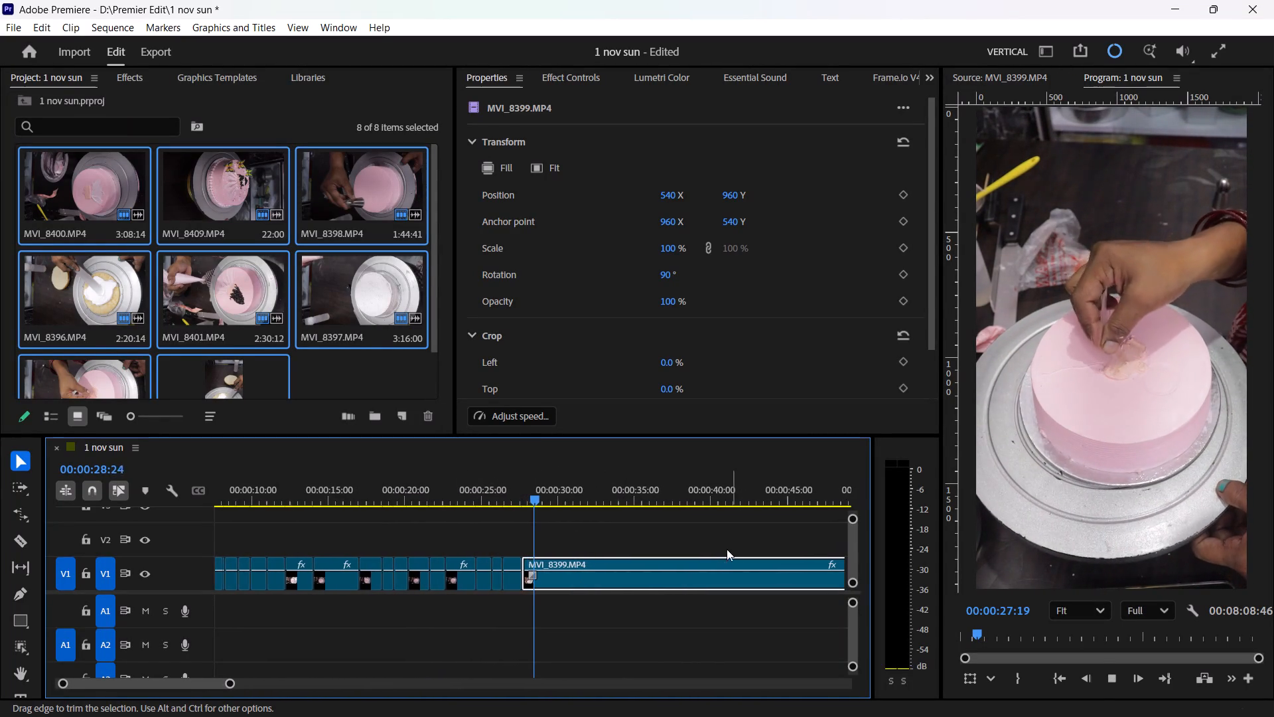
key(space)
key(space)
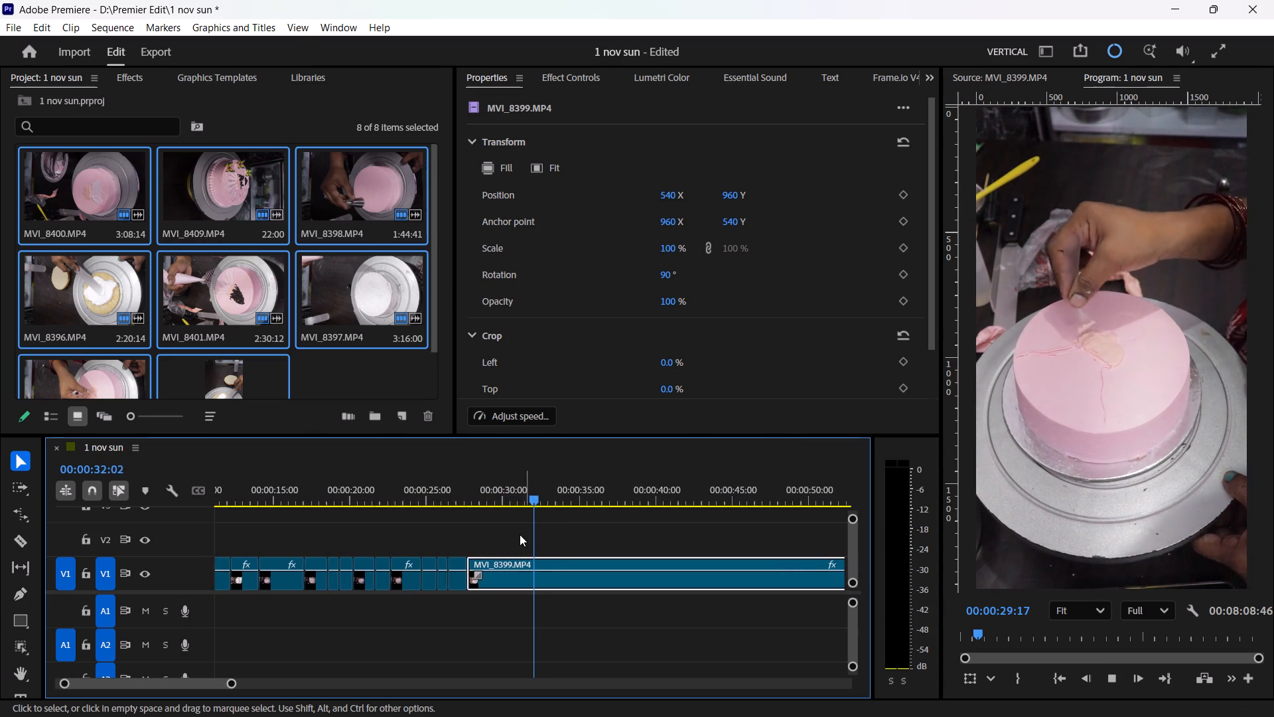
key(space)
drag(476, 493, 451, 544)
key(space)
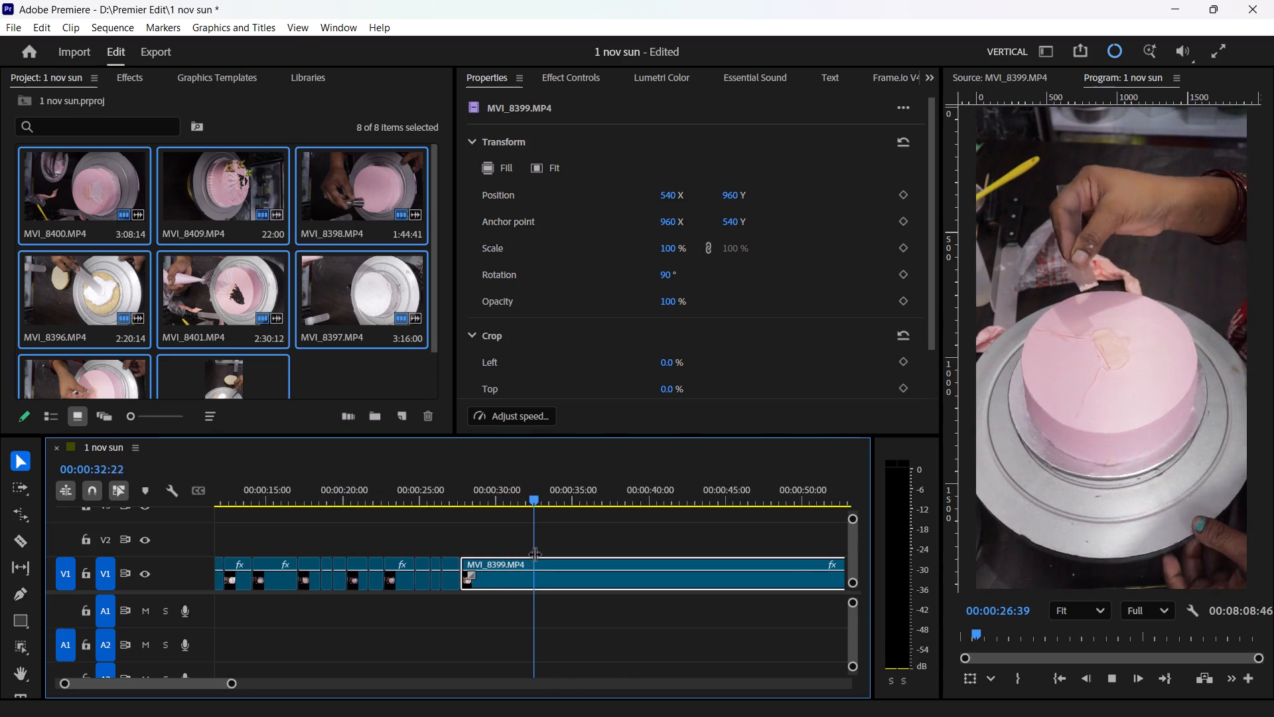
key(space)
key(space)
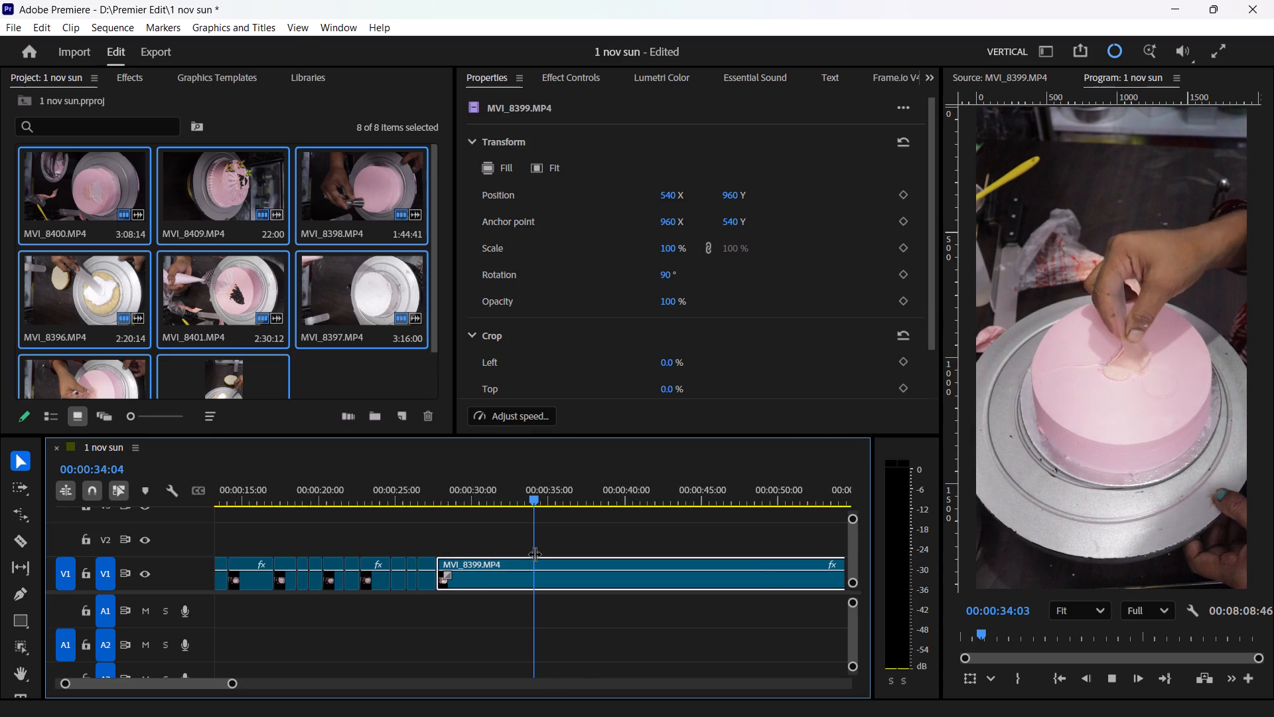
key(space)
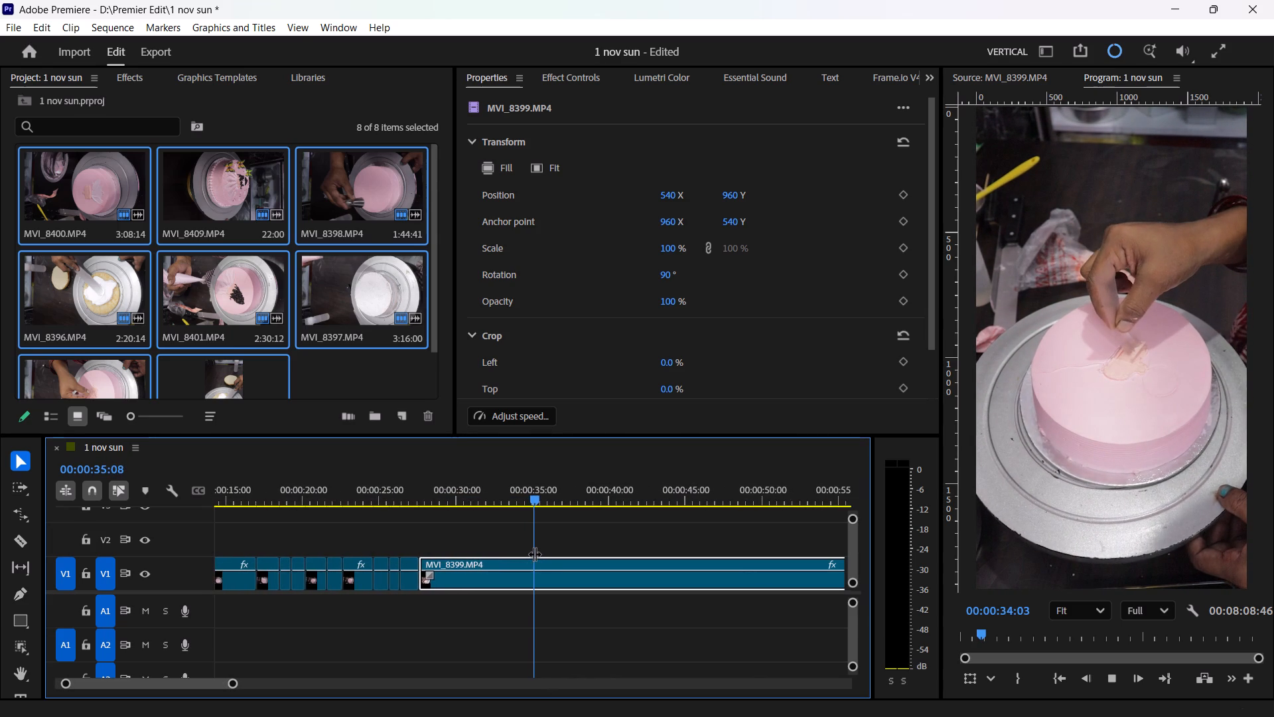
Save the project.
key(ctrl+s)
Play further, trim the start of MVI_8399.MP4 to about 00:00:40:00, and move the clip back against the last sped-up piece.
key(space)
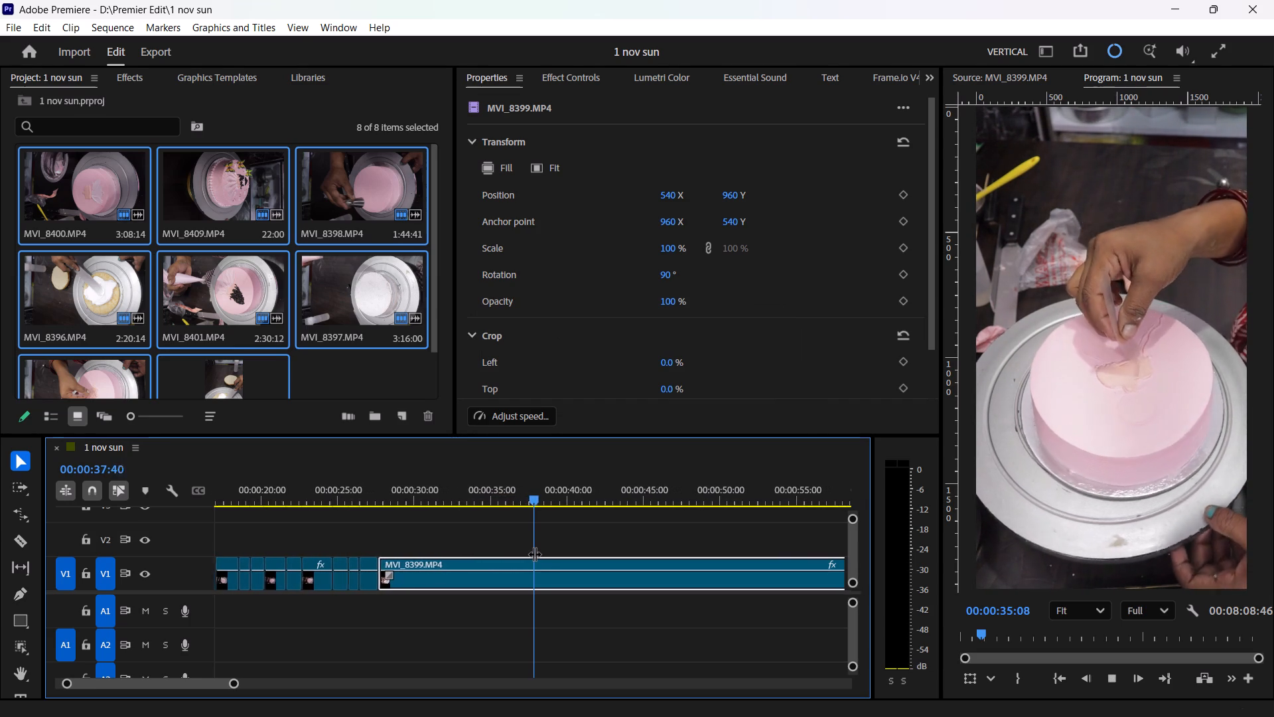
key(c)
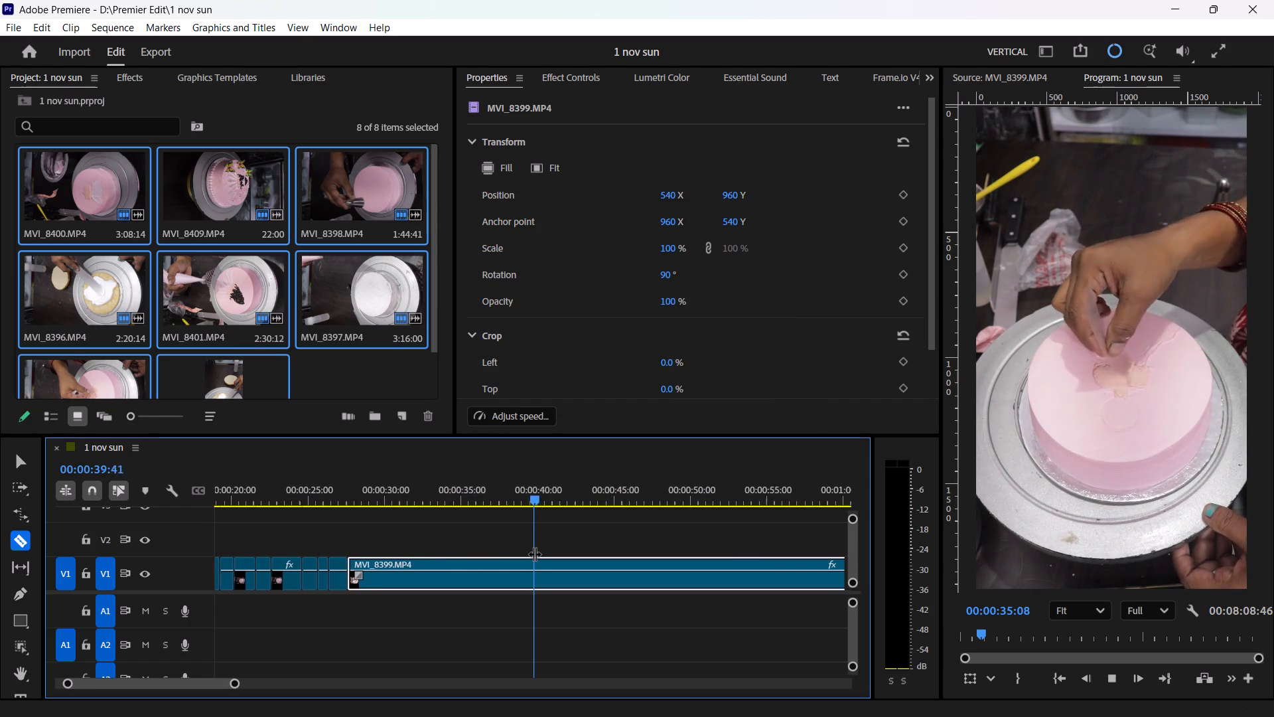
key(v)
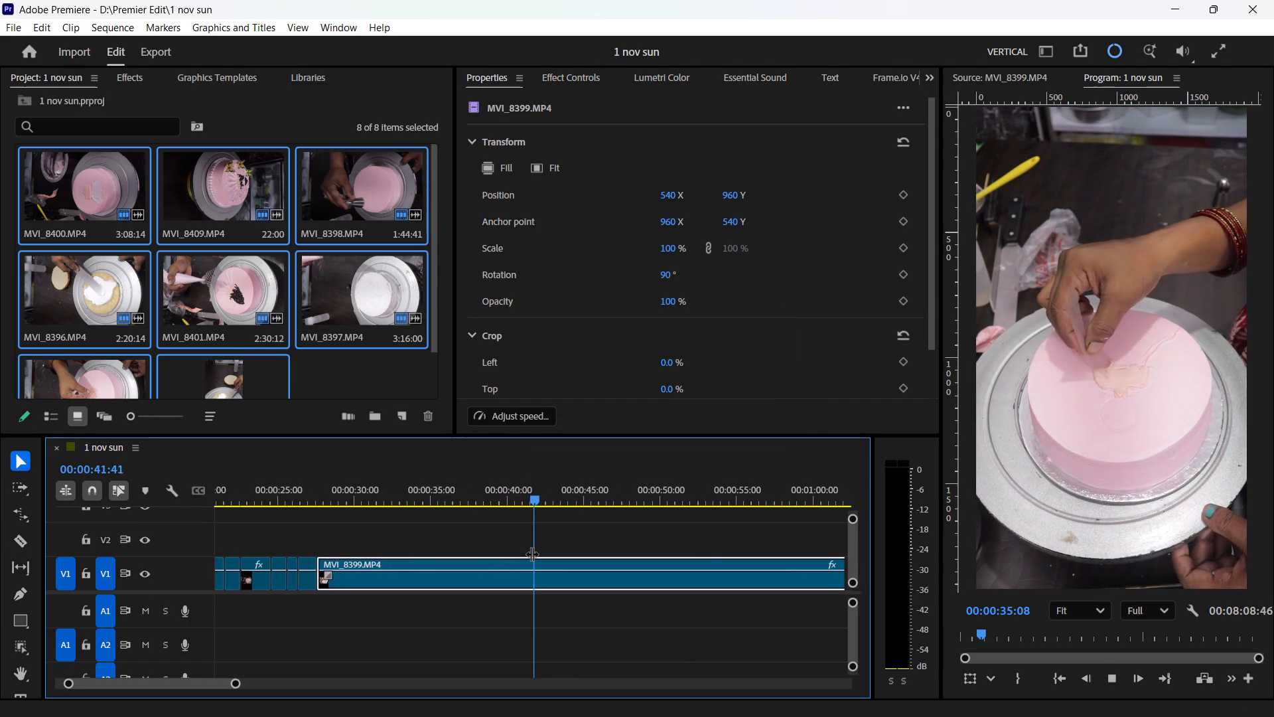
key(space)
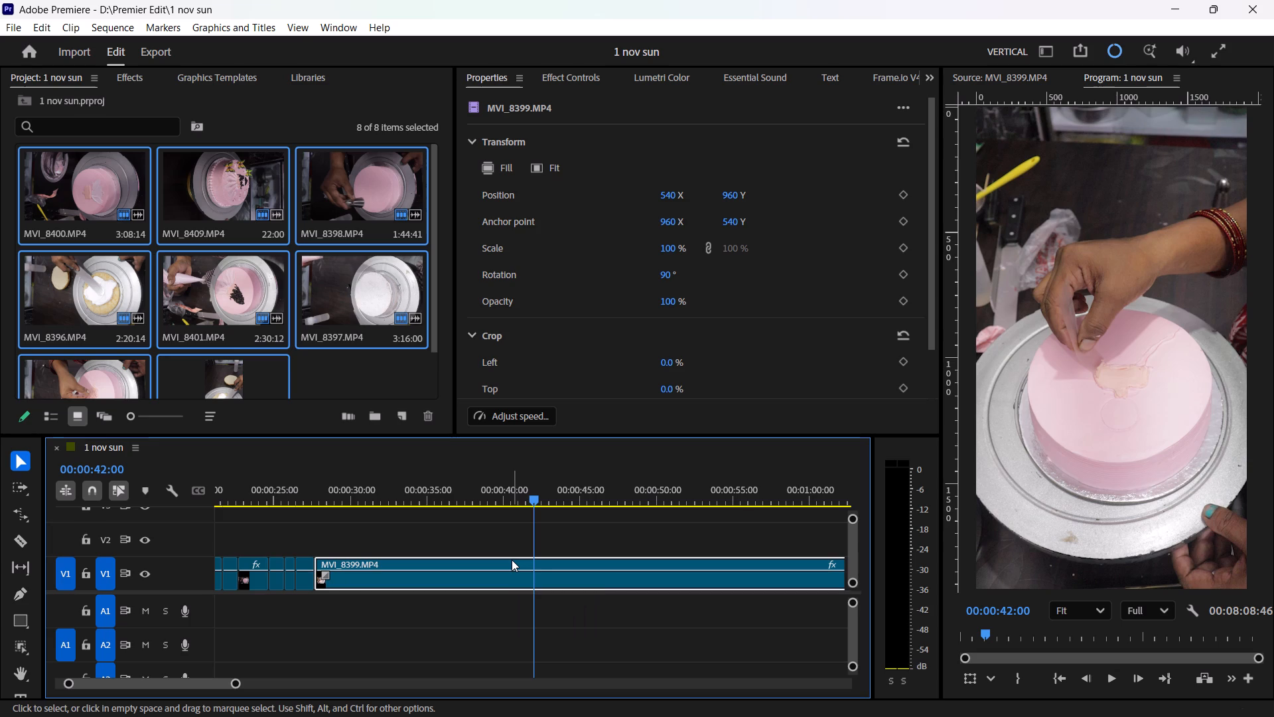
drag(317, 558, 317, 558)
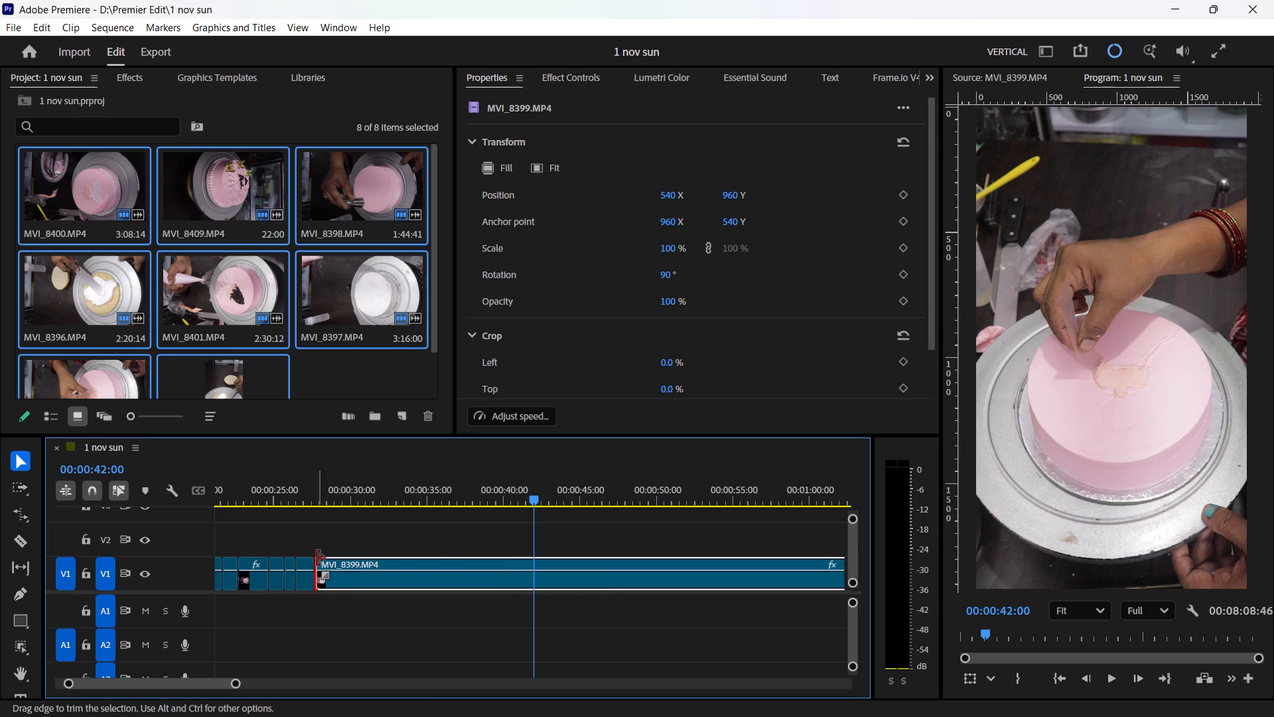
drag(317, 558, 506, 584)
drag(557, 578, 384, 579)
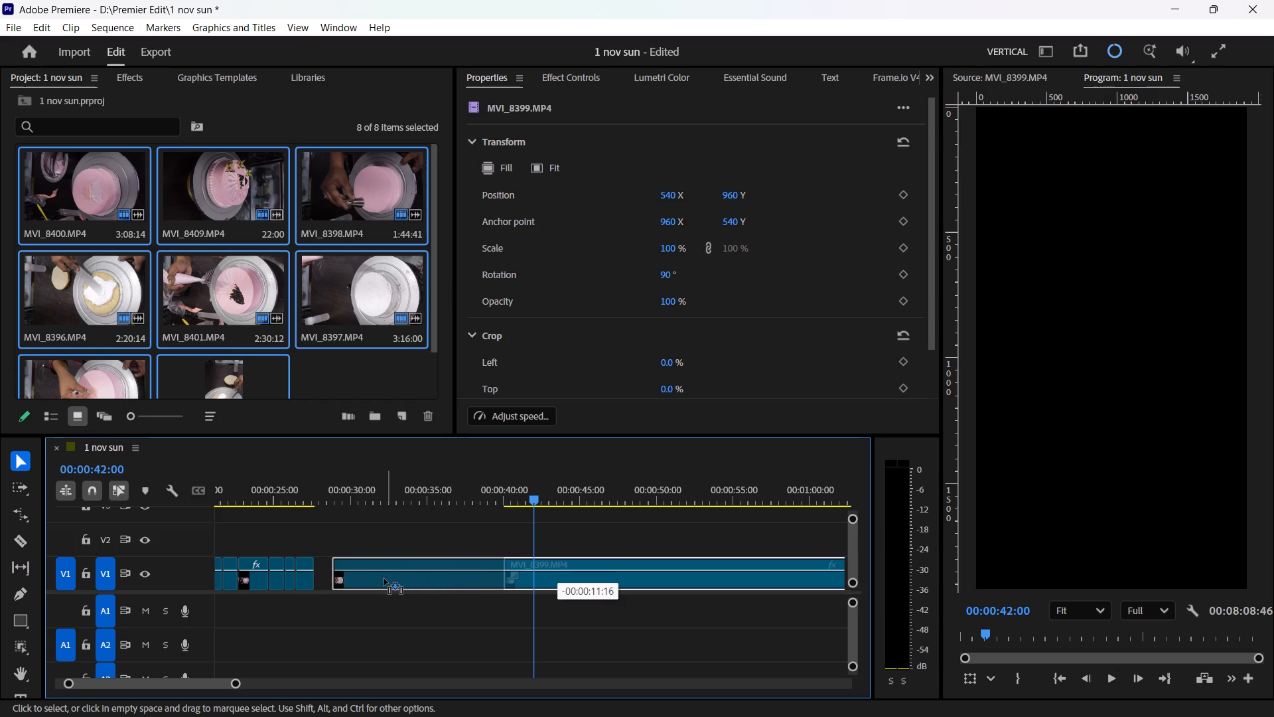
drag(384, 579, 376, 581)
Trim the start of MVI_8399.MP4 to 00:00:41:24, where the hand holds the piping bag on the cake top.
drag(321, 494, 399, 521)
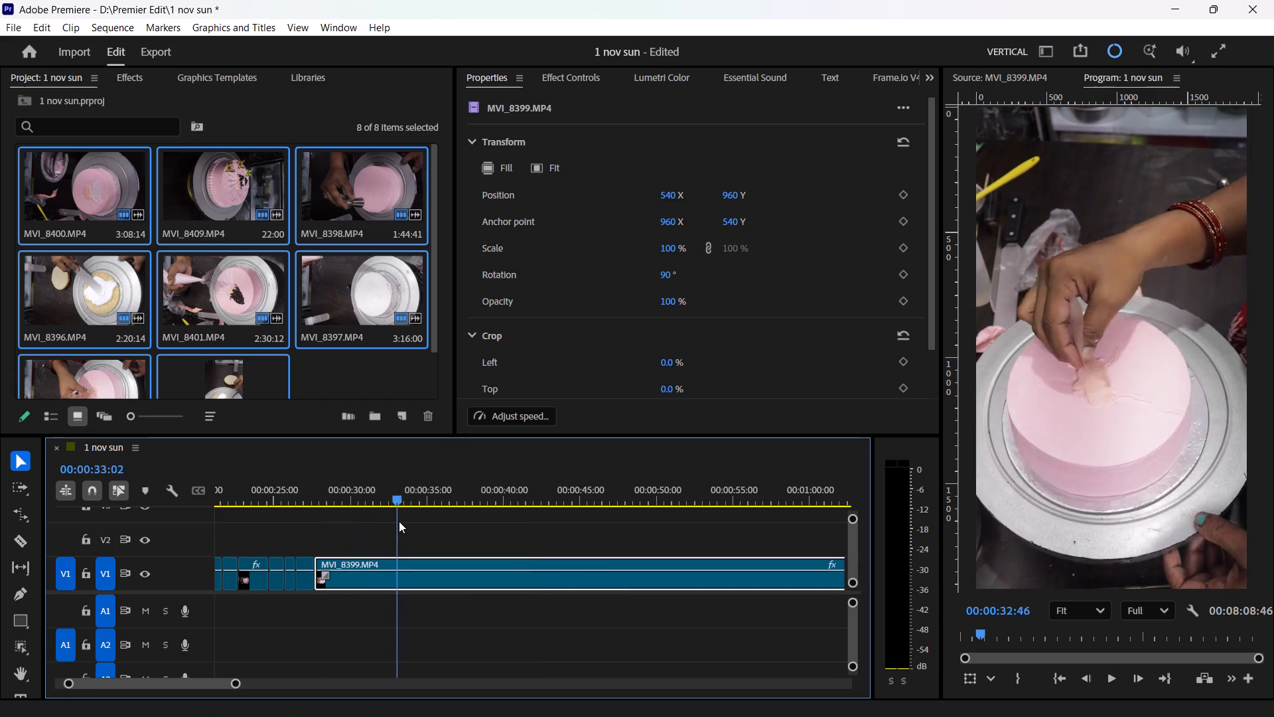
drag(399, 521, 498, 526)
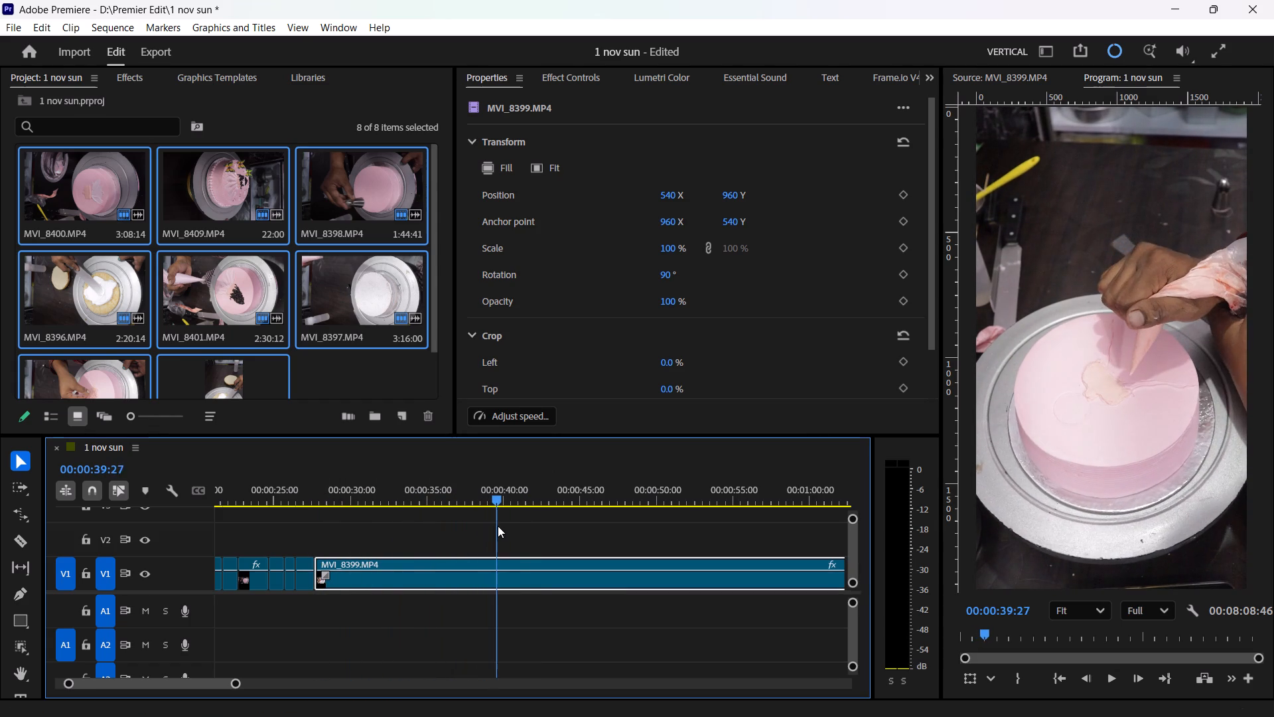
drag(498, 526, 528, 539)
drag(326, 559, 482, 569)
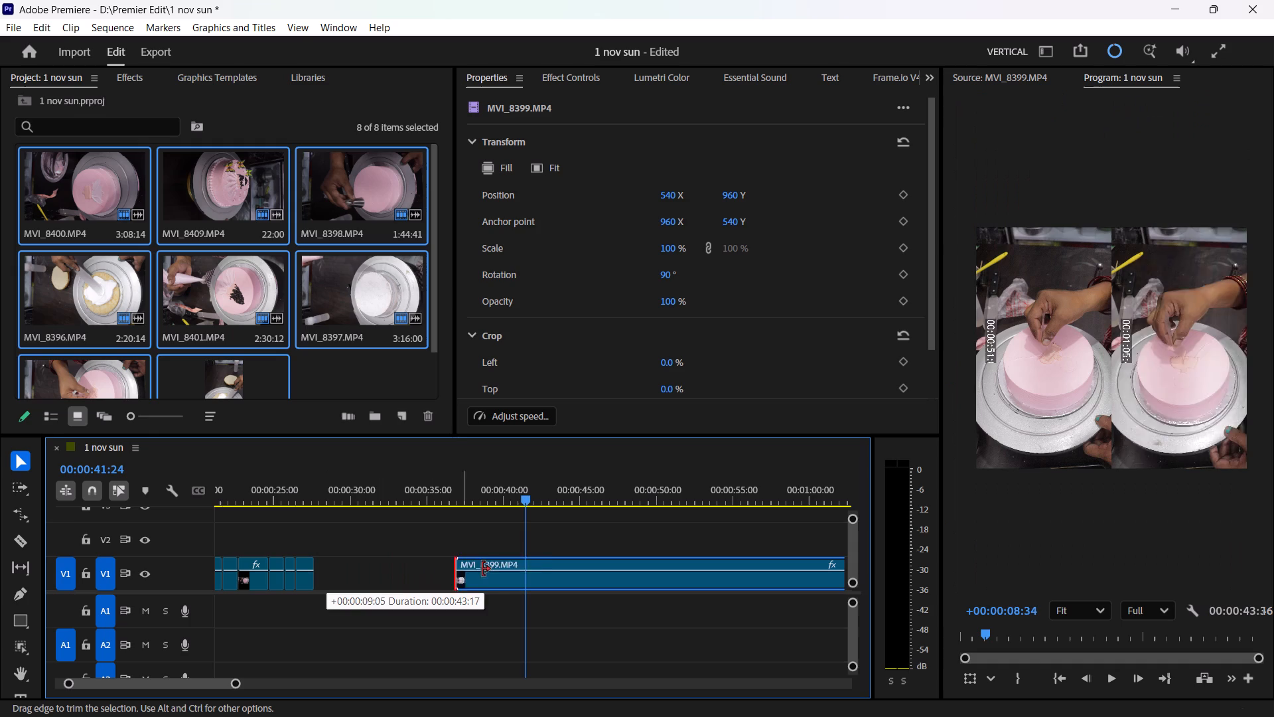
drag(482, 569, 535, 566)
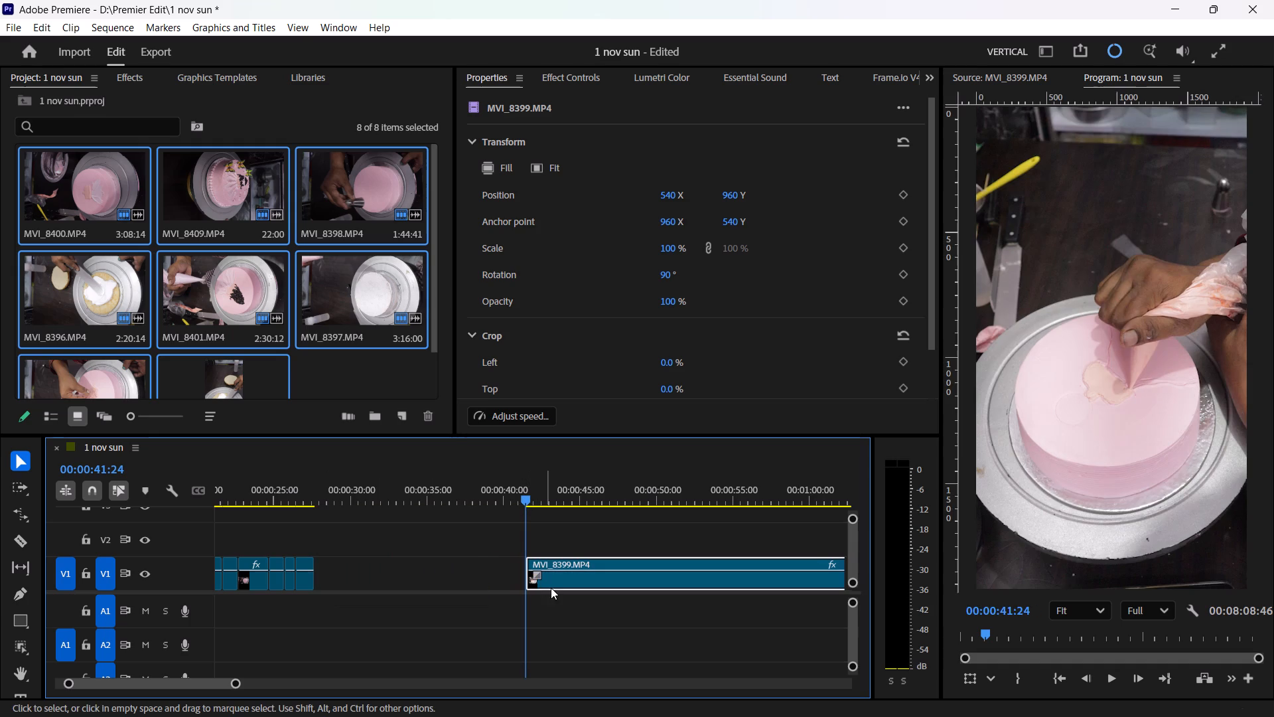
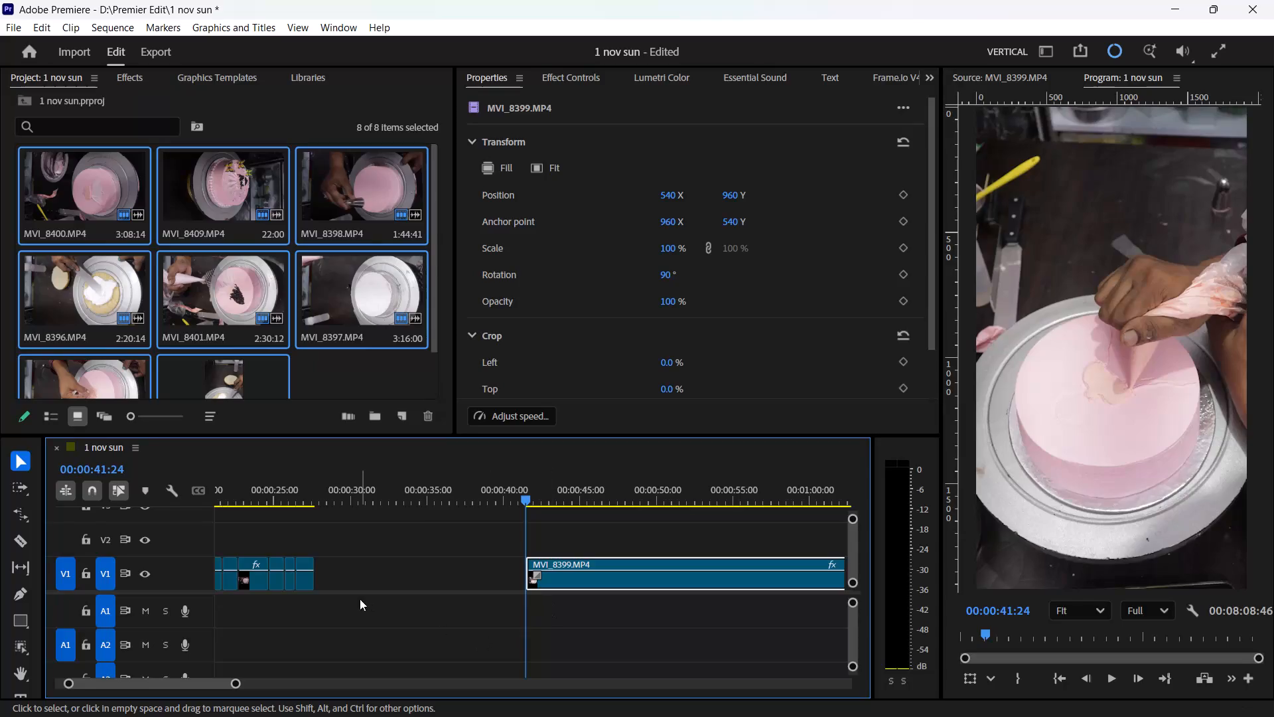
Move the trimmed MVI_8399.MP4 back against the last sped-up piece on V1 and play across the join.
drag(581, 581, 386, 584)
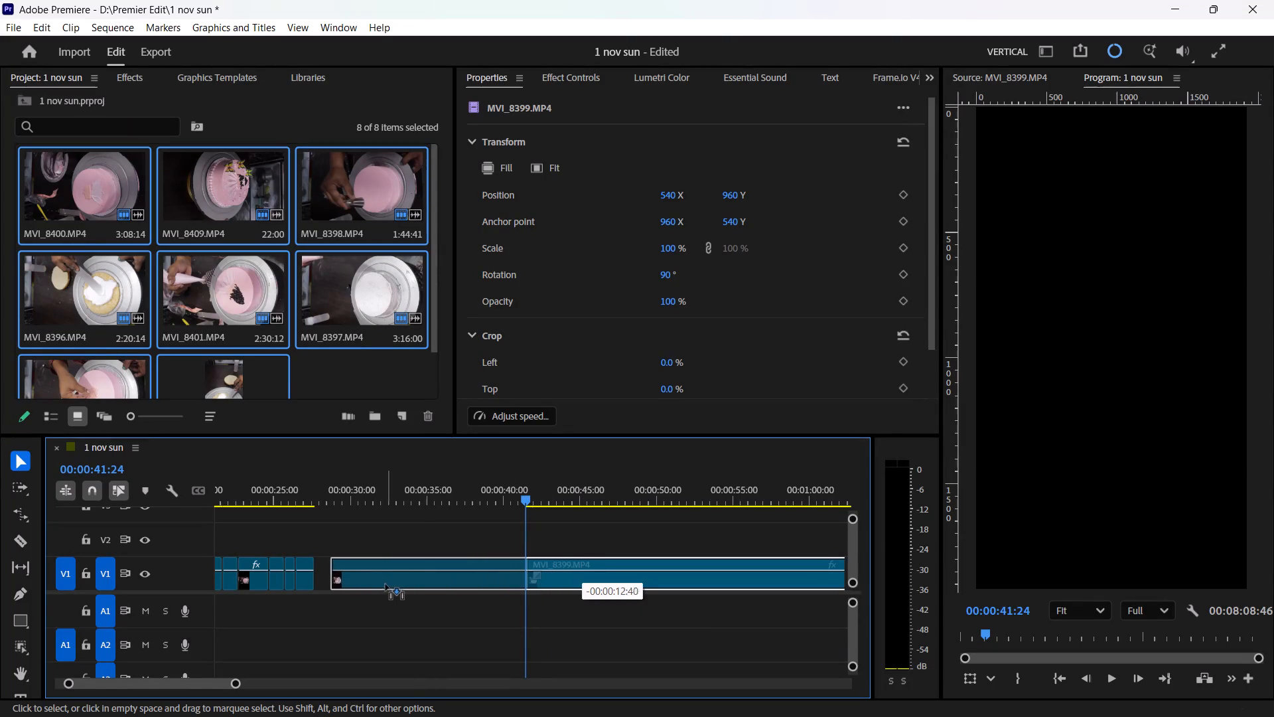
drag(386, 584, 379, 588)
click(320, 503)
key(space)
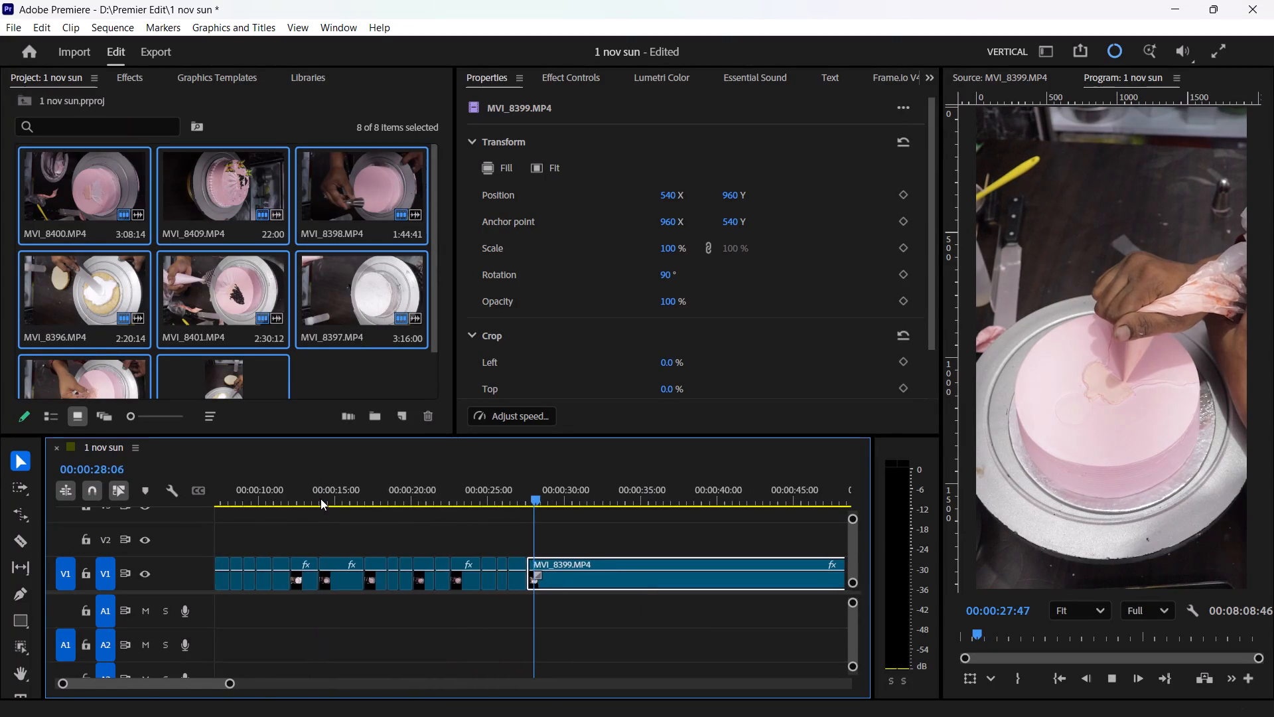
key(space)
Skim through the remaining MVI_8399.MP4 footage and delete that clip from V1.
drag(232, 688, 313, 680)
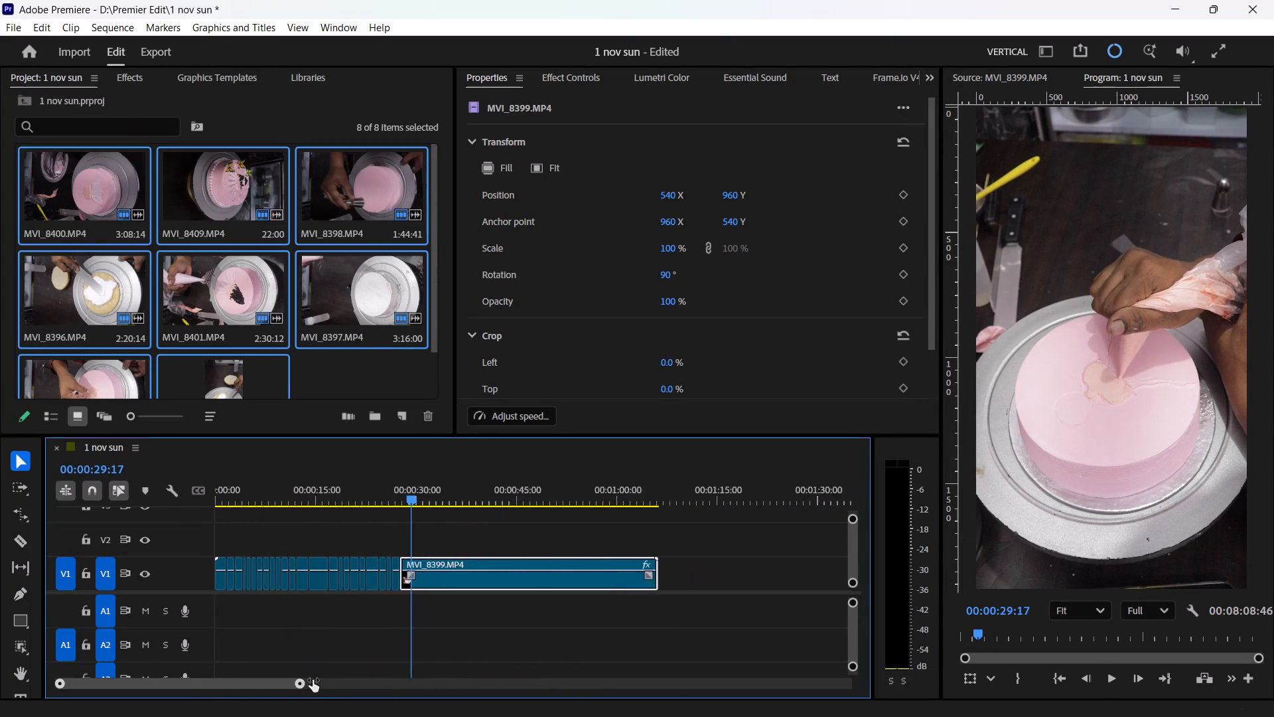
drag(313, 680, 324, 673)
drag(388, 494, 455, 513)
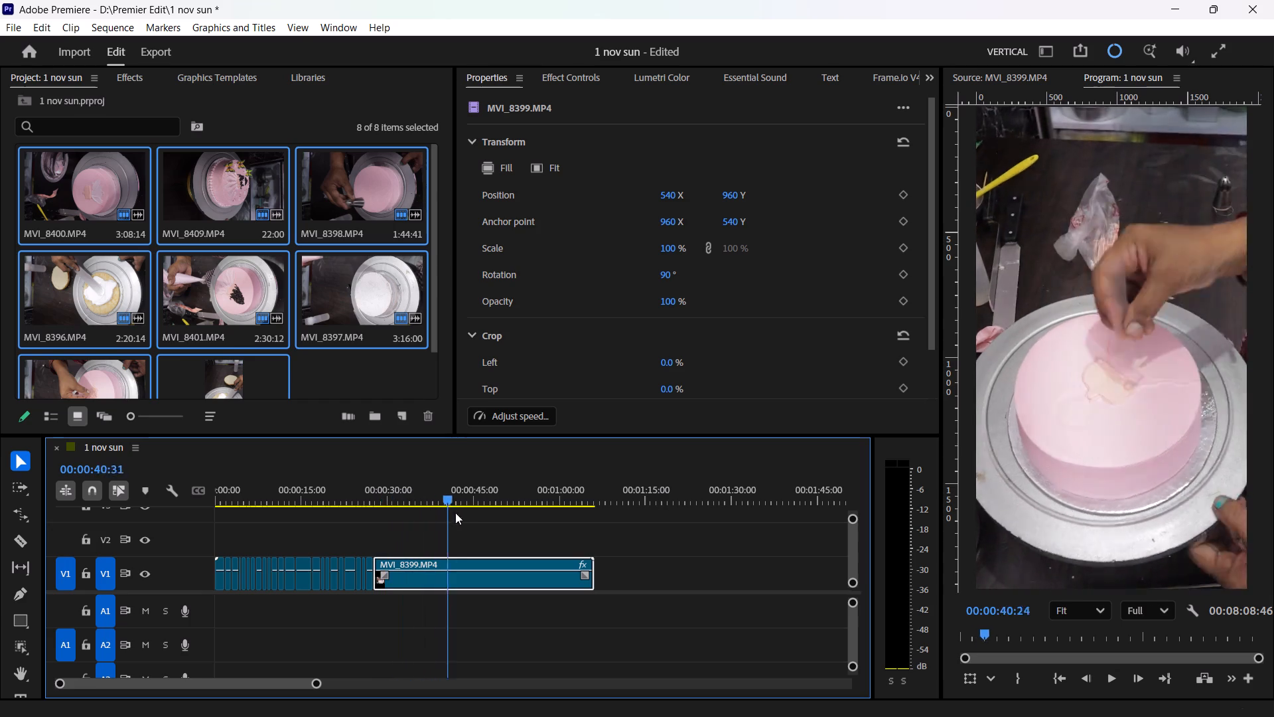
drag(455, 513, 656, 545)
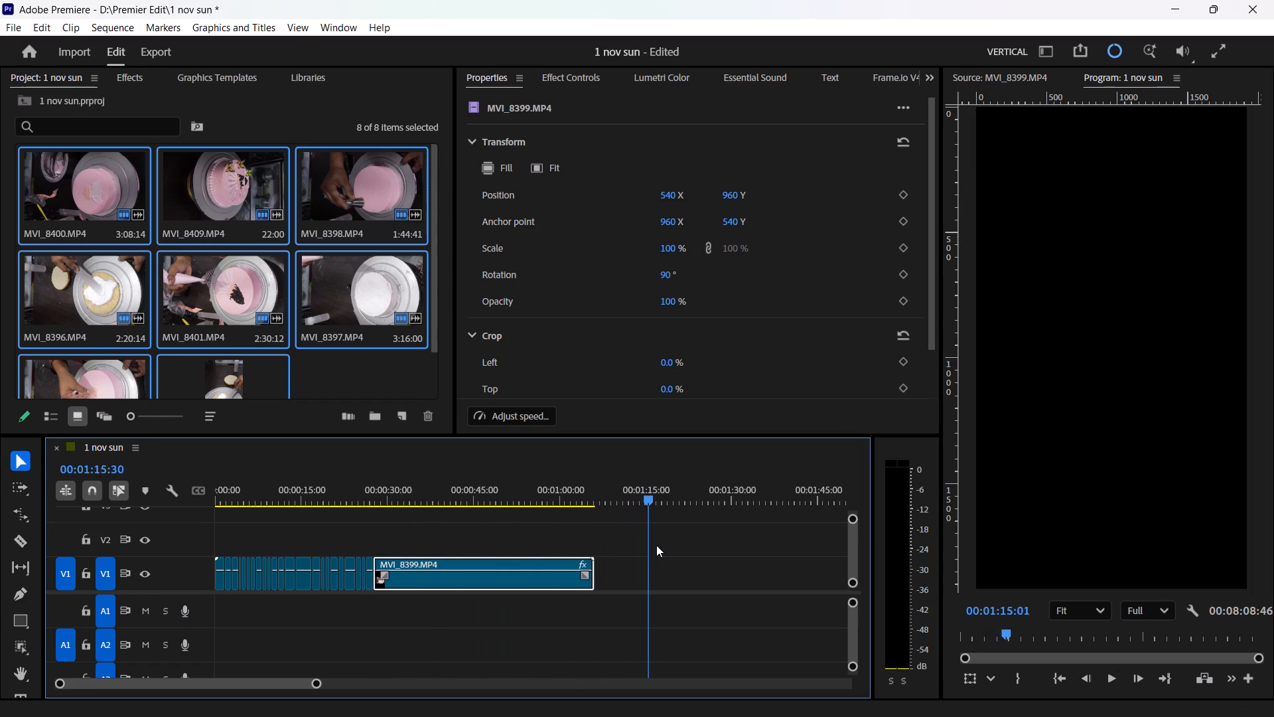
drag(656, 545, 568, 588)
key(Delete)
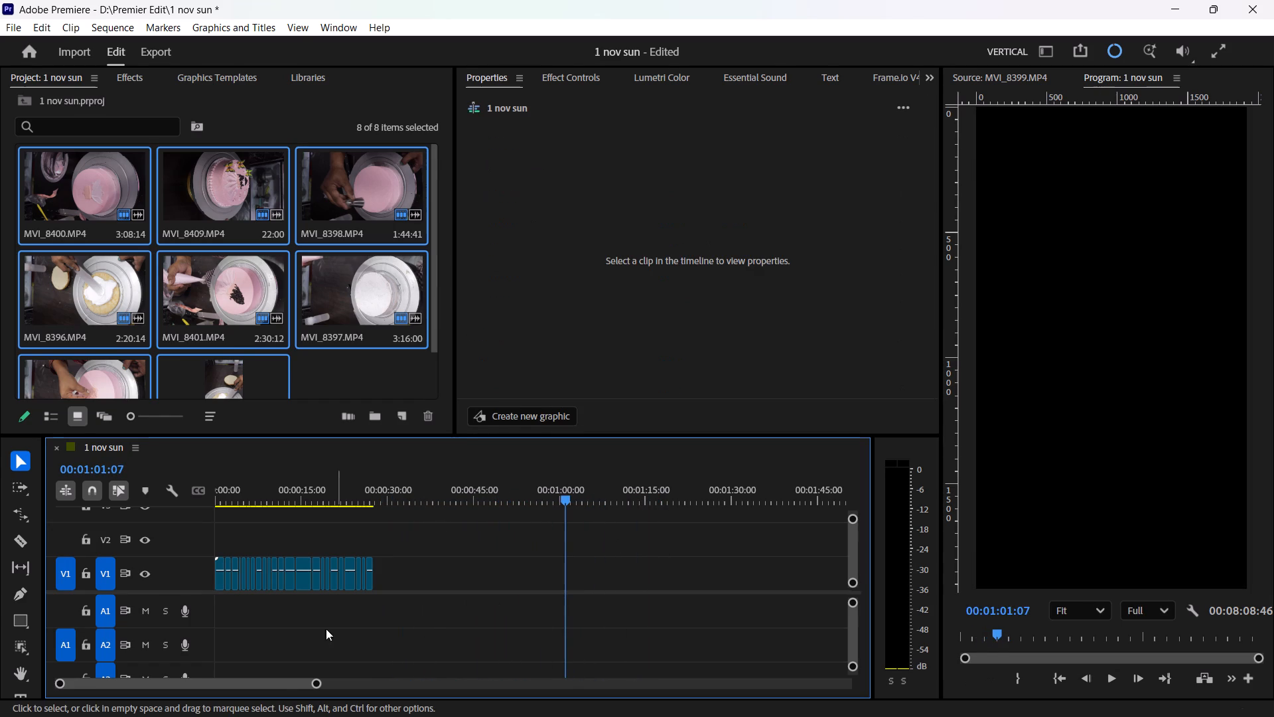
Move MVI_8400.MP4, MVI_8401.MP4 and the short final clip together back against the last sped-up piece on V1.
drag(318, 684, 584, 646)
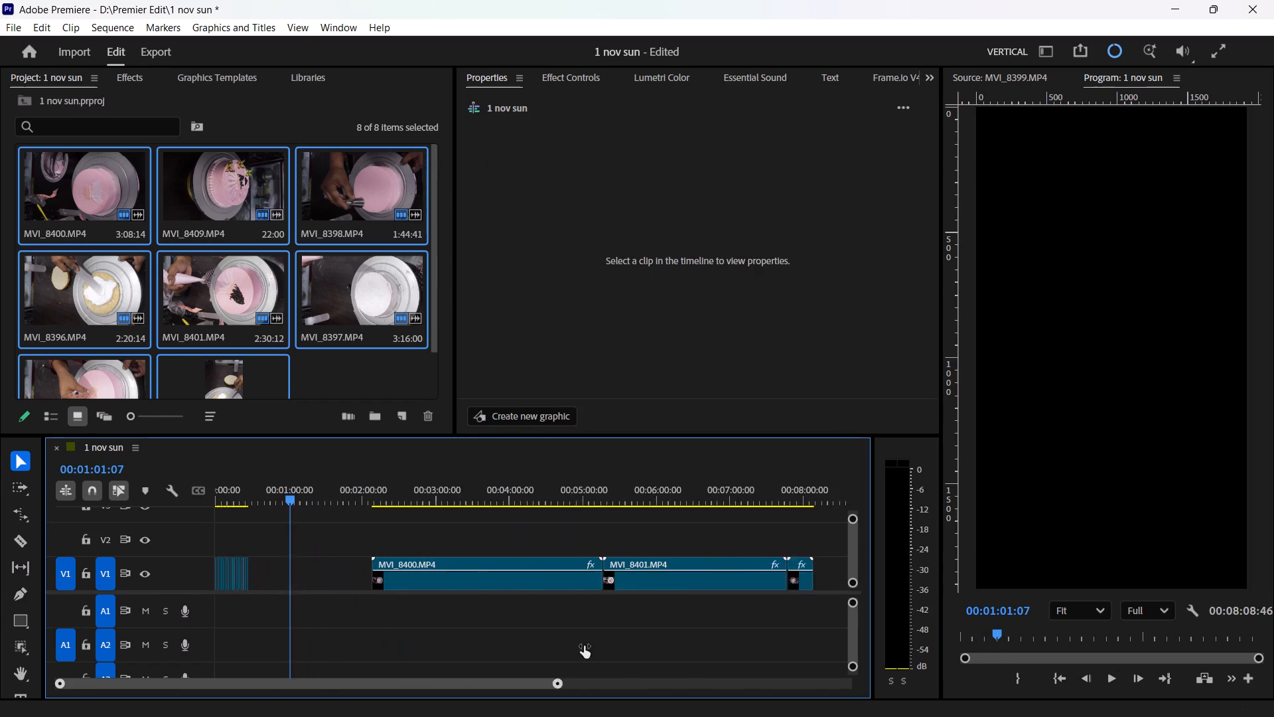
drag(584, 646, 629, 639)
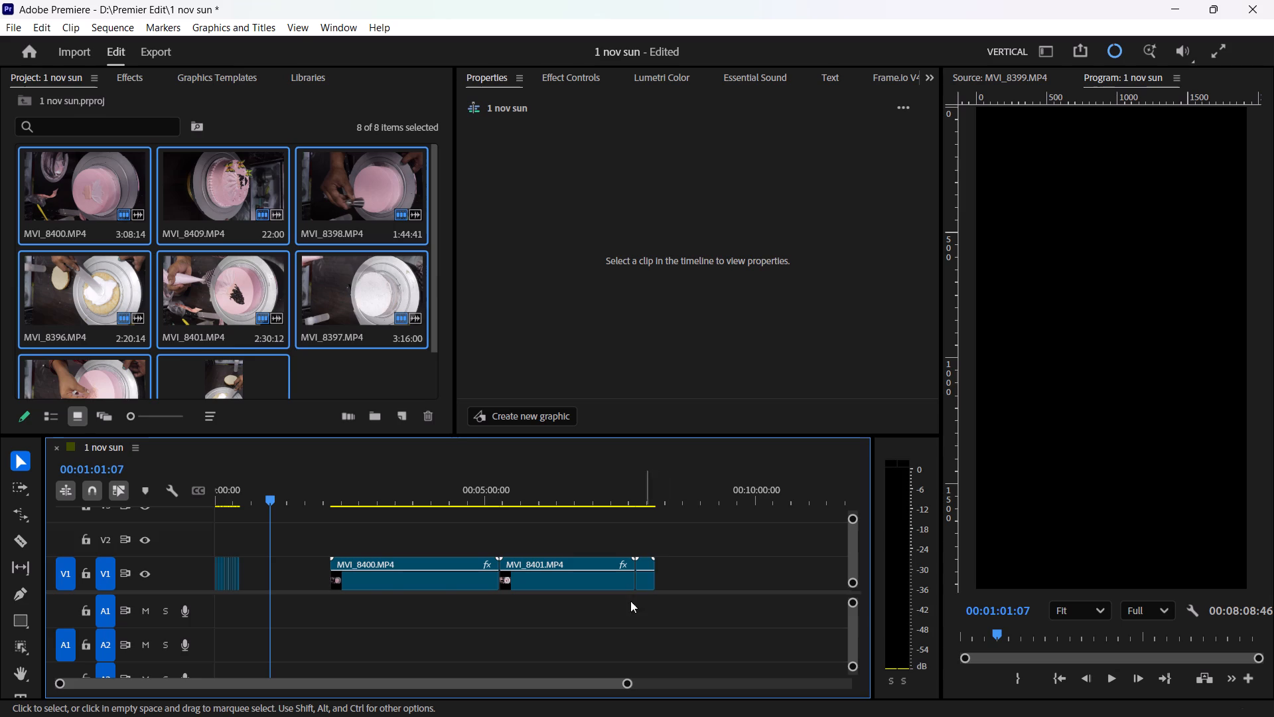
drag(333, 605, 705, 572)
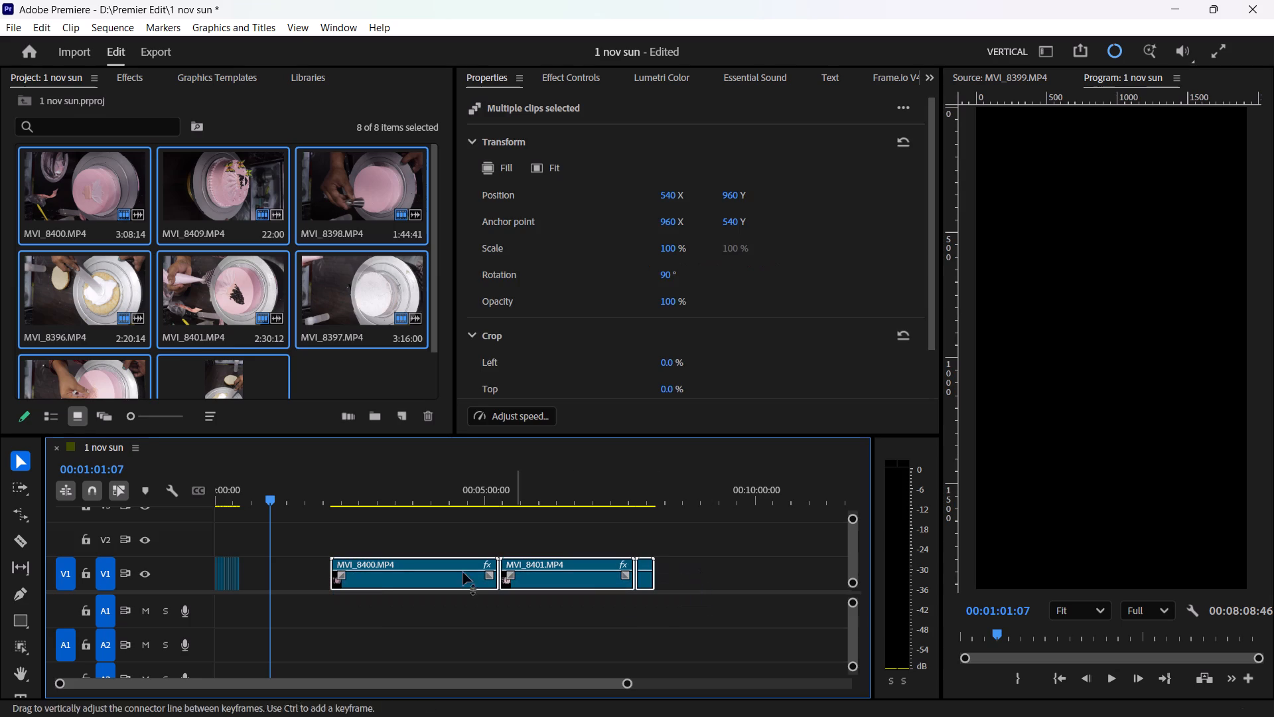
drag(380, 576, 323, 576)
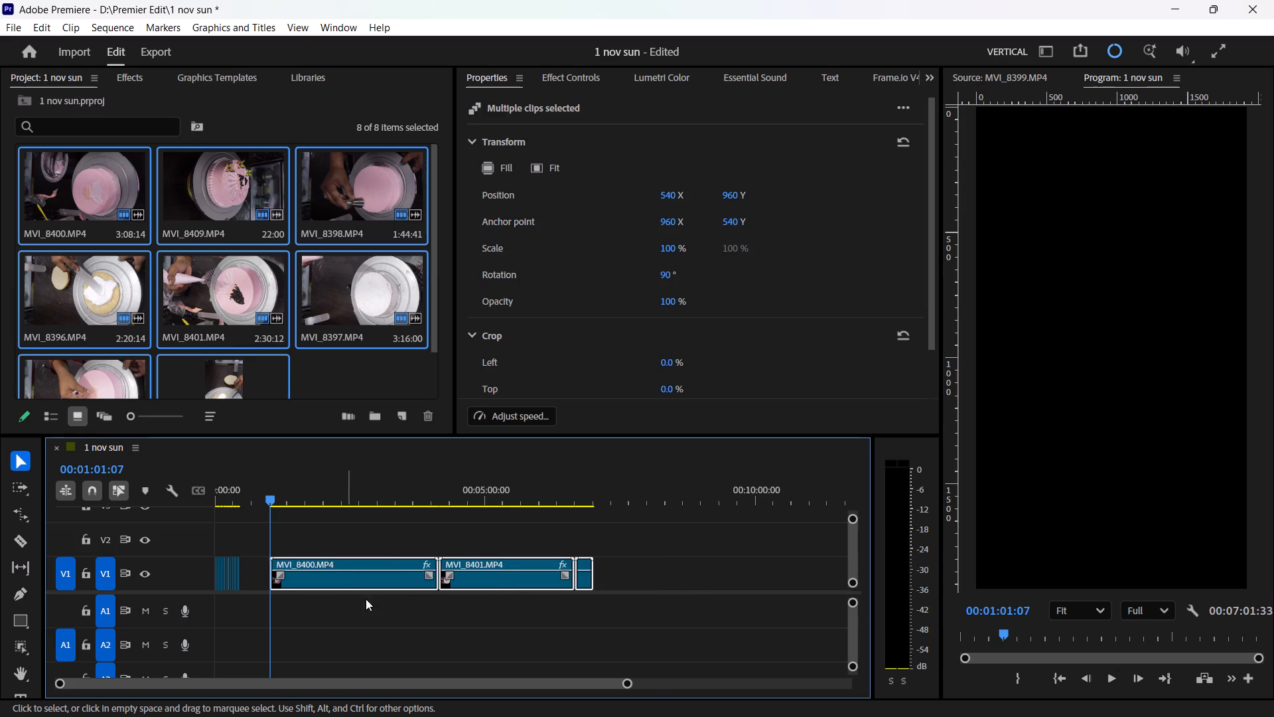
drag(628, 681, 394, 673)
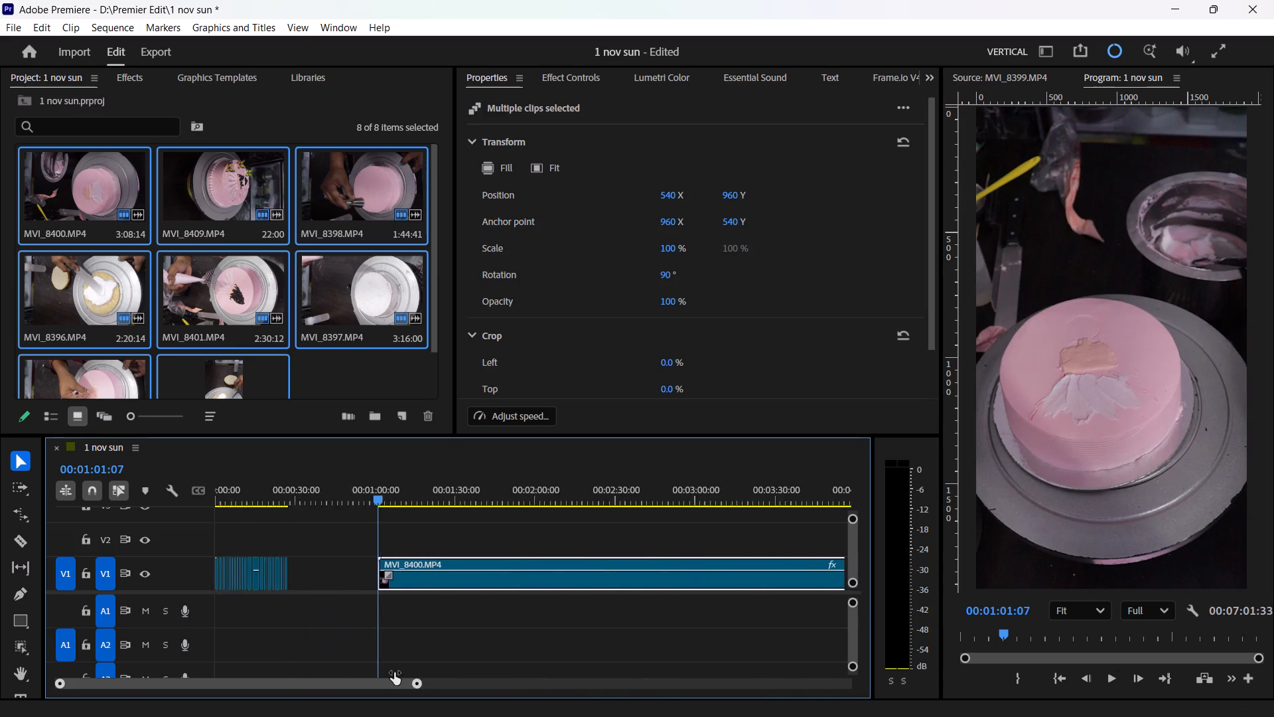
drag(394, 673, 281, 671)
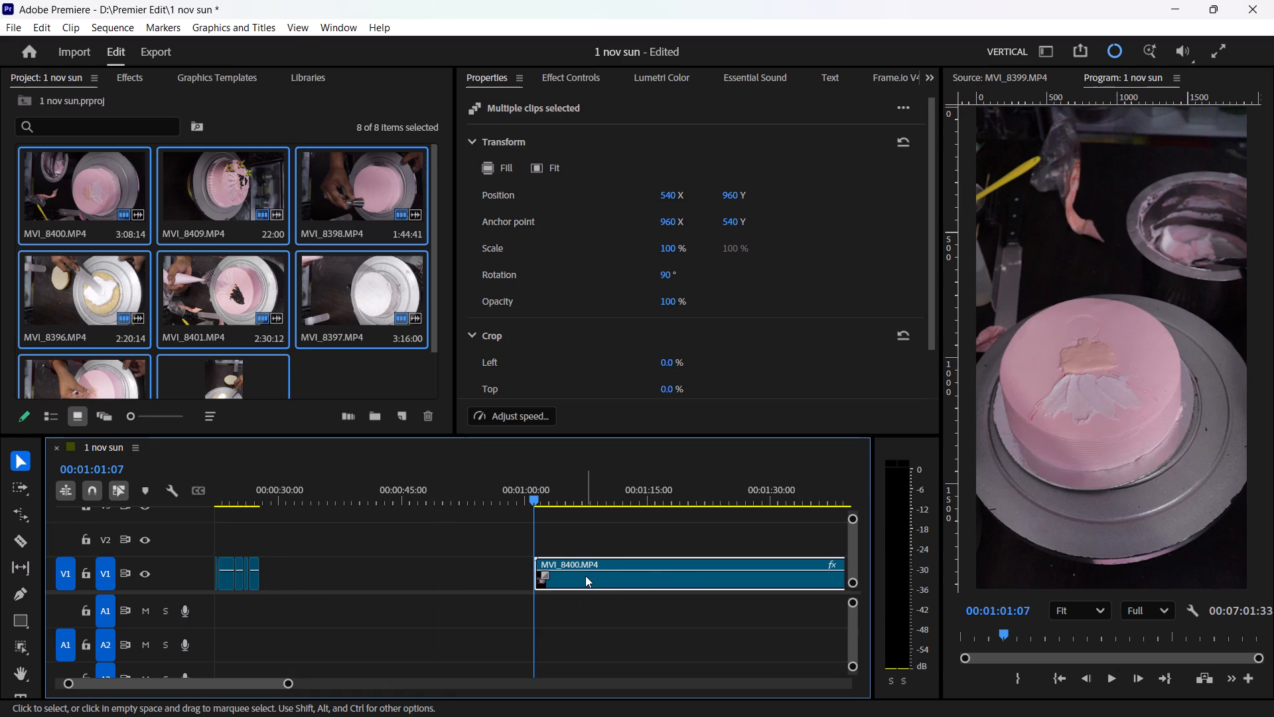
drag(584, 576, 332, 579)
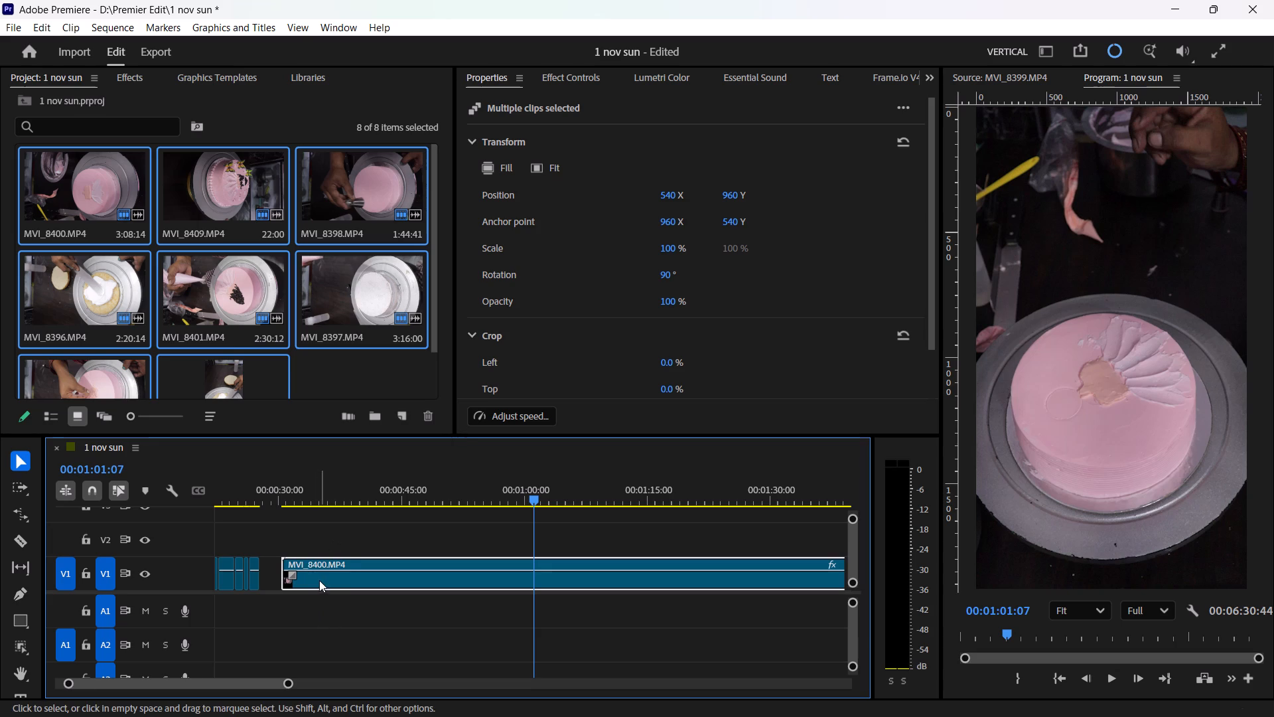
drag(319, 580, 304, 578)
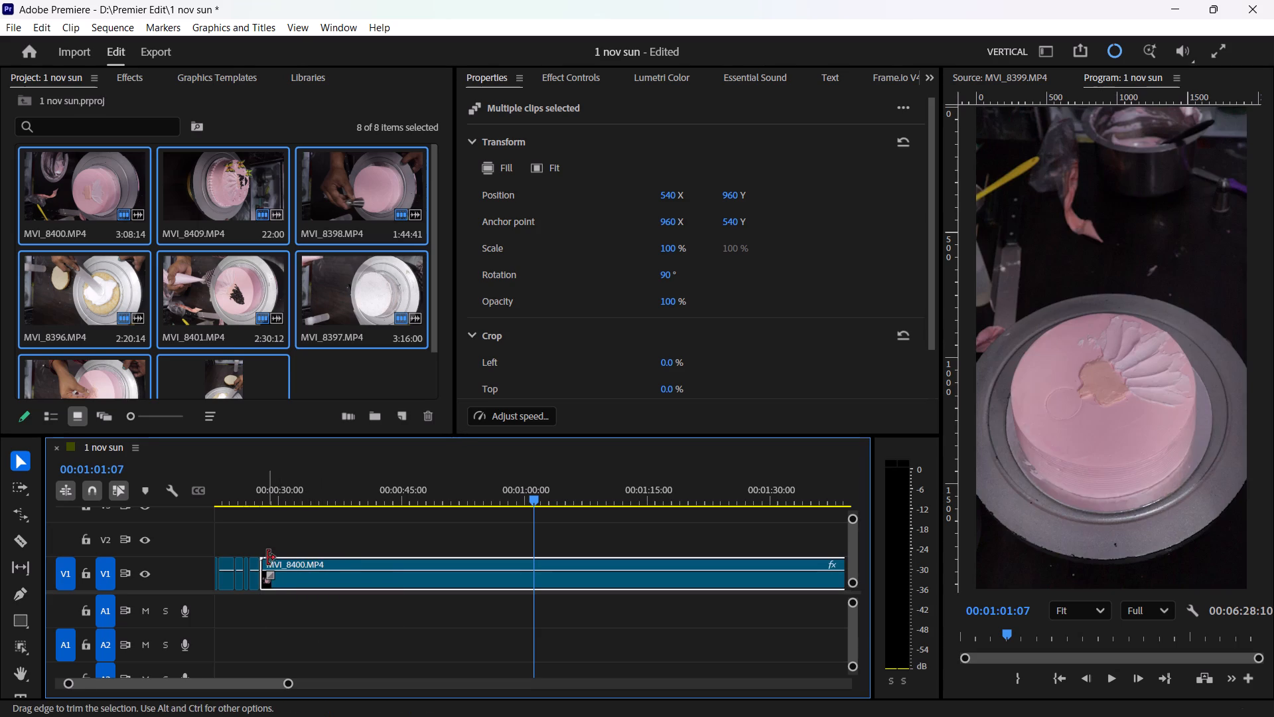
Play across the join into MVI_8400.MP4 and trim the clip's start to 00:00:33:40, where the palette knife spreads cream on the cake.
click(263, 495)
key(space)
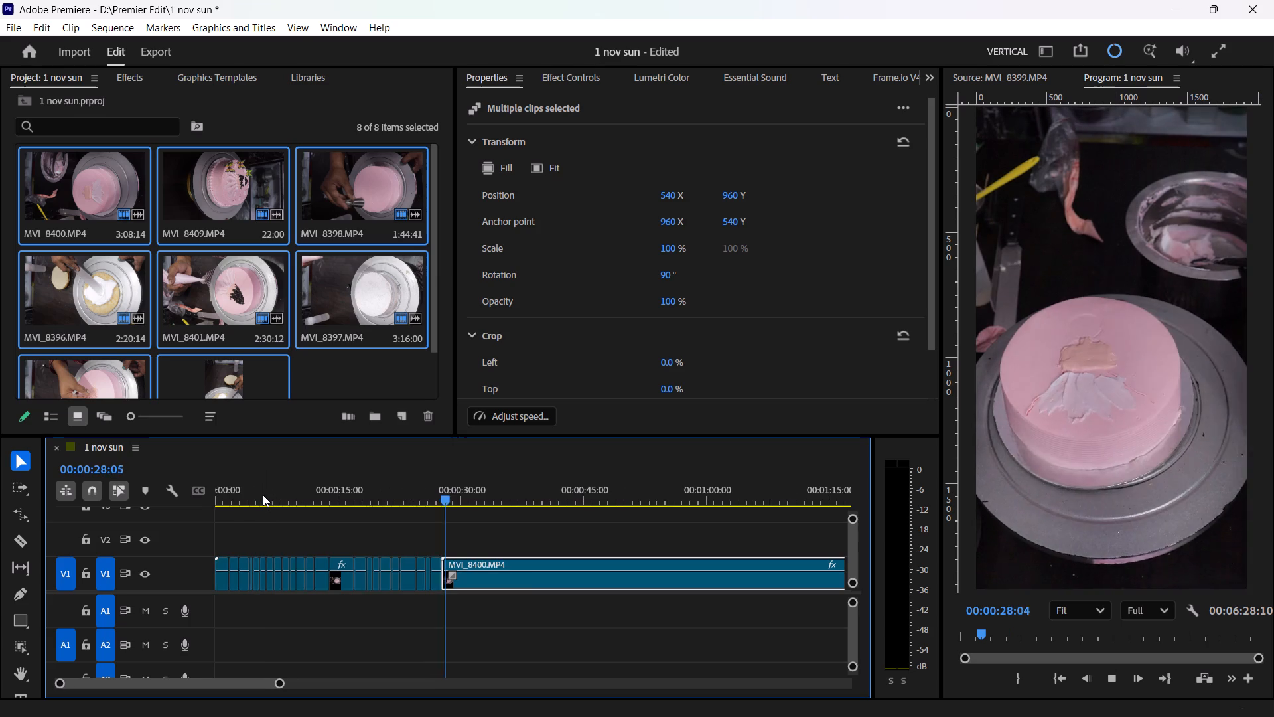
key(space)
key(space)
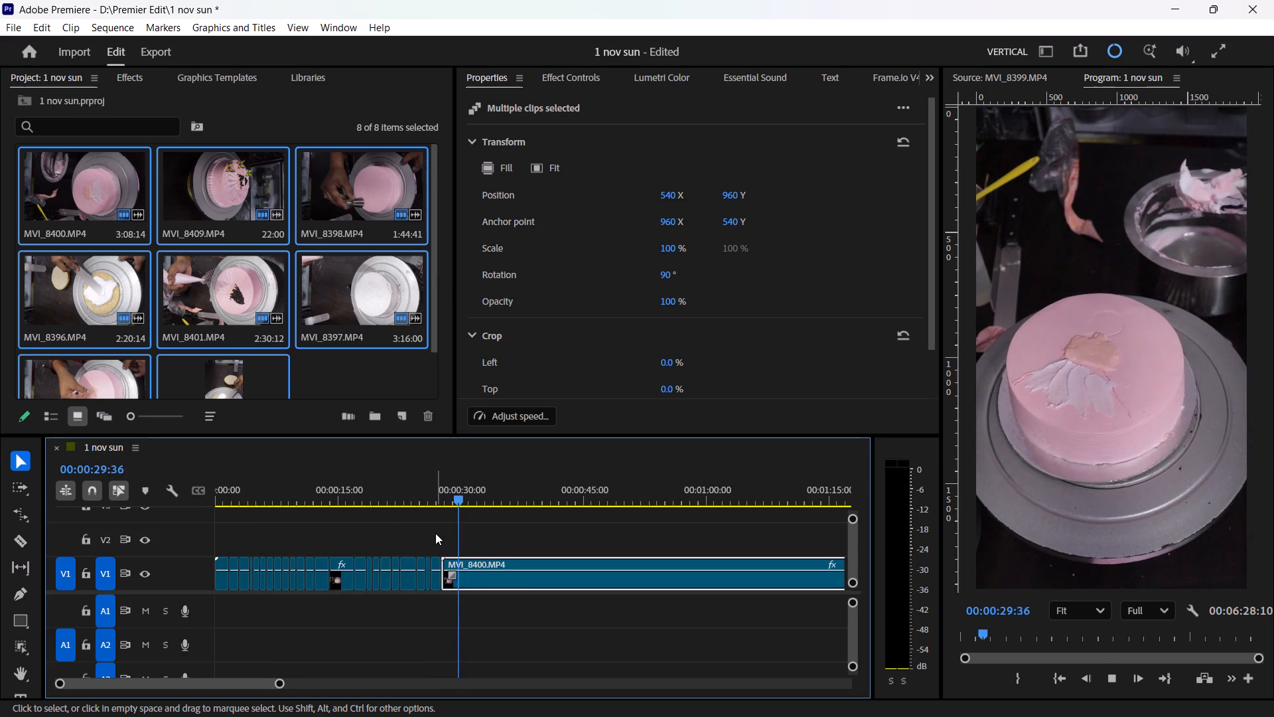
key(space)
click(440, 494)
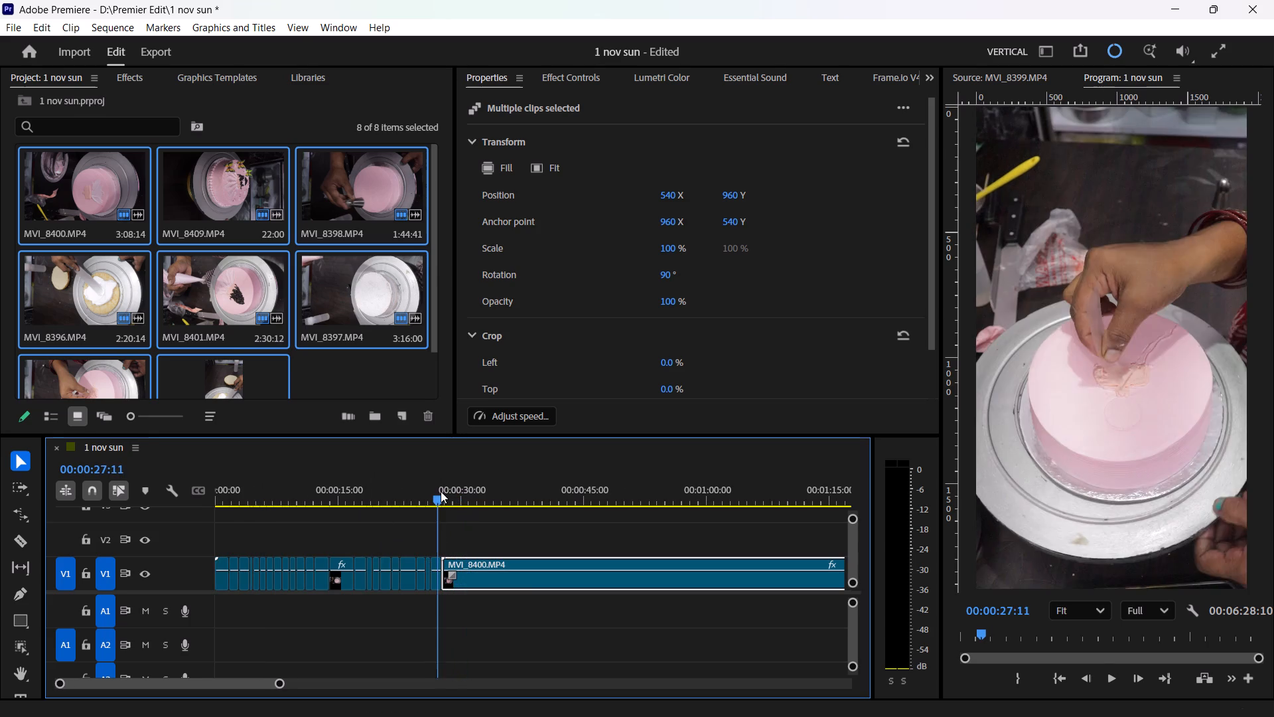
key(space)
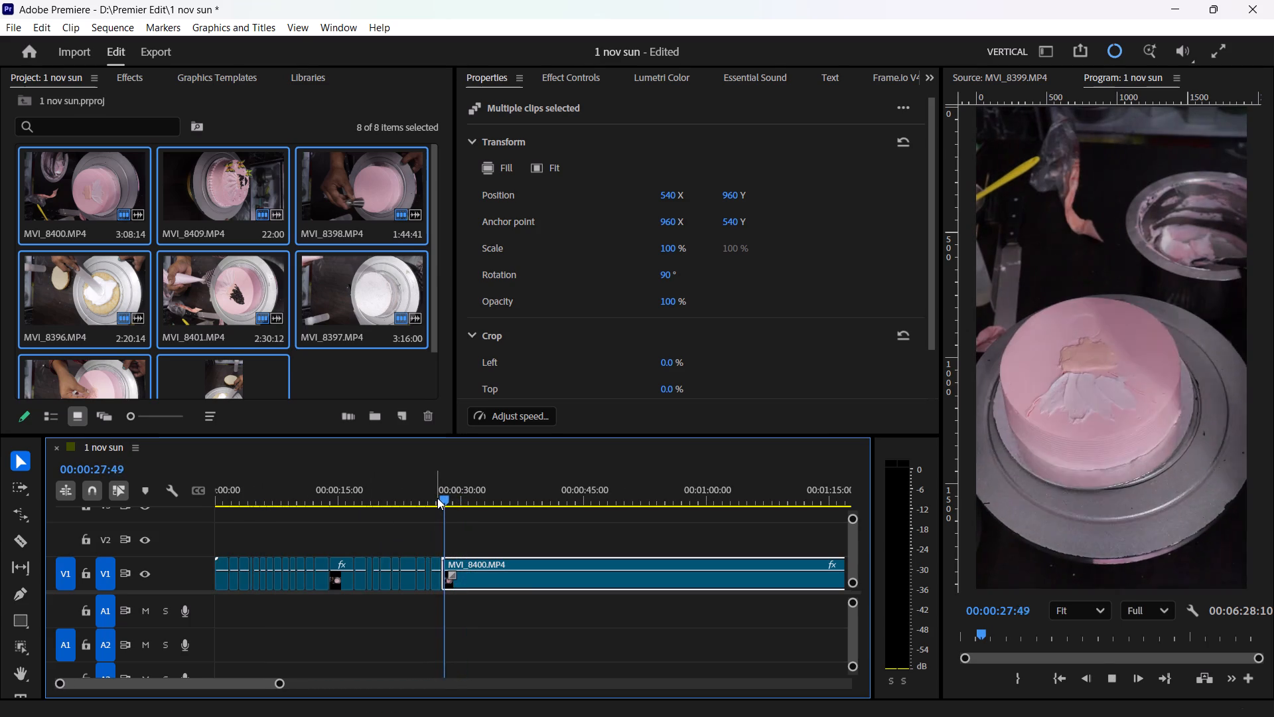
key(space)
drag(448, 495, 490, 518)
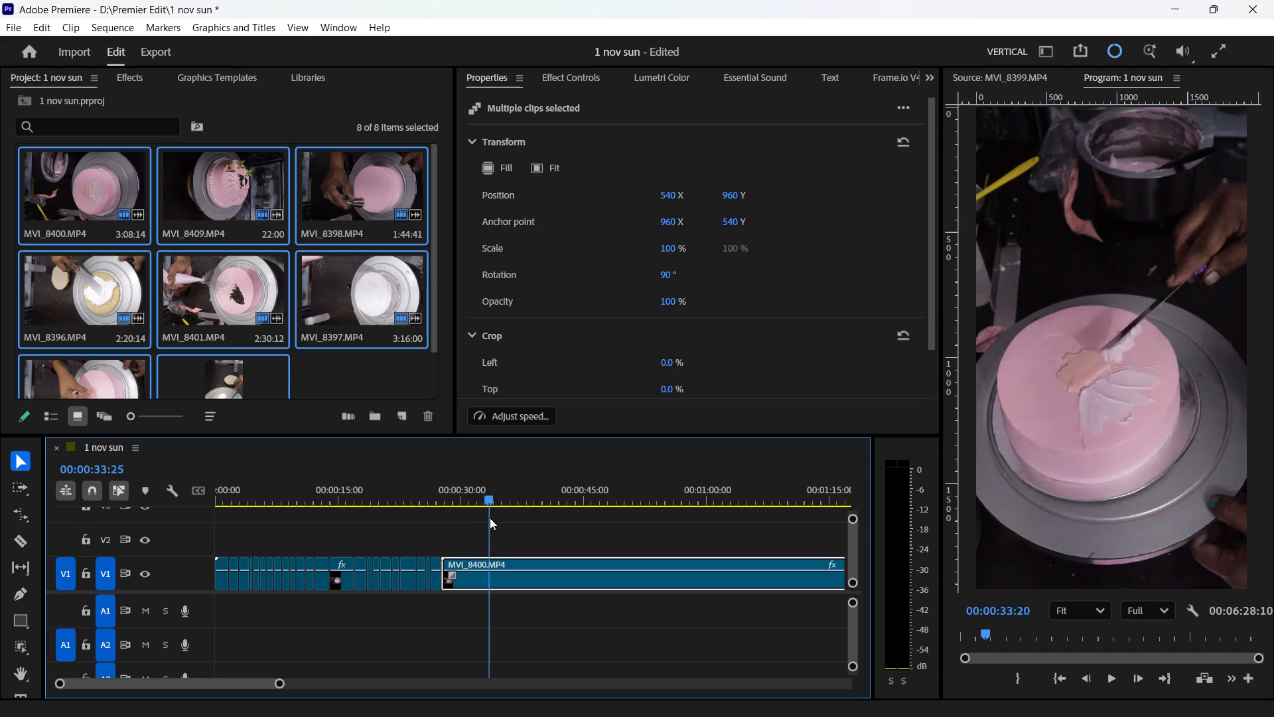
drag(490, 518, 490, 529)
drag(446, 562, 483, 570)
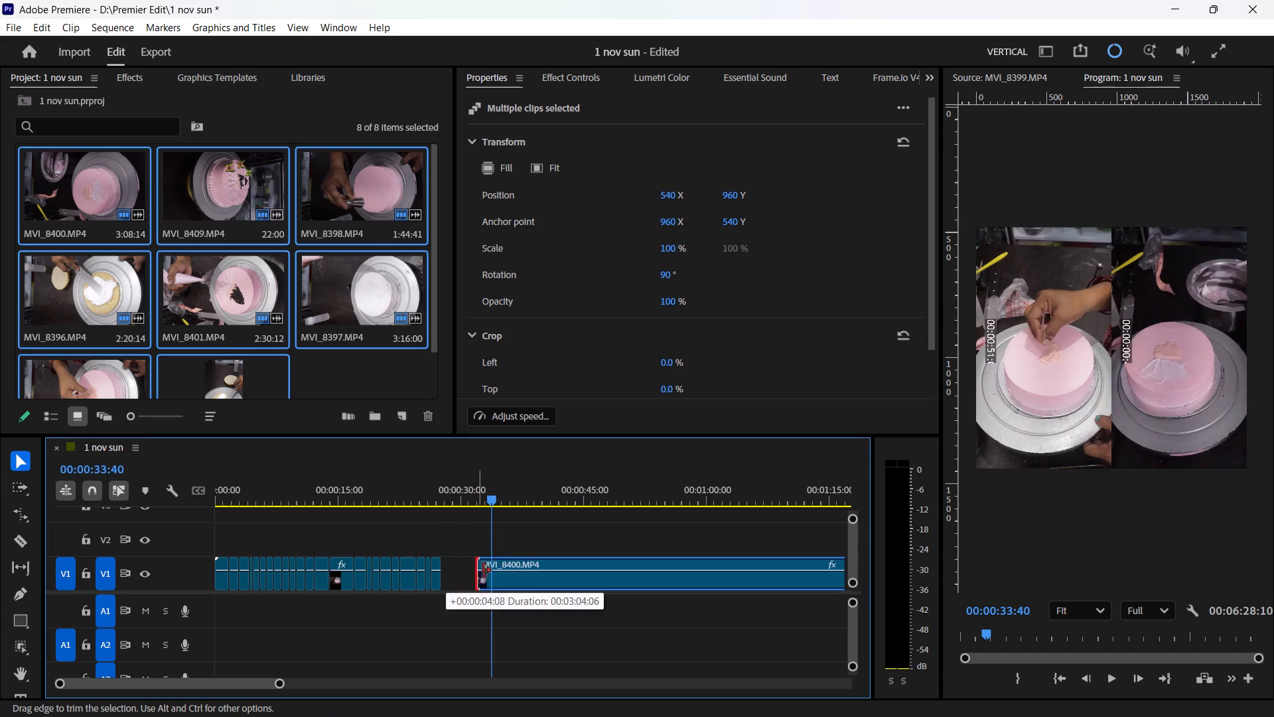
drag(483, 570, 491, 575)
Close the gap by moving the trimmed MVI_8400.MP4 and the clips after it back against the last sped-up piece.
drag(279, 684, 249, 684)
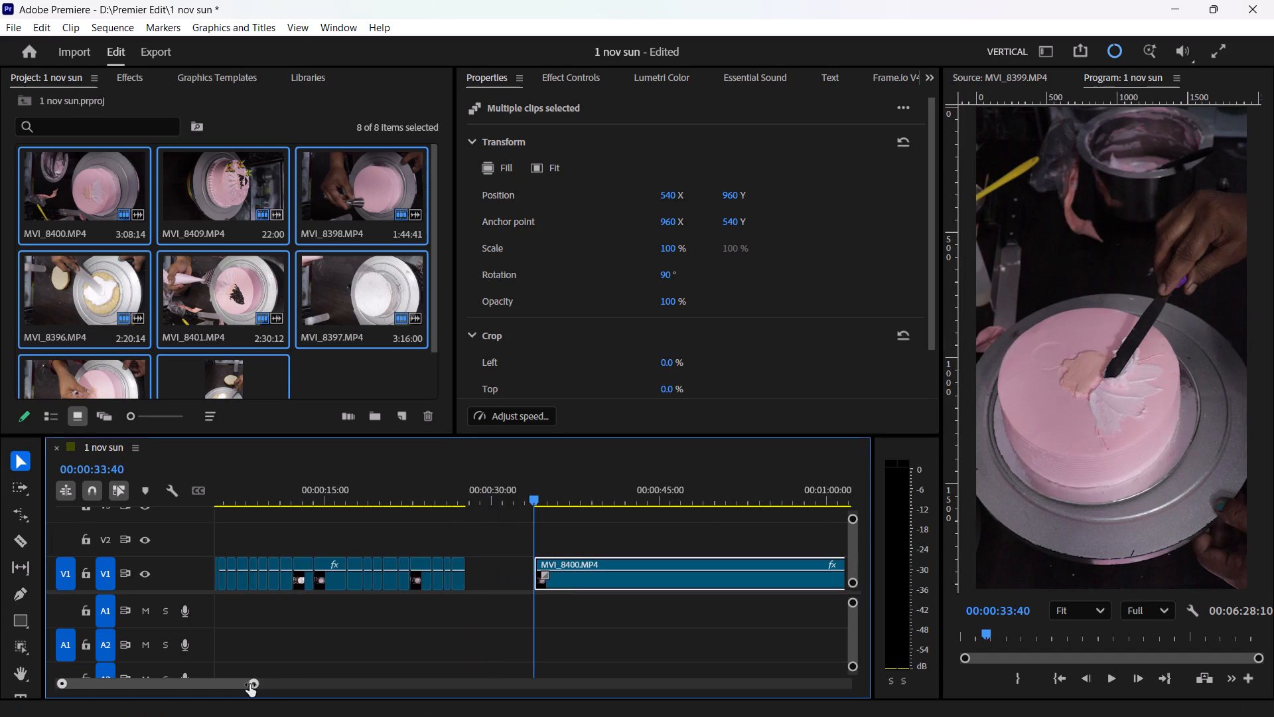
drag(249, 684, 171, 694)
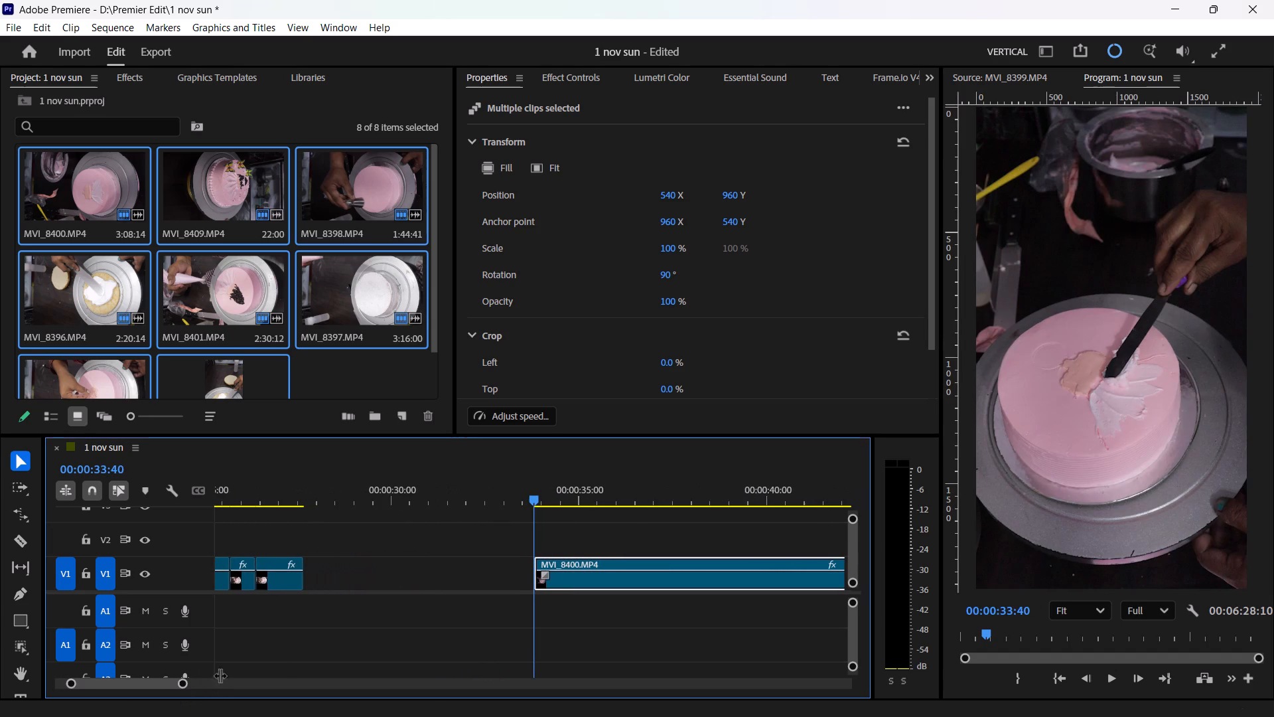
drag(563, 576, 347, 597)
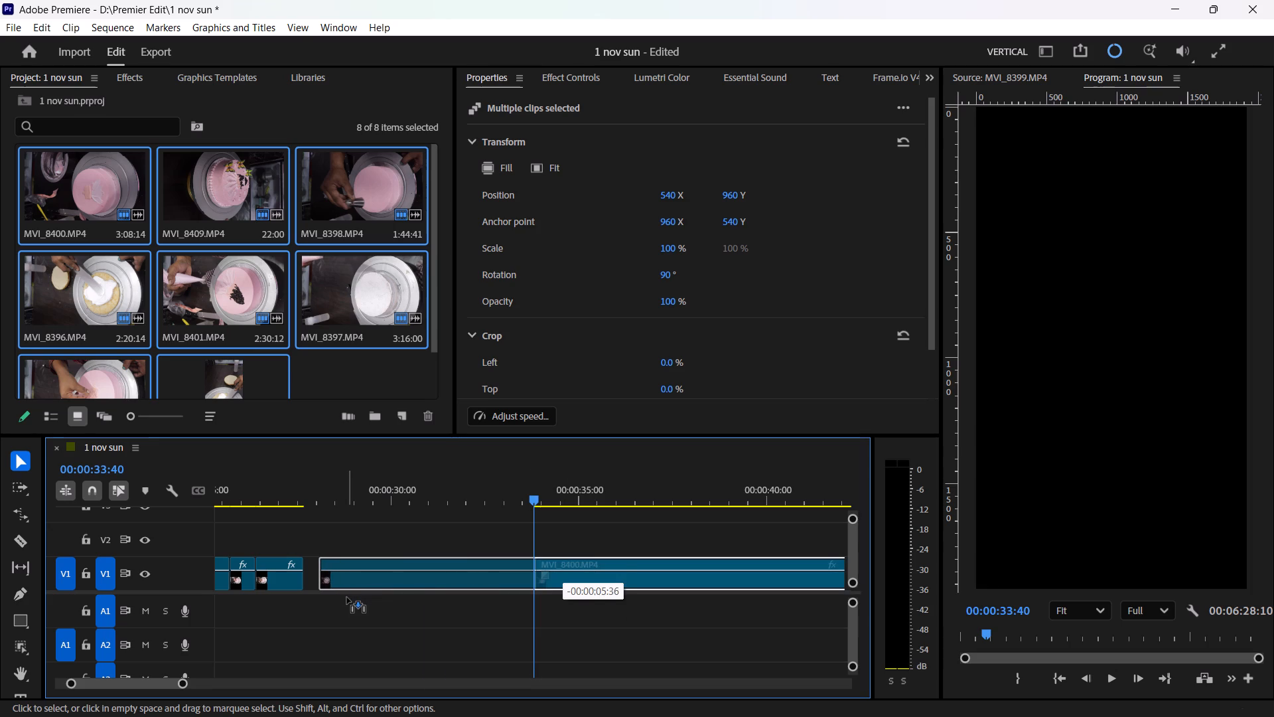
drag(347, 597, 340, 597)
click(326, 604)
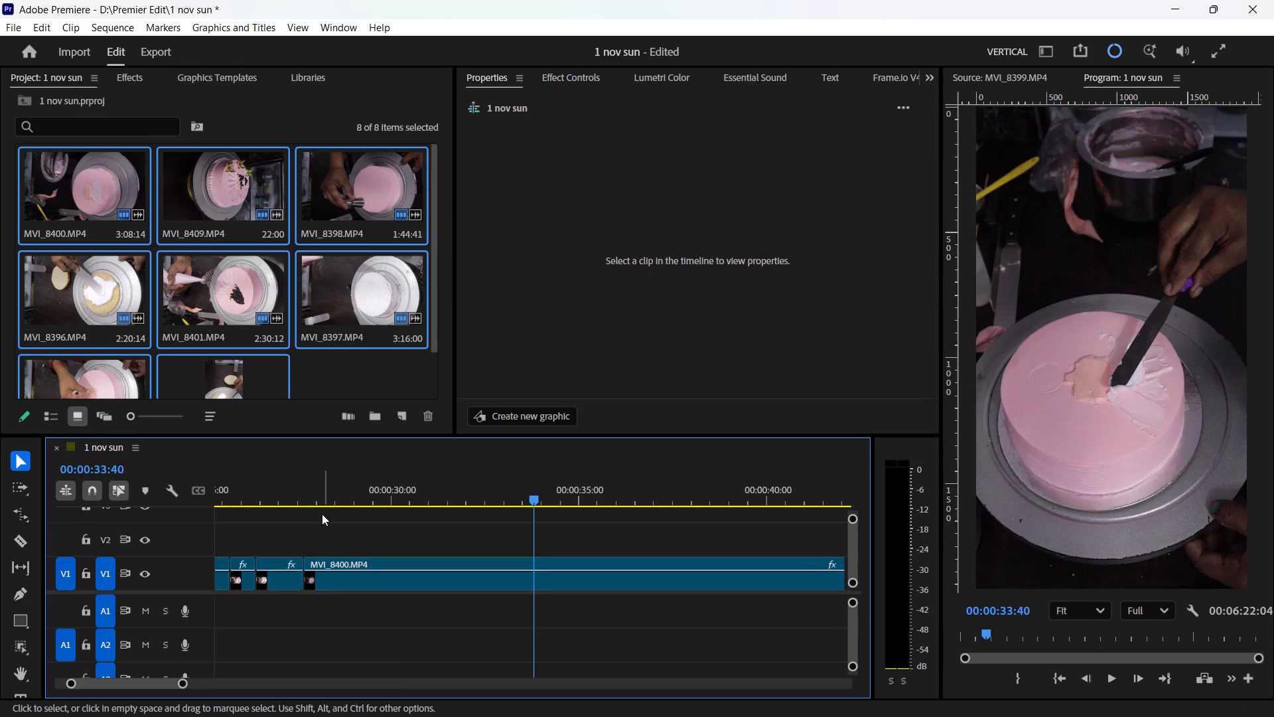
Skim through MVI_8400.MP4 from its start on V1 and cut it at 00:00:40:33.
drag(318, 489, 307, 551)
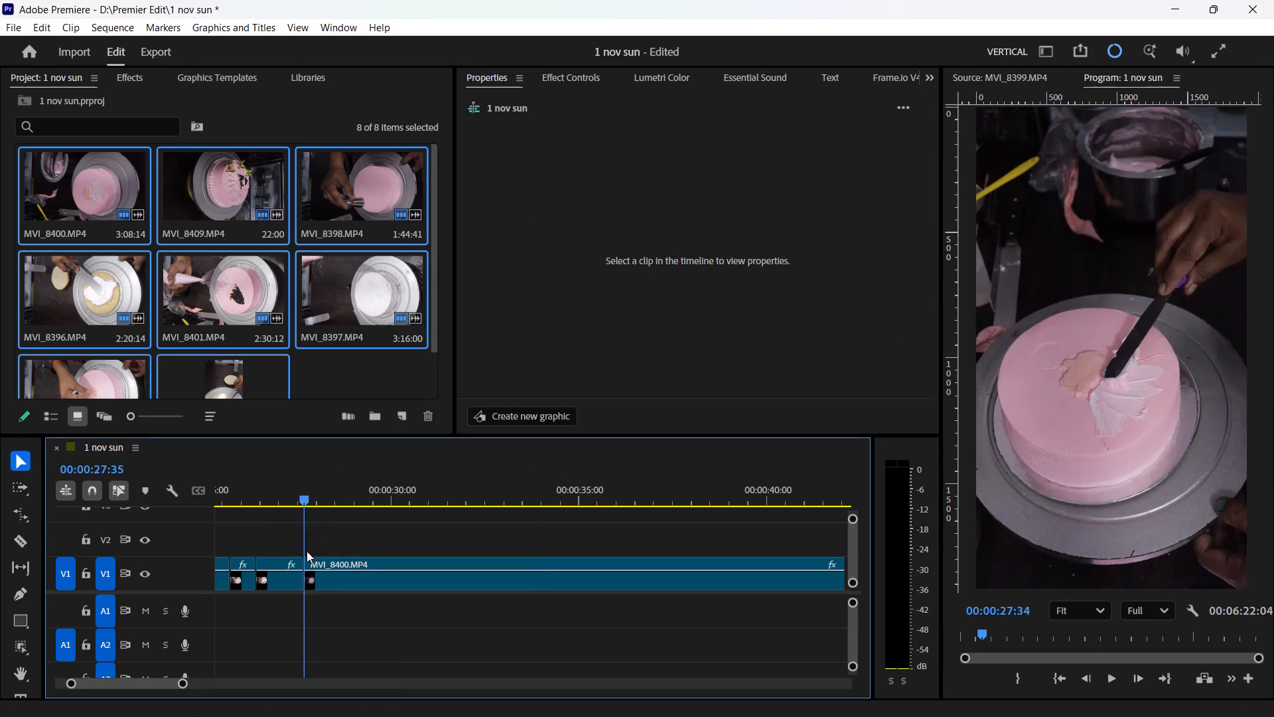
drag(307, 551, 409, 552)
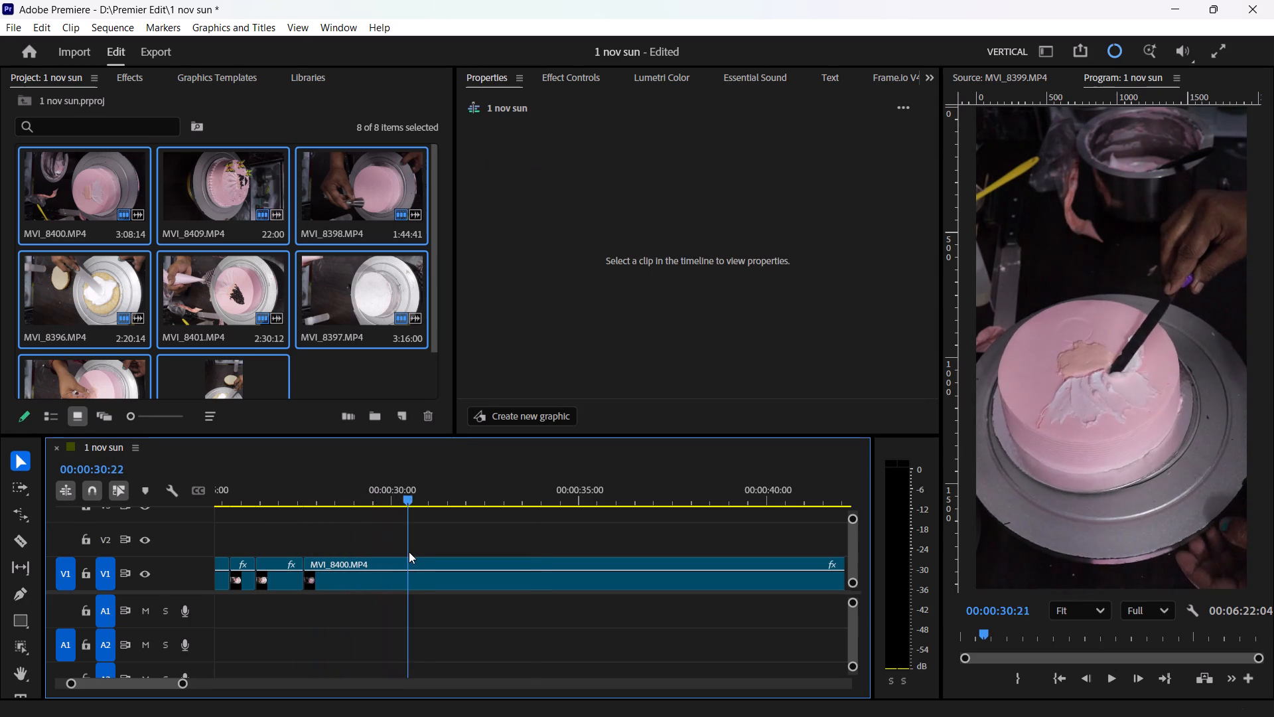
drag(409, 552, 425, 552)
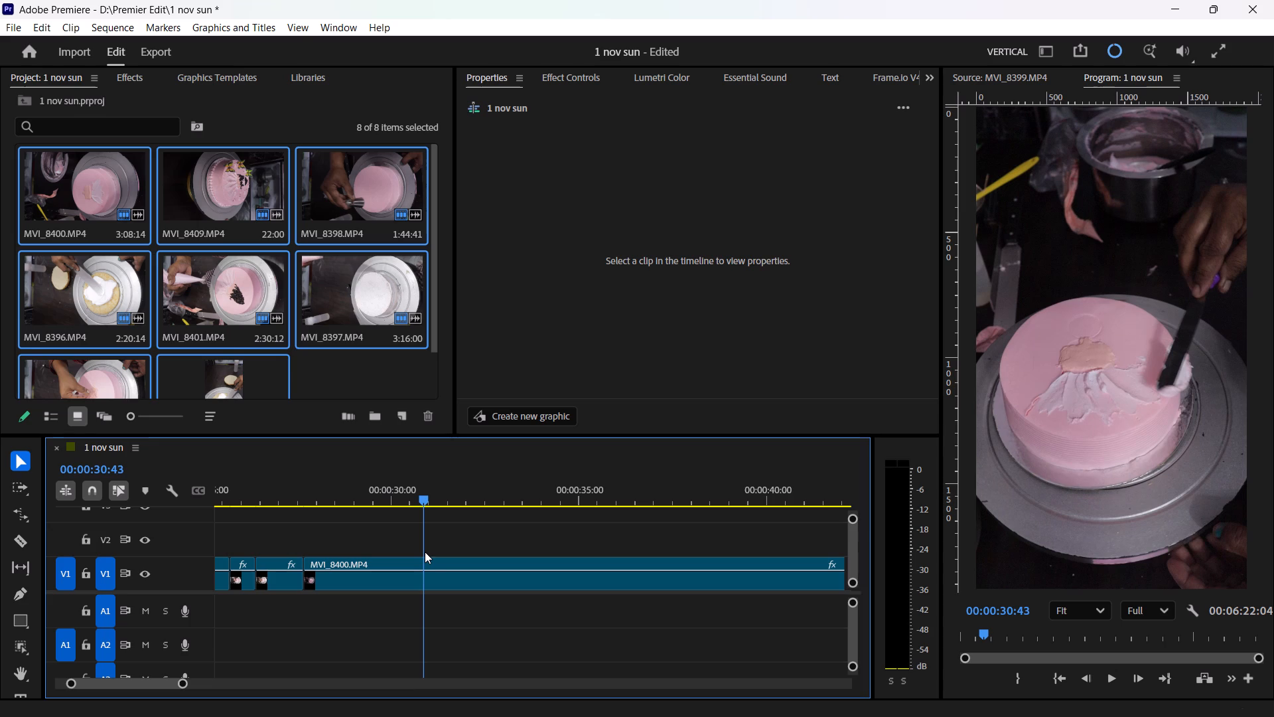
drag(425, 552, 443, 563)
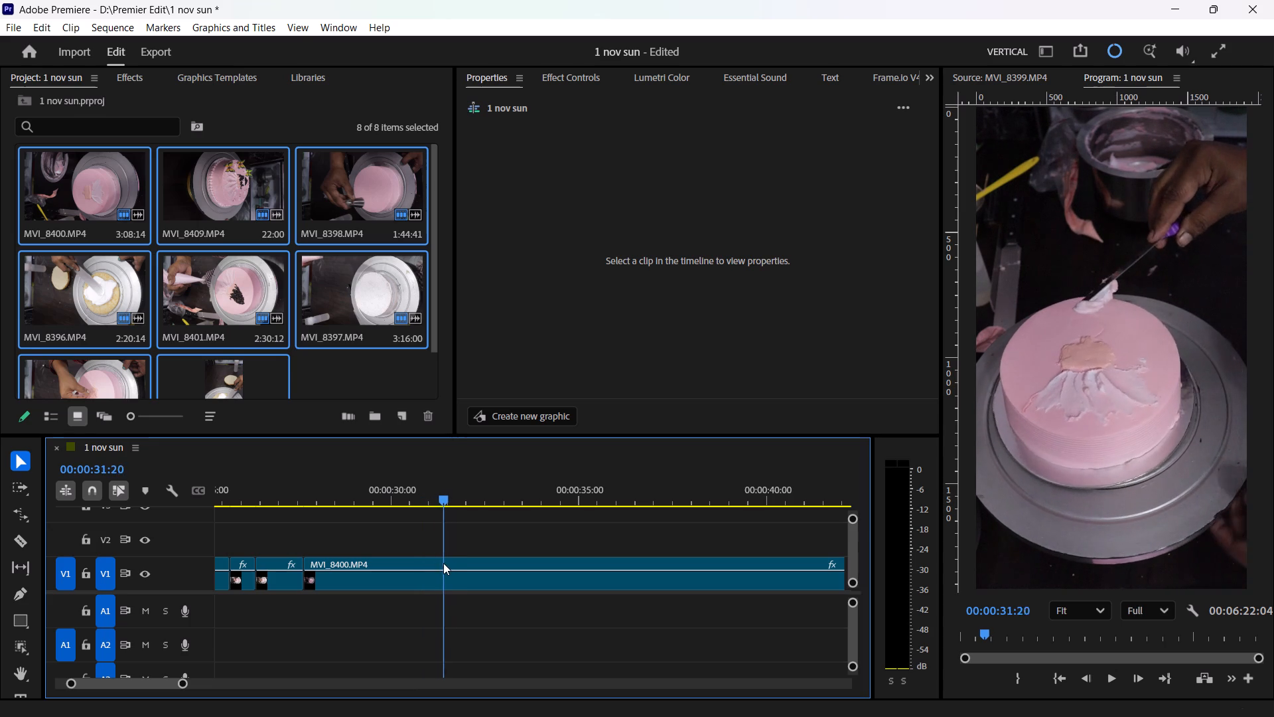
drag(443, 563, 436, 572)
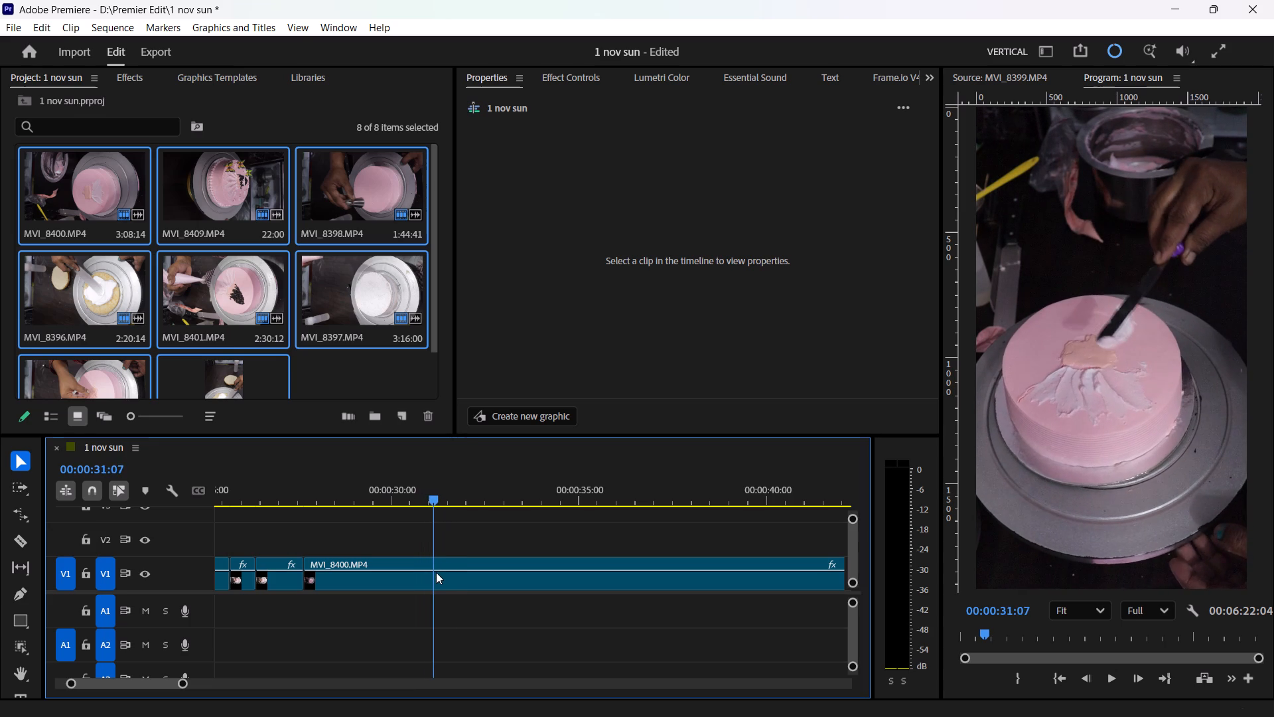
drag(436, 572, 506, 576)
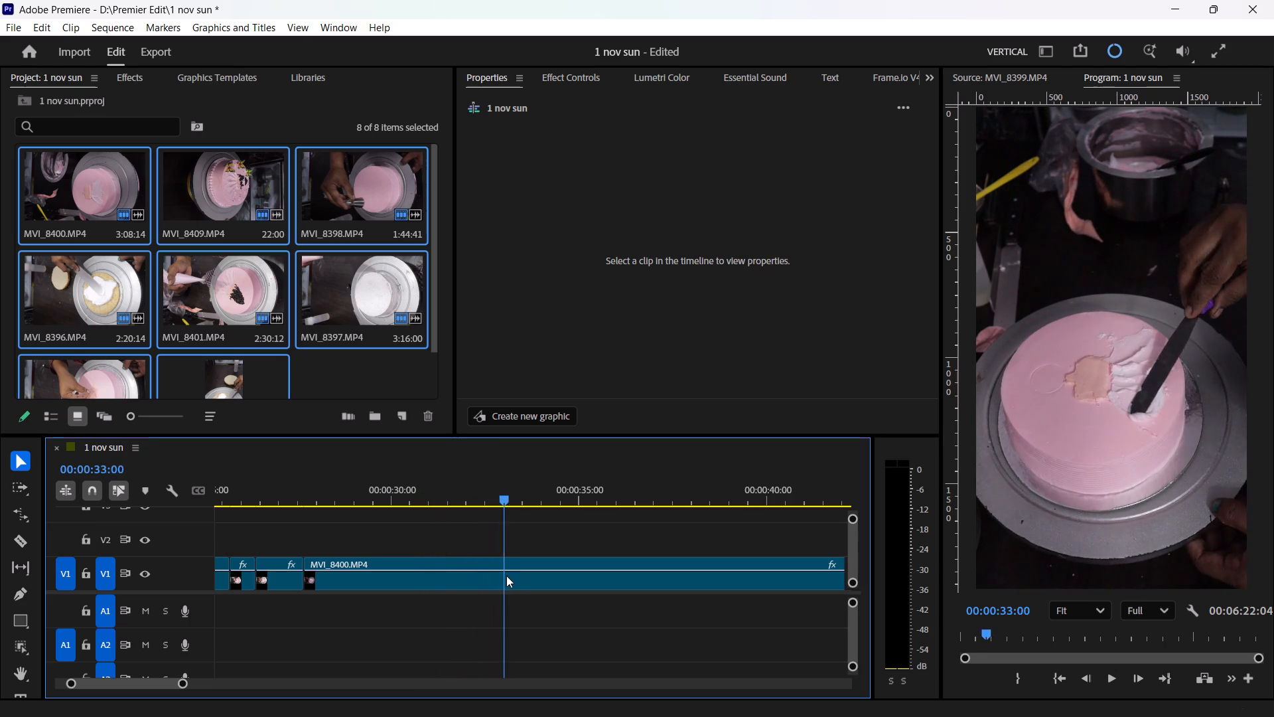
drag(506, 576, 559, 578)
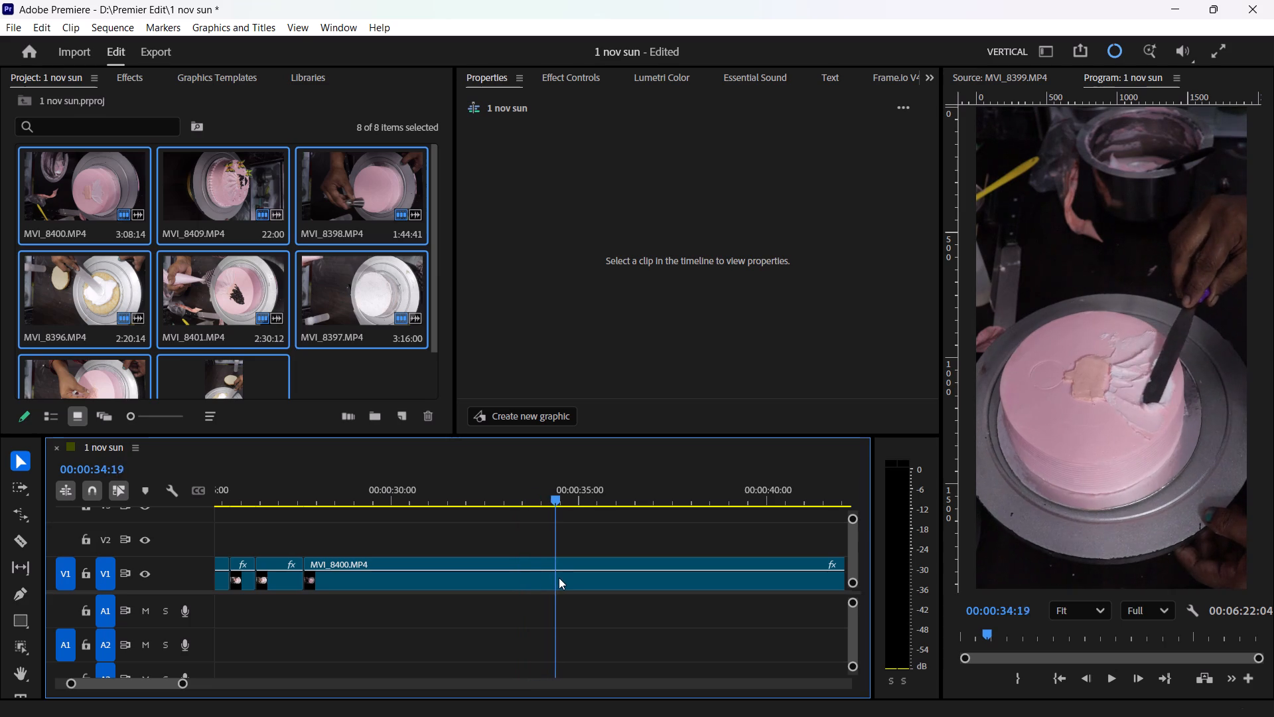
drag(559, 578, 569, 578)
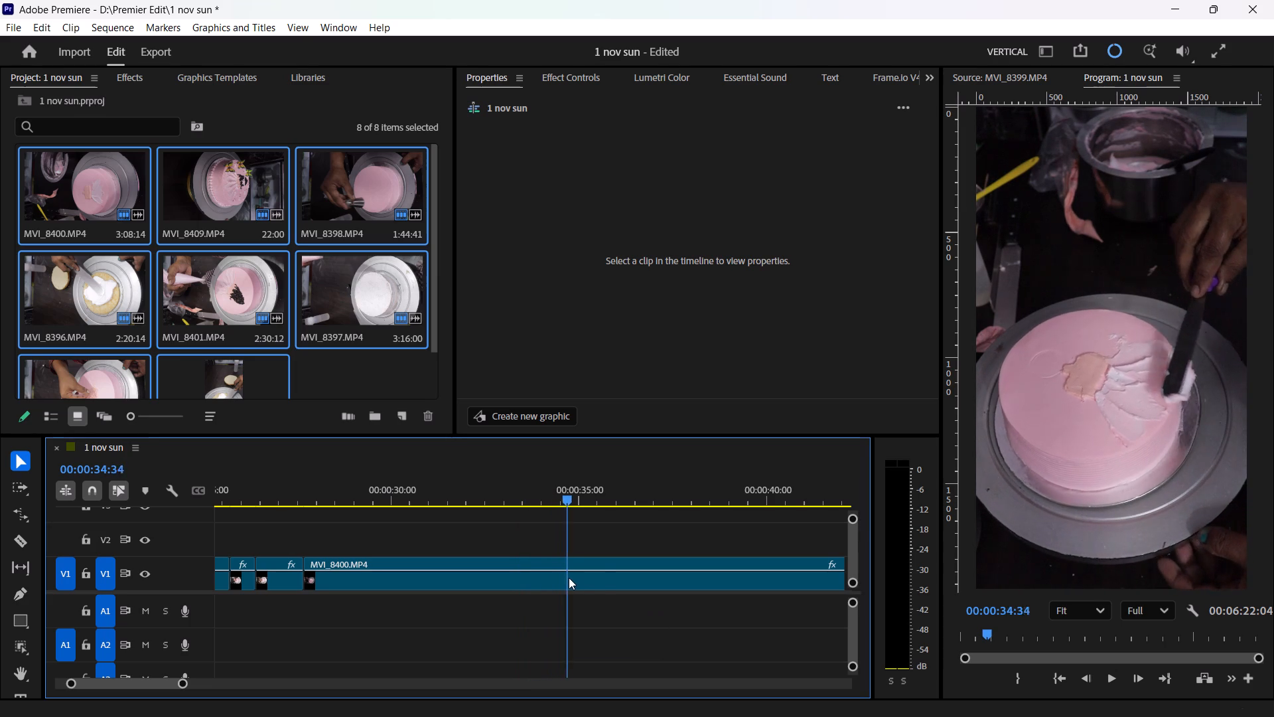
drag(569, 578, 587, 570)
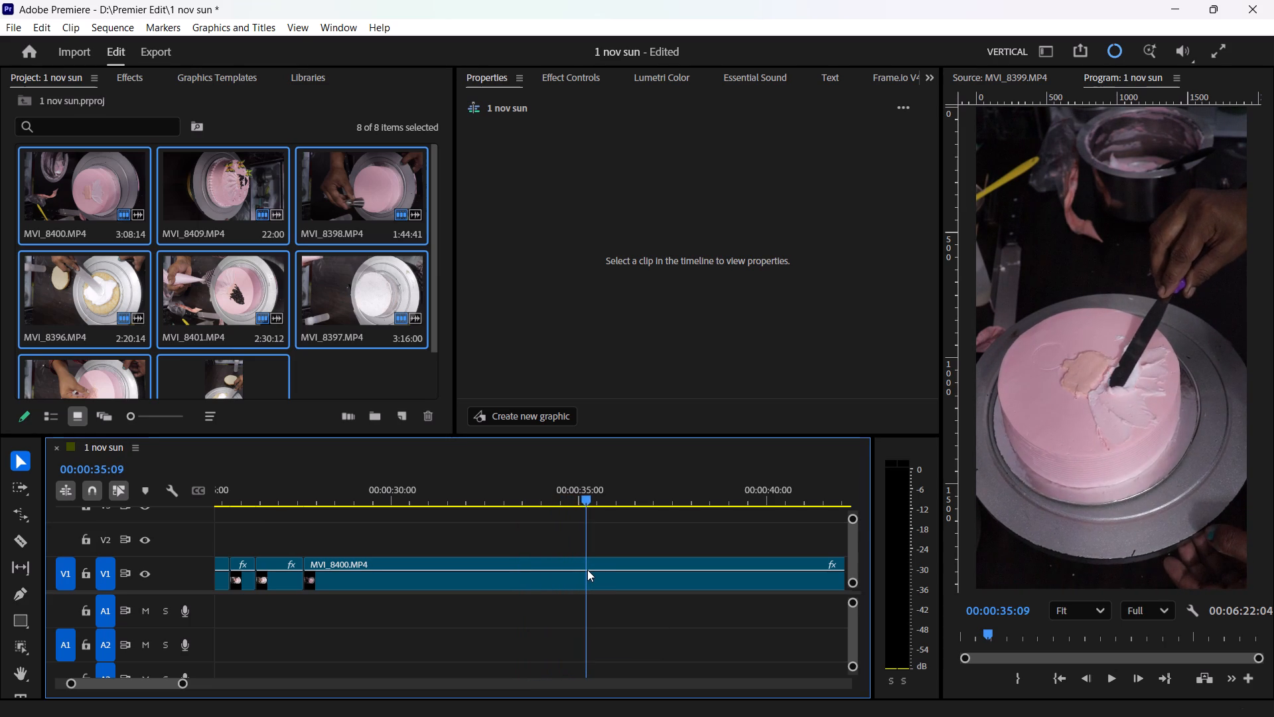
drag(587, 570, 642, 565)
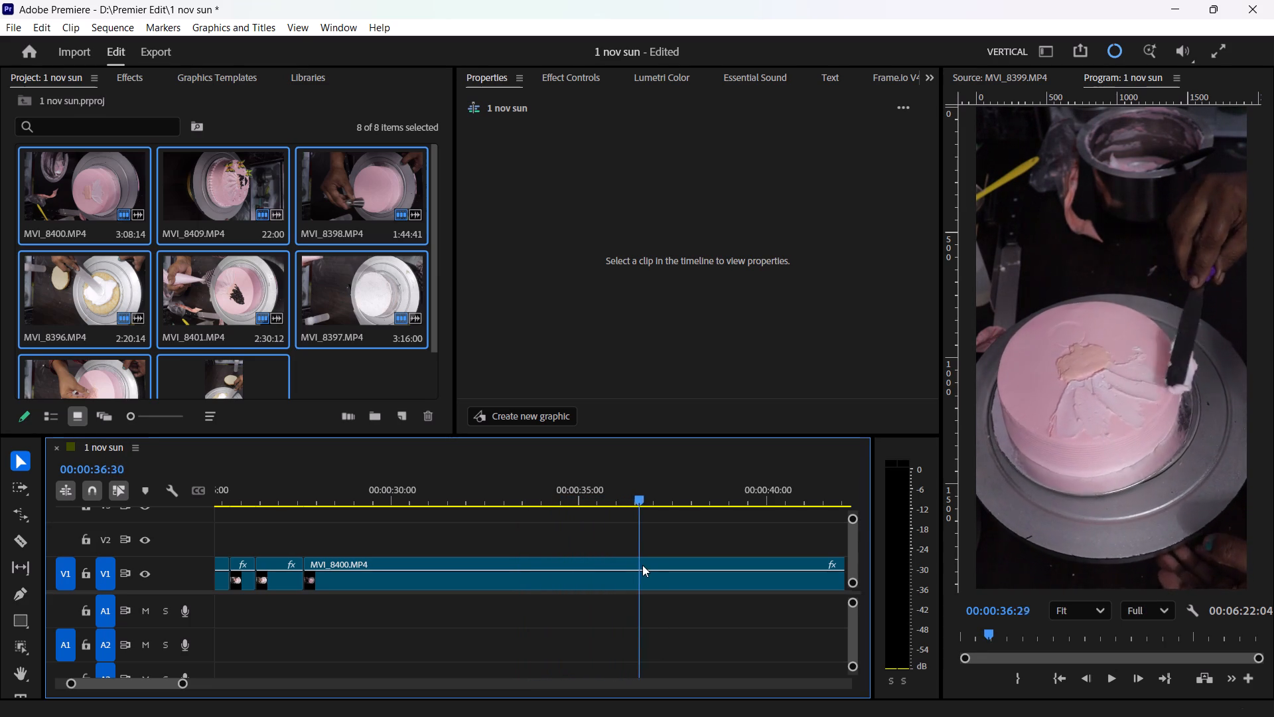
drag(642, 565, 725, 563)
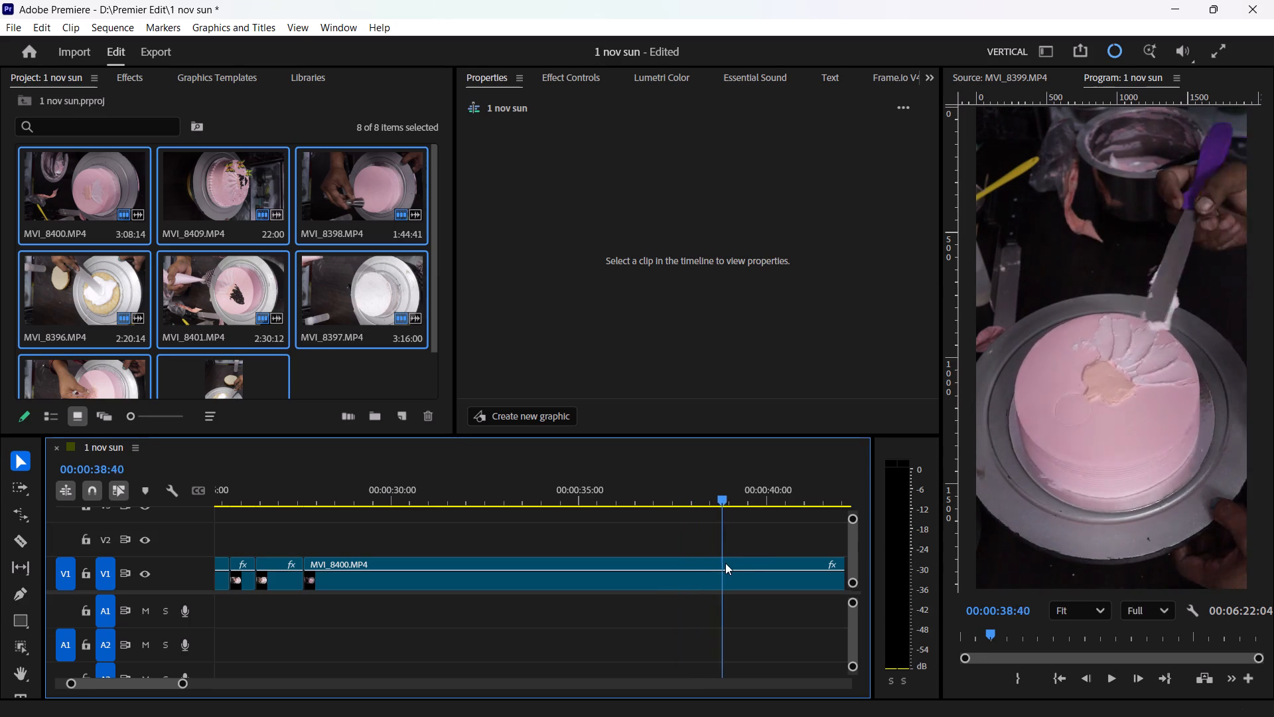
drag(725, 563, 794, 560)
key(c)
click(797, 568)
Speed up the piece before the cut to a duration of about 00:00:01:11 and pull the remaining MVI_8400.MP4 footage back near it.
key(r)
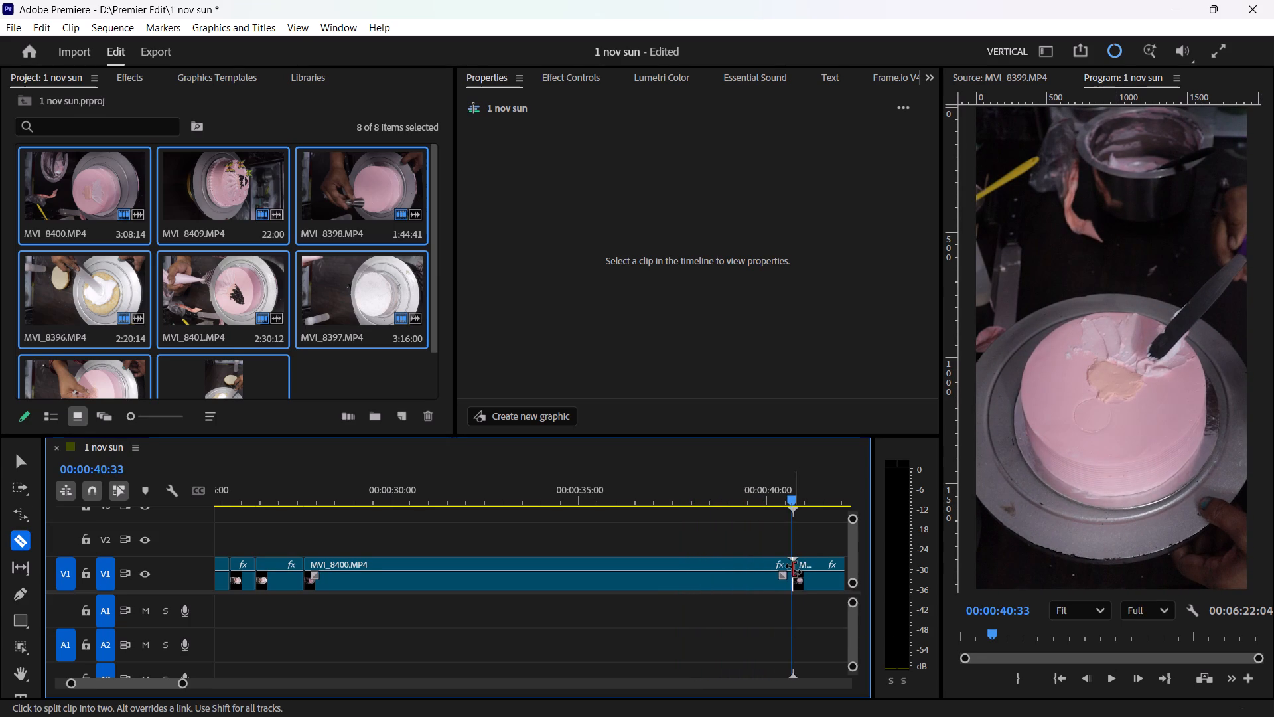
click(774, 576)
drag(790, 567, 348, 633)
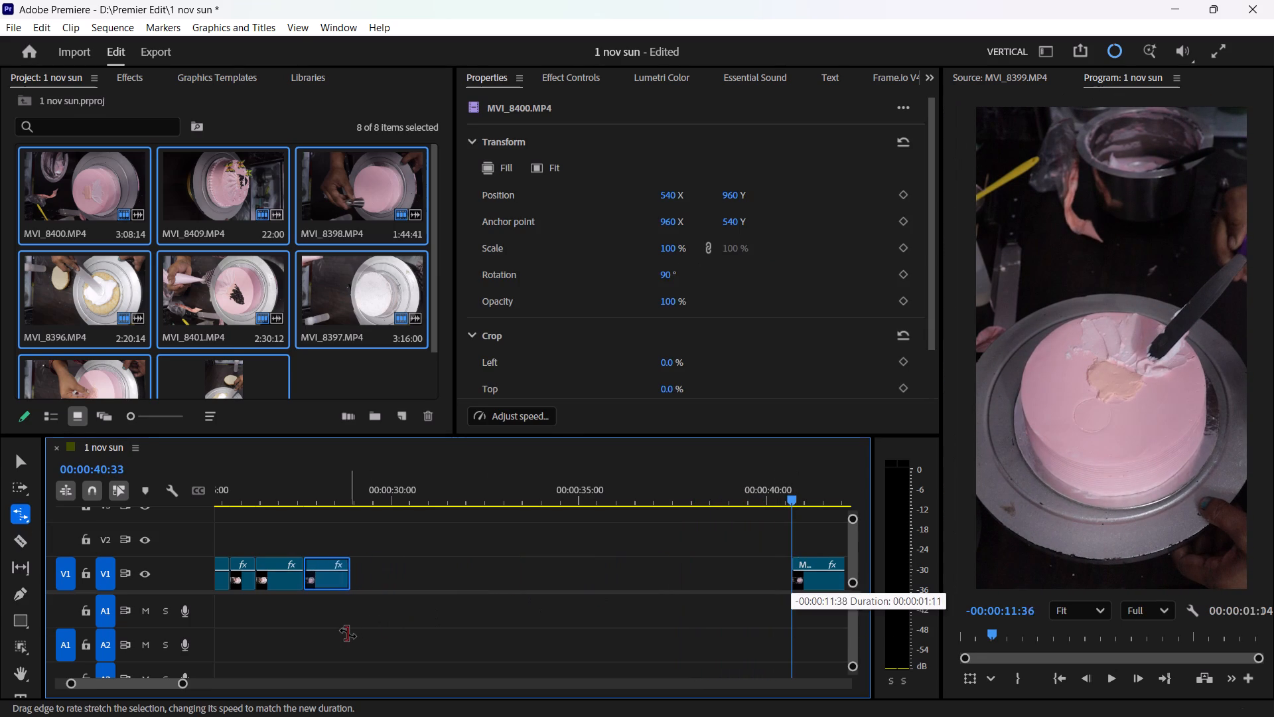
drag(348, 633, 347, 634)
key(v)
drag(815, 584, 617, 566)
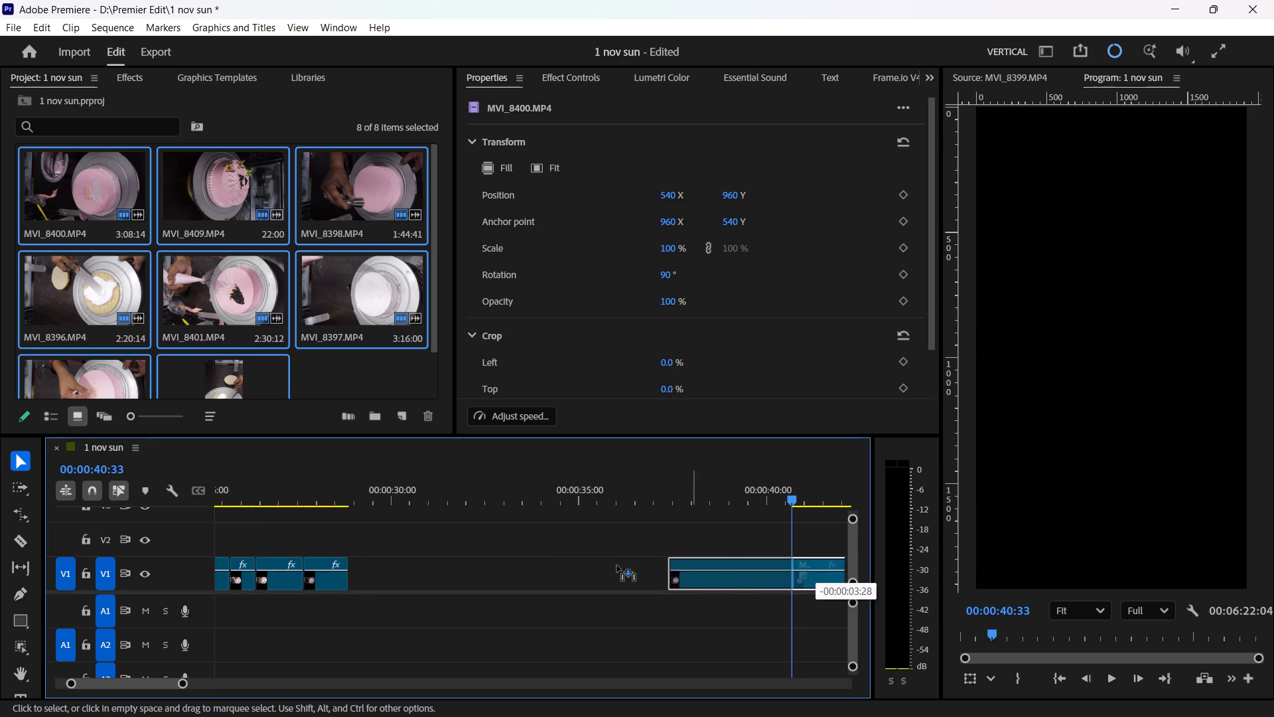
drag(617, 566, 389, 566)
Play the sped-up MVI_8400.MP4 piece, move the following clip away to make room, and slow the piece to 574.34% speed.
drag(336, 495, 326, 517)
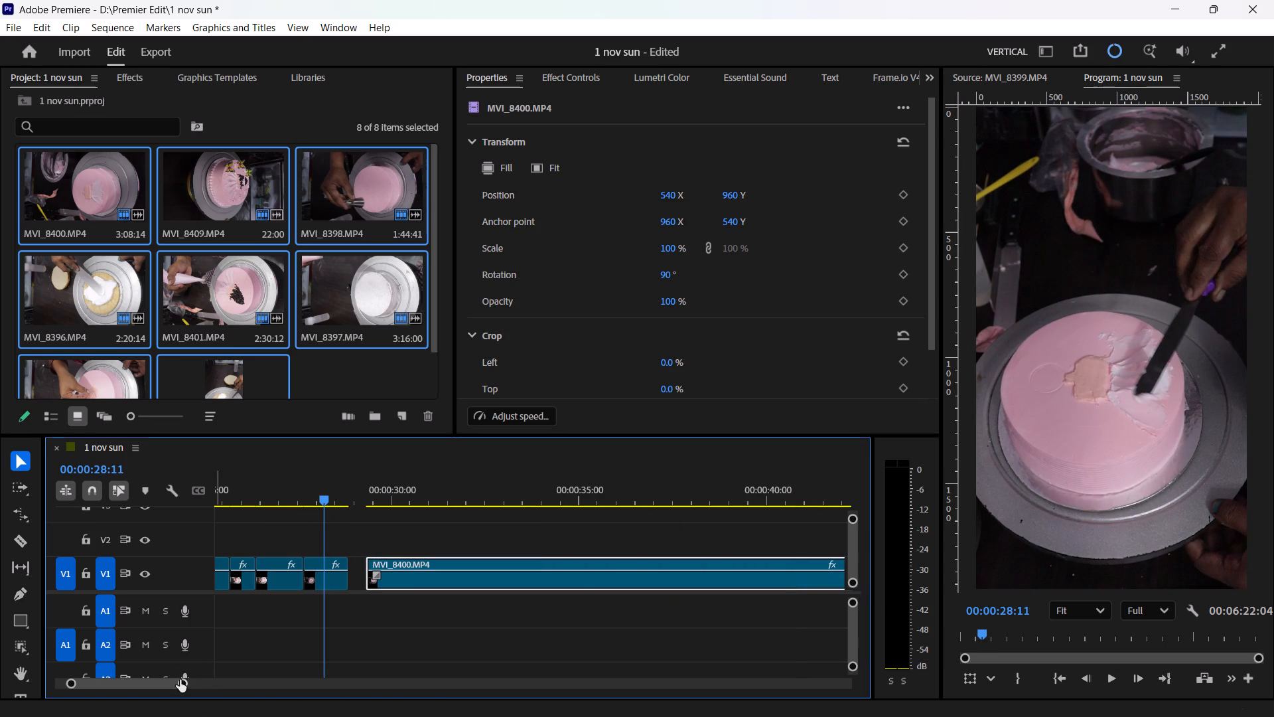
drag(181, 683, 142, 691)
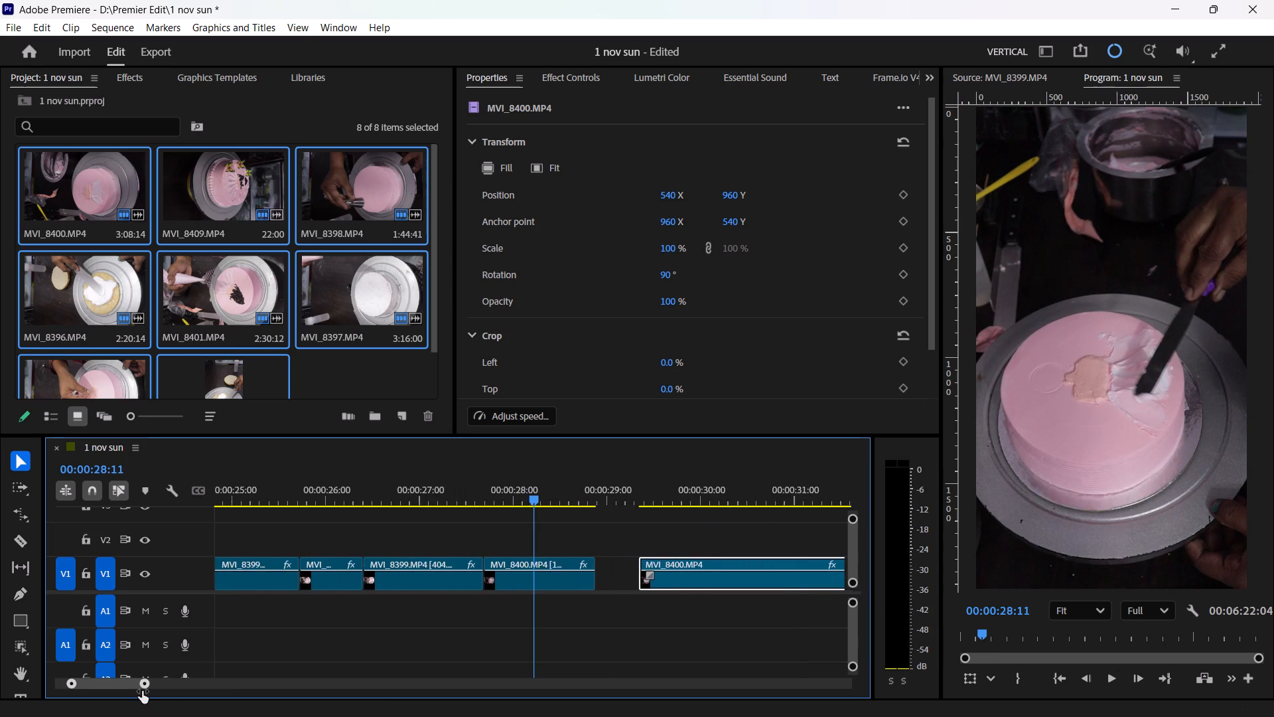
drag(142, 691, 139, 692)
drag(480, 488, 486, 489)
key(space)
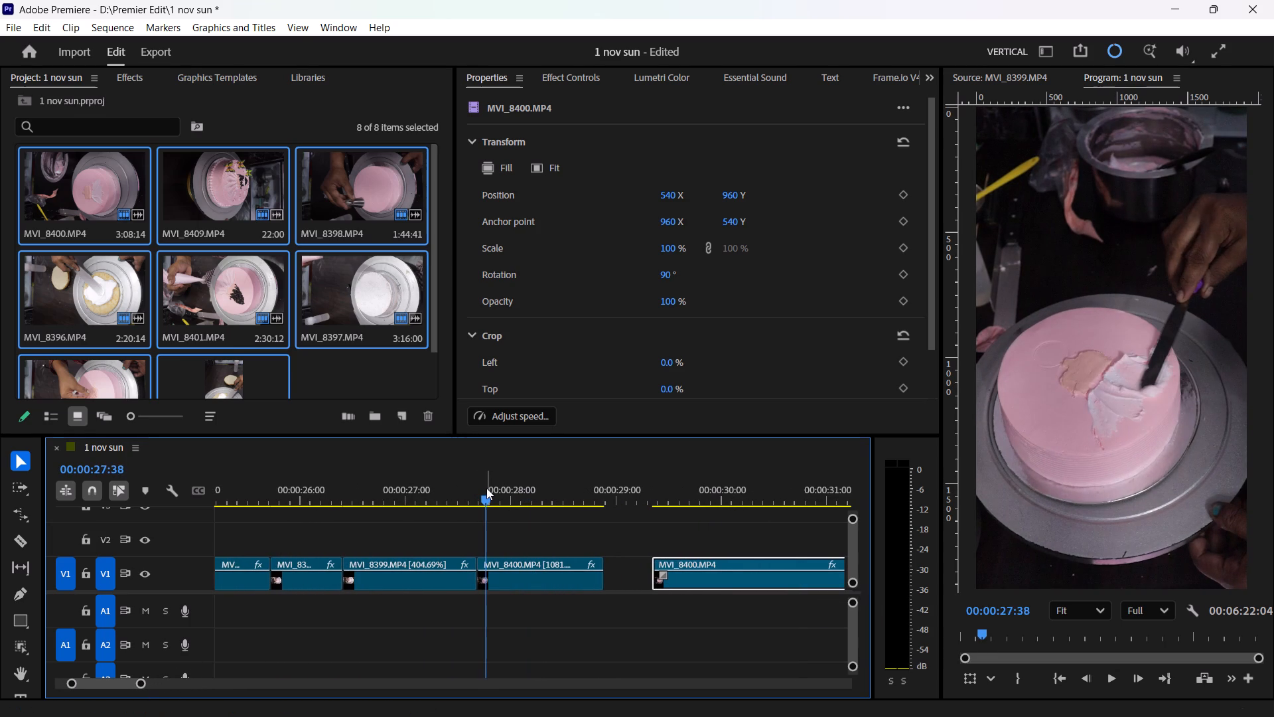
key(space)
key(space)
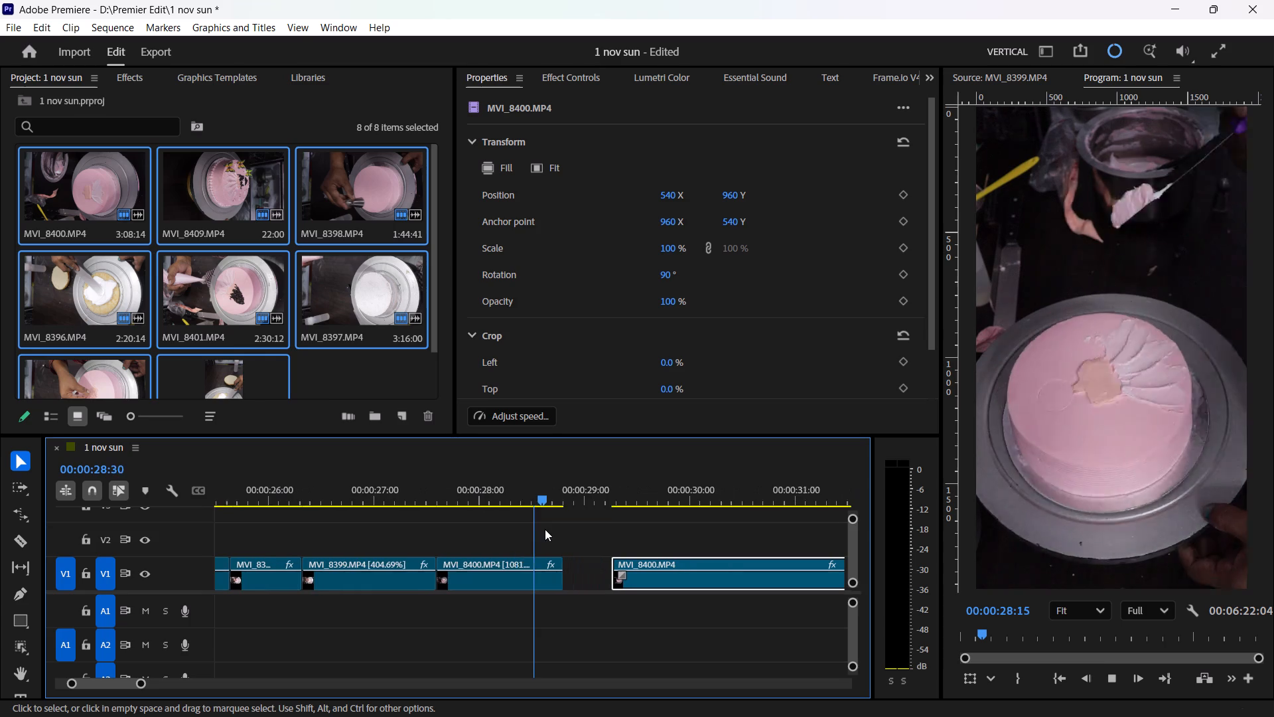
key(space)
drag(630, 578, 732, 574)
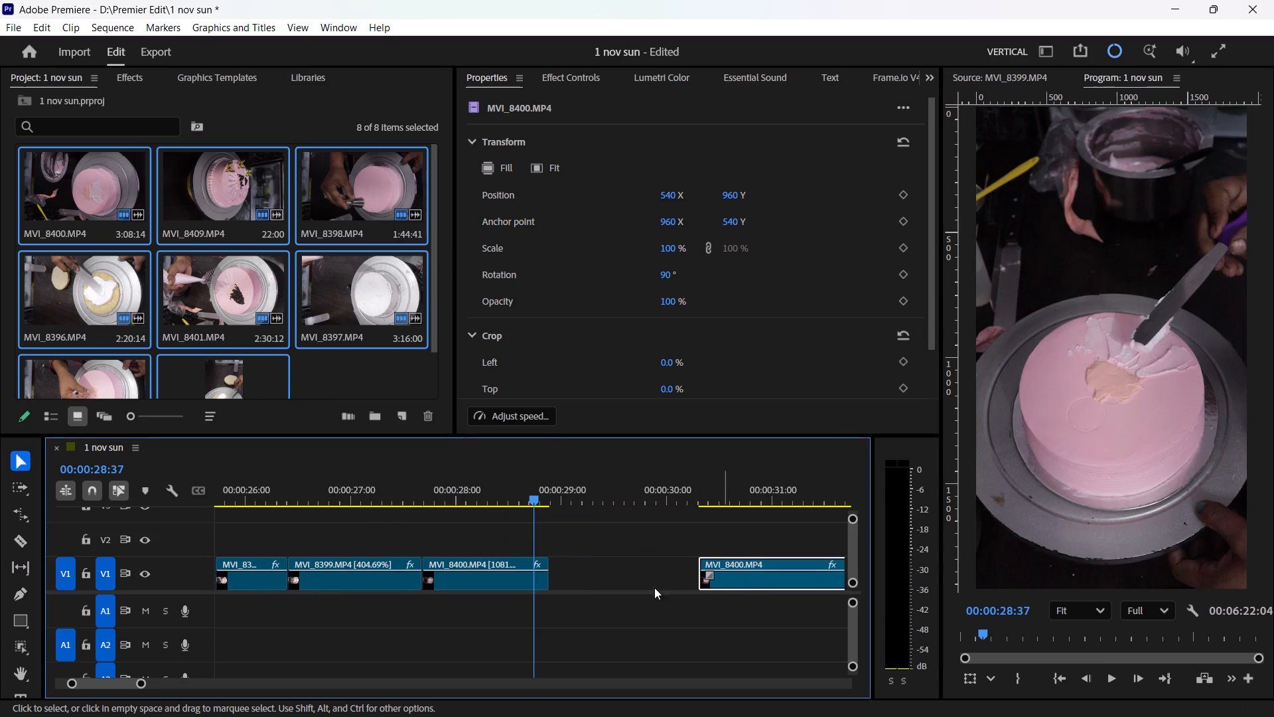
click(492, 581)
key(r)
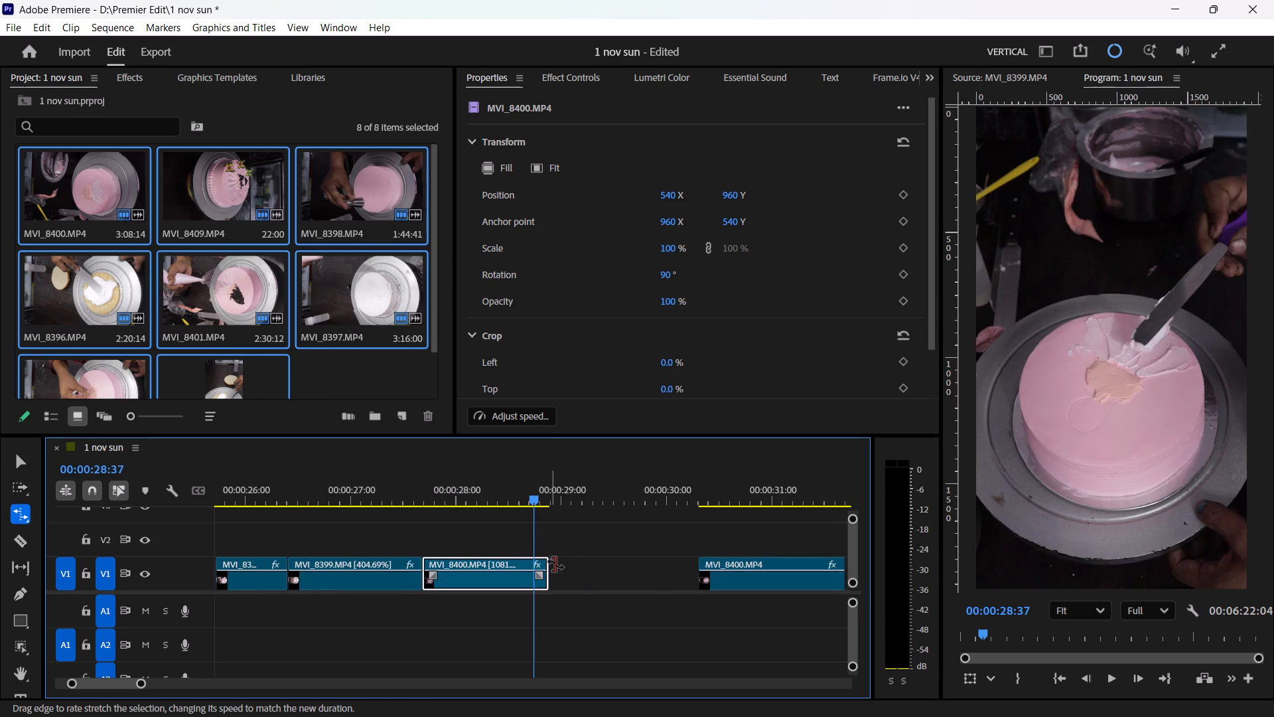
drag(545, 566, 658, 565)
key(v)
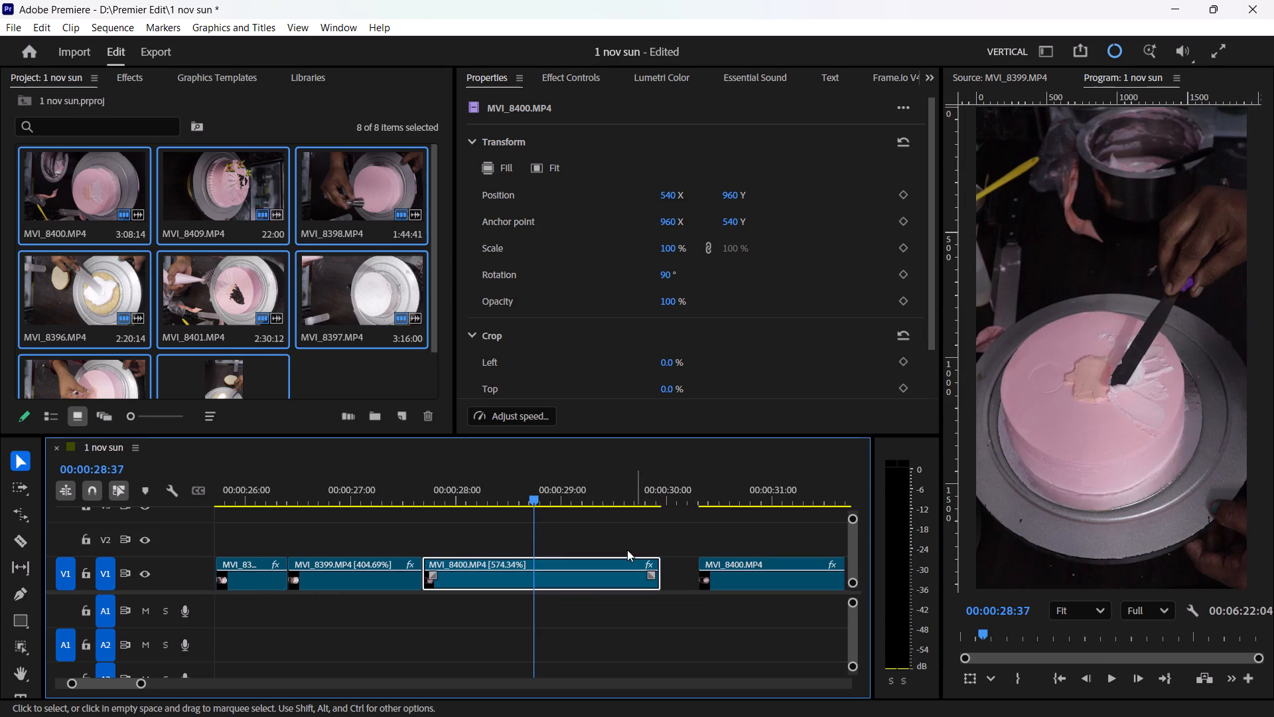
Play back the 574.34% piece and trim its end to 00:00:29:30.
drag(439, 485, 431, 536)
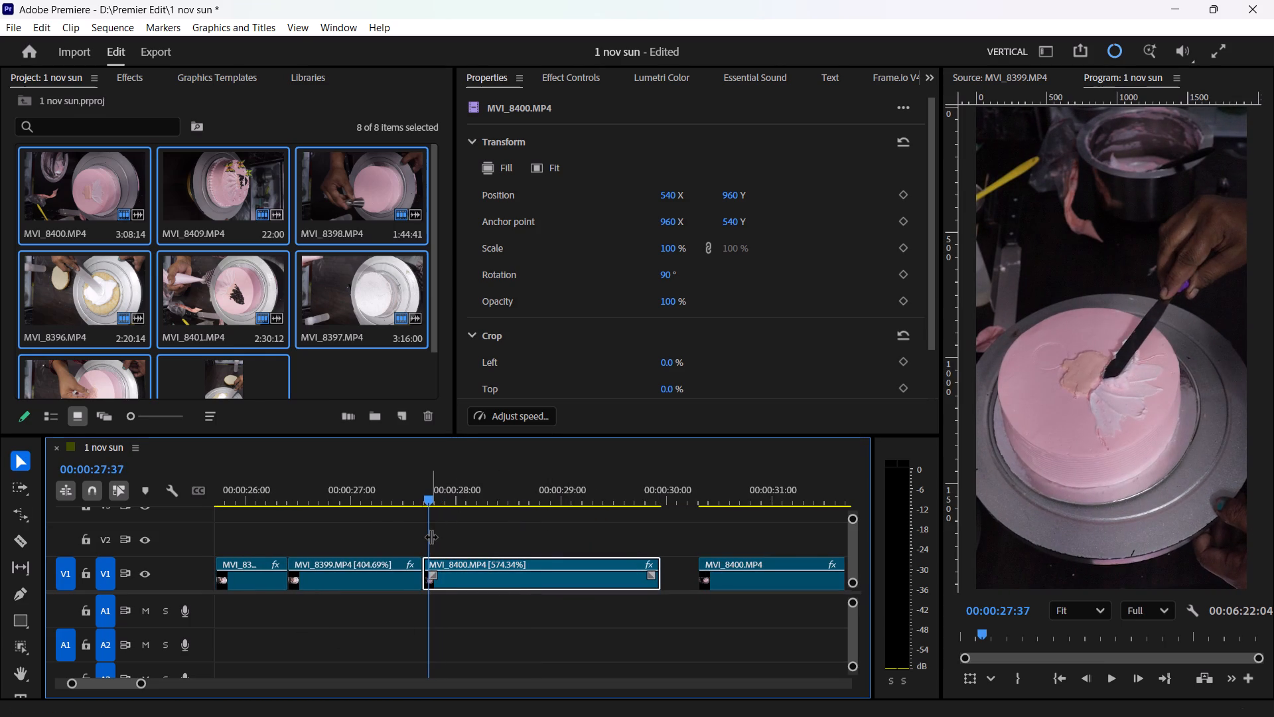
key(space)
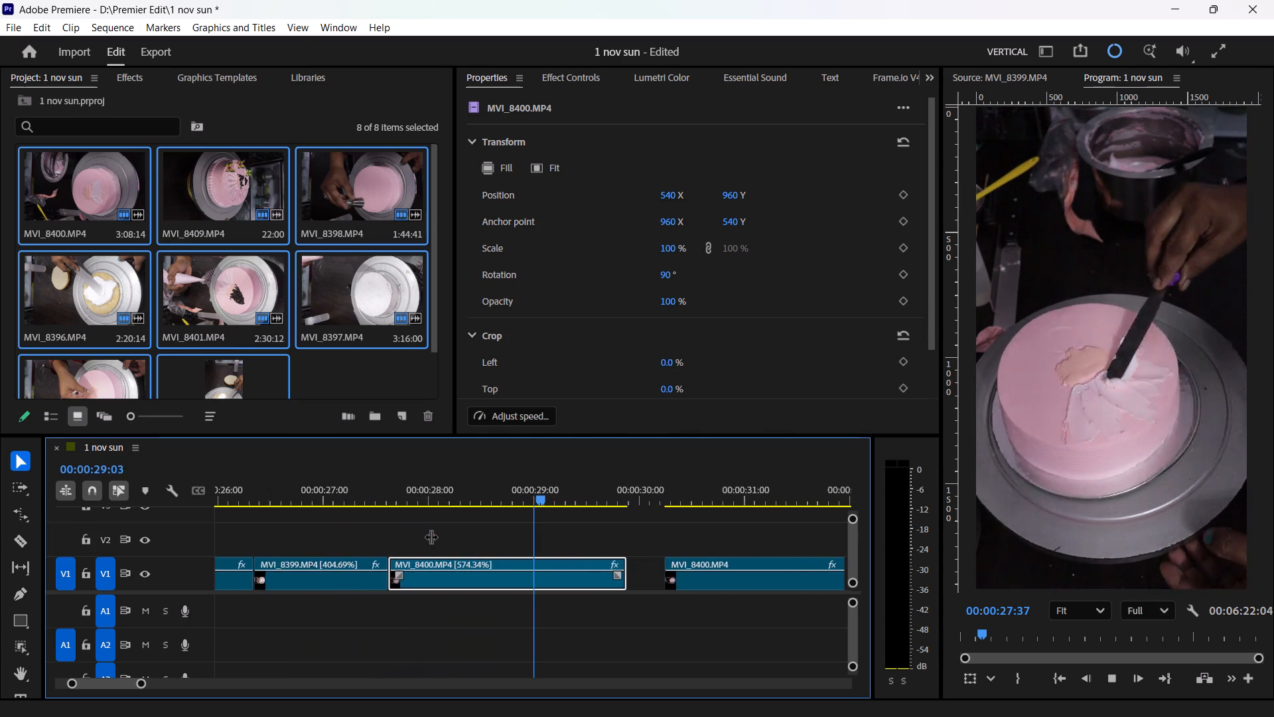
key(space)
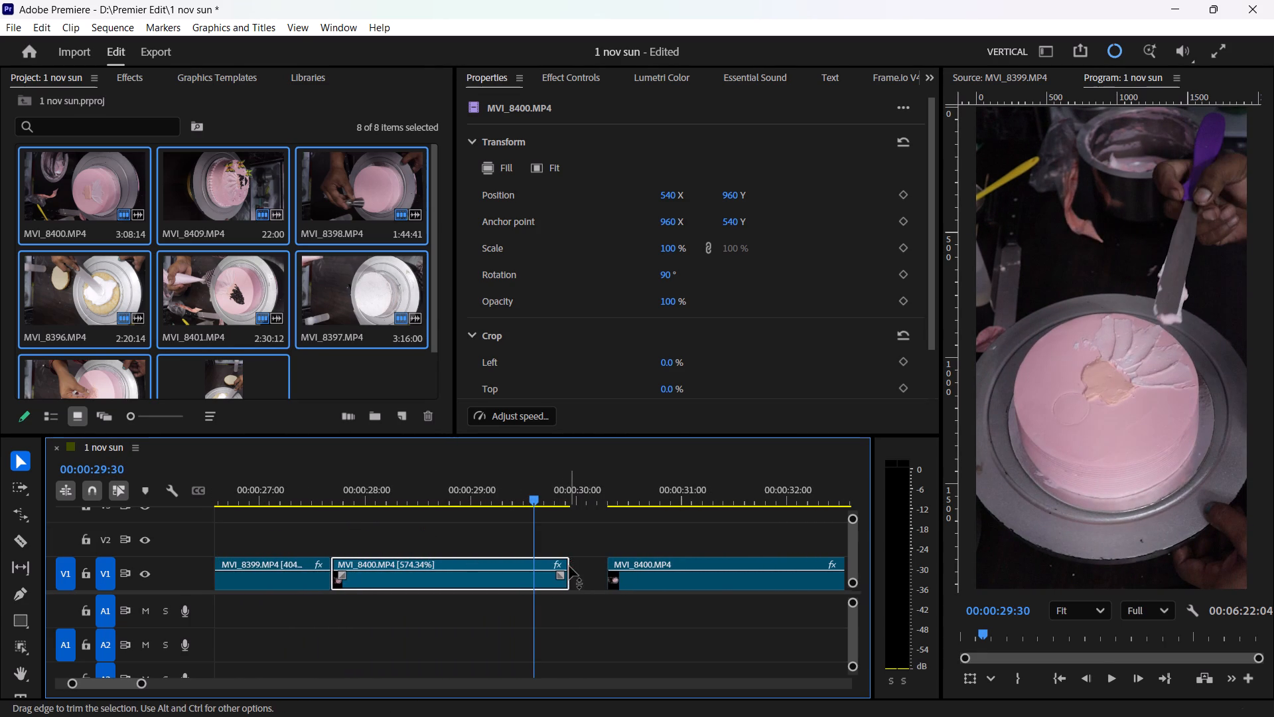
drag(566, 562, 531, 577)
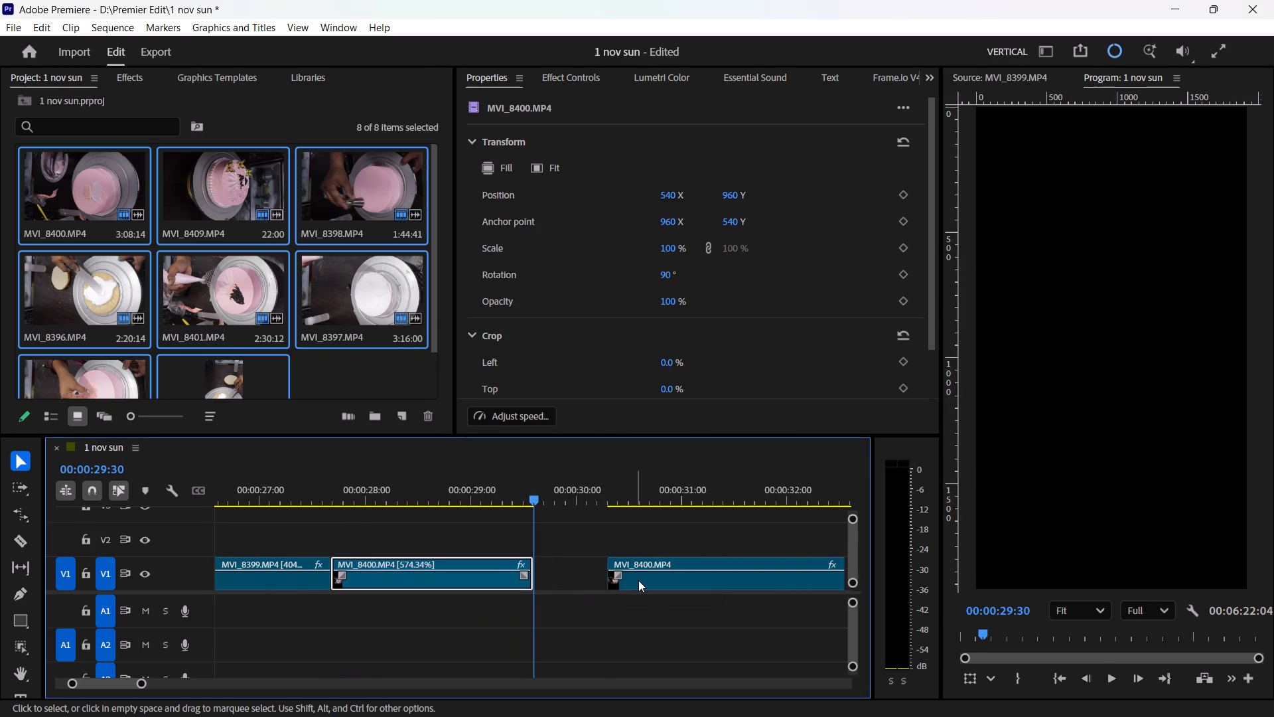
Close the gap by moving the remaining MVI_8400.MP4 footage back against the trimmed 574.34% piece on V1.
drag(638, 580, 571, 584)
Play on through the remaining MVI_8400.MP4 footage and cut it at 00:00:33:16.
key(space)
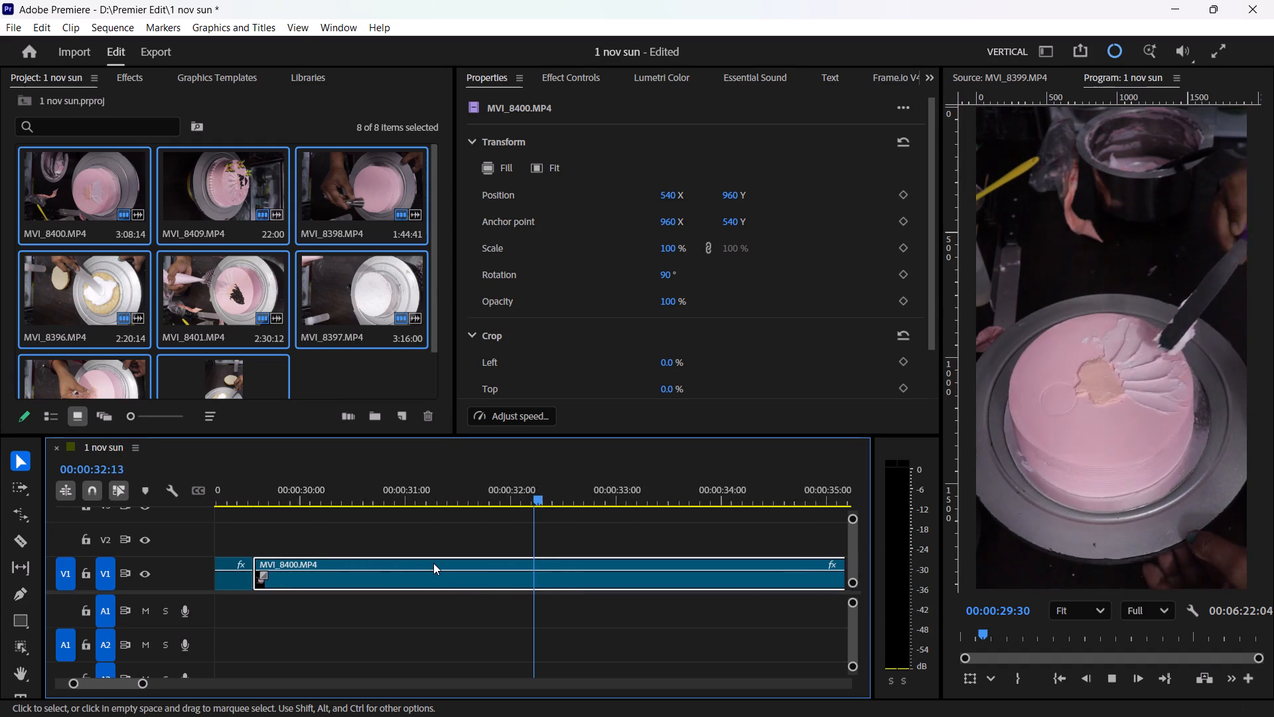
key(space)
key(c)
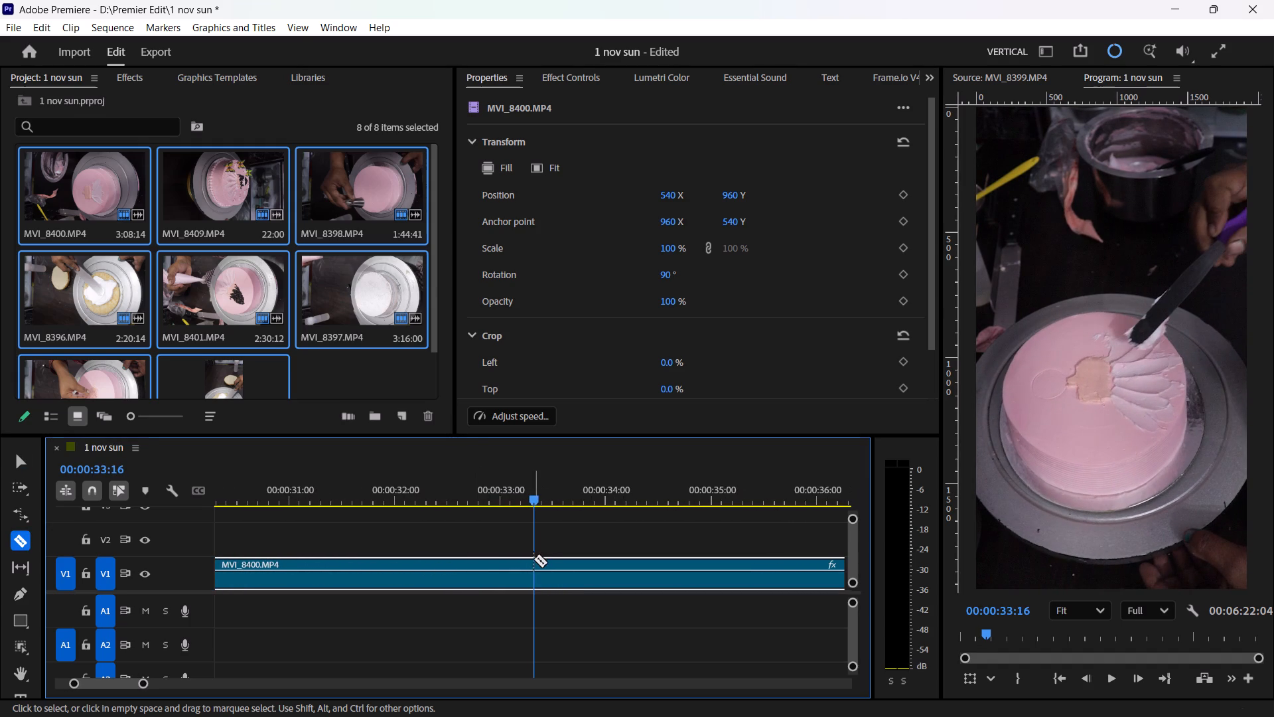
click(535, 570)
Speed up the piece before the new cut until it lasts about one second, ending near 00:00:30:30, and play it back.
key(r)
drag(530, 570, 301, 602)
key(v)
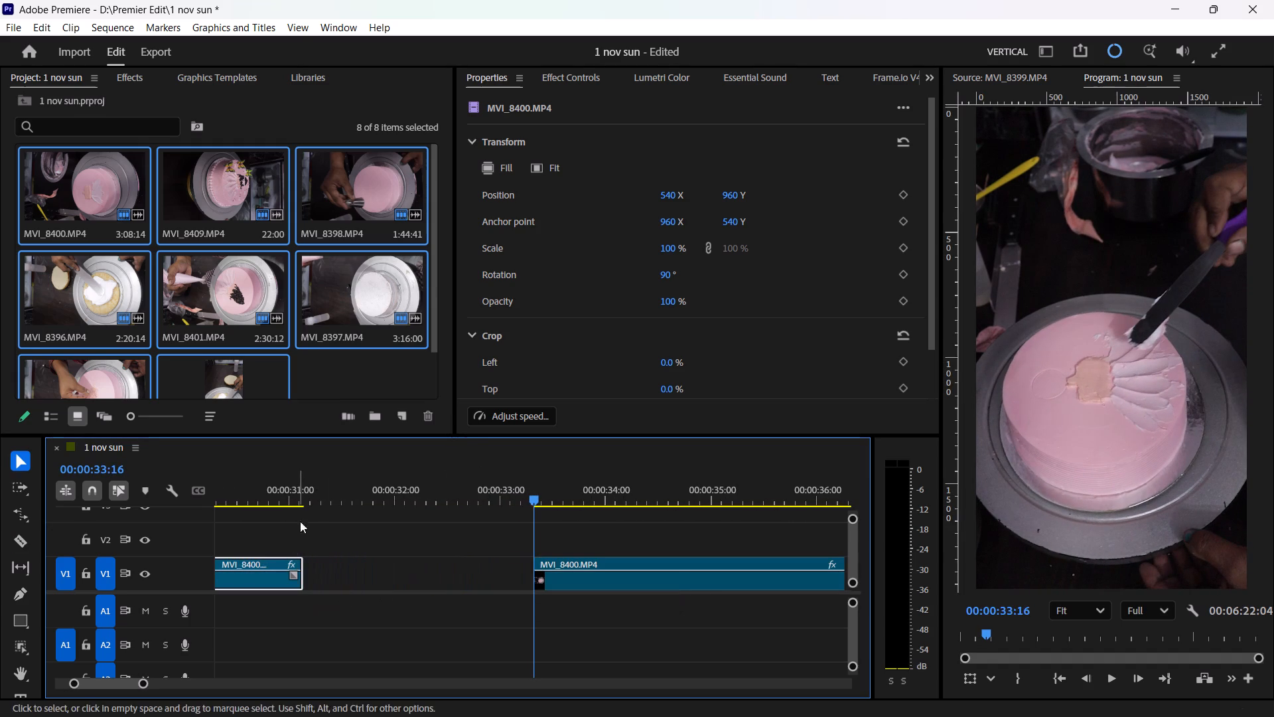
drag(313, 490, 583, 528)
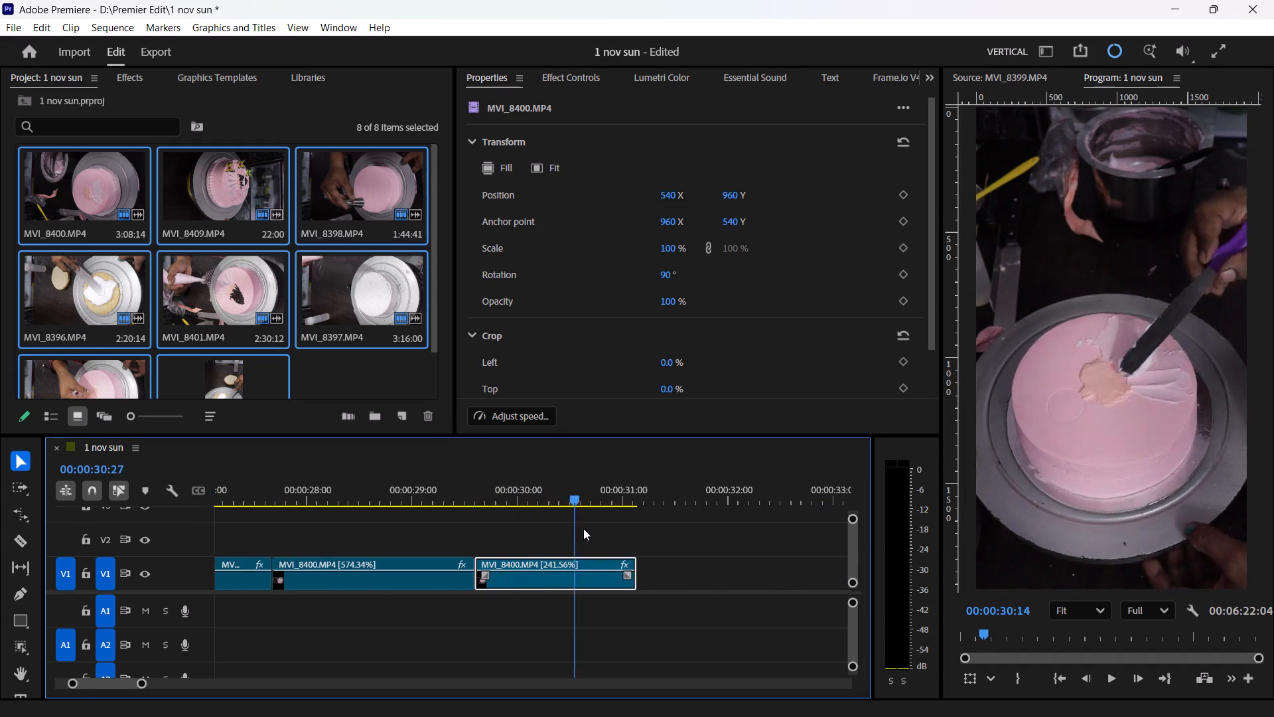
drag(583, 528, 640, 548)
key(r)
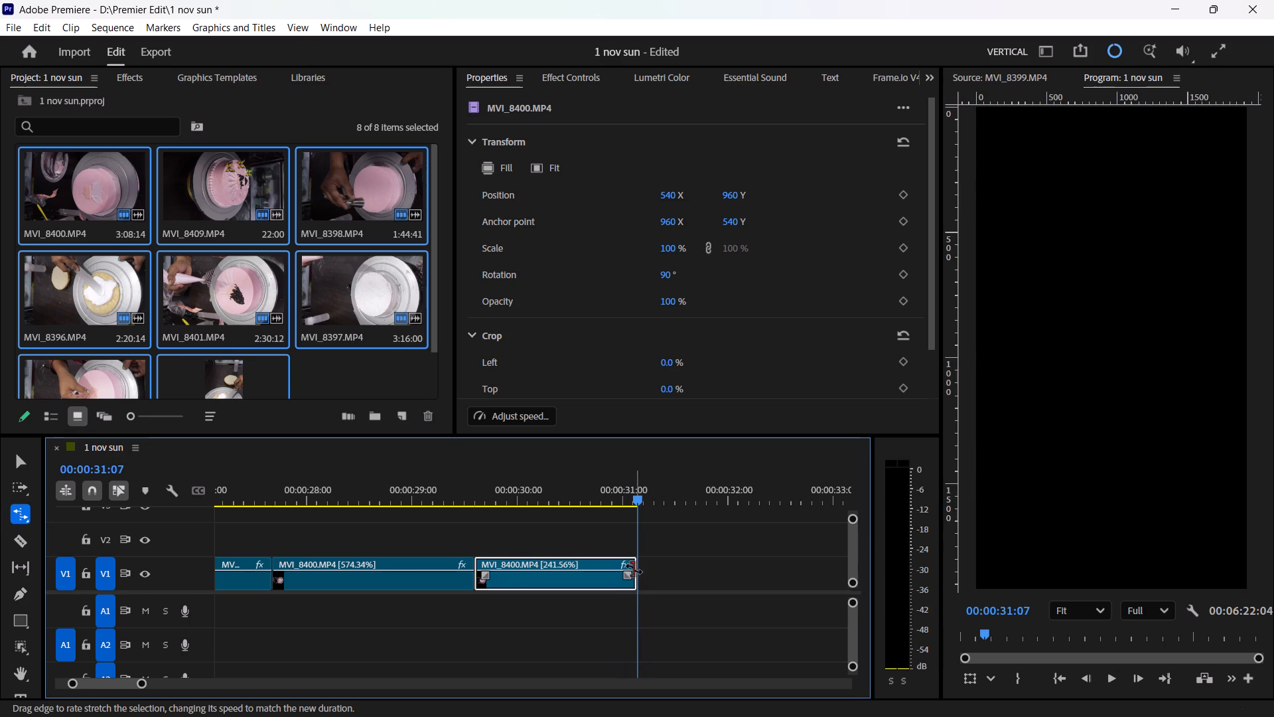
drag(634, 570, 581, 591)
key(v)
drag(588, 488, 554, 505)
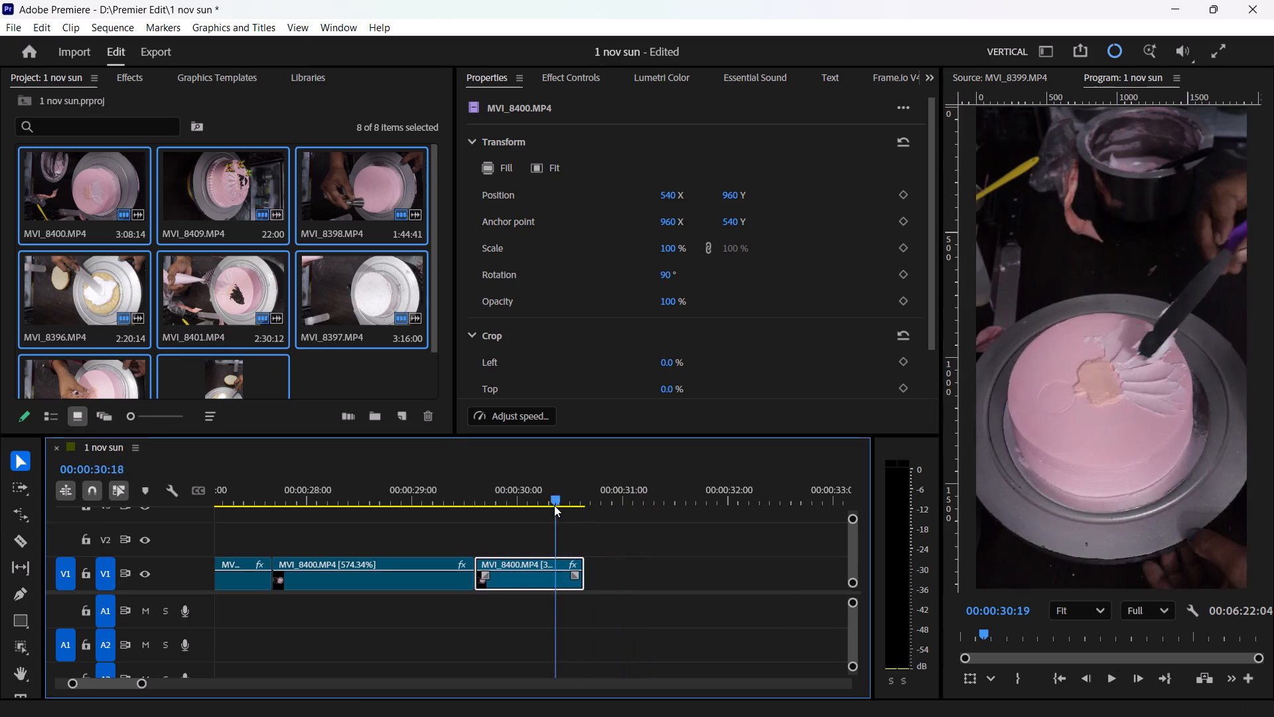
drag(554, 505, 482, 542)
key(v)
key(space)
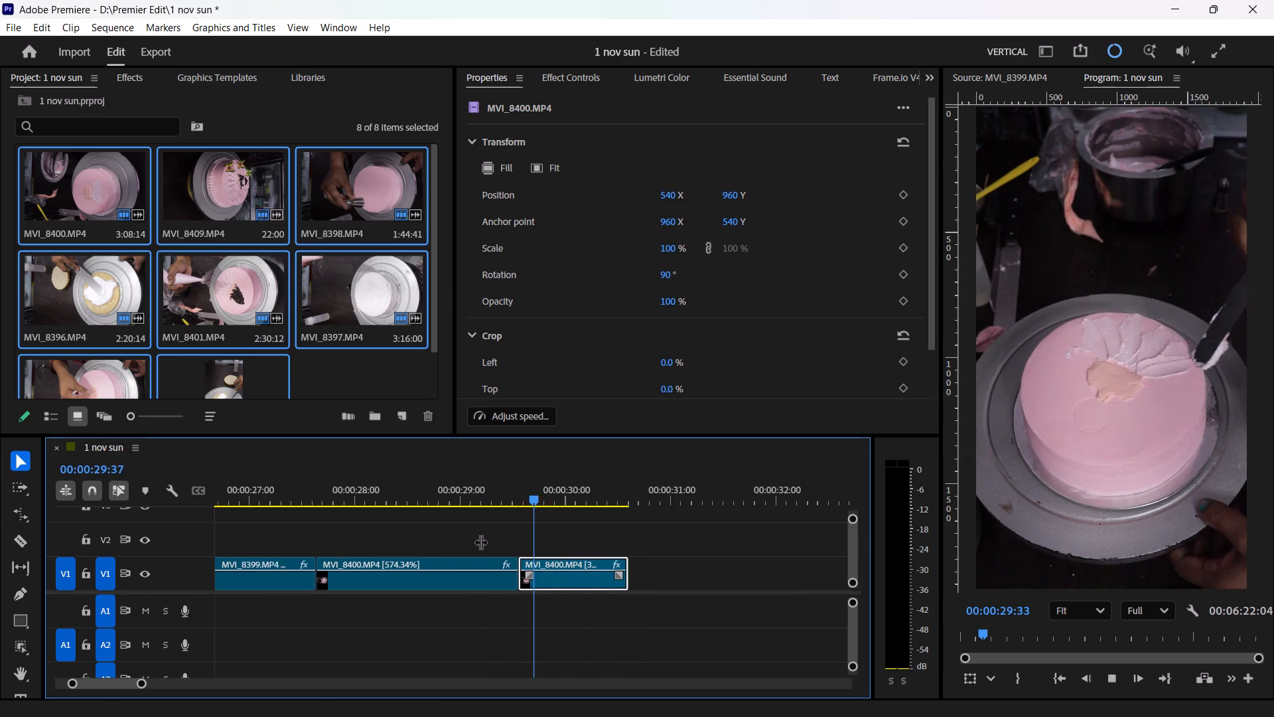
key(space)
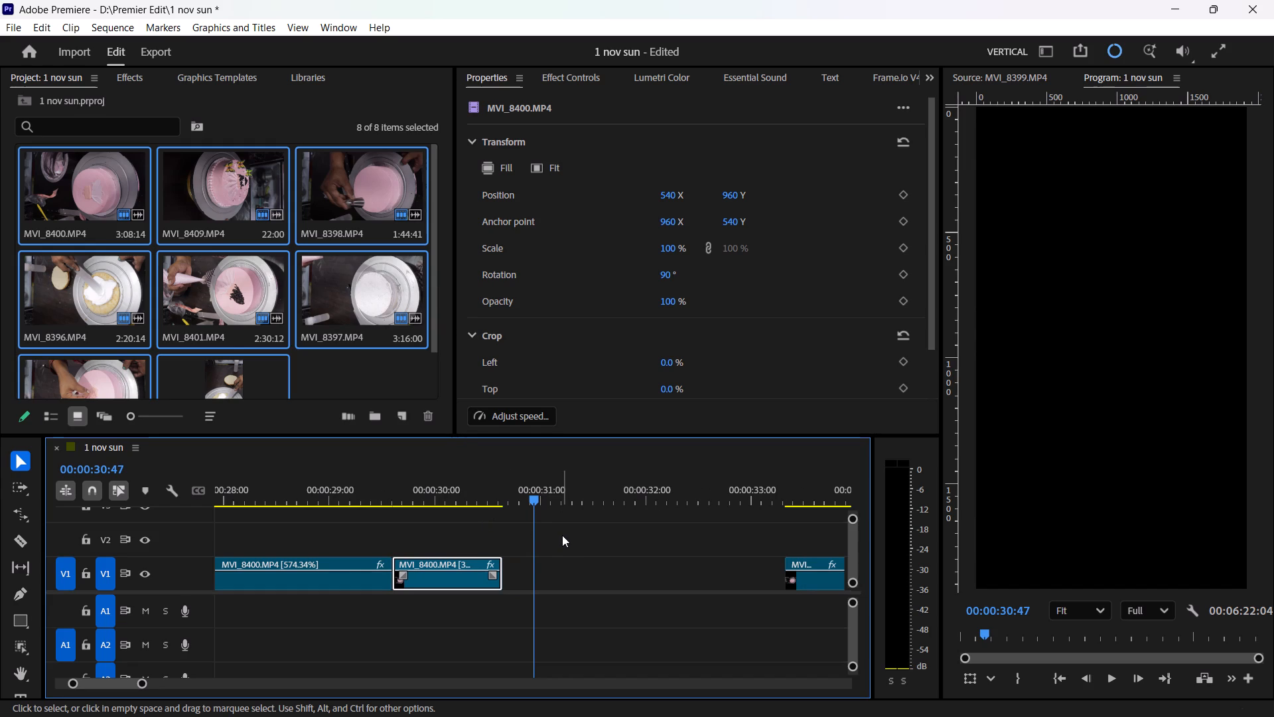
Close the gap on V1 by moving the remaining MVI_8400.MP4 footage back against the sped-up piece ending near 00:00:30:30.
key(v)
key(space)
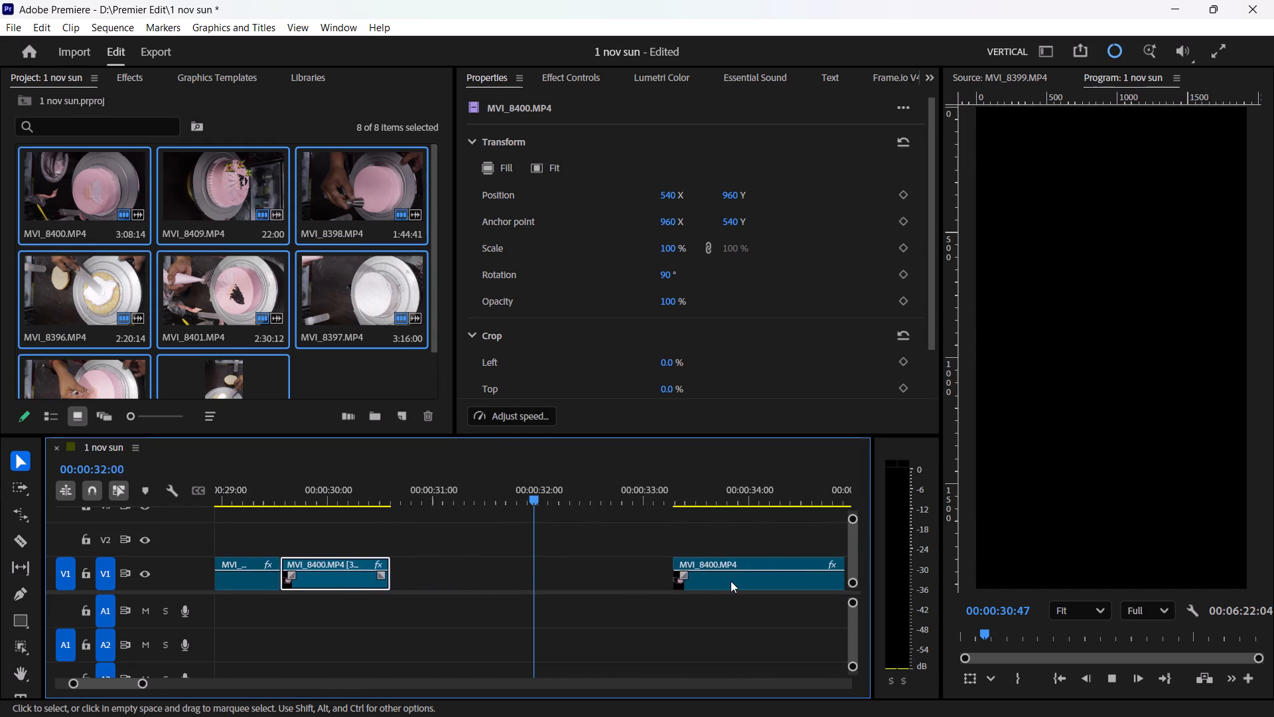
click(502, 582)
key(space)
click(529, 603)
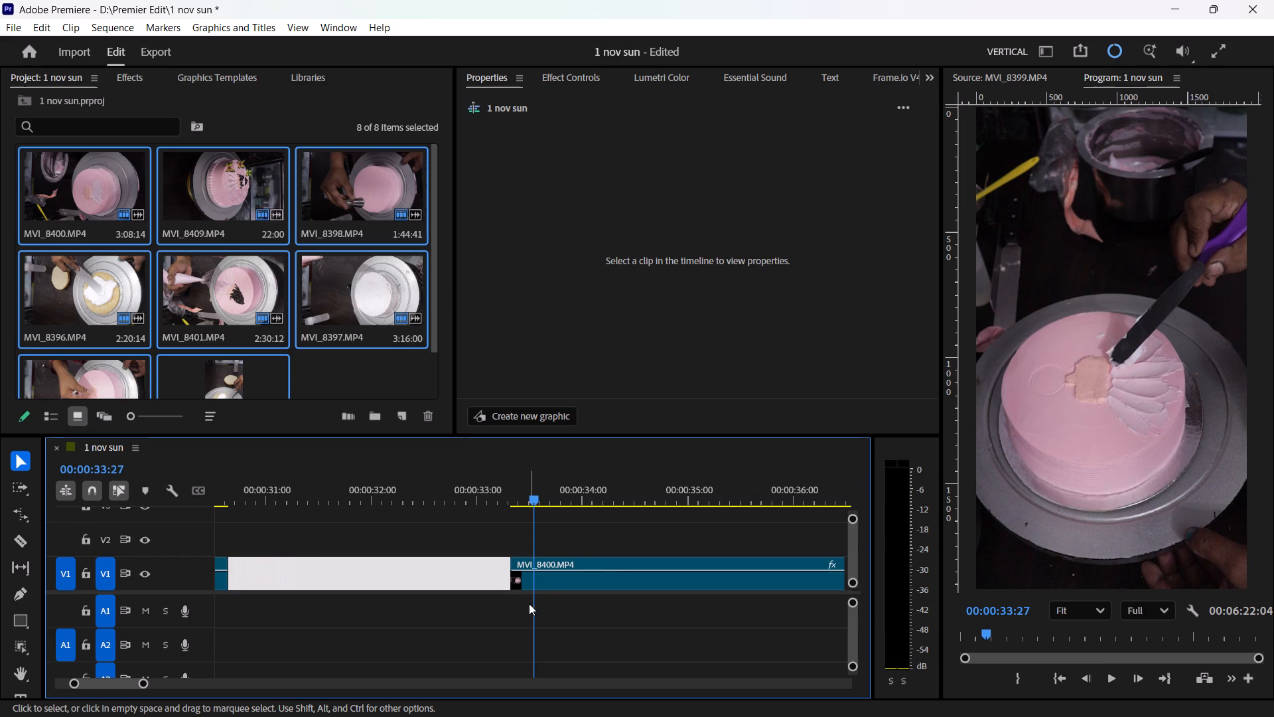
drag(558, 580, 271, 572)
Scrub through the remaining MVI_8400.MP4 footage to the end of the cream piping and cut it at 00:01:27:29.
drag(241, 499, 650, 507)
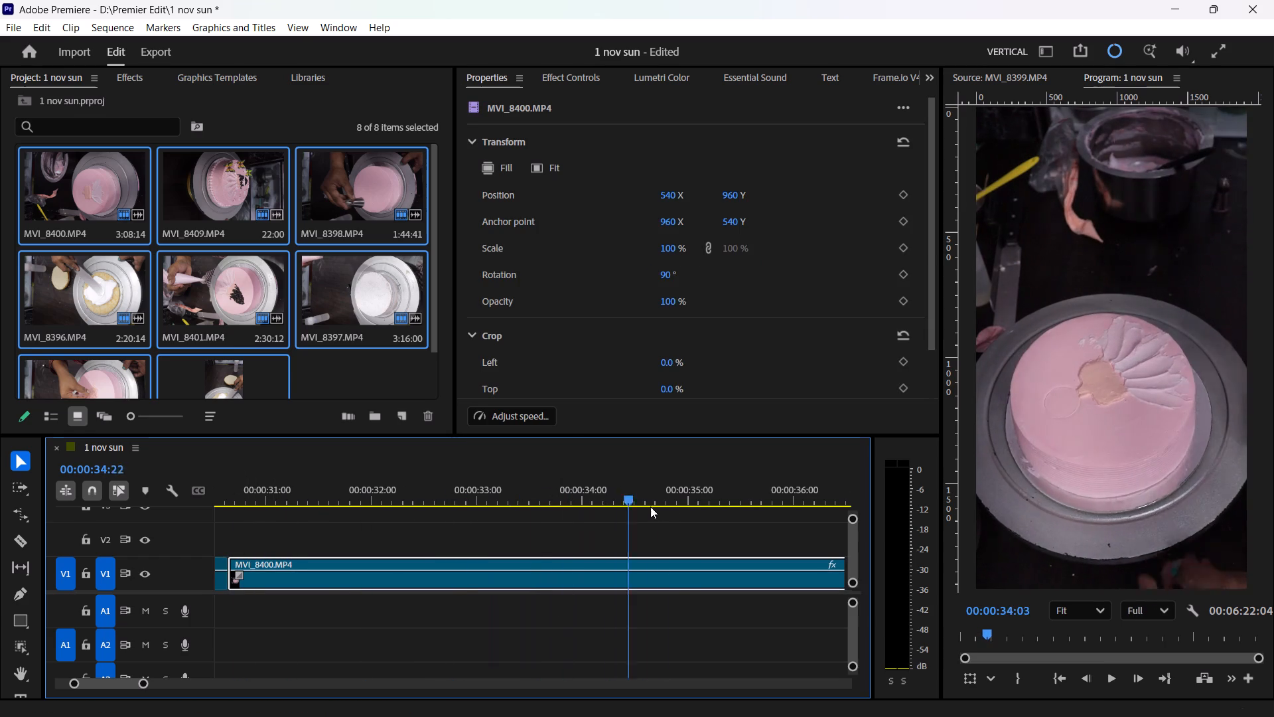
drag(650, 507, 690, 509)
drag(143, 681, 259, 678)
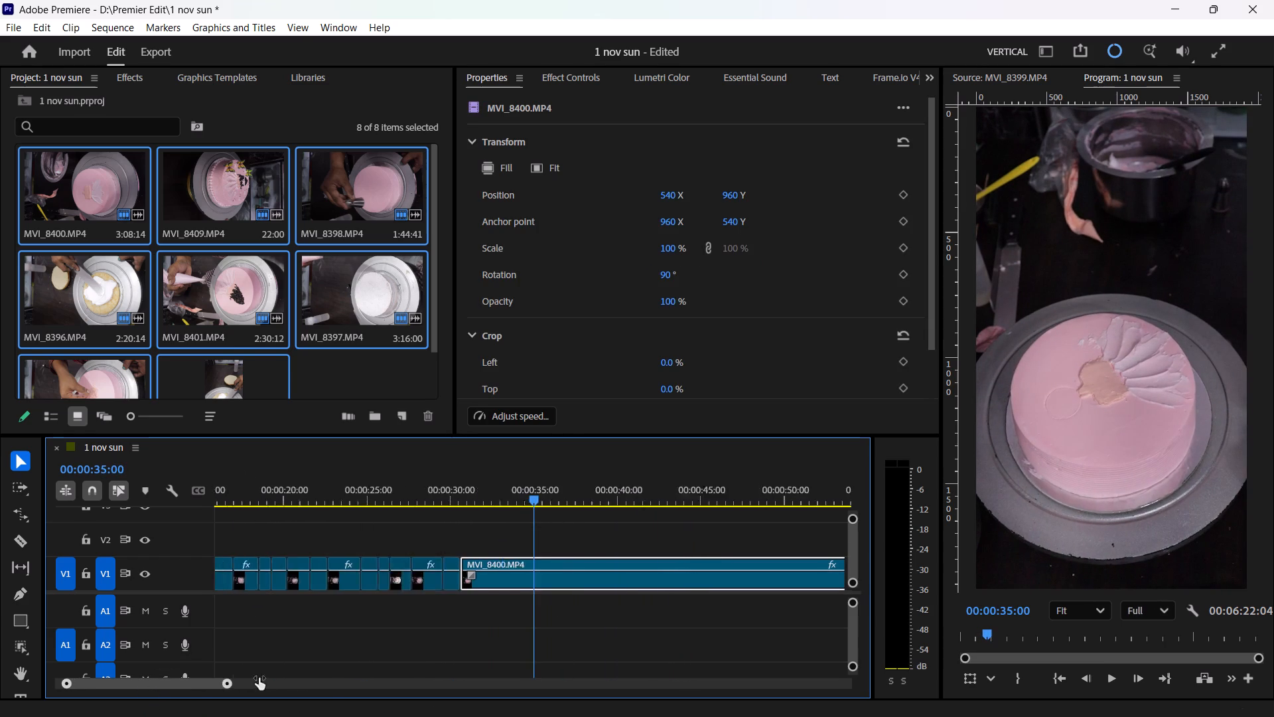
drag(259, 678, 330, 673)
drag(417, 496, 445, 499)
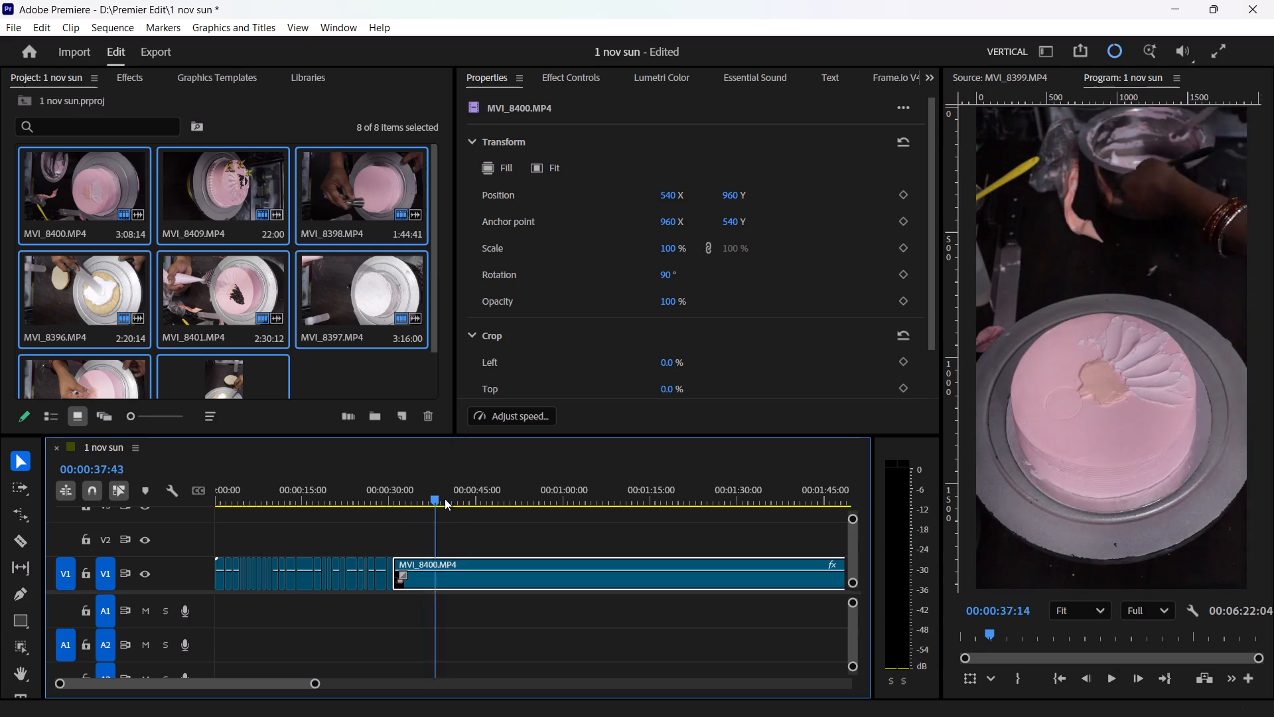
drag(445, 499, 647, 508)
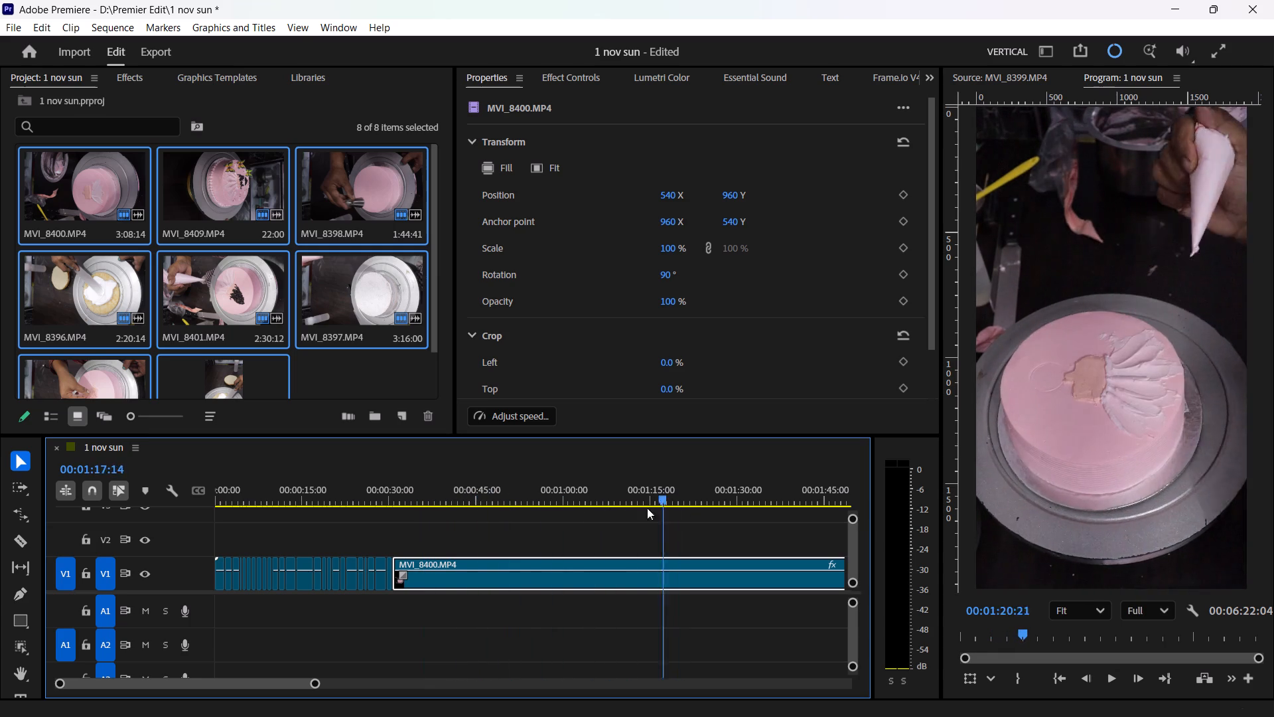
drag(647, 508, 664, 536)
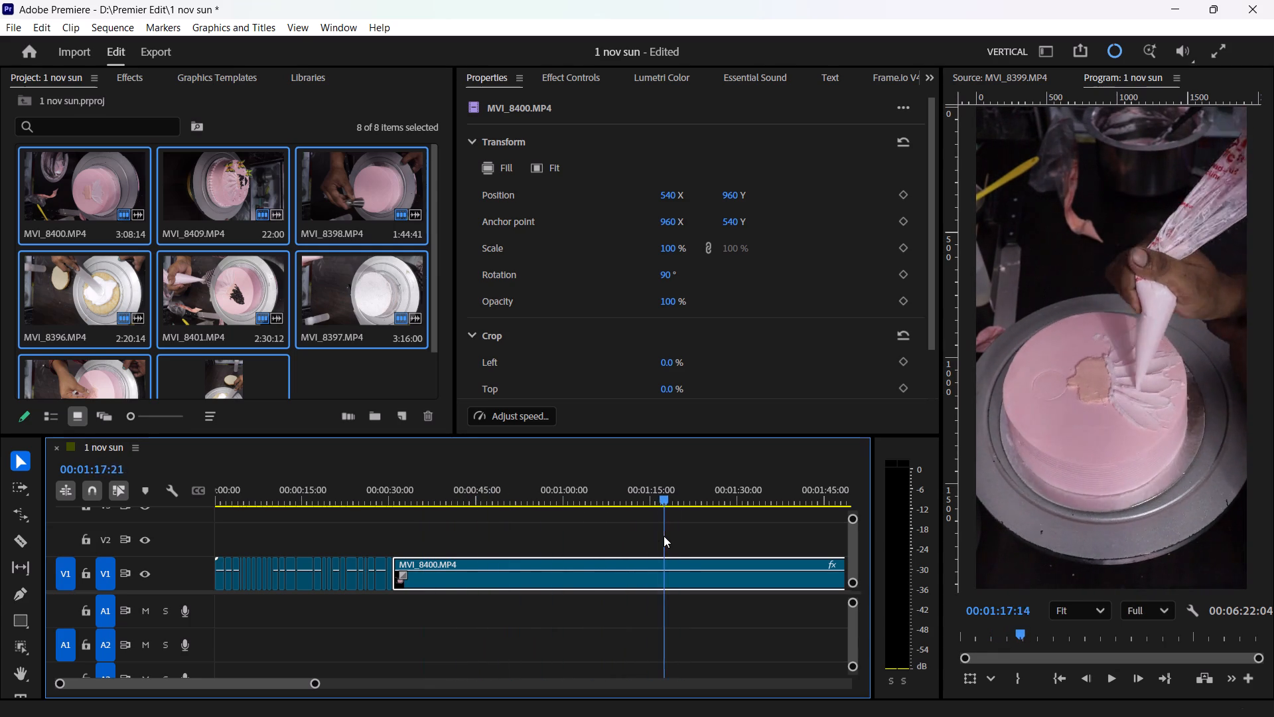
drag(664, 536, 731, 528)
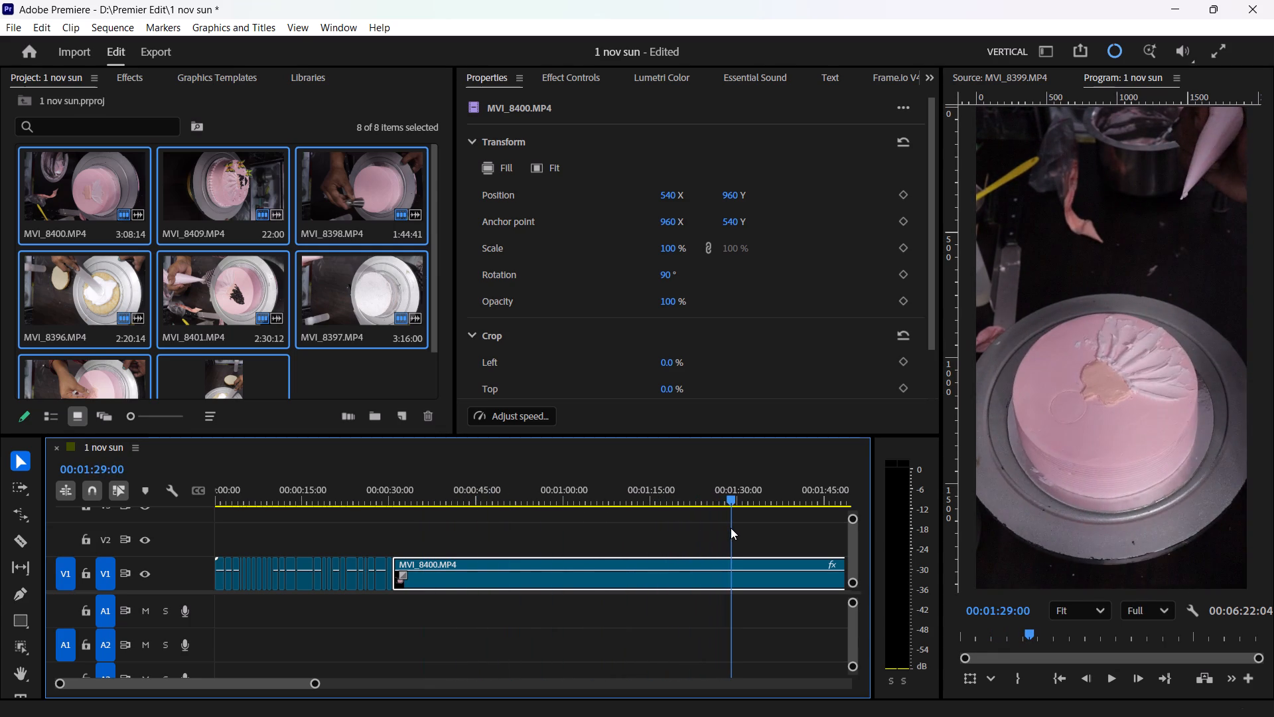
drag(731, 528, 723, 546)
key(c)
click(722, 572)
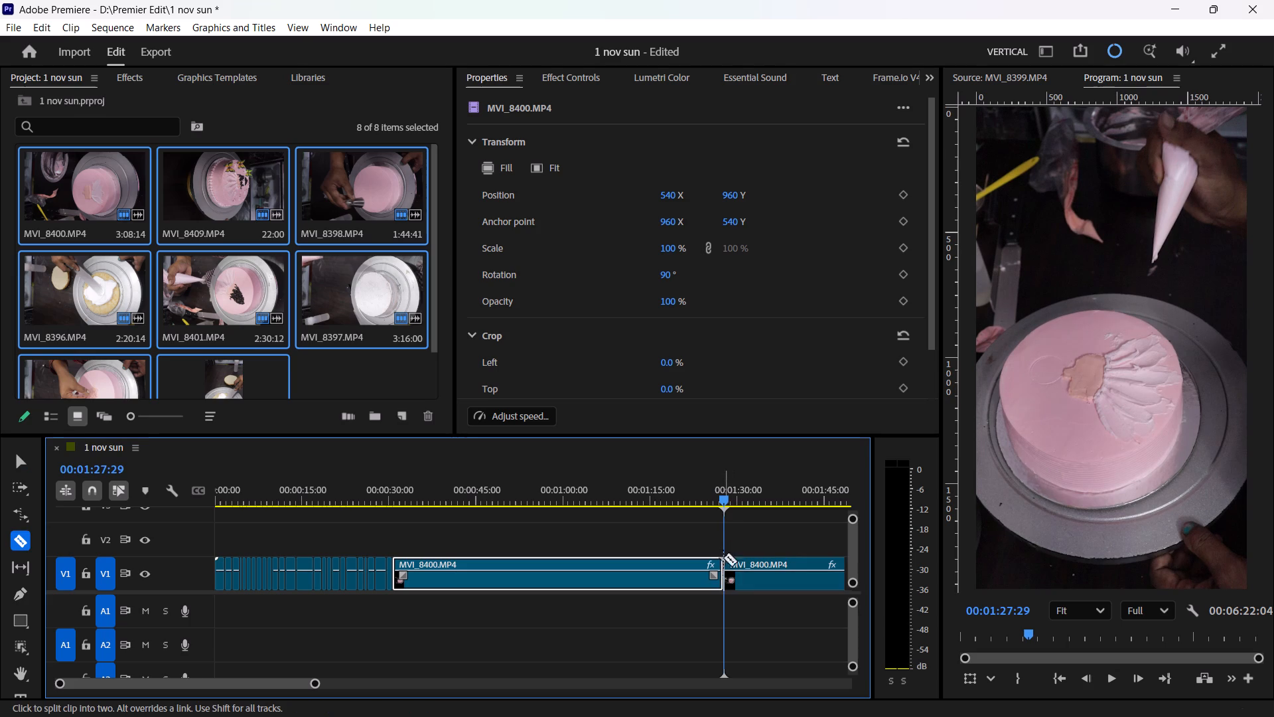
key(v)
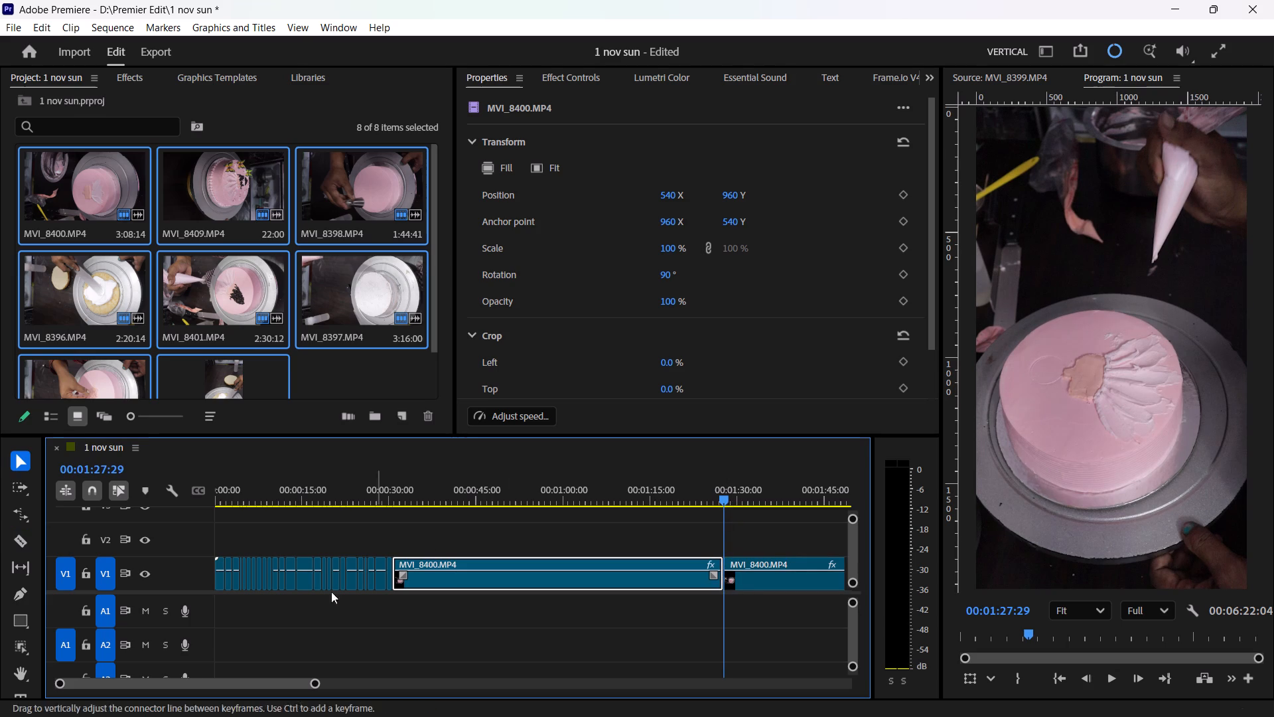
Scrub back through the MVI_8400.MP4 piece before the new cut and split it at 00:01:11:33.
click(314, 683)
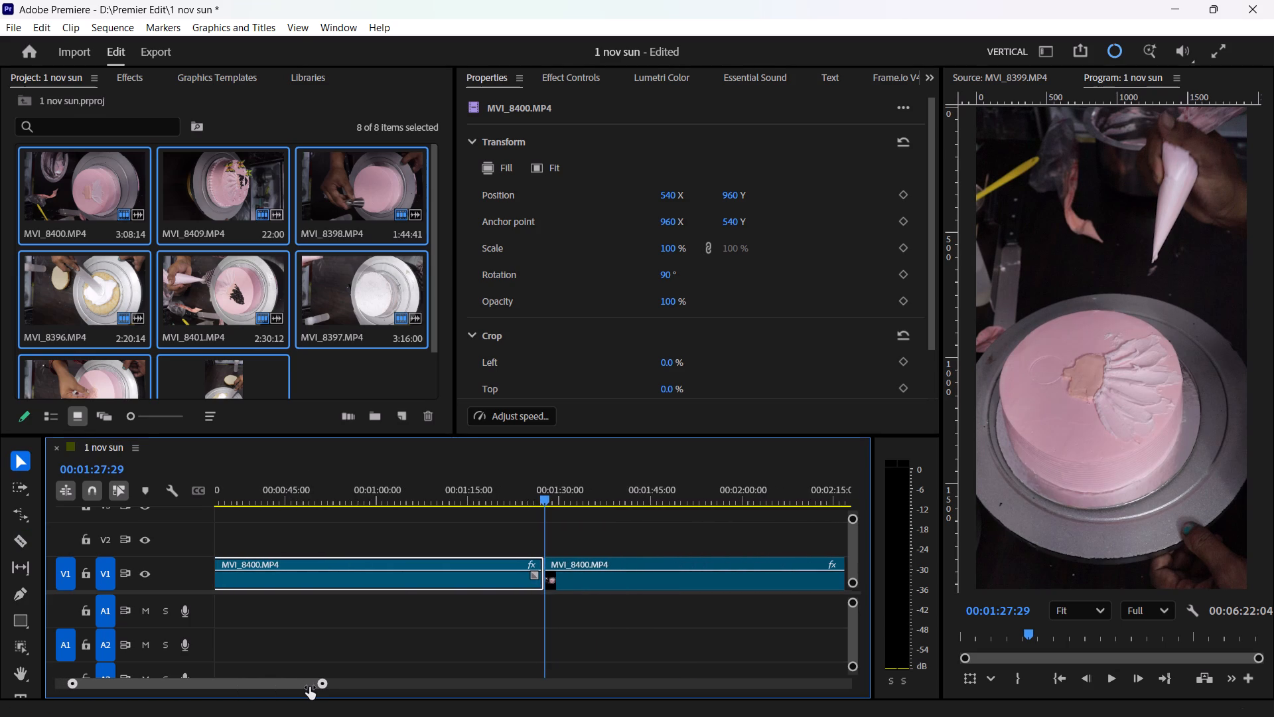
drag(303, 685, 295, 690)
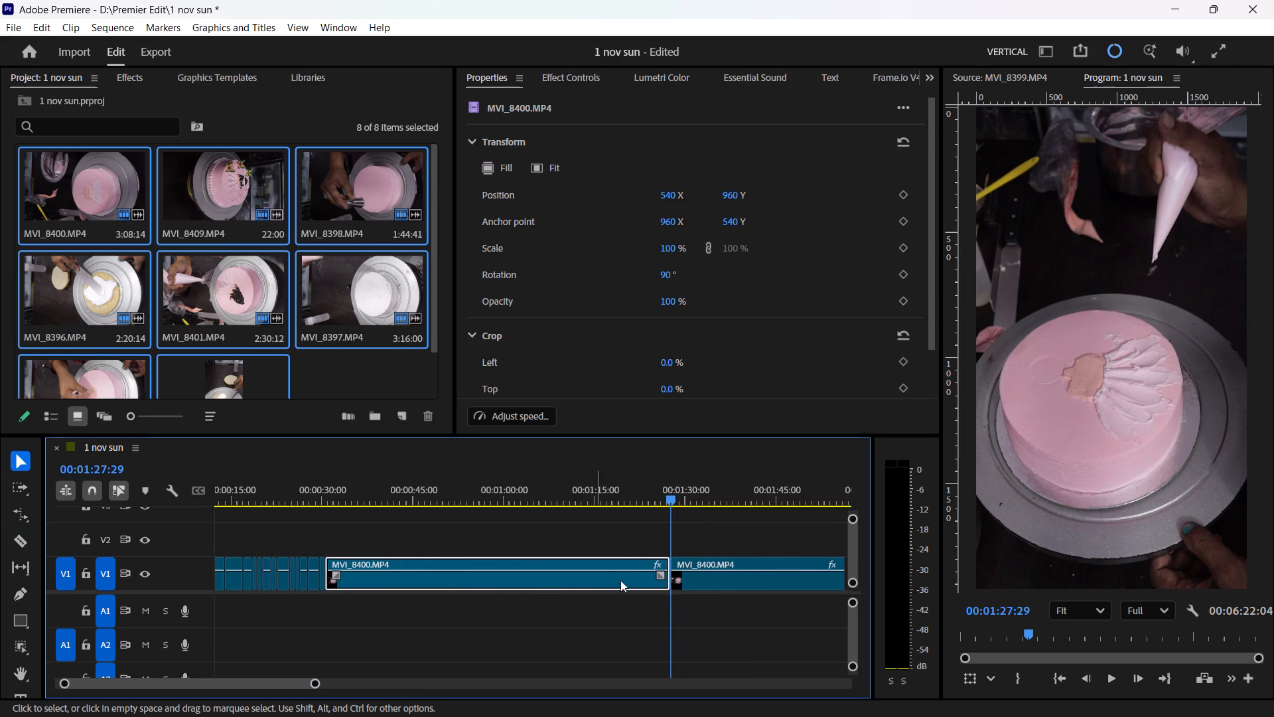
drag(673, 493, 649, 529)
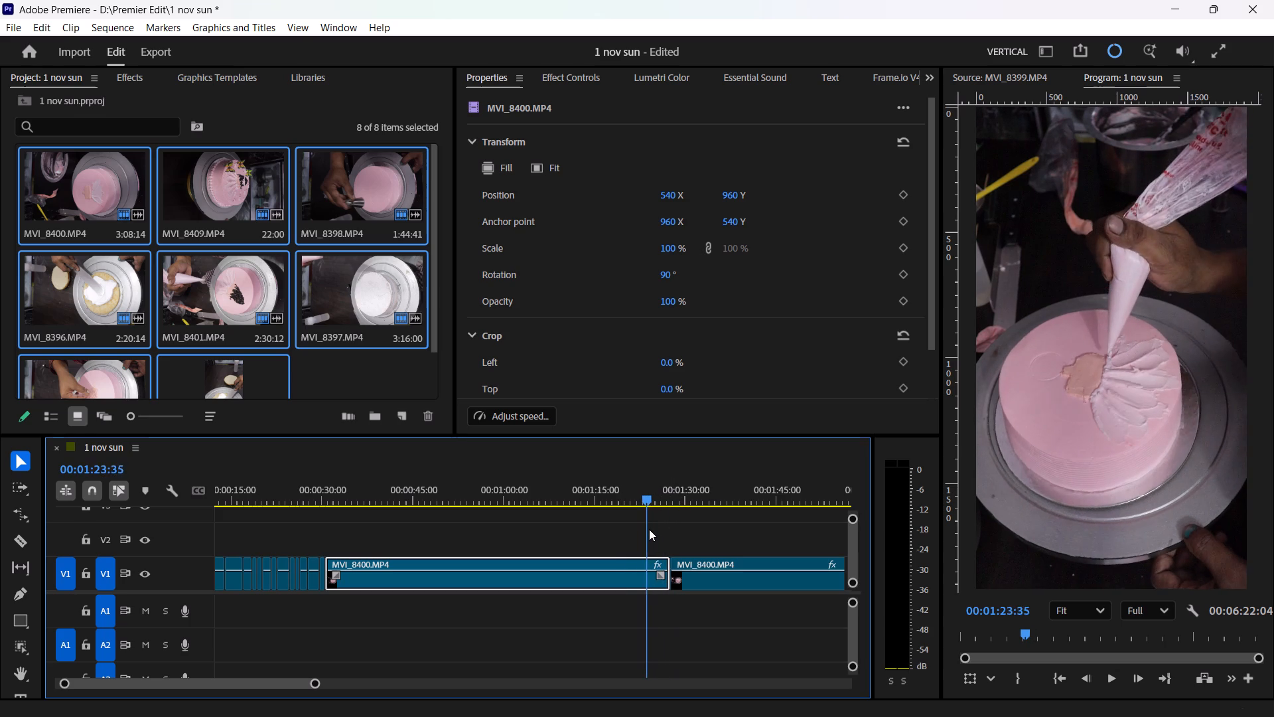
drag(649, 529, 587, 586)
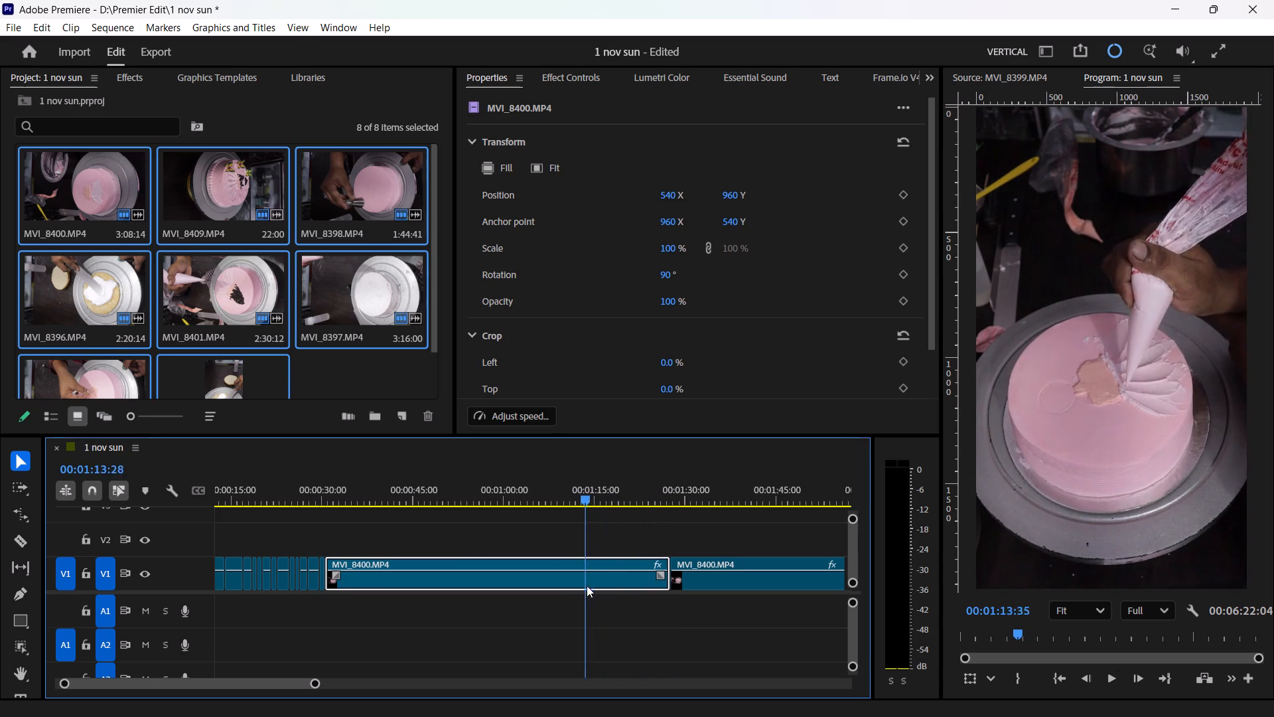
drag(587, 586, 576, 596)
key(c)
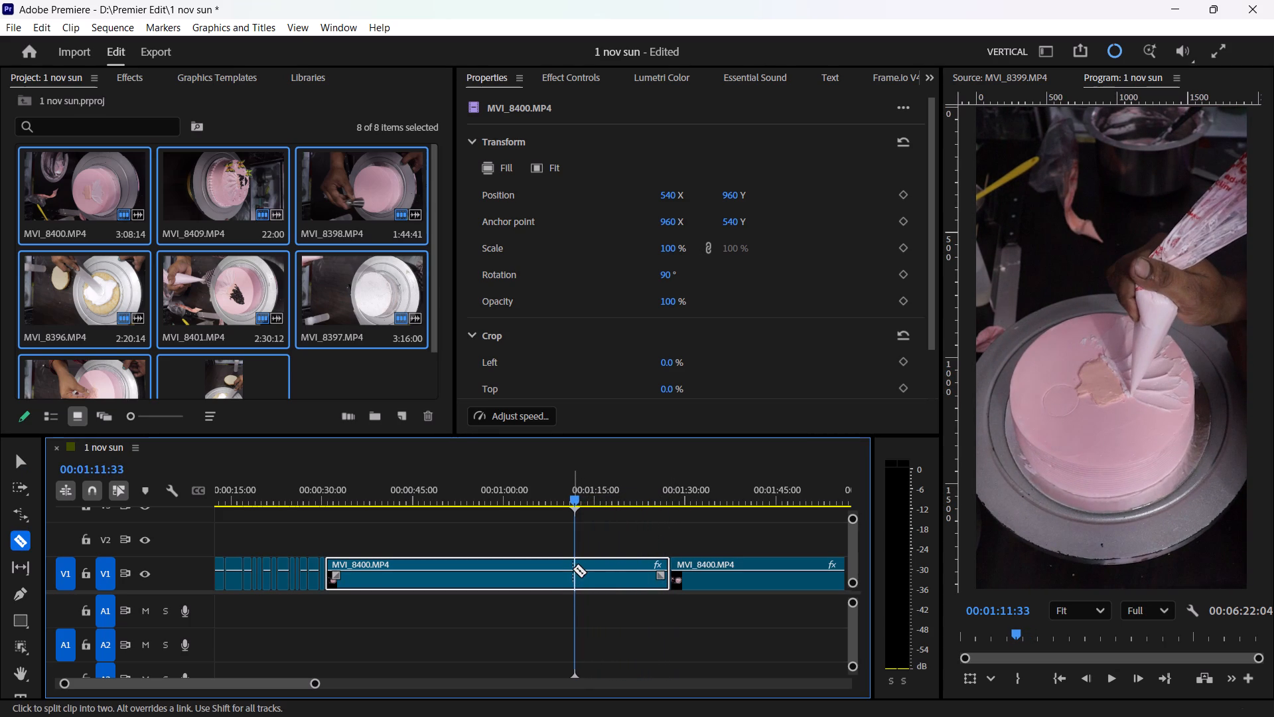
click(574, 569)
key(v)
Delete the MVI_8400.MP4 piece before 00:01:11:33 and move the short piece after it back against the edited clips on V1.
click(527, 572)
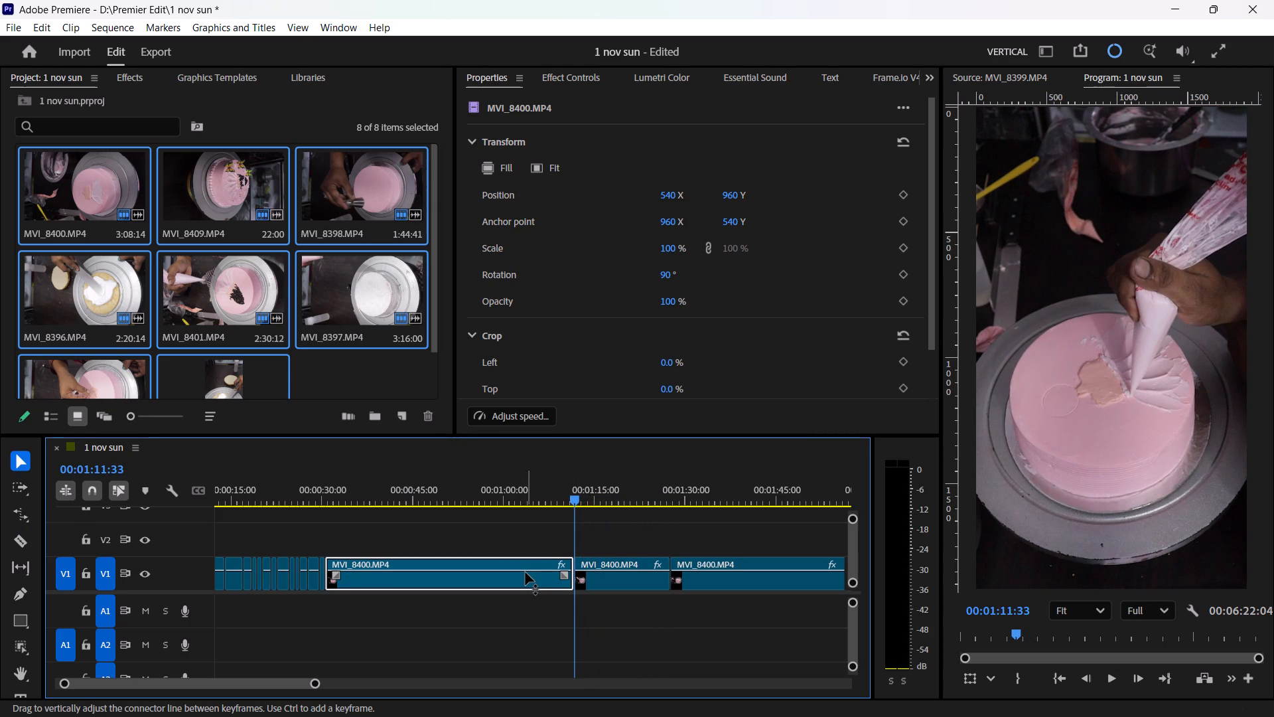
key(Delete)
drag(607, 580, 373, 590)
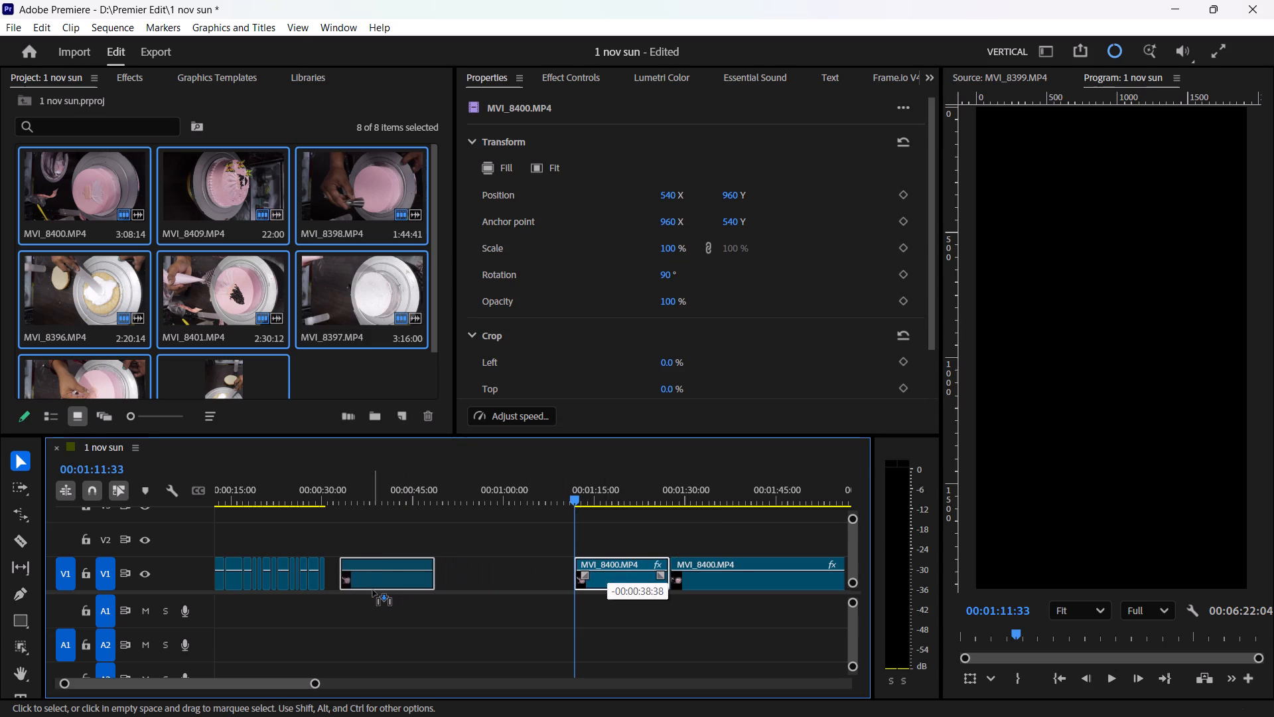
drag(373, 590, 368, 594)
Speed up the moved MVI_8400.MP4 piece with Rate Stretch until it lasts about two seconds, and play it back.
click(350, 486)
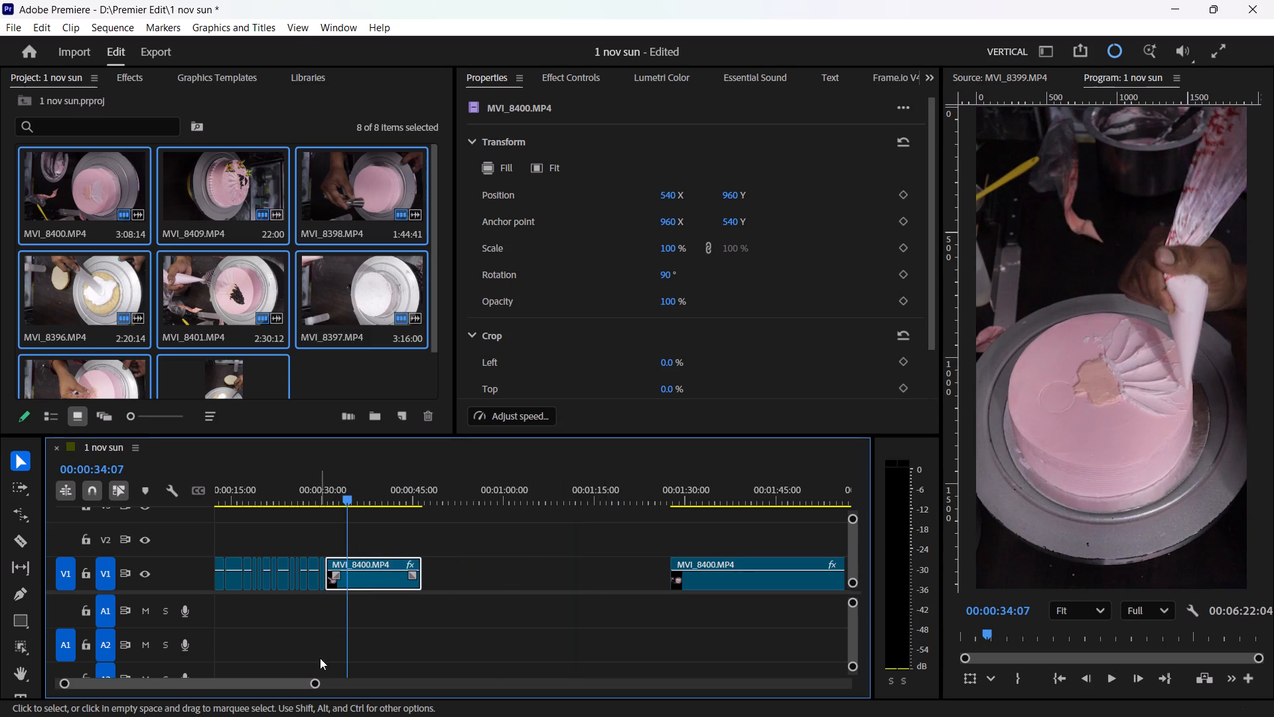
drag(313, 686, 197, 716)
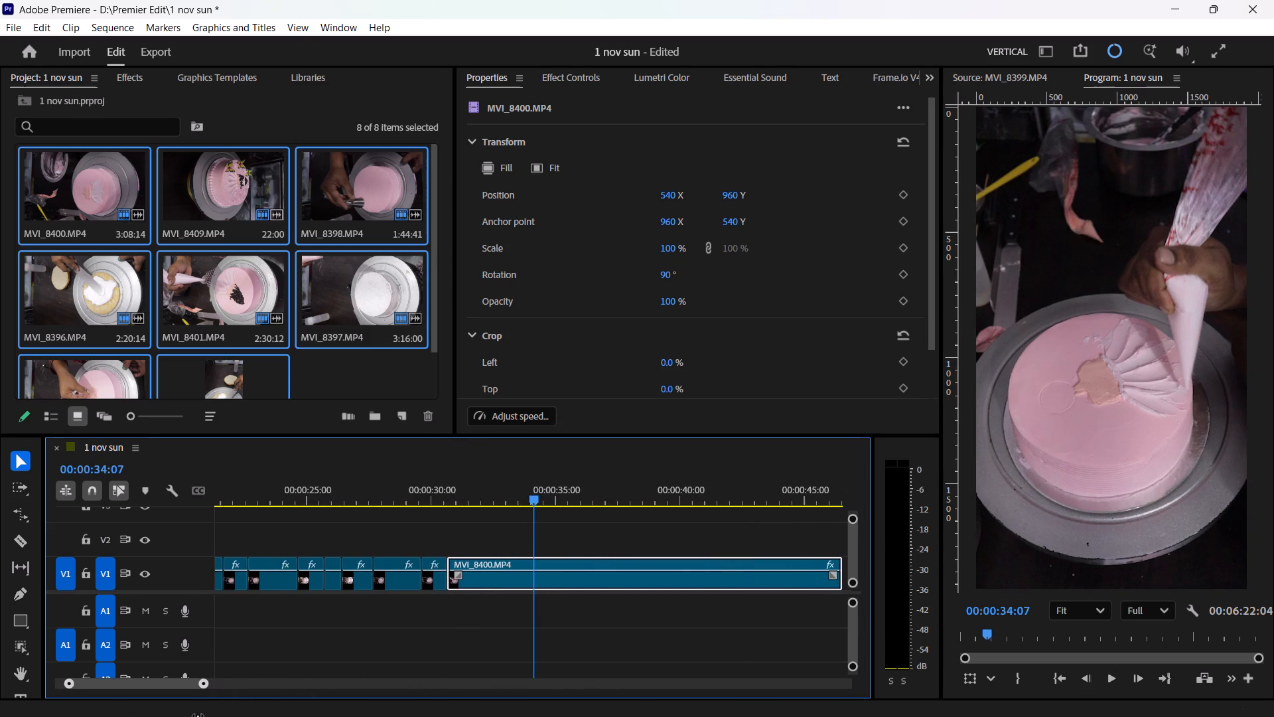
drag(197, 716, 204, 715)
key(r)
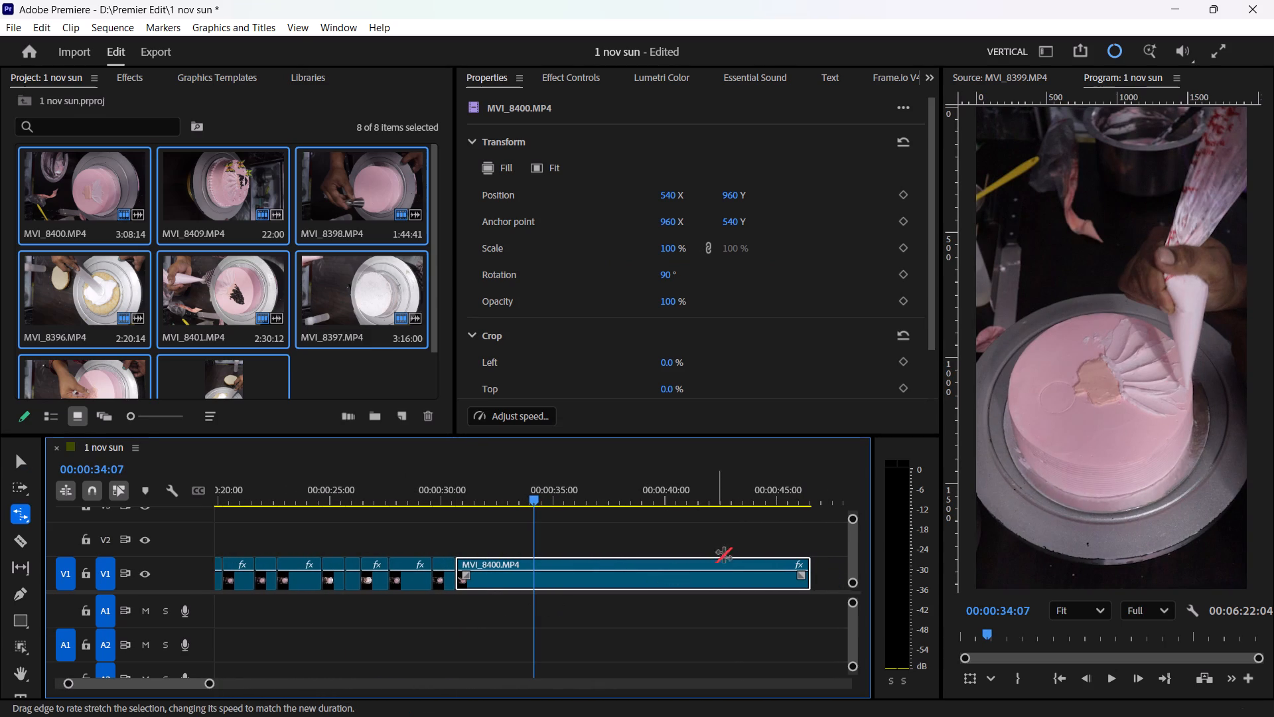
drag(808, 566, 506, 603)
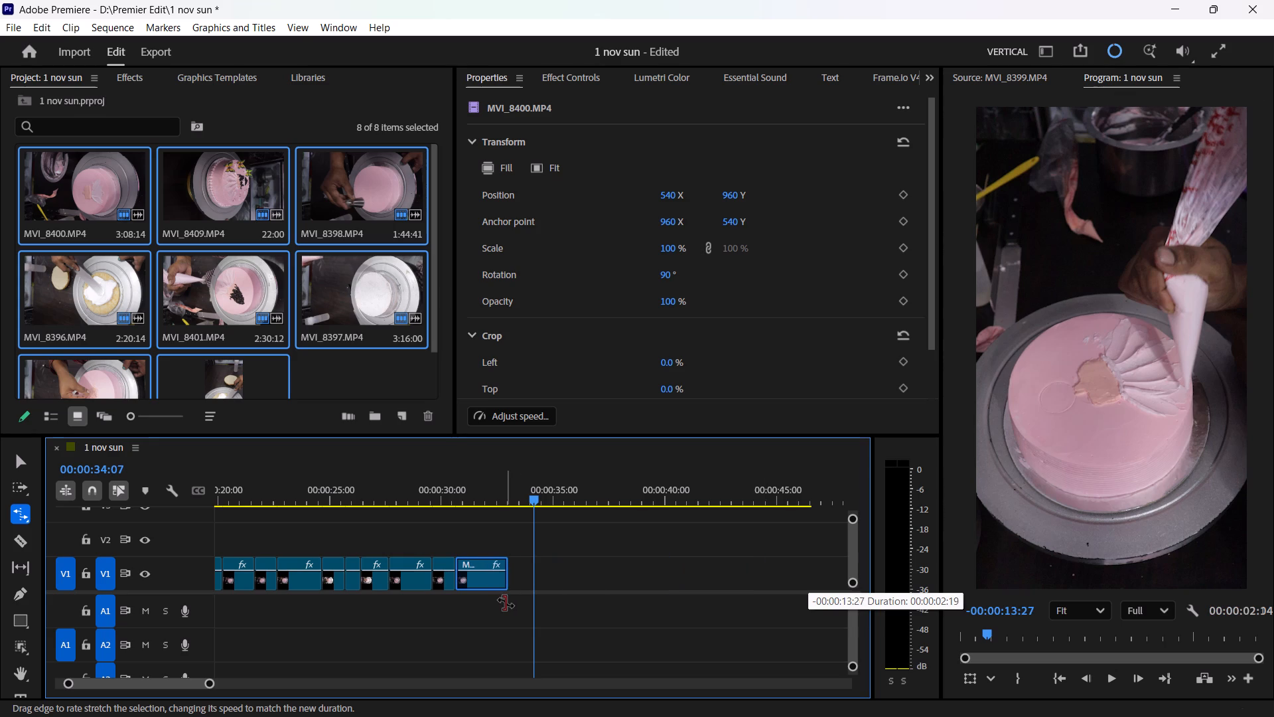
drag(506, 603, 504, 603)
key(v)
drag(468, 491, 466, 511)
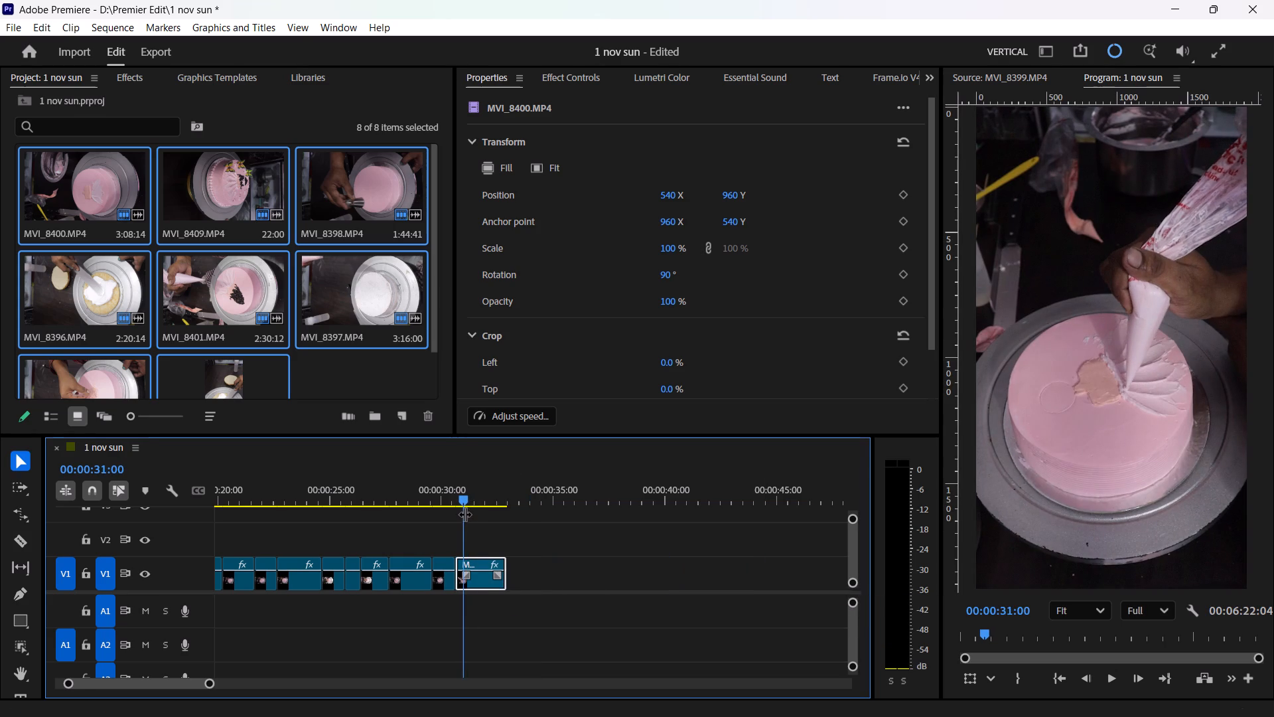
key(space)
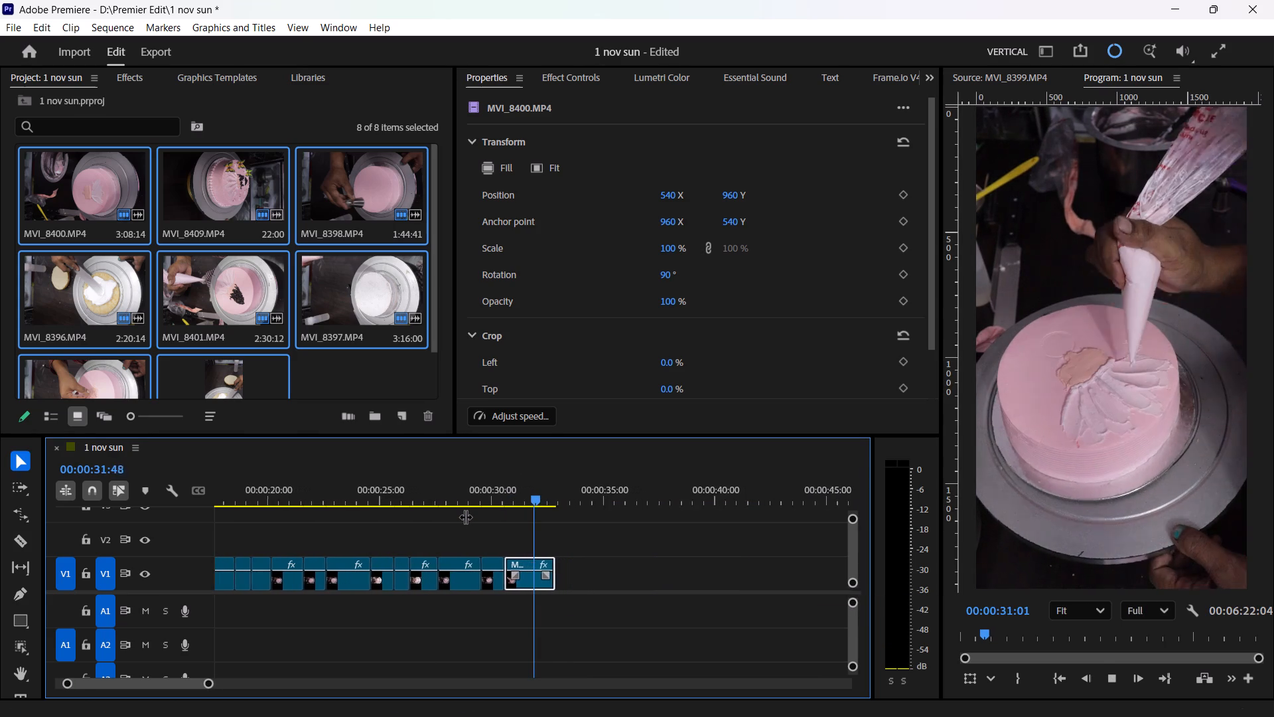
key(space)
Speed up the last edited MVI_8400.MP4 piece until it lasts about 1.5 seconds, ending near 00:00:32:00, and play it back.
key(r)
drag(549, 564, 541, 566)
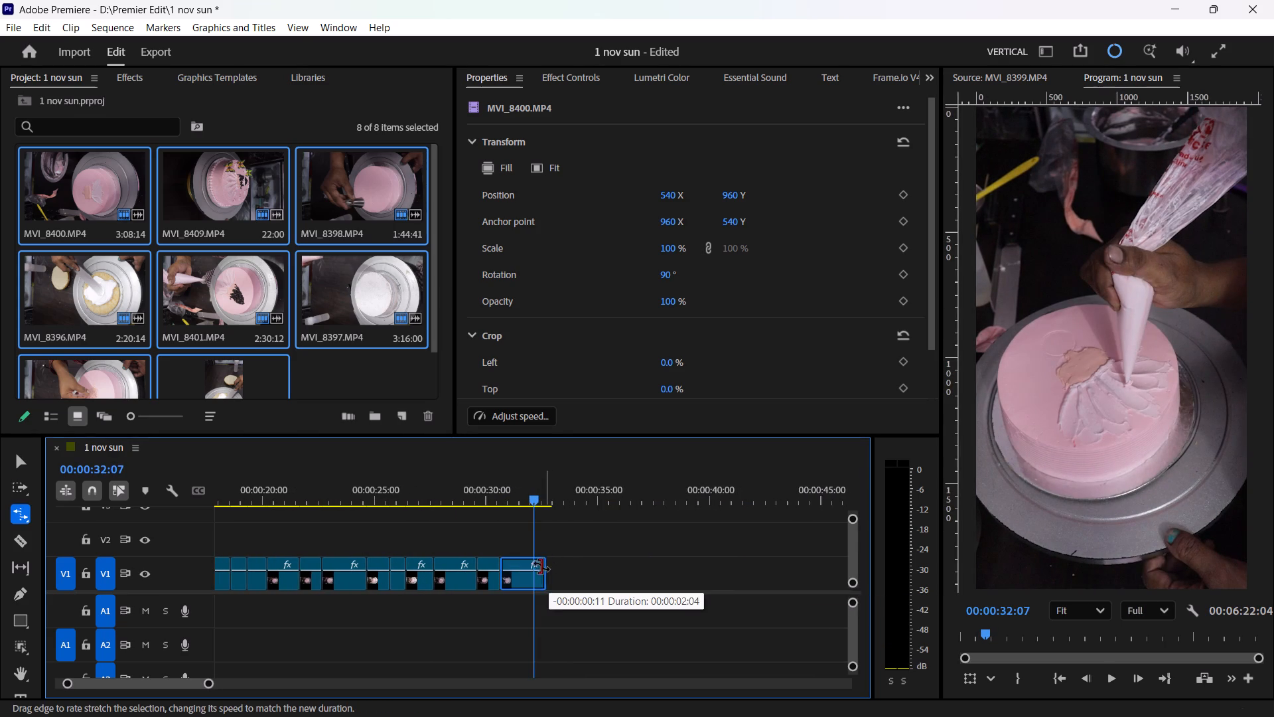
drag(541, 566, 527, 576)
key(v)
click(504, 485)
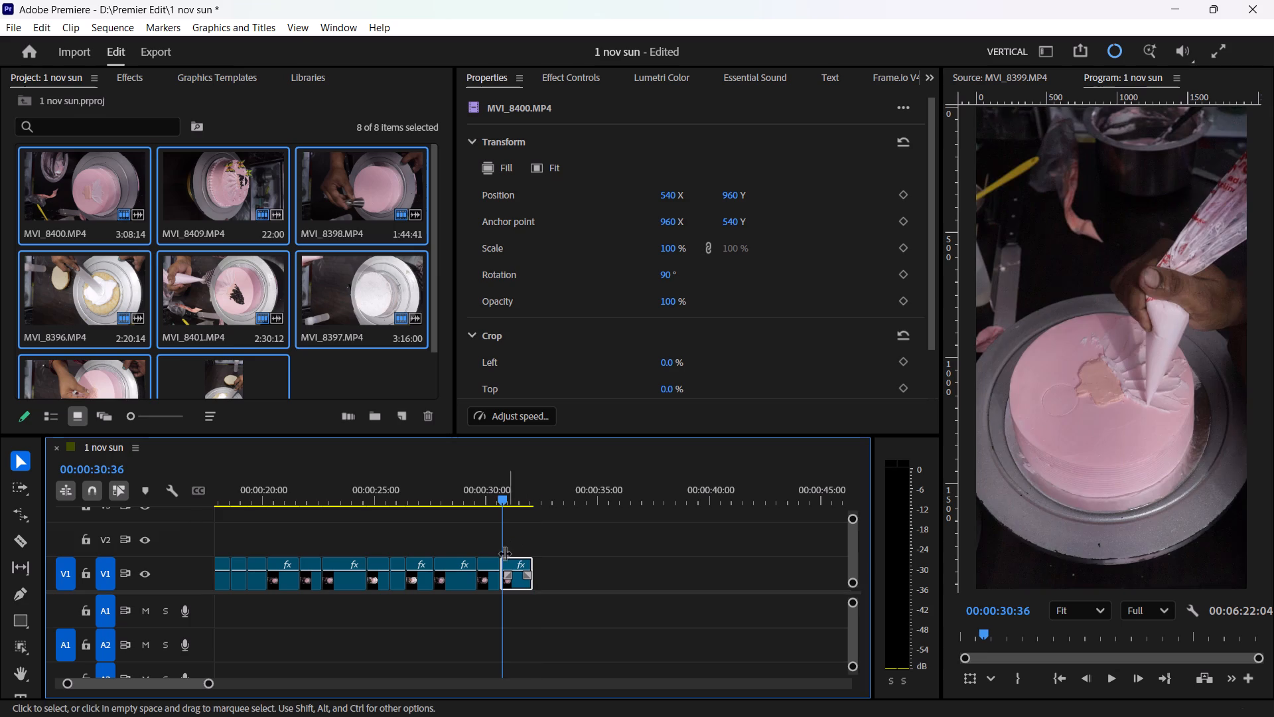
drag(208, 686, 178, 690)
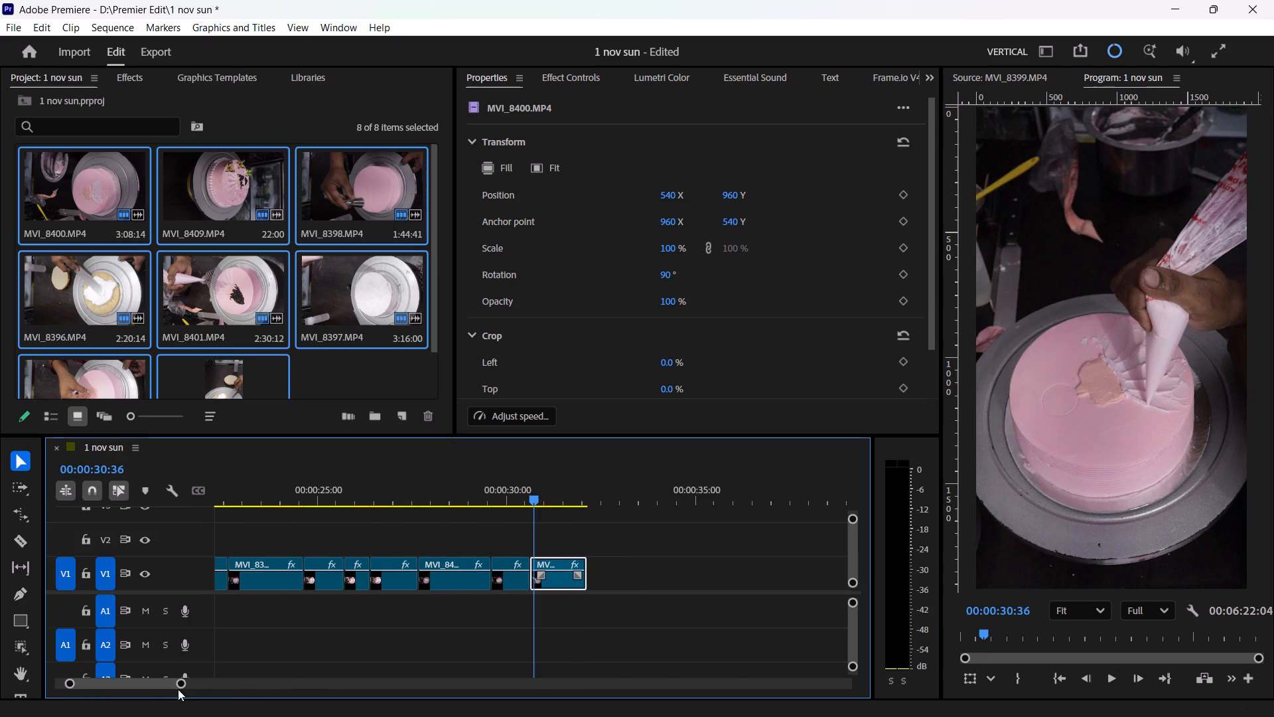
key(space)
key(space)
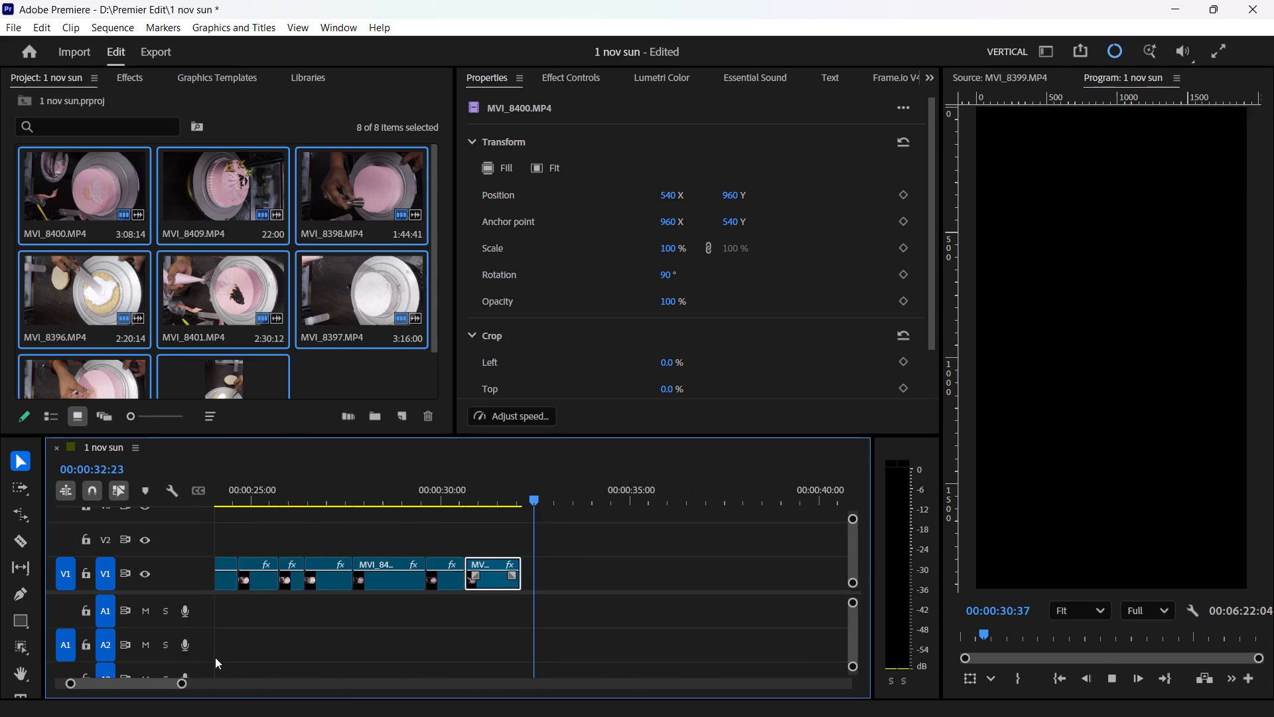
Scrub through the remaining MVI_8400.MP4 footage after the gap and trim its start to 00:01:42:44.
drag(182, 684, 403, 651)
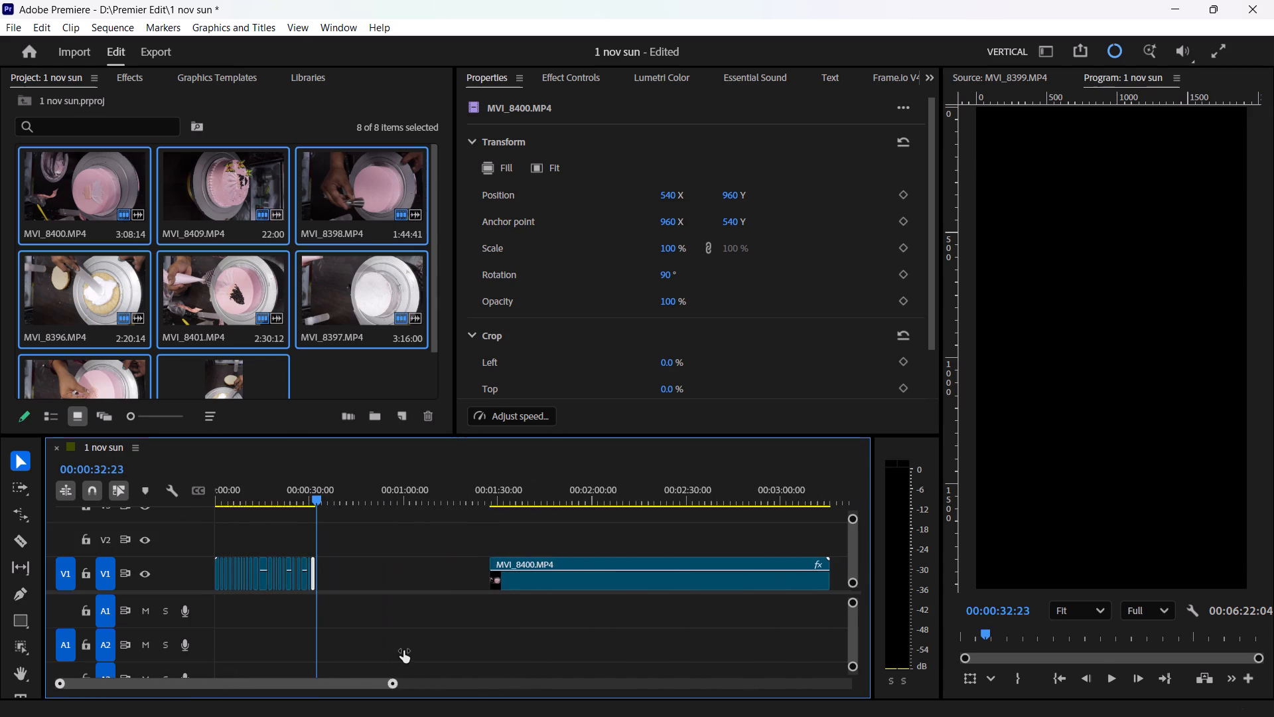
drag(403, 651, 405, 650)
drag(495, 493, 626, 517)
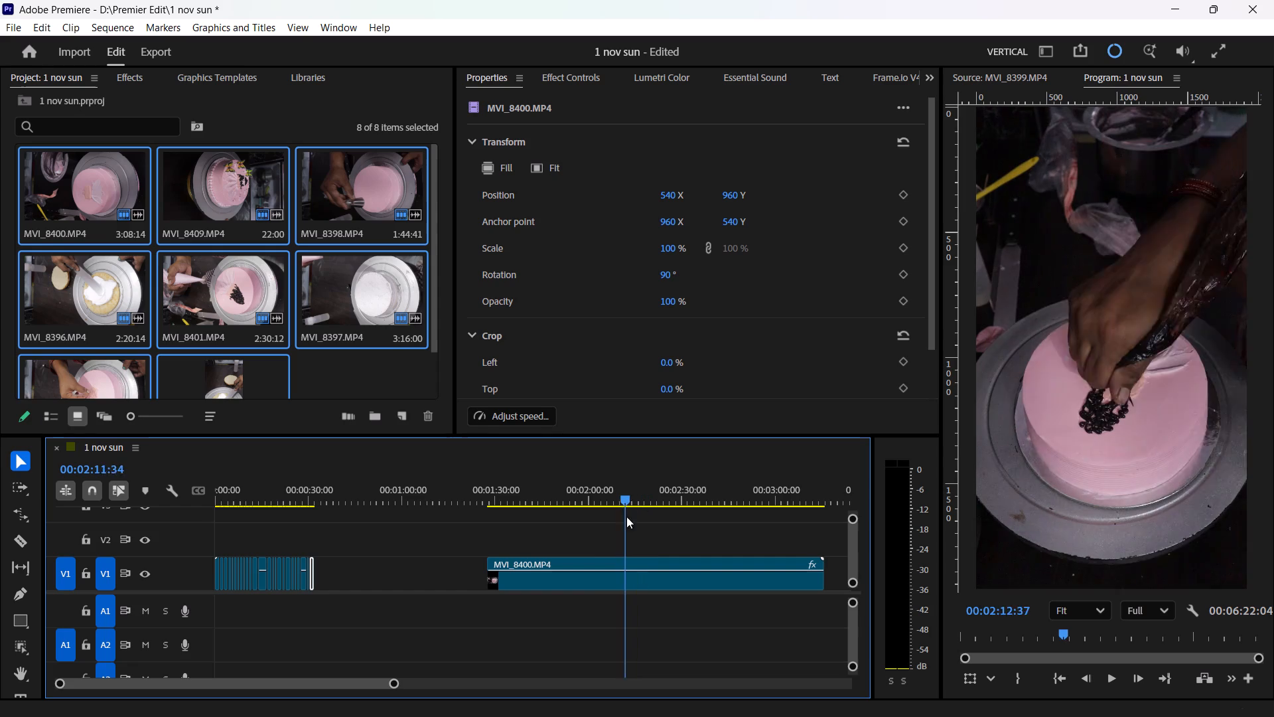
drag(626, 517, 537, 568)
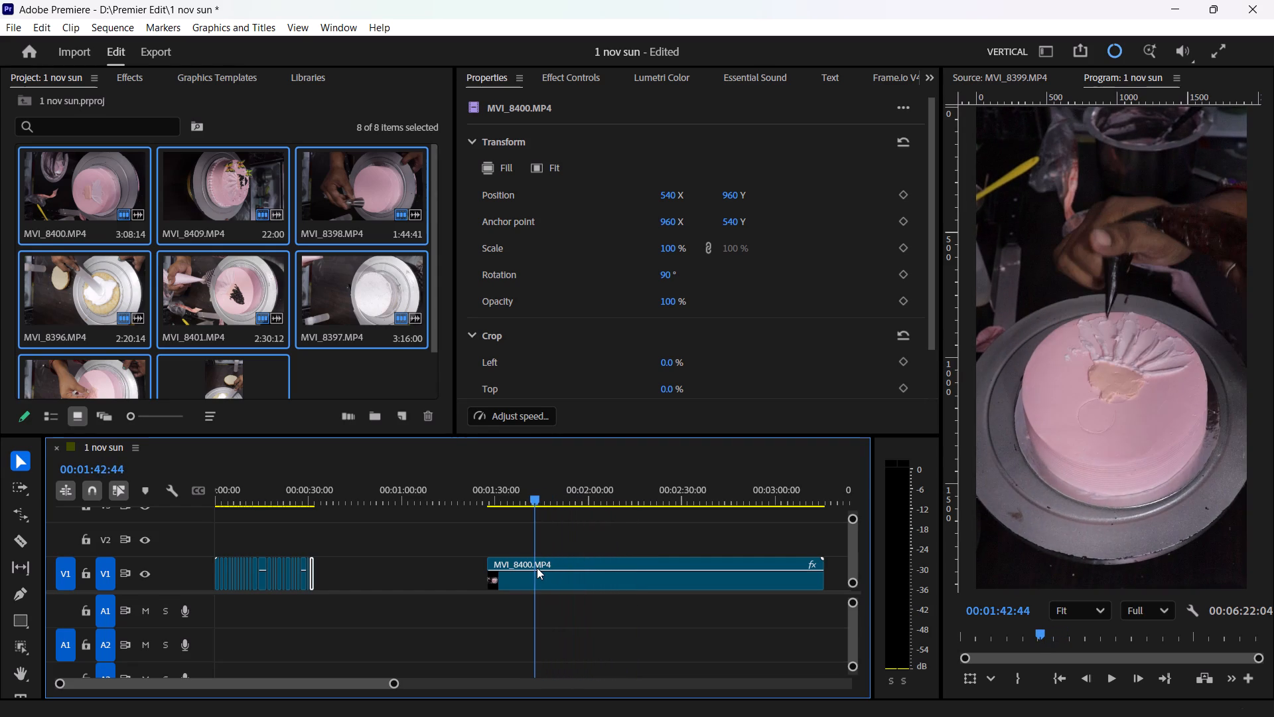
drag(537, 568, 537, 568)
click(537, 572)
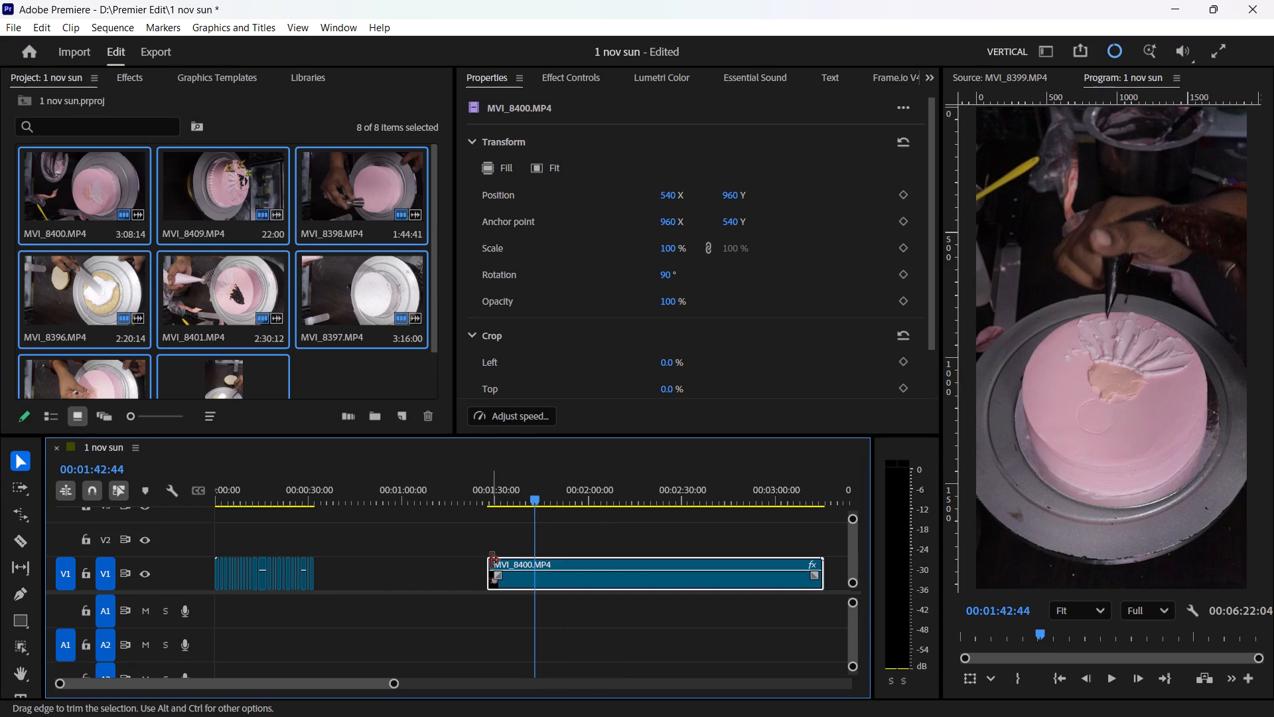
drag(491, 560, 540, 569)
Play the remaining MVI_8400.MP4 footage and trim its start to 00:01:46:31, where the black piping begins on the cake.
key(space)
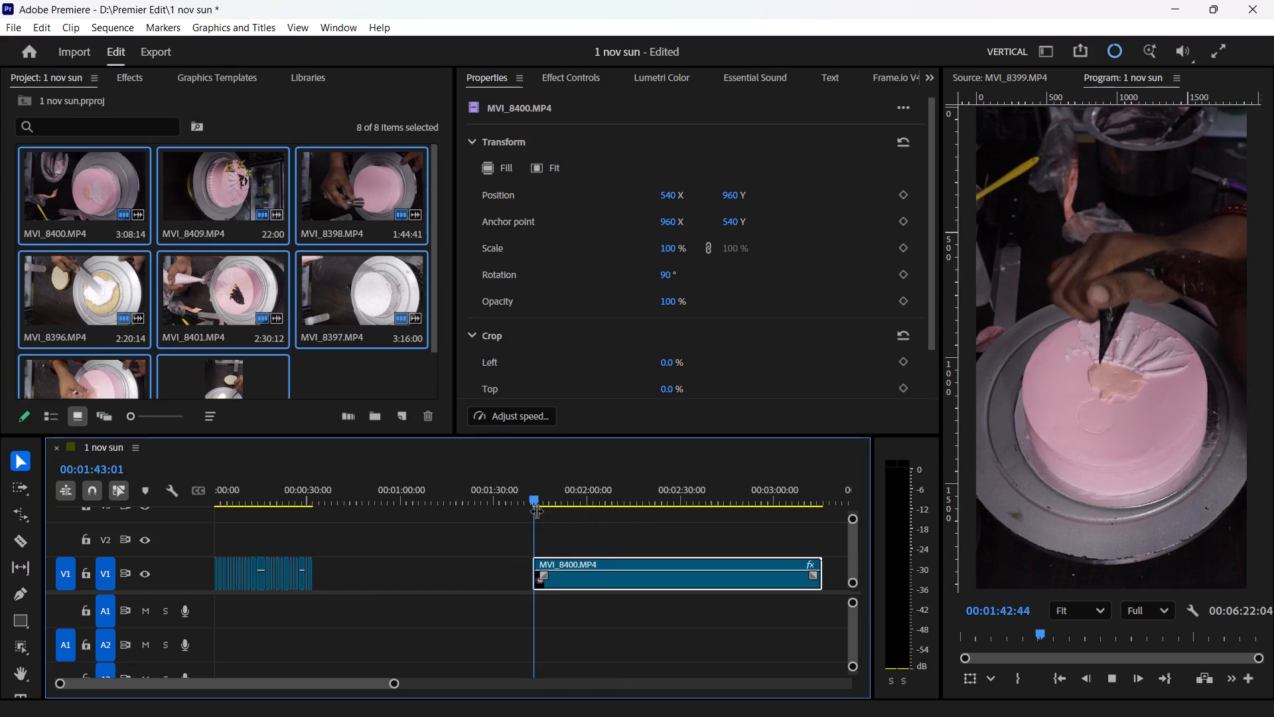
key(space)
click(534, 561)
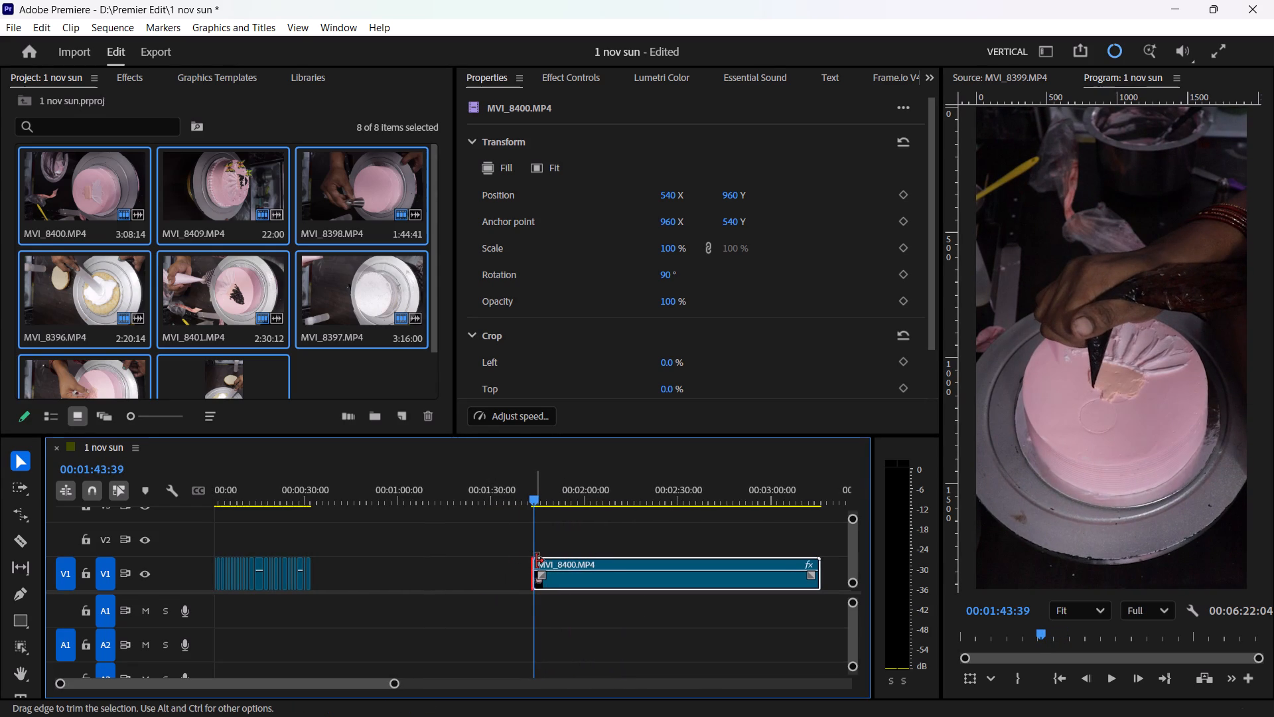
key(space)
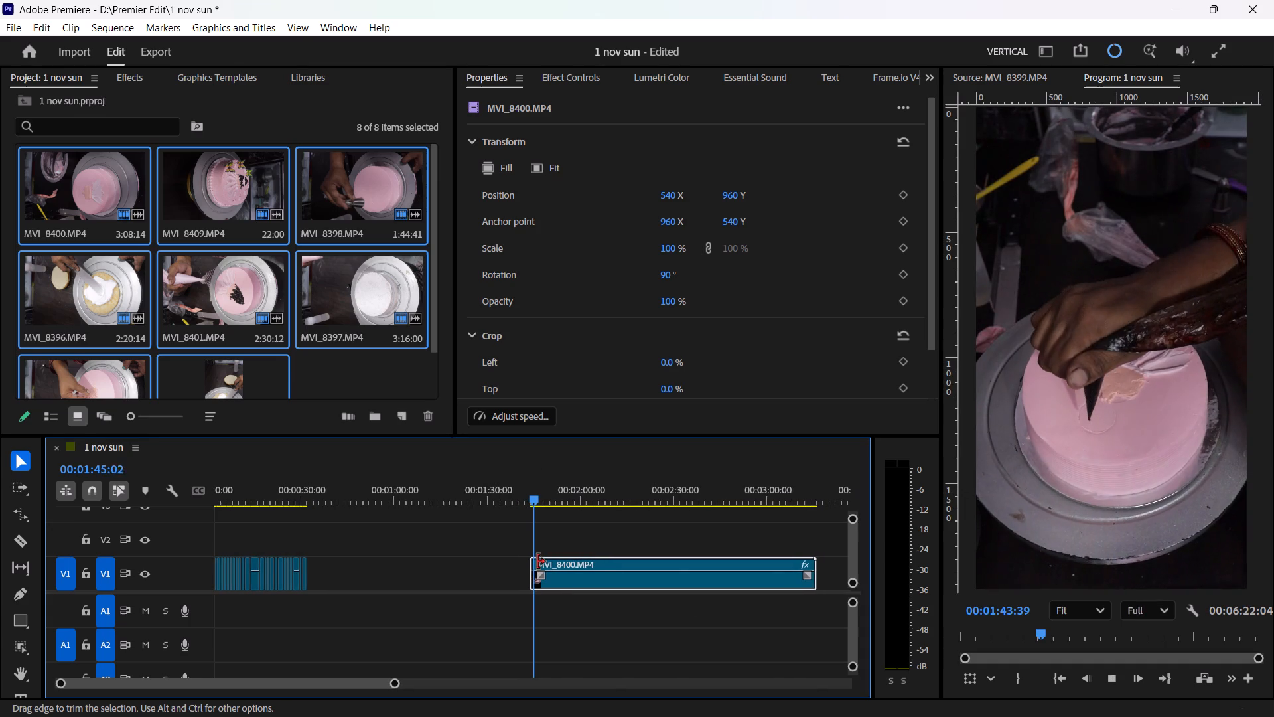
key(space)
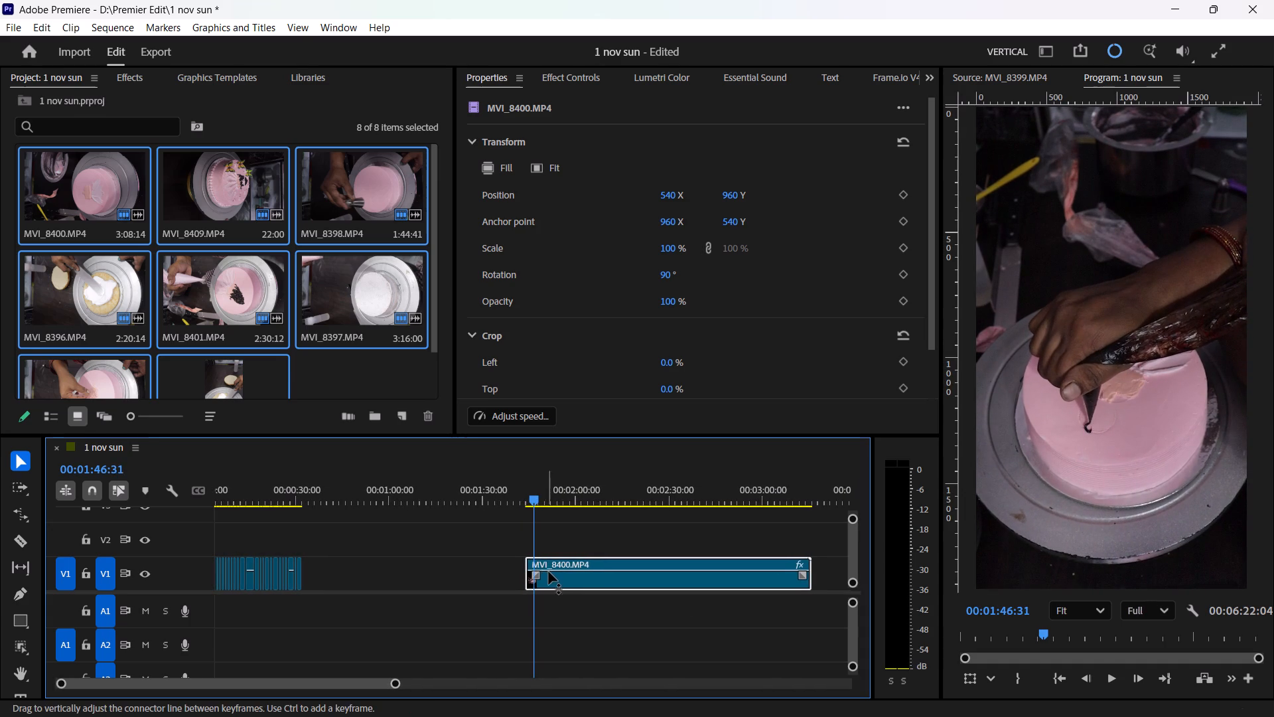
click(530, 560)
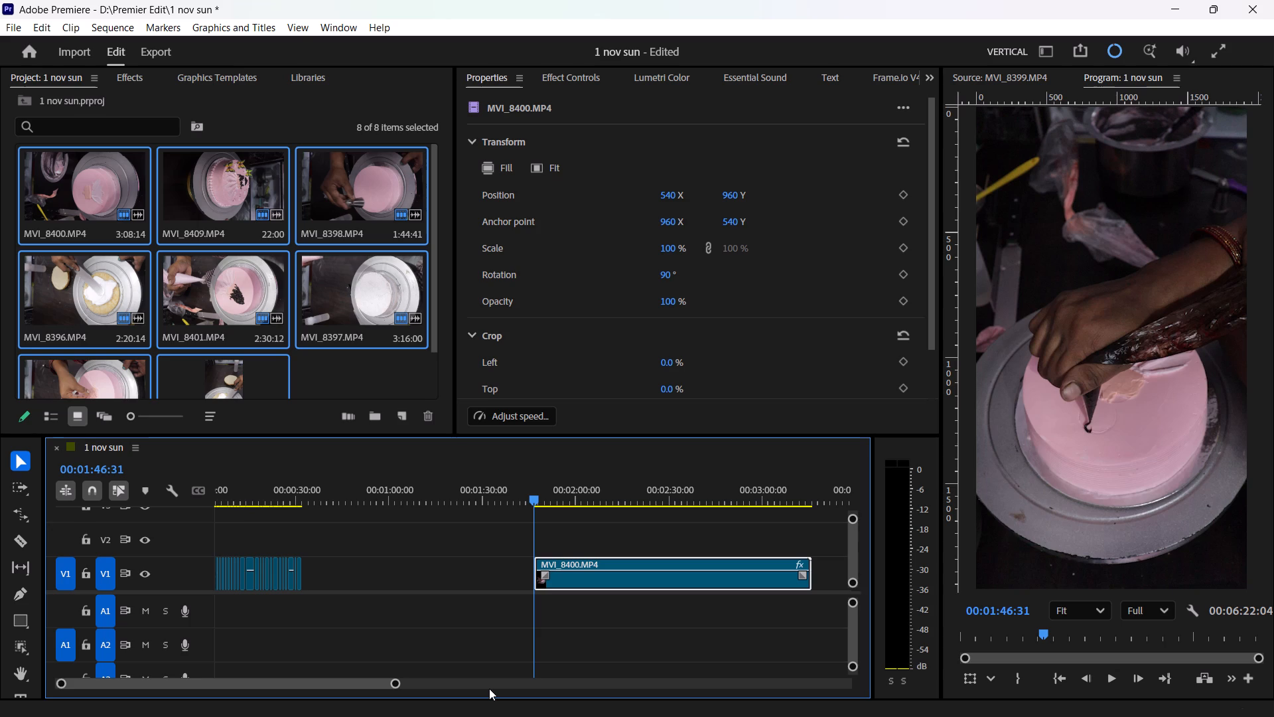
Review the black piping footage in MVI_8400.MP4 and cut the clip at 00:02:41:03.
key(space)
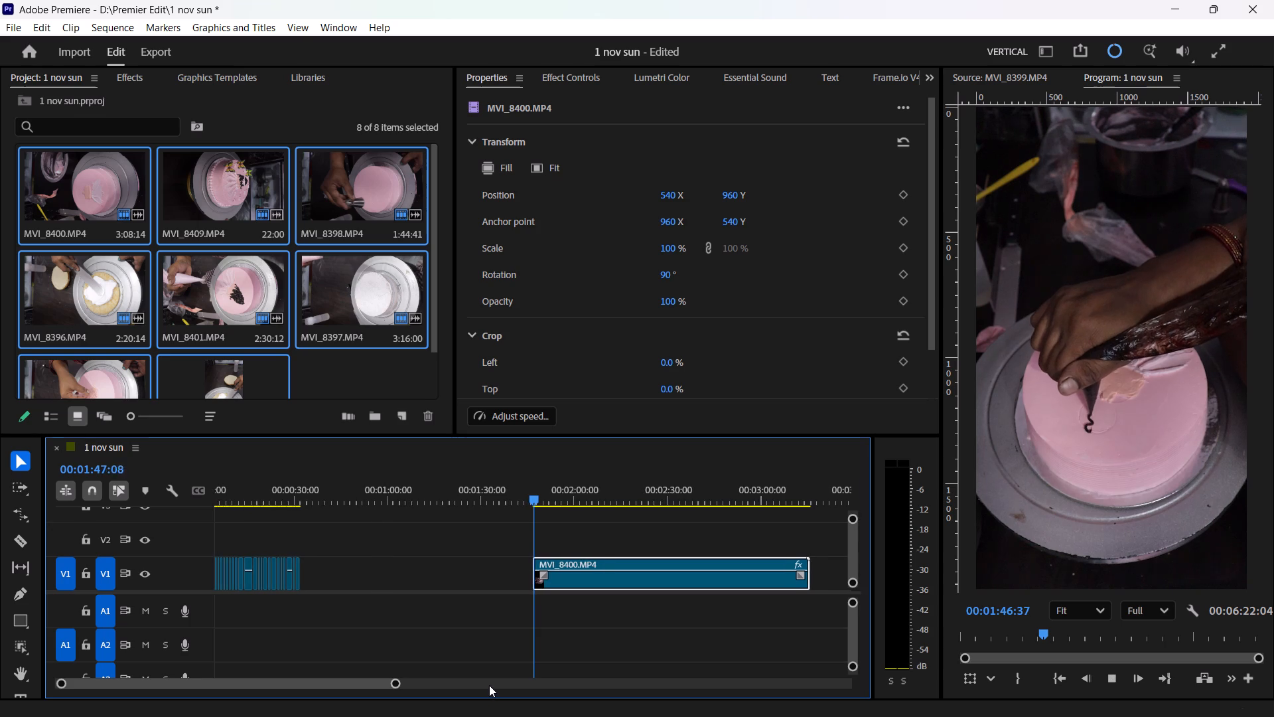
key(space)
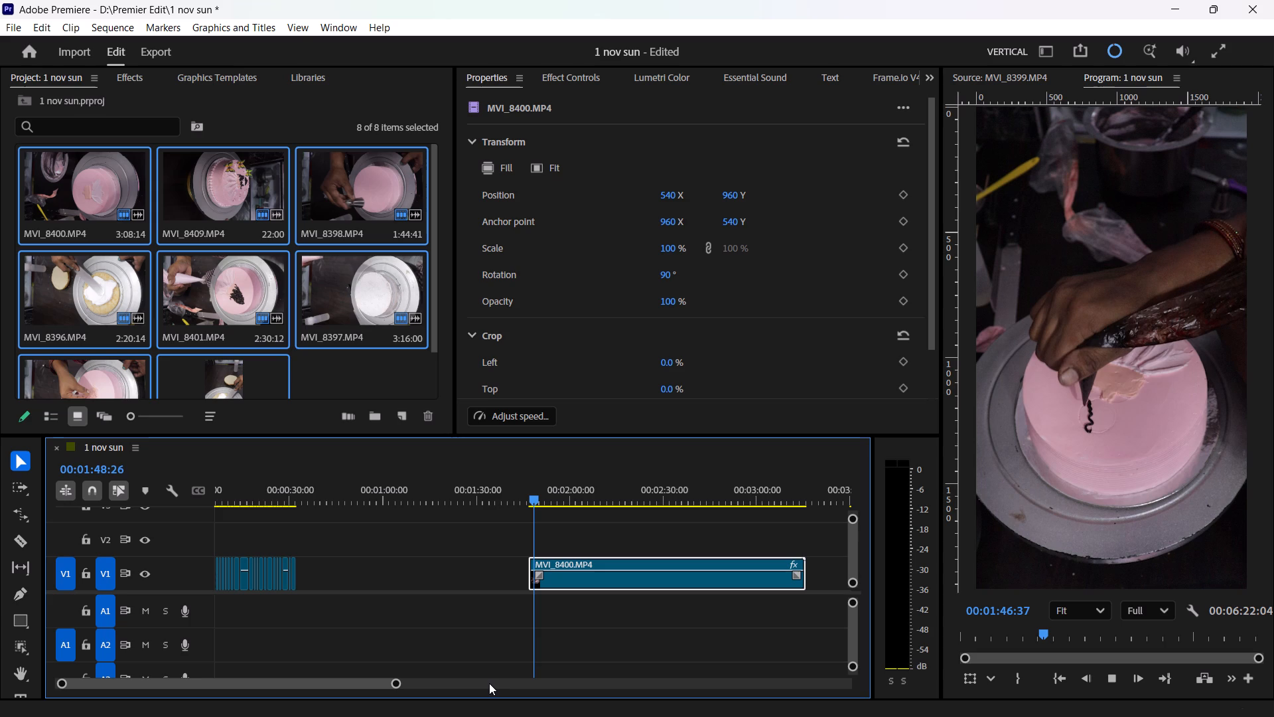
key(space)
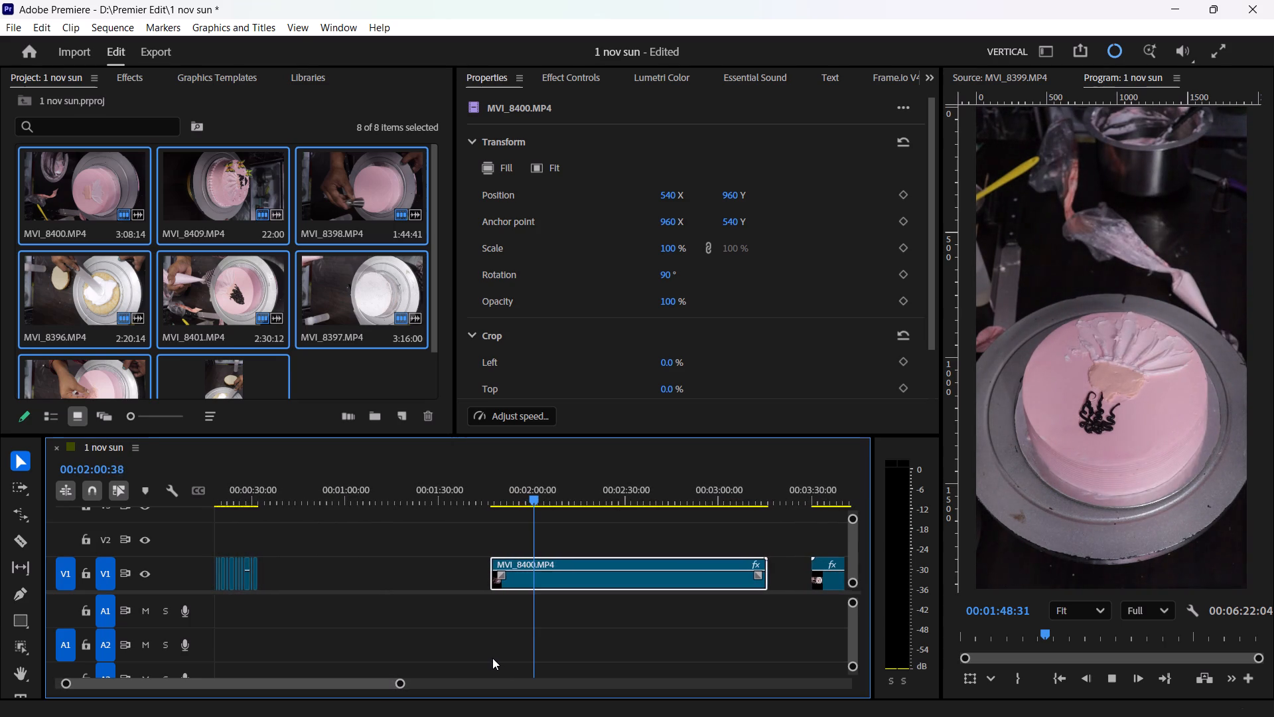
key(space)
drag(529, 497, 583, 518)
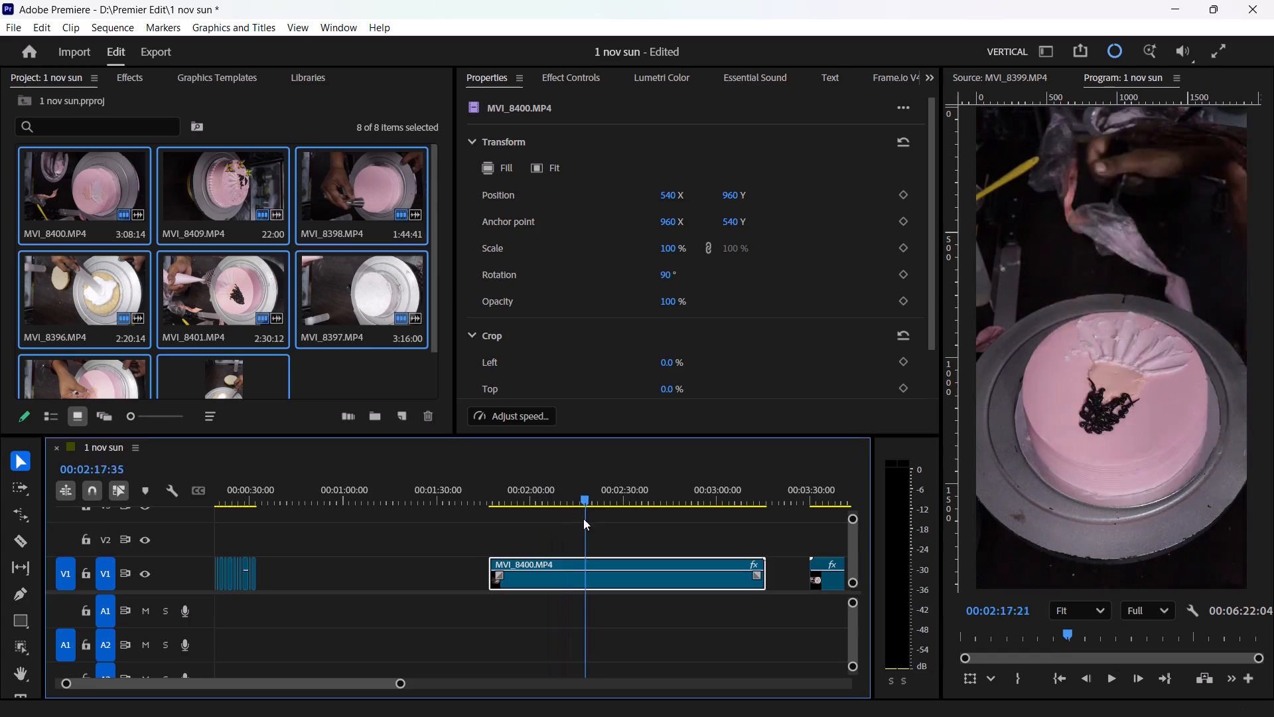
drag(583, 518, 647, 522)
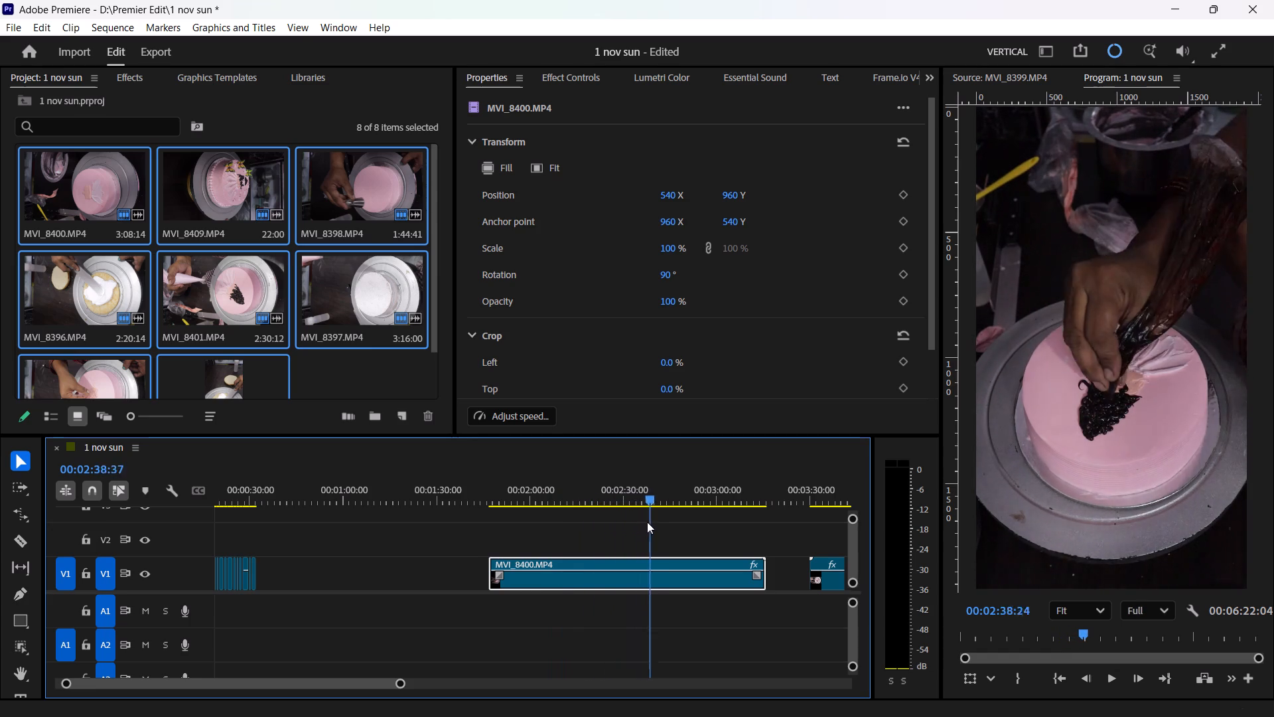
drag(647, 522, 656, 539)
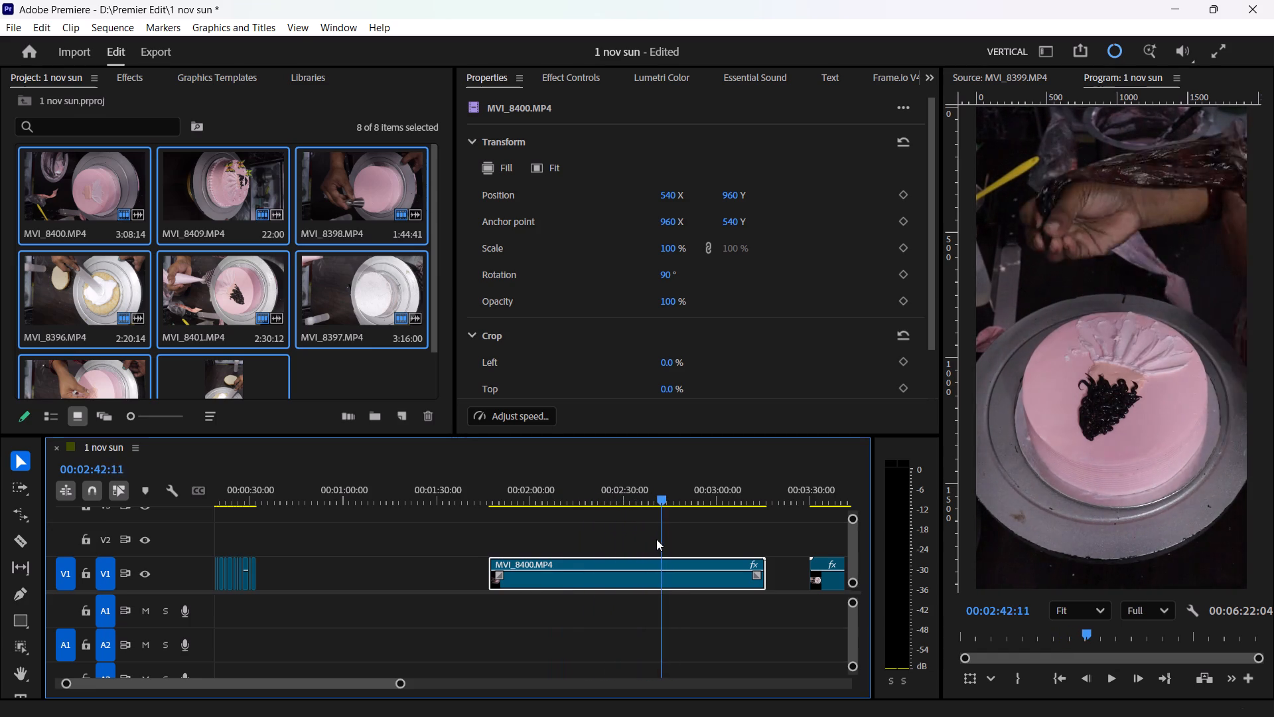
drag(656, 539, 649, 548)
key(c)
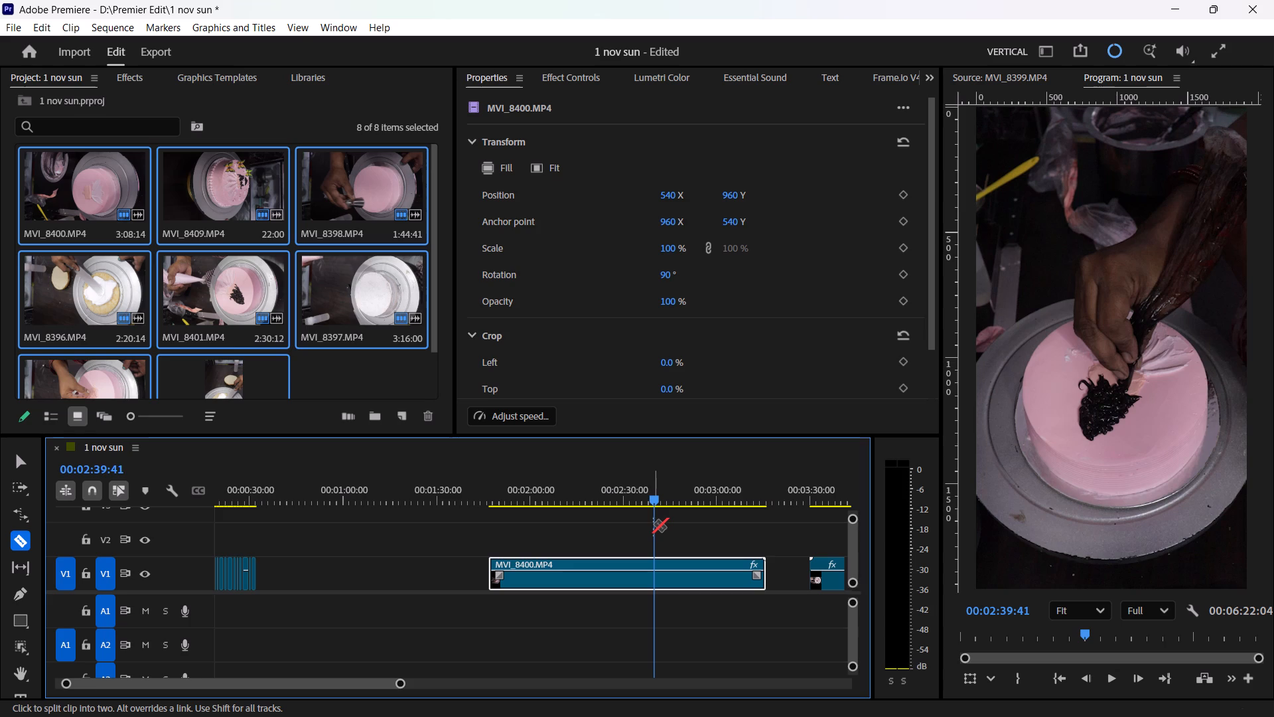
key(Right)
key(Right)
key(Right)
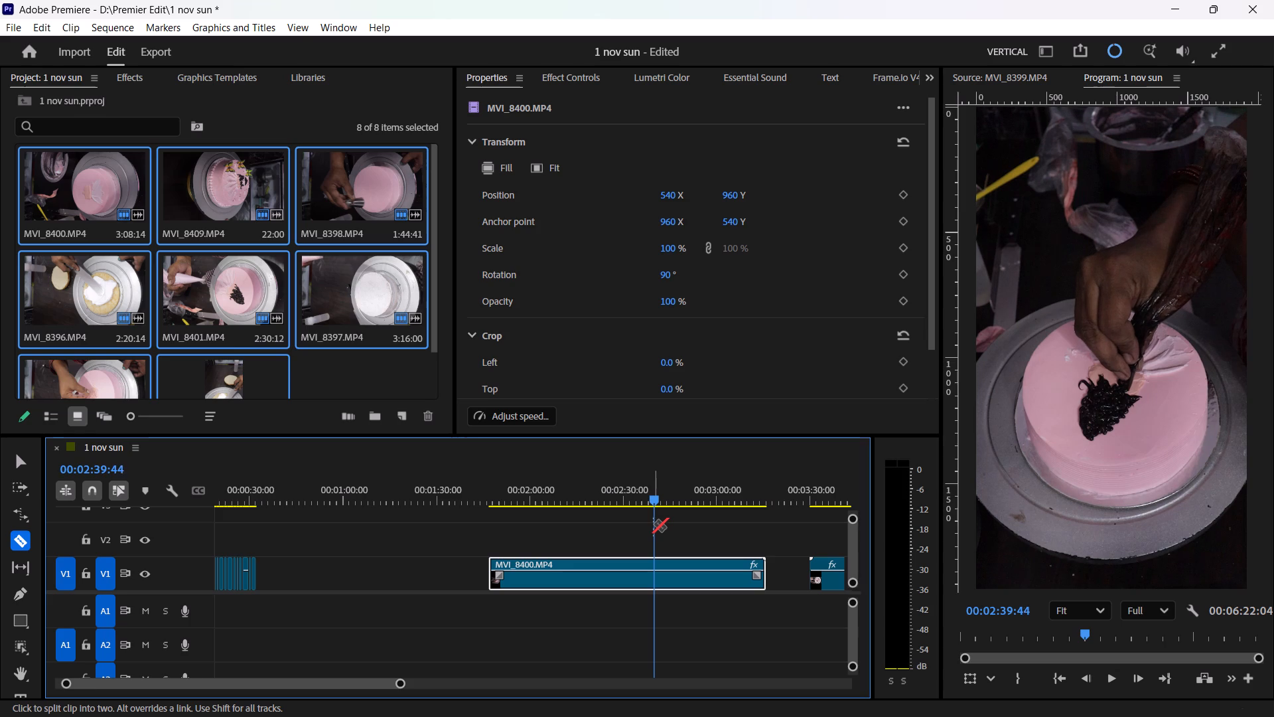
key(Right)
key(Right)
key(Right)
key(Right)
key(Right)
key(Right)
key(Right)
key(Right)
key(Right)
key(Right)
key(Right)
key(Right)
key(Right)
key(Right)
key(Right)
key(Right)
key(Right)
key(Right)
key(Right)
key(Right)
key(Right)
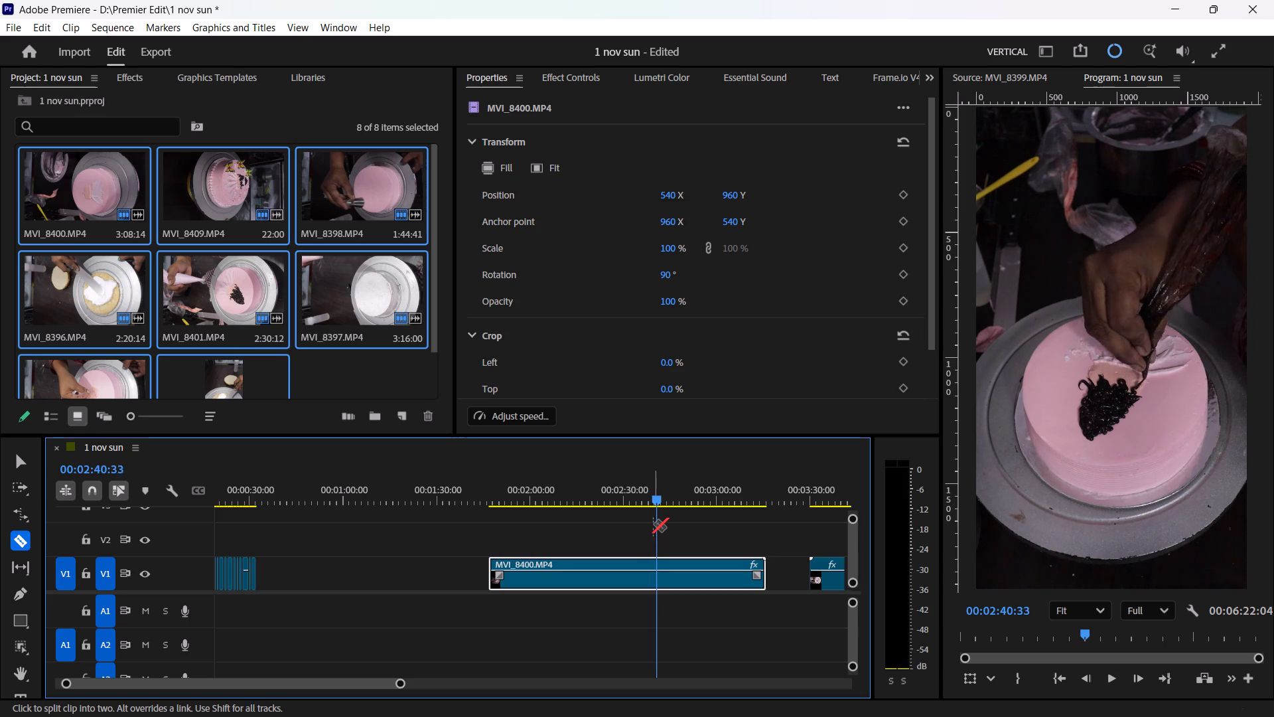
click(658, 568)
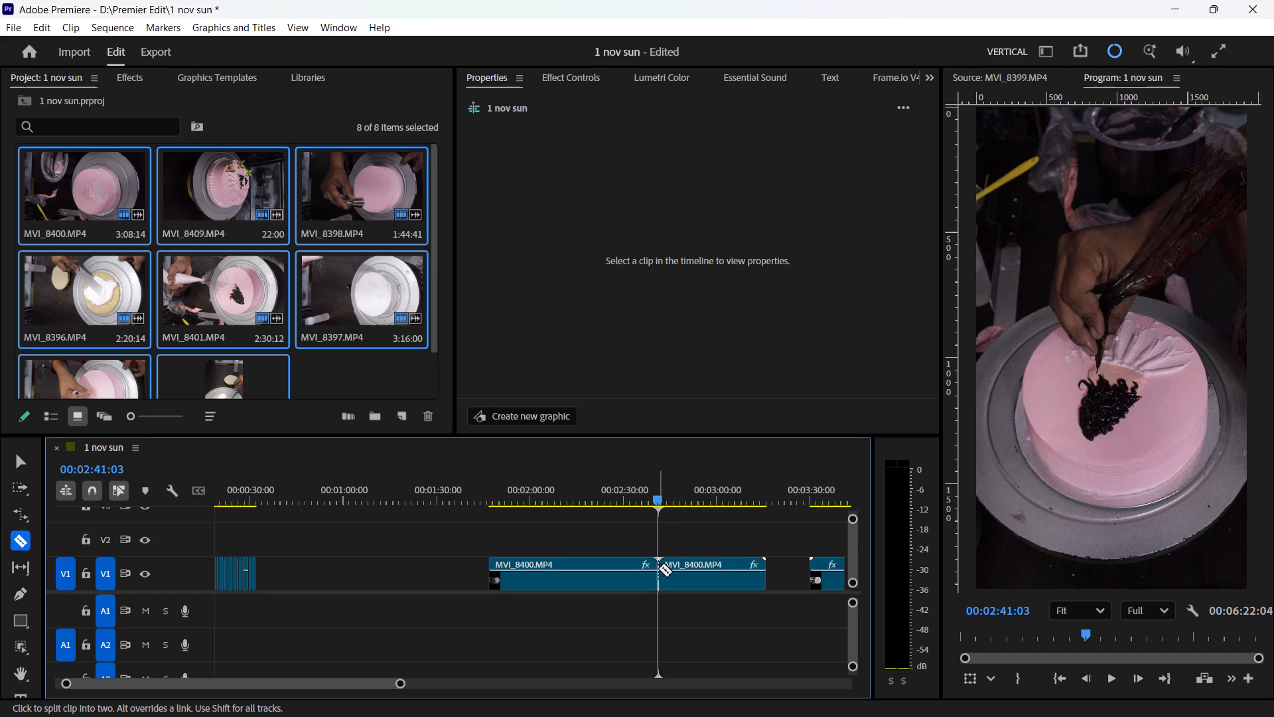
Move the MVI_8400.MP4 piece before the cut back near the edited clips on V1, leaving a gap of about five seconds.
key(v)
drag(589, 578, 449, 584)
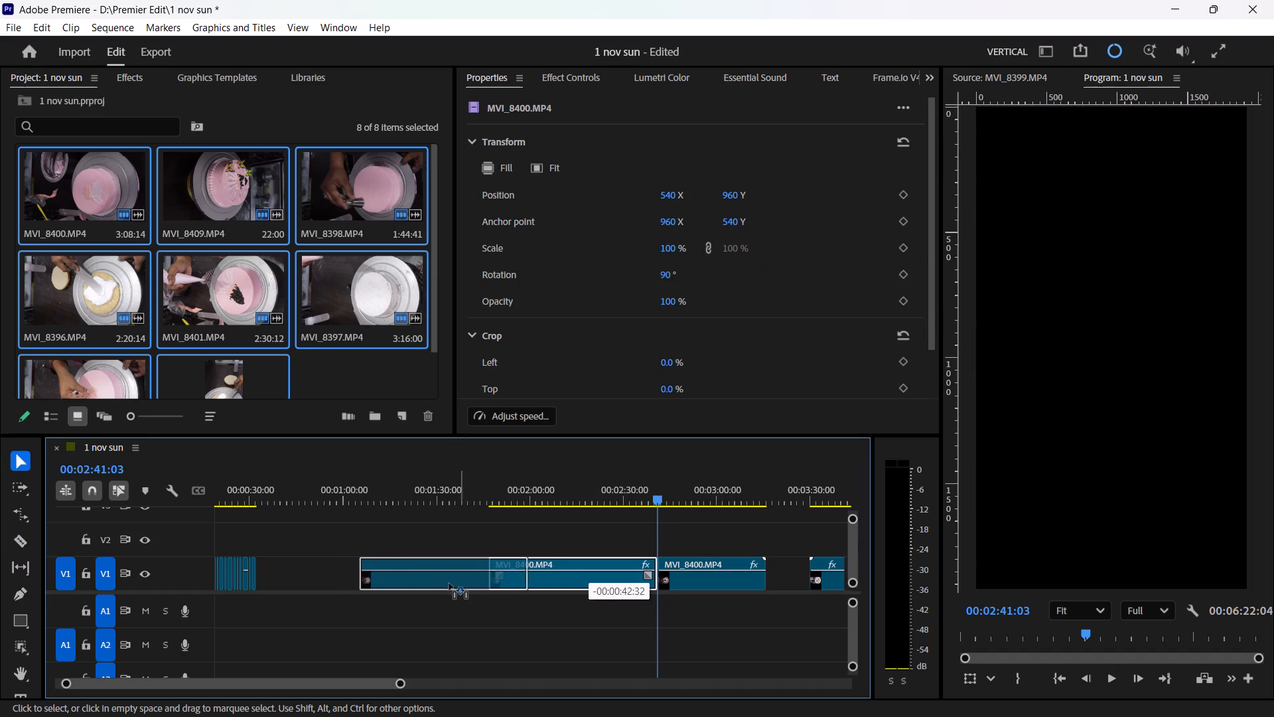
drag(449, 584, 364, 590)
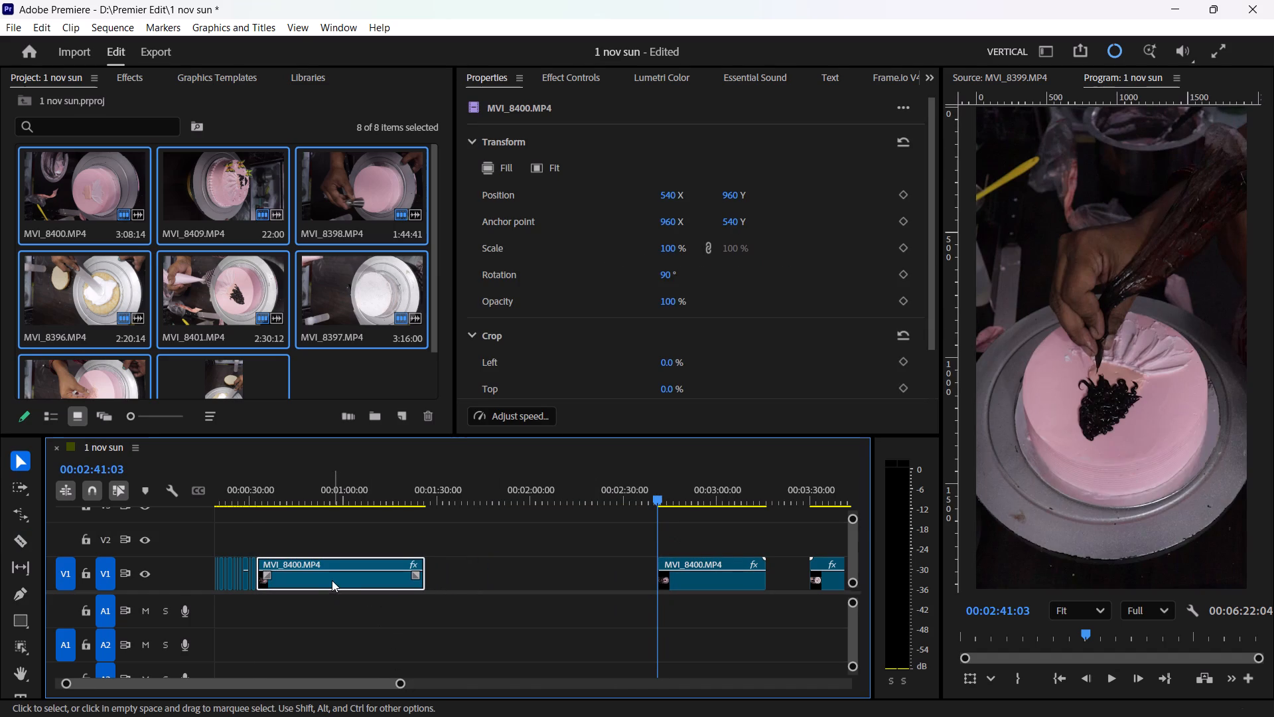
drag(332, 577, 348, 578)
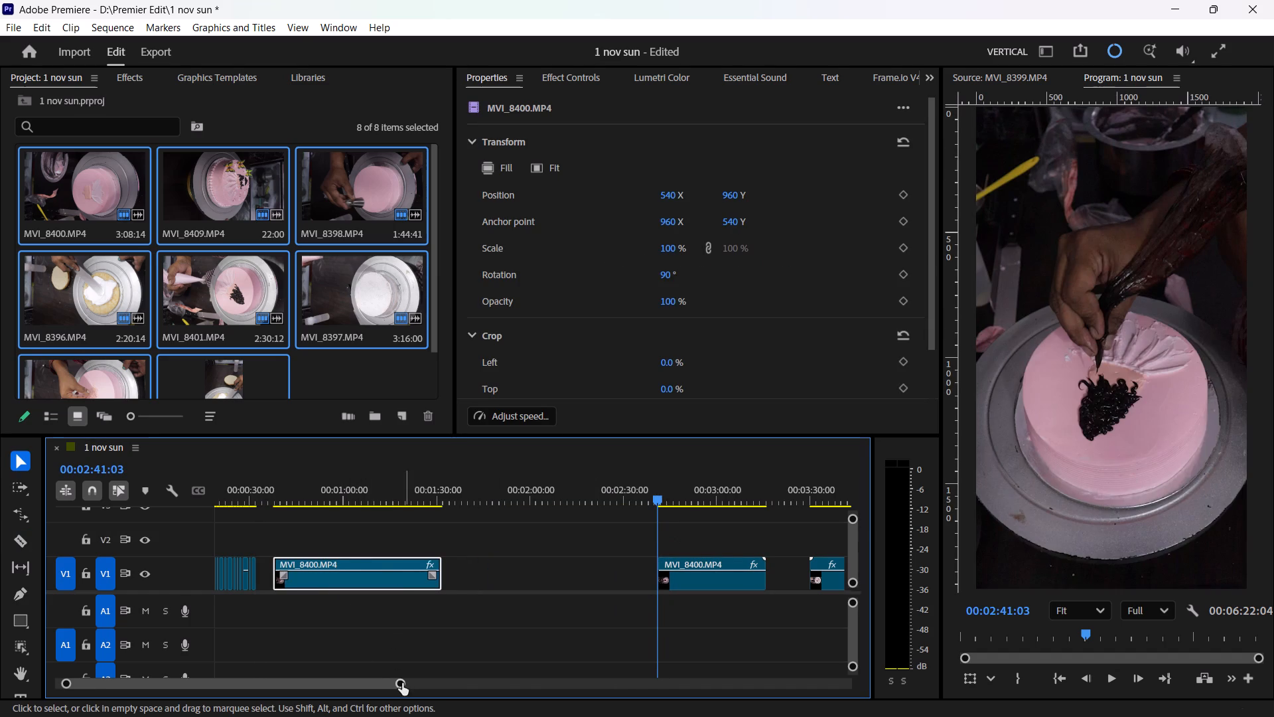
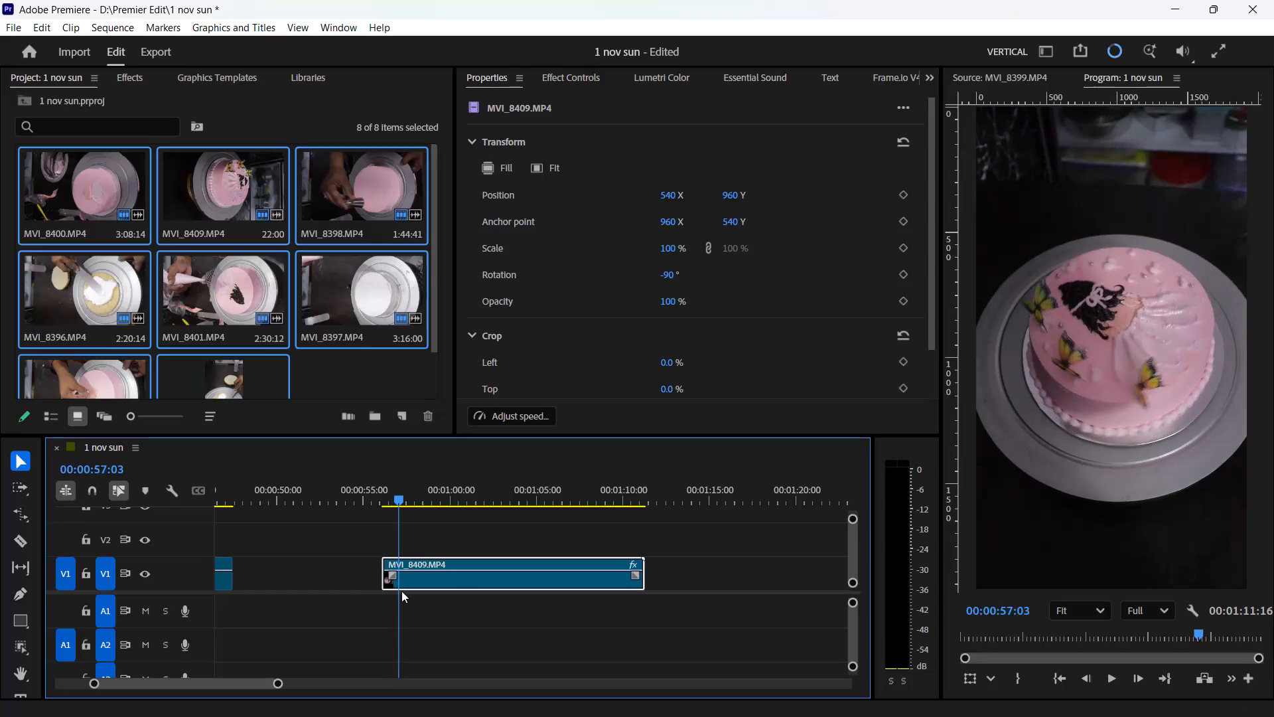
Trim the start of the MVI_8409.MP4 clip on V1 to 00:00:57:03 and cut the clip at 00:00:59:00.
drag(389, 560, 403, 563)
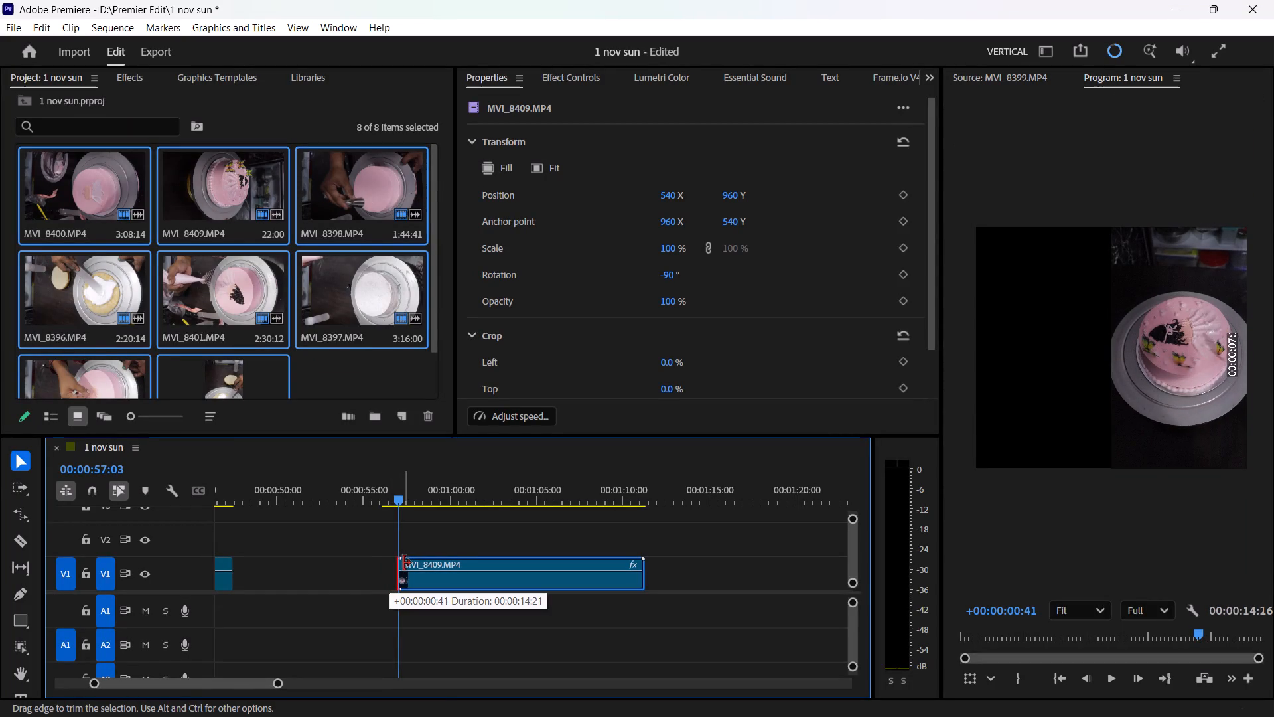
drag(403, 563, 405, 564)
key(space)
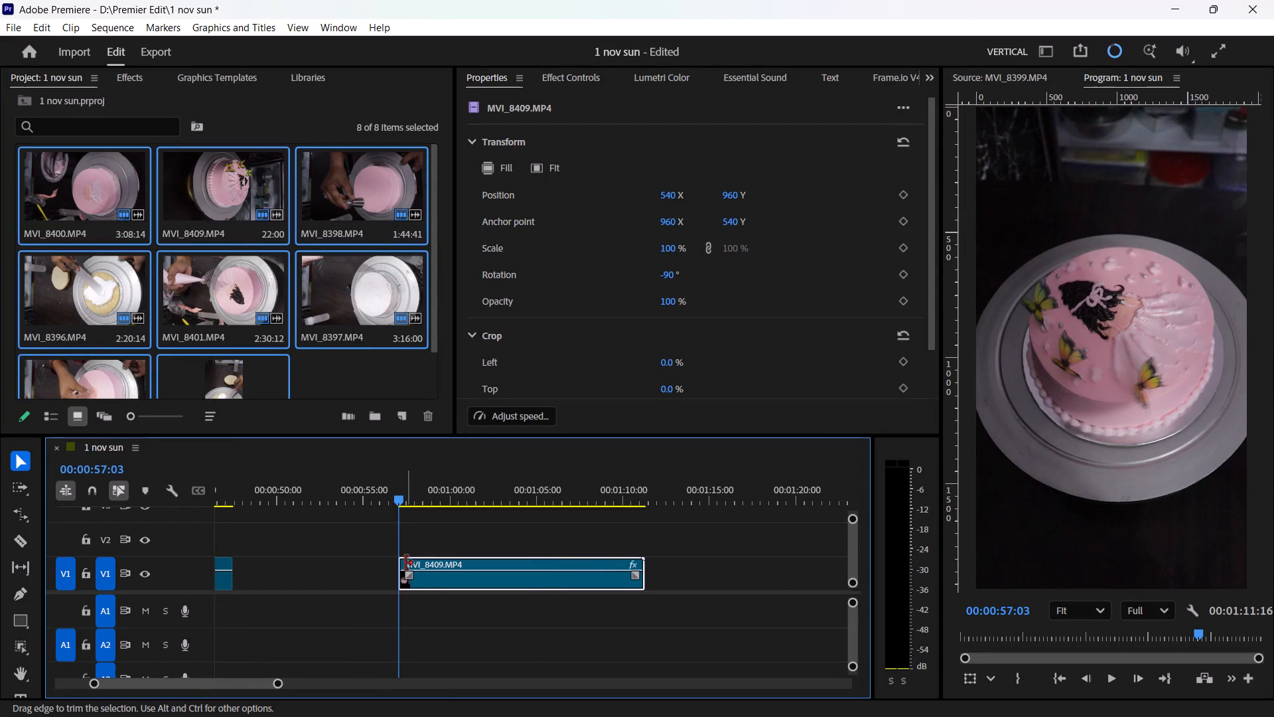
key(space)
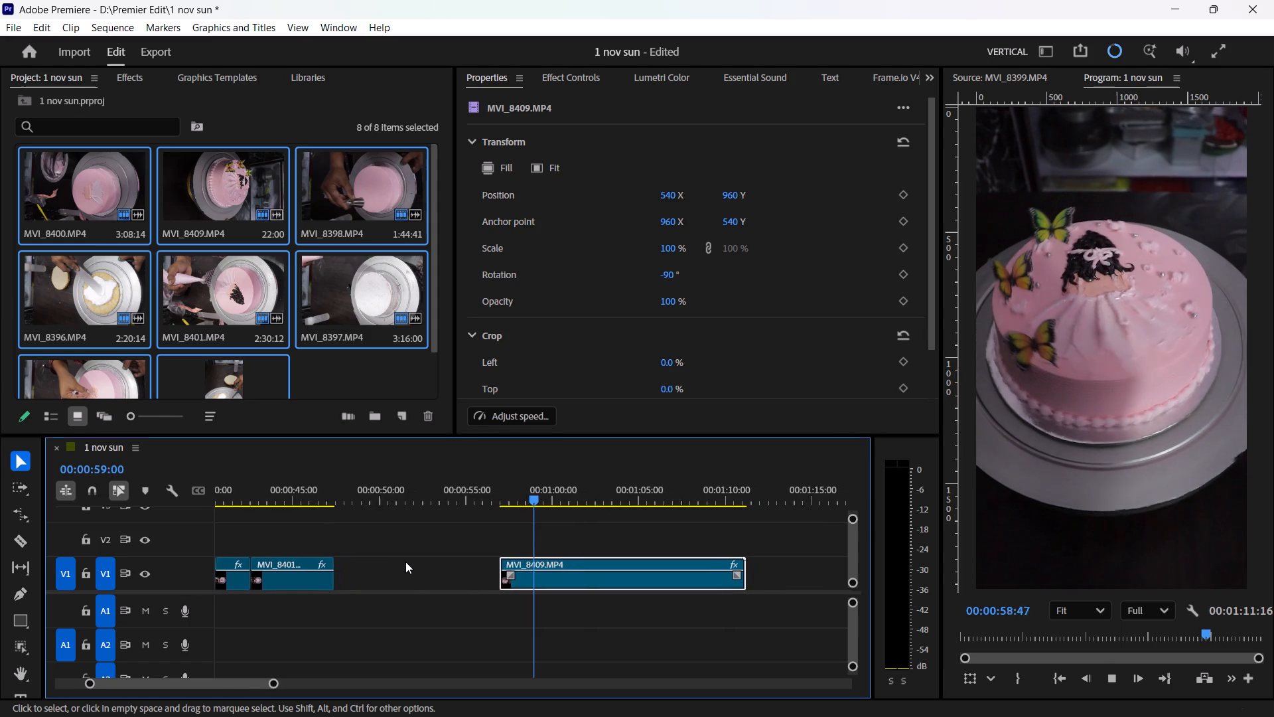
key(c)
click(535, 570)
key(v)
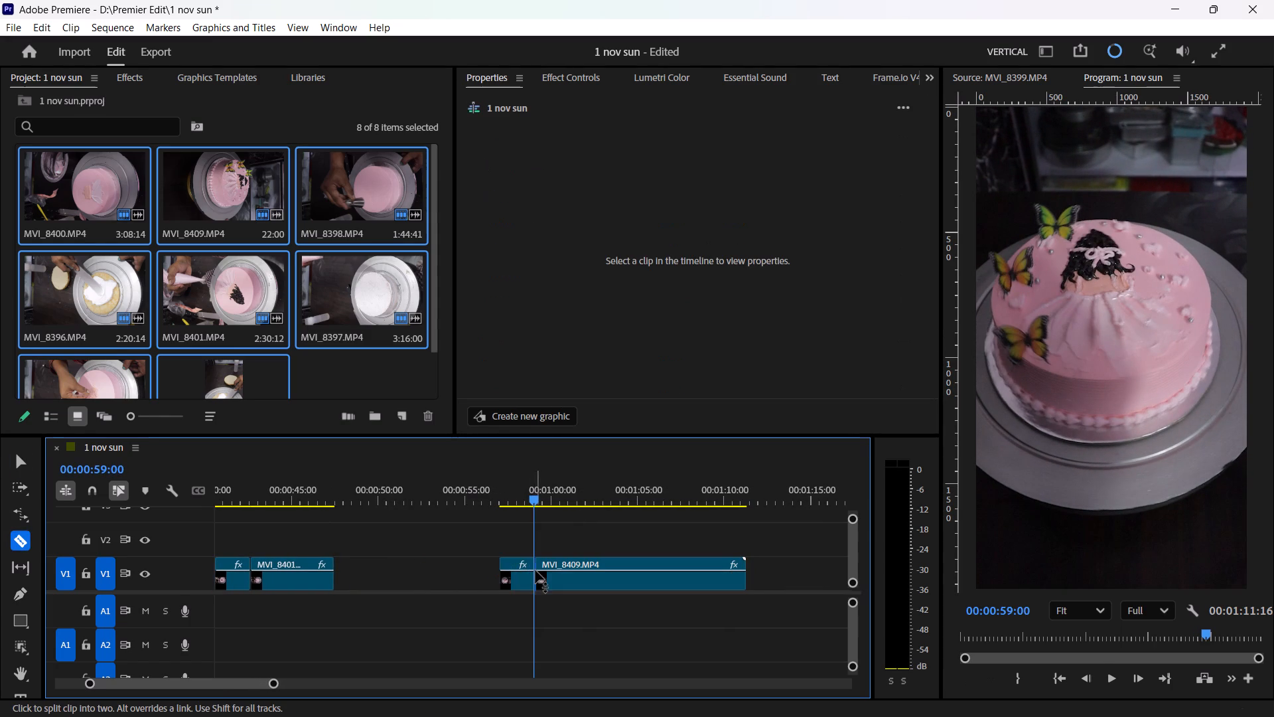
Move the short MVI_8409.MP4 piece before the cut to about 00:00:53:00 and slow it with Rate Stretch to about 5 seconds.
drag(518, 579, 447, 575)
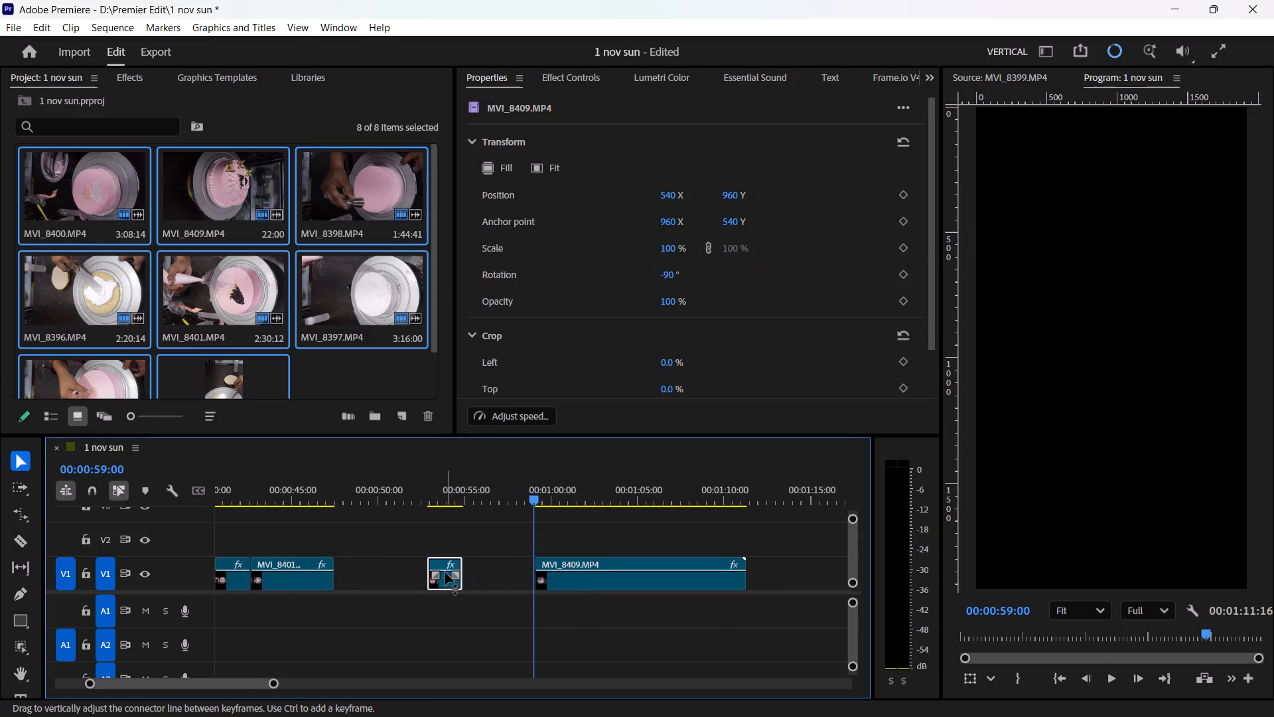
key(r)
drag(457, 564, 505, 564)
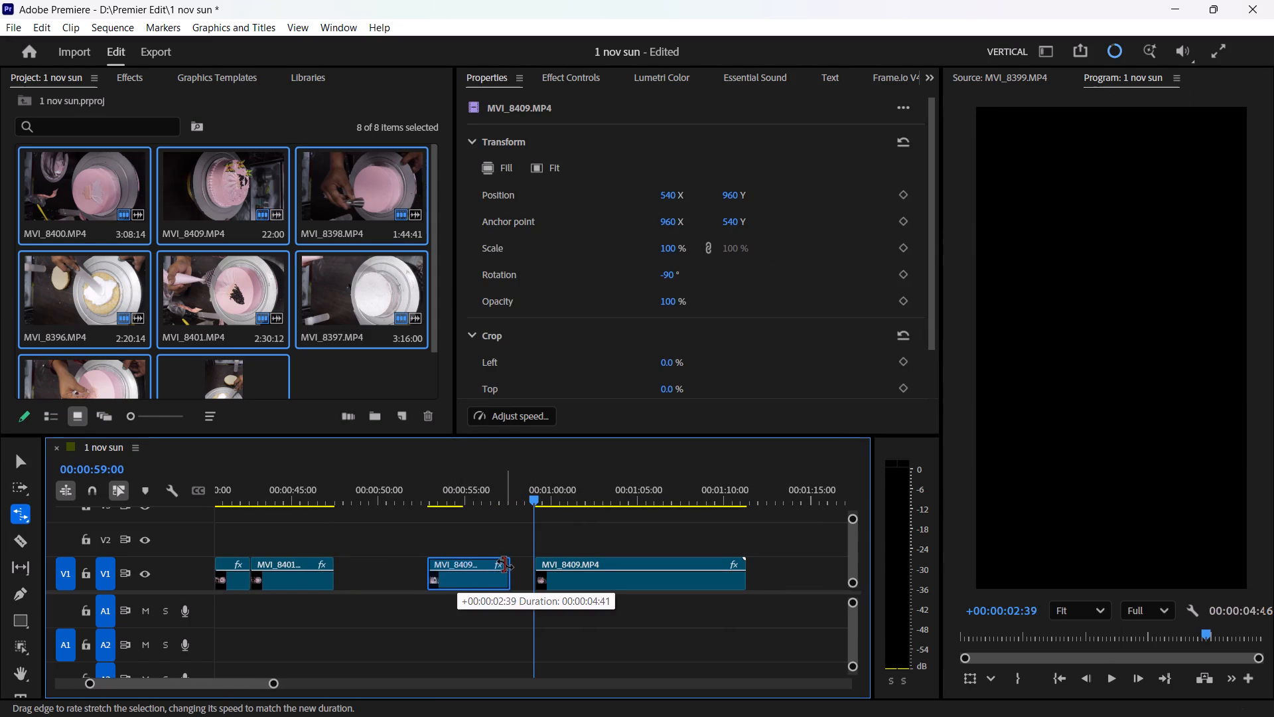
drag(505, 564, 516, 562)
key(v)
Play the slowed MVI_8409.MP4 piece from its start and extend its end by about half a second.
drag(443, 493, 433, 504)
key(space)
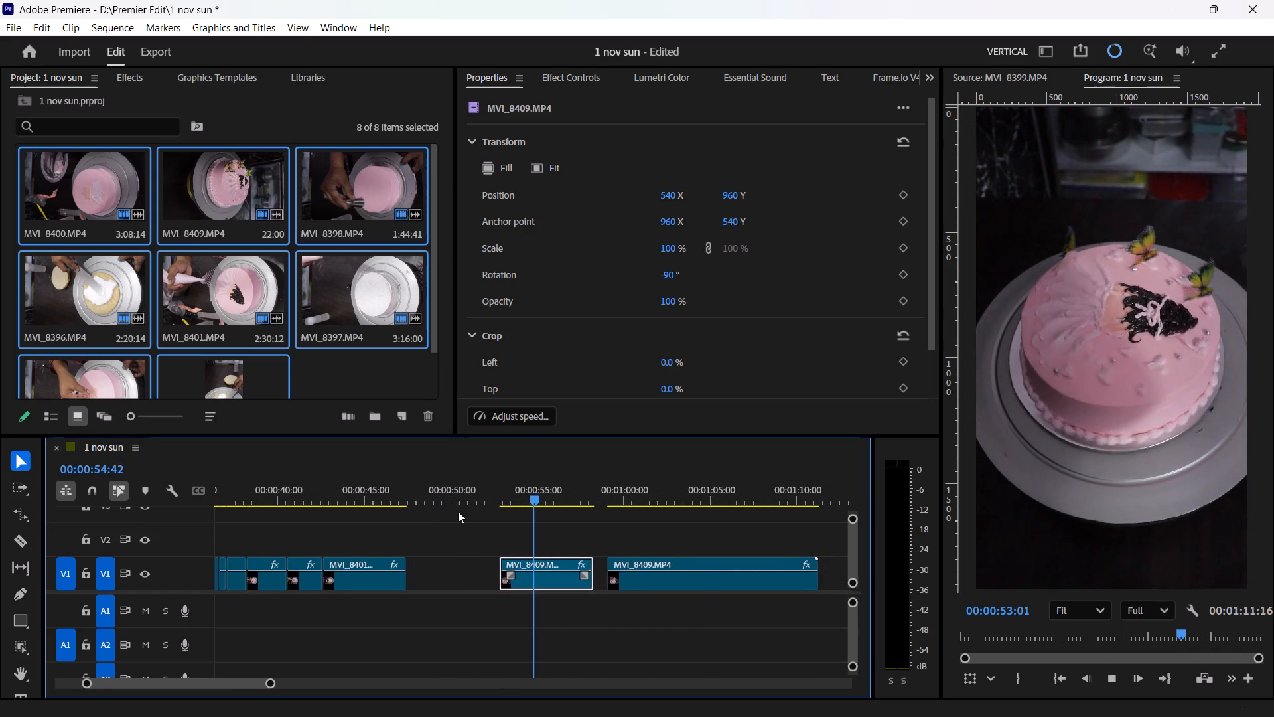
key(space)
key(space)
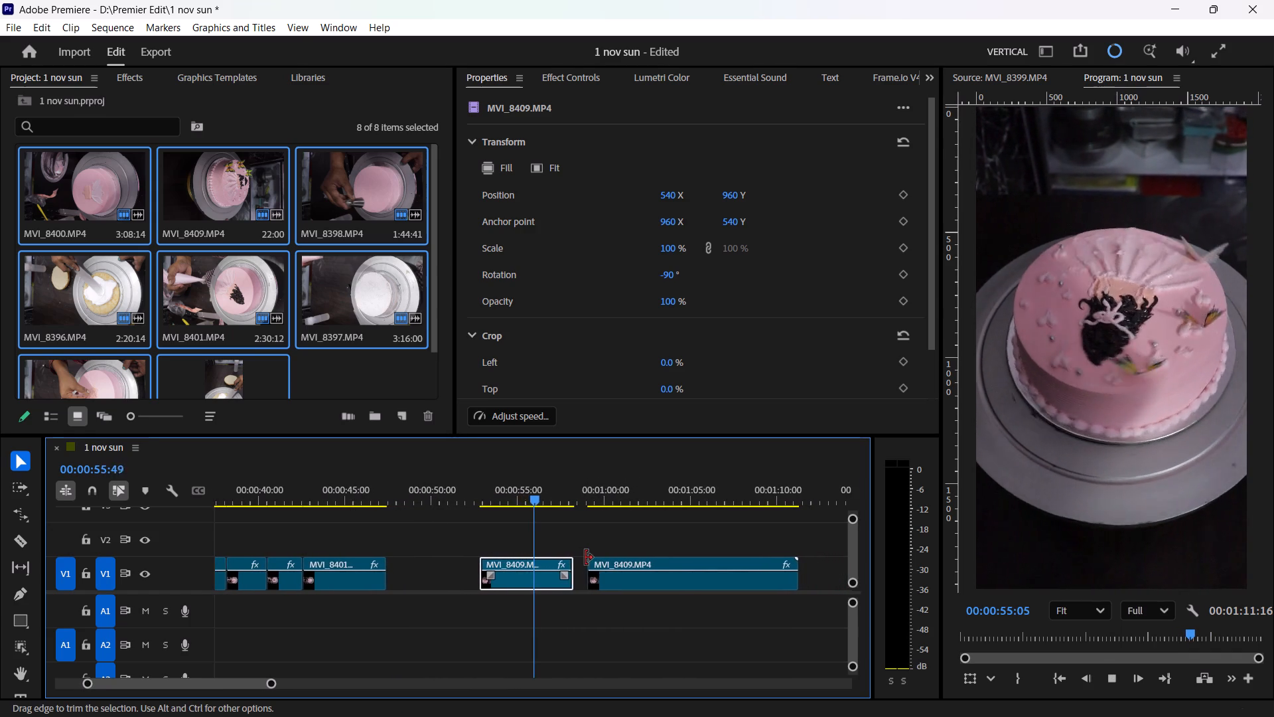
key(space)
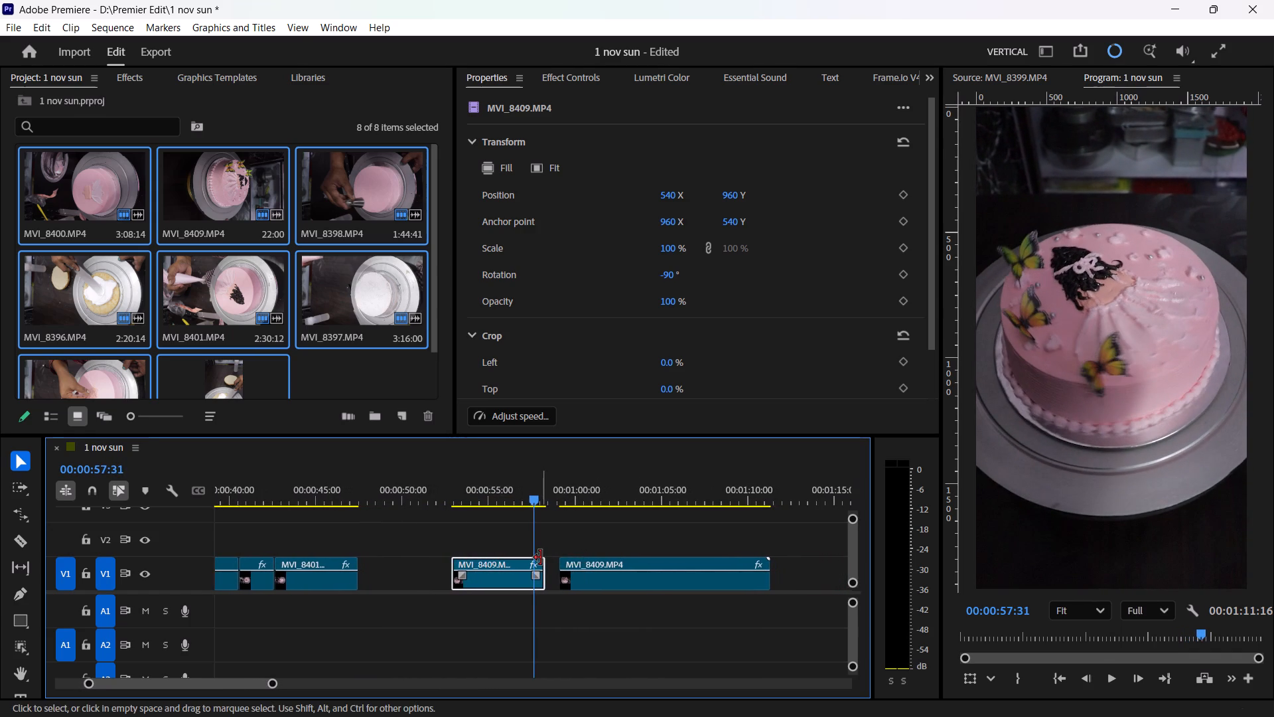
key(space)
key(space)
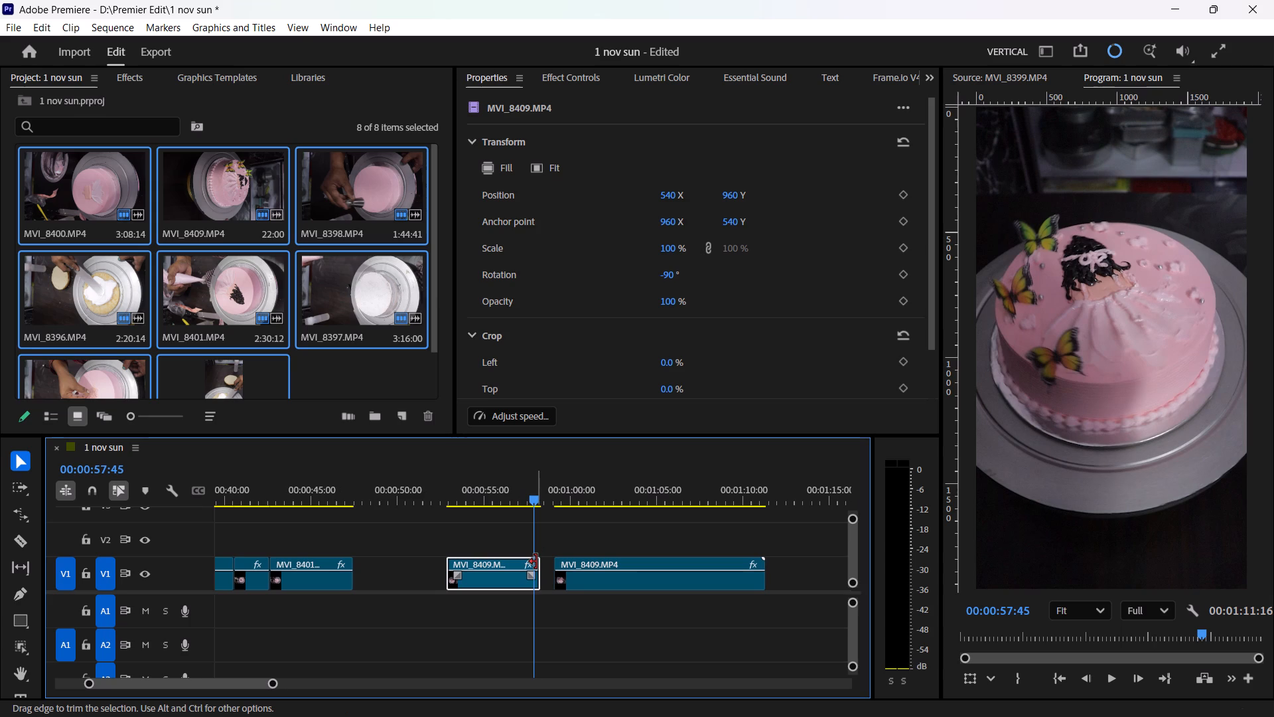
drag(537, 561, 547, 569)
Replay the slowed MVI_8409.MP4 piece, trim its end to 00:00:57:22, and save the project.
key(space)
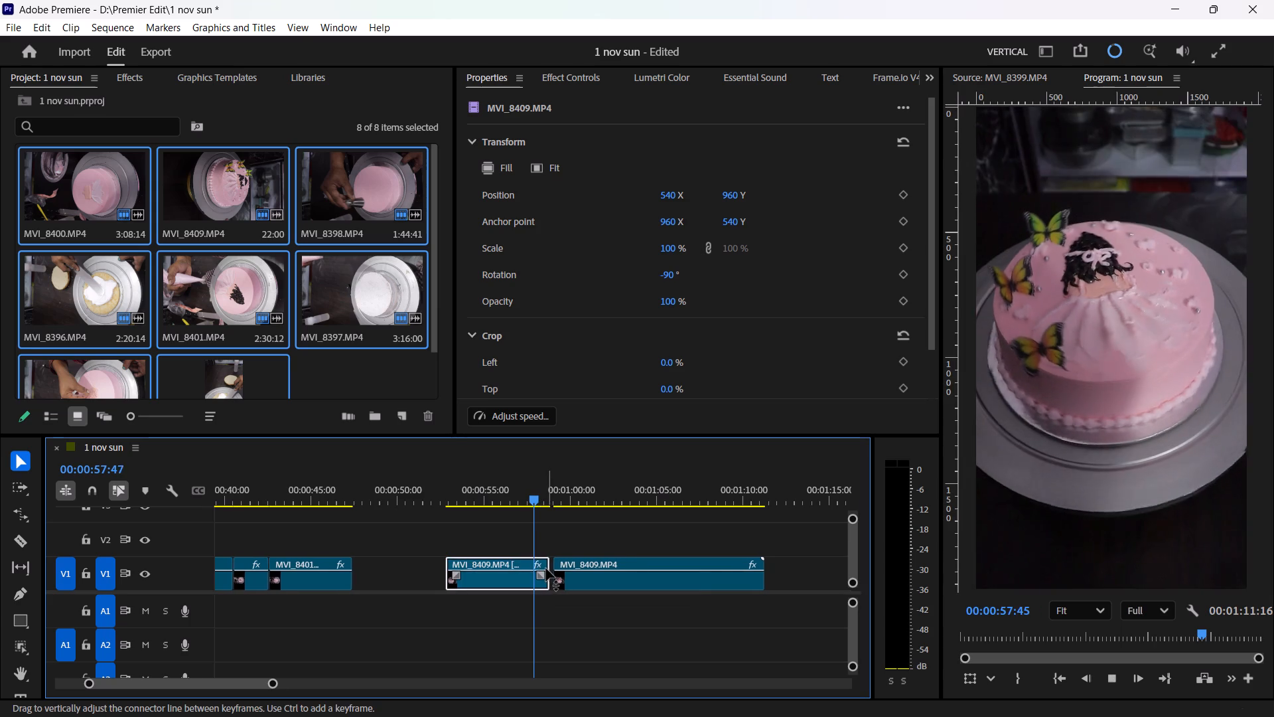
key(space)
key(space)
key(space)
drag(535, 493, 496, 532)
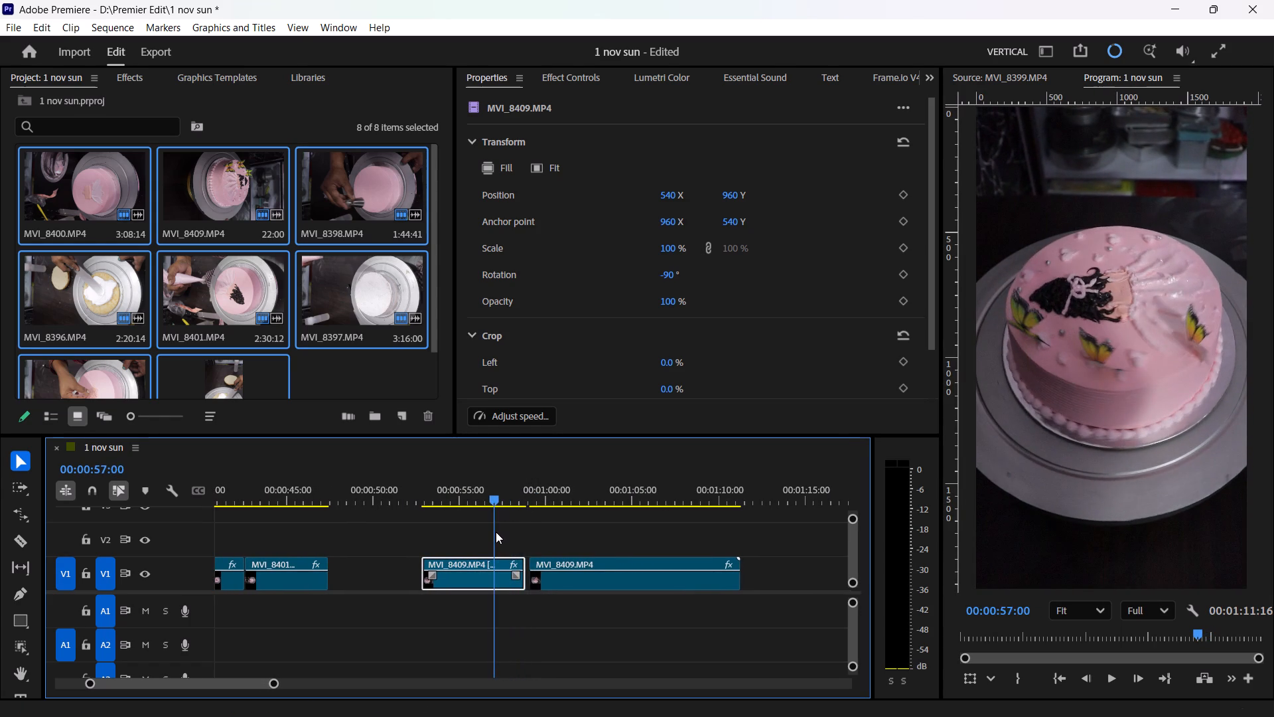
drag(496, 532, 431, 589)
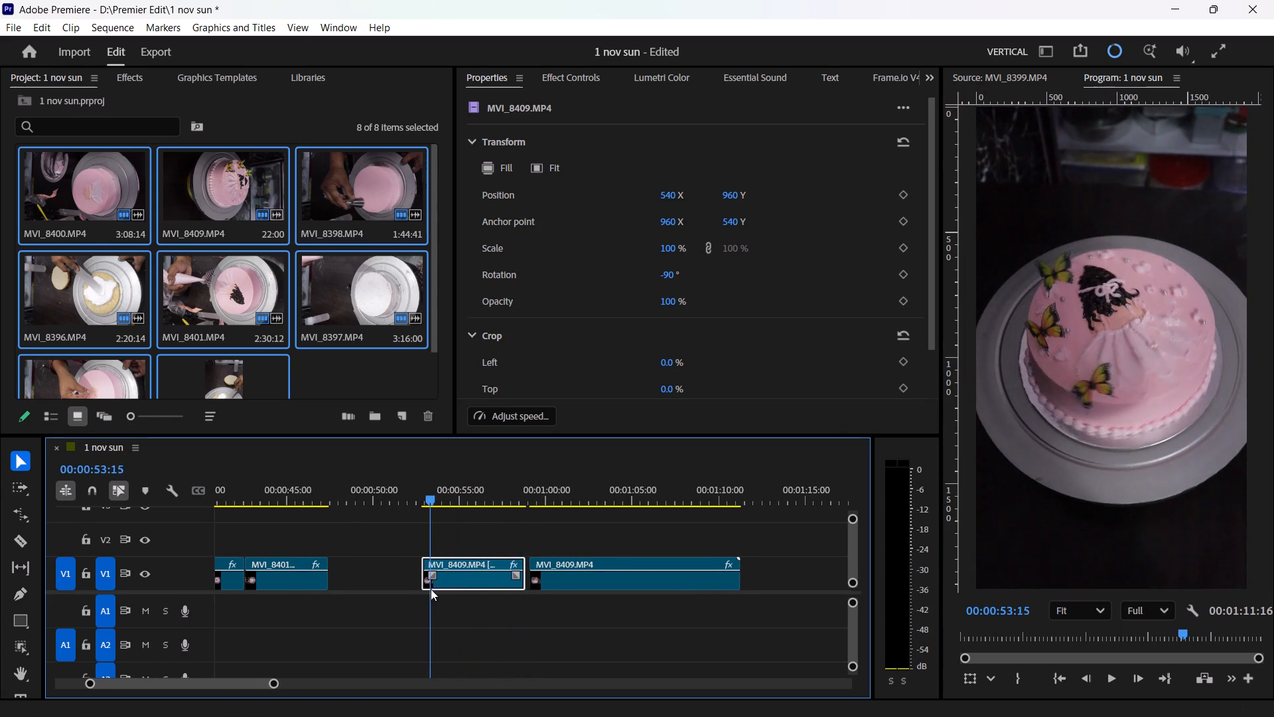
drag(431, 589, 427, 592)
key(space)
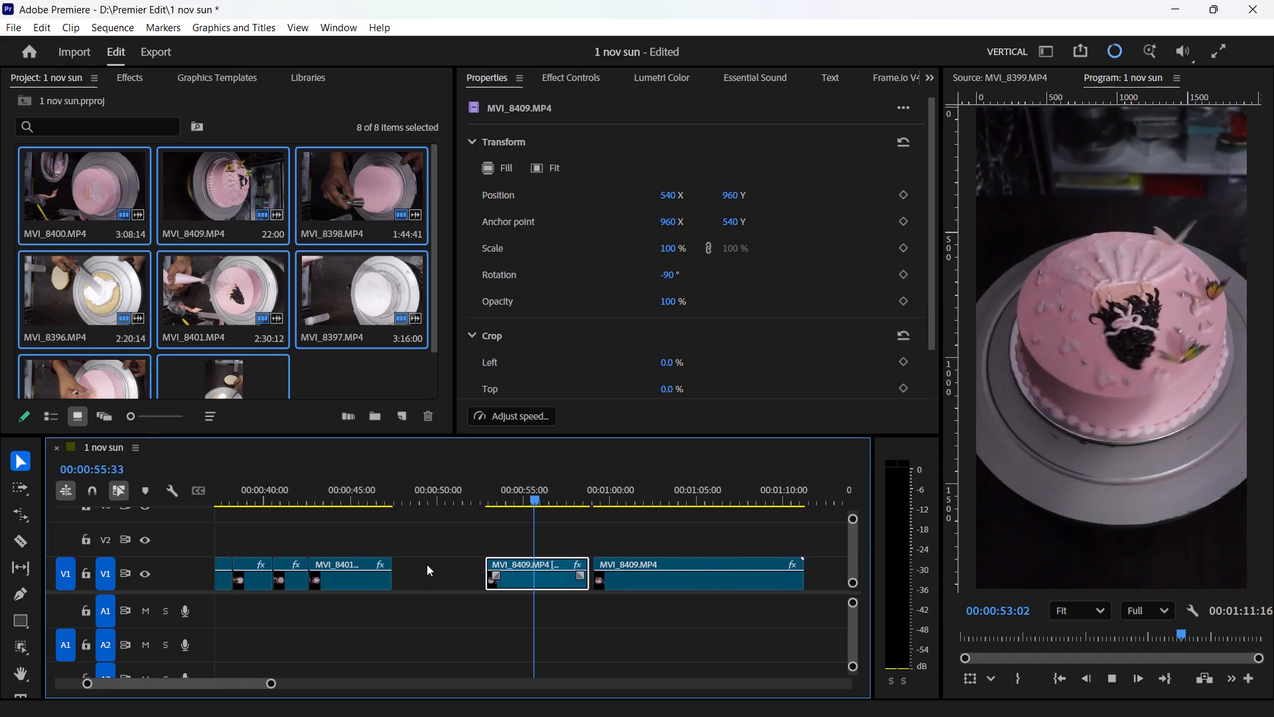
key(space)
key(space)
key(space)
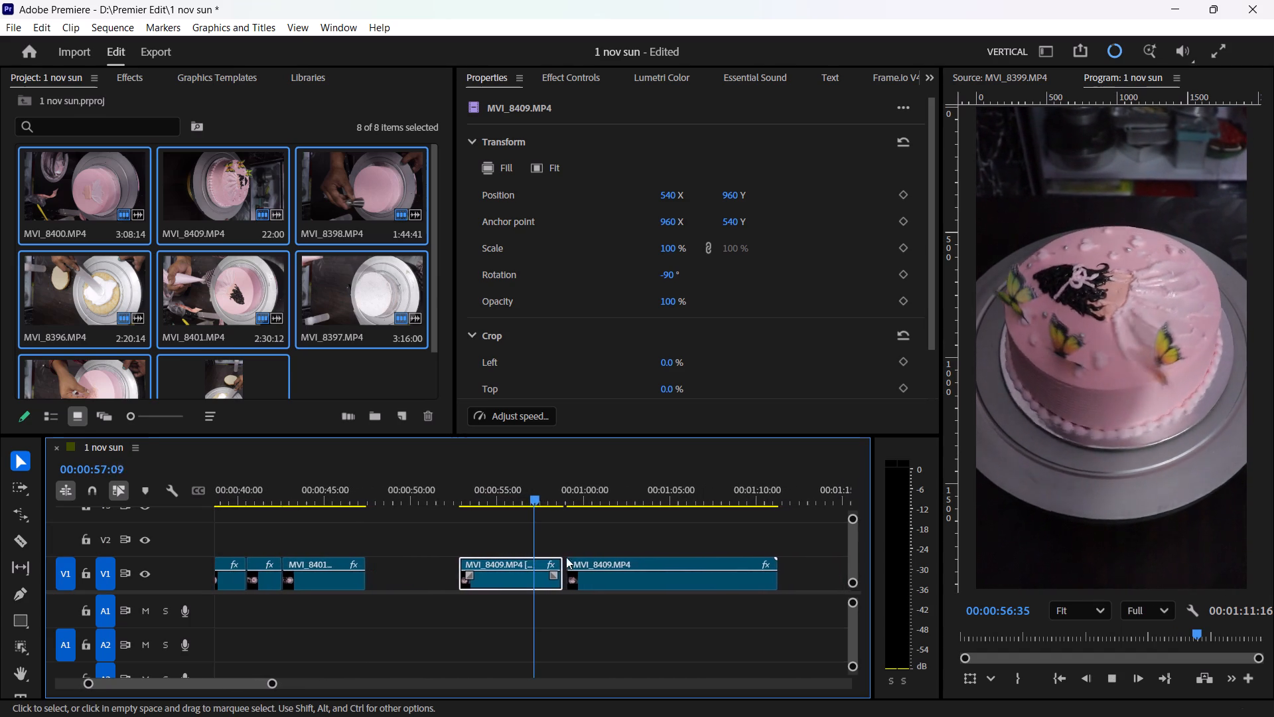
drag(555, 562, 533, 574)
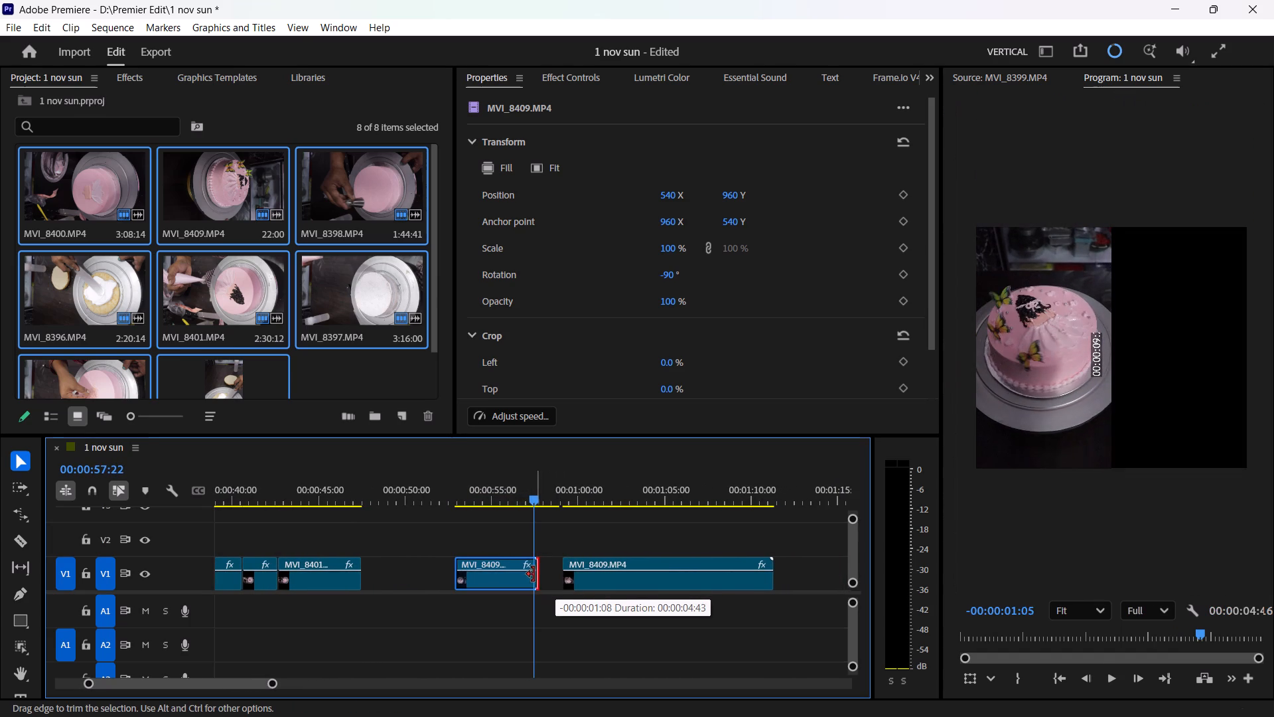
drag(533, 574, 532, 576)
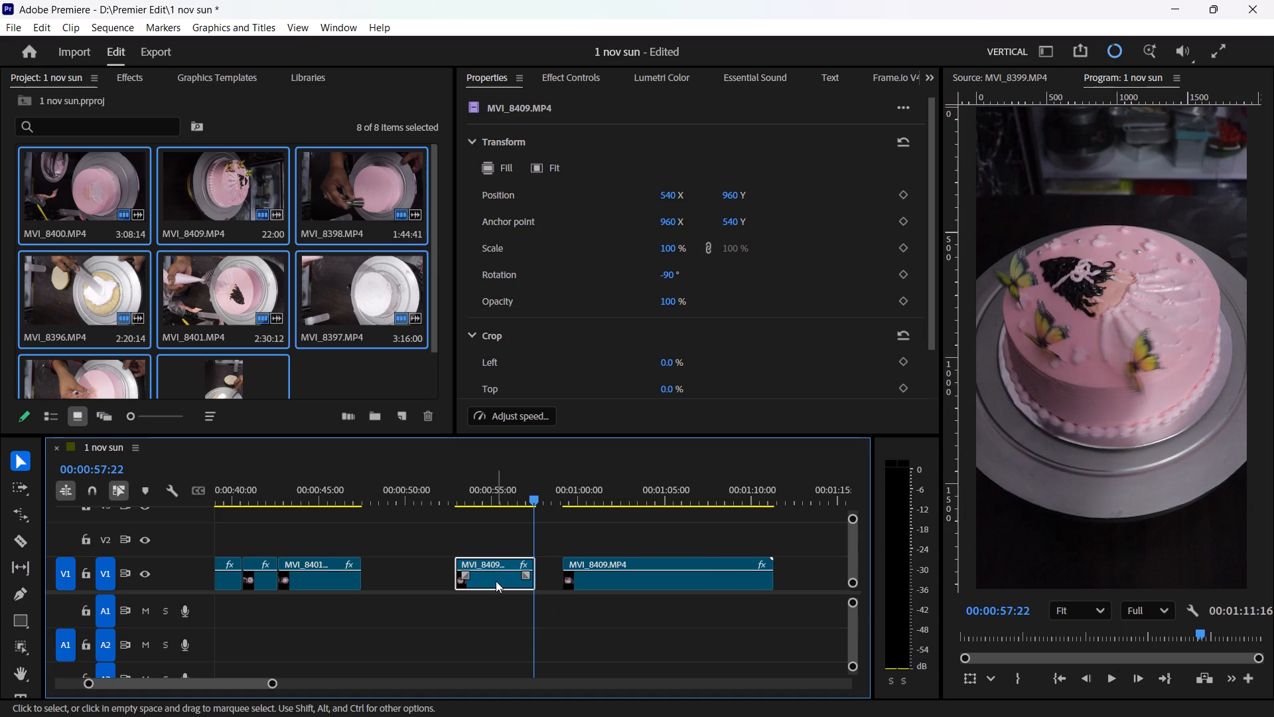
key(ctrl+s)
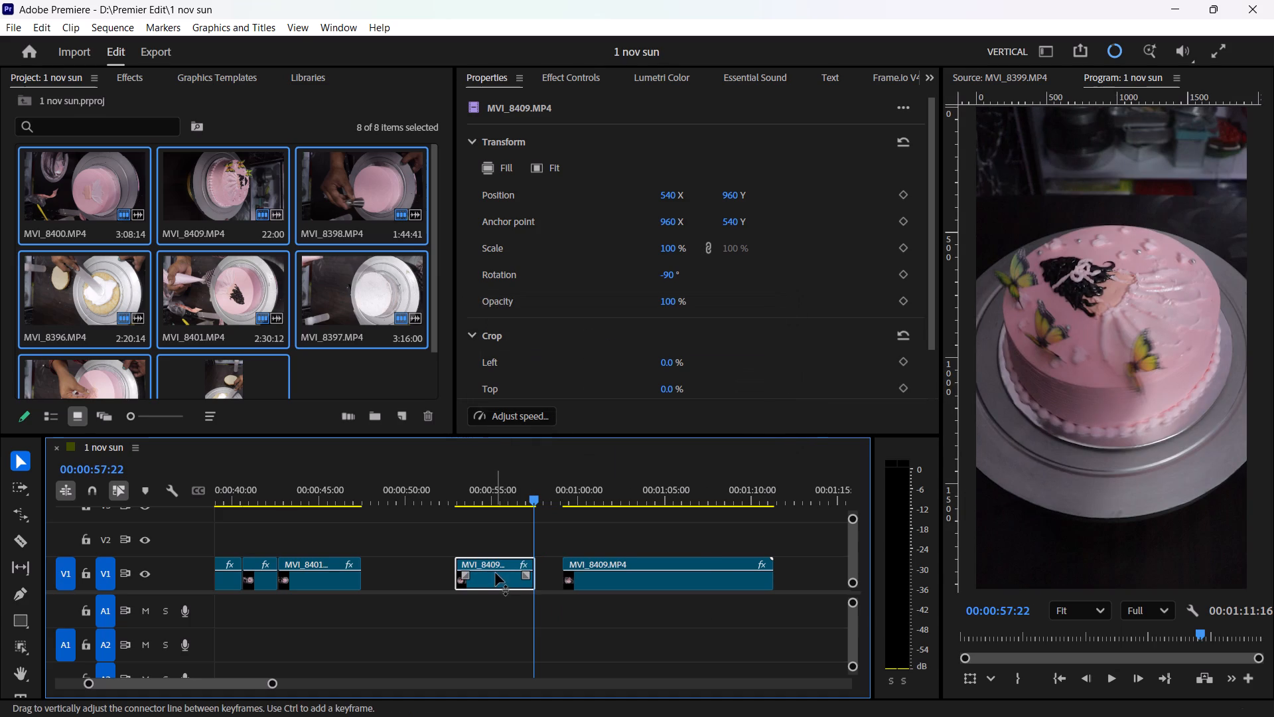
Move the slowed MVI_8409.MP4 piece up to V2 and place it at the very start of the sequence.
drag(496, 573, 494, 536)
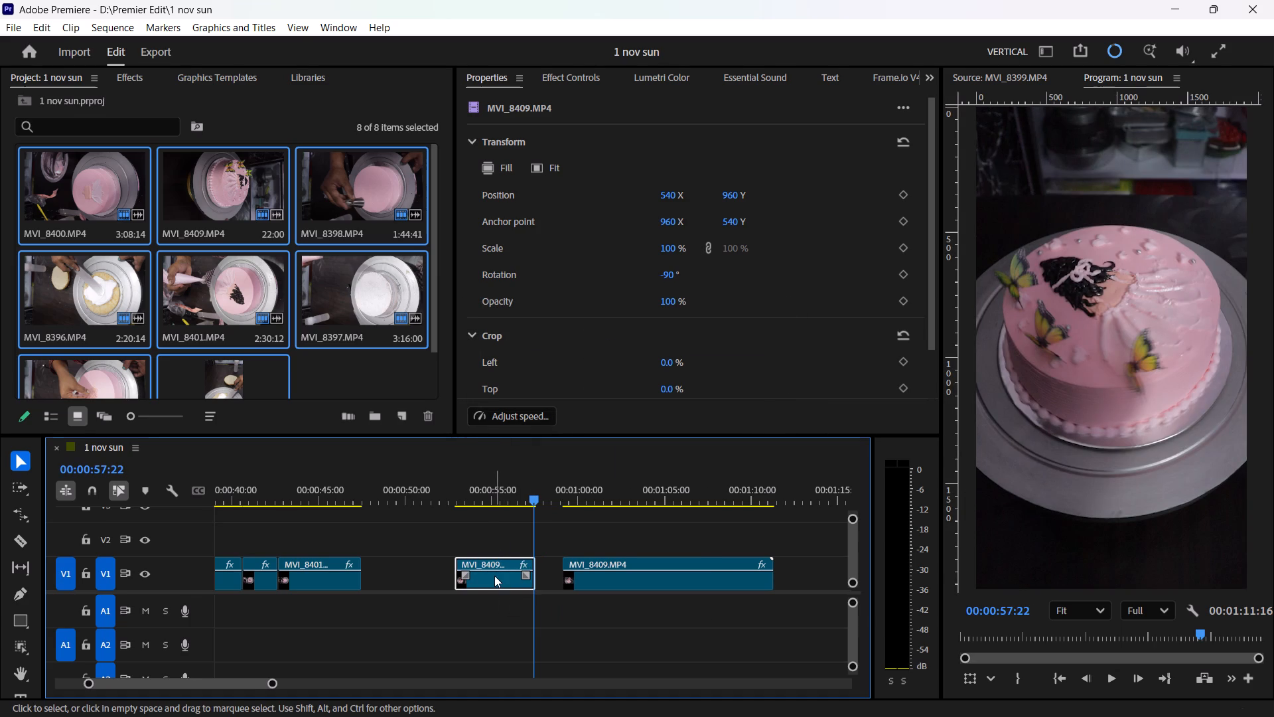
drag(494, 576, 490, 550)
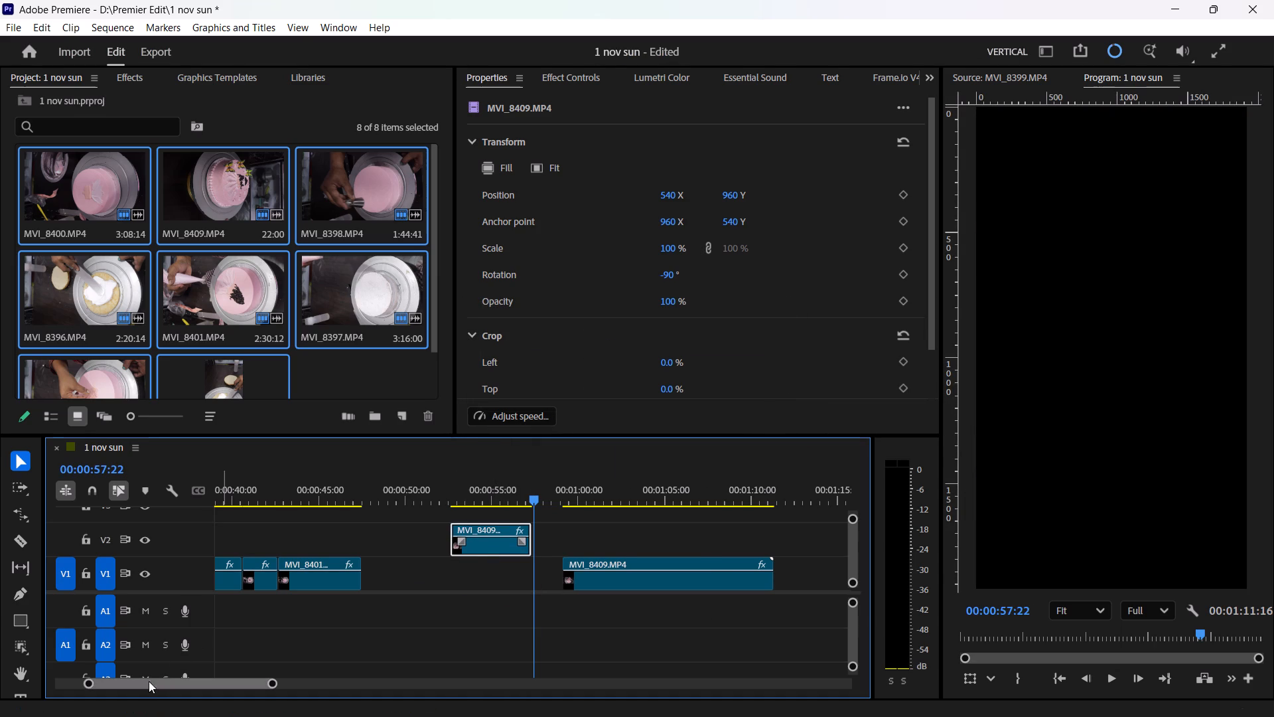
drag(90, 684, 31, 691)
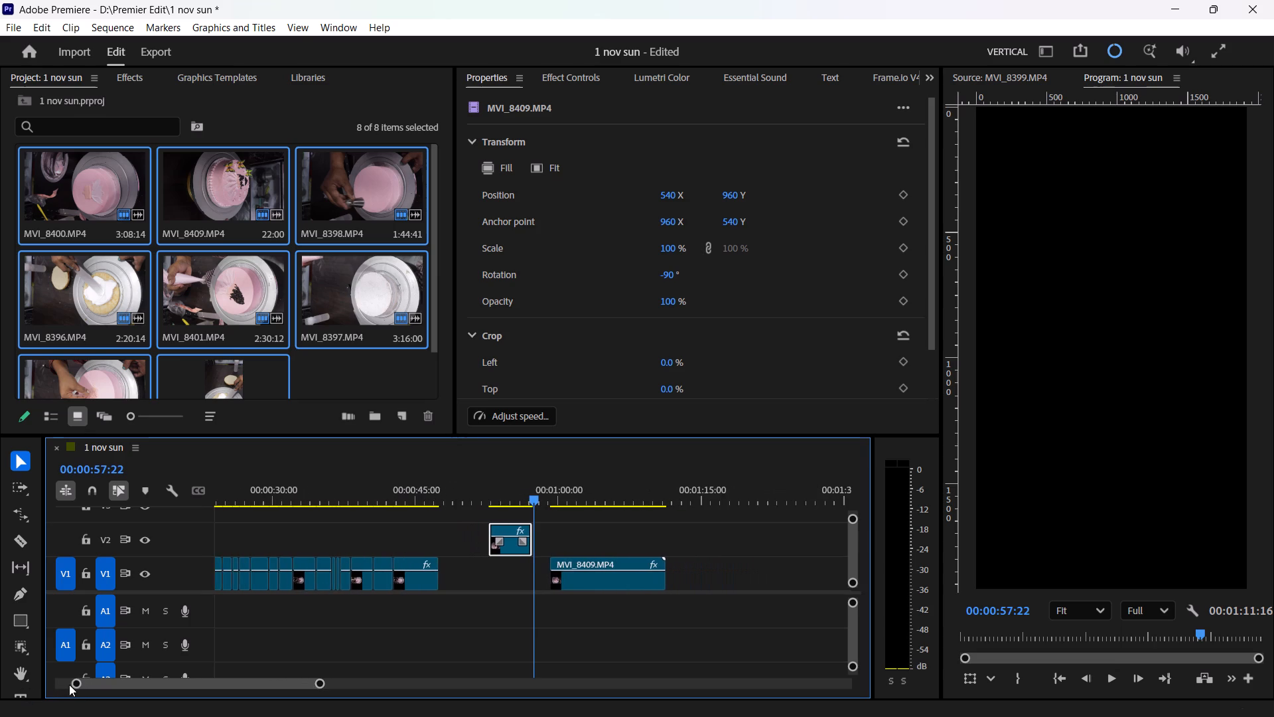
drag(74, 682, 16, 681)
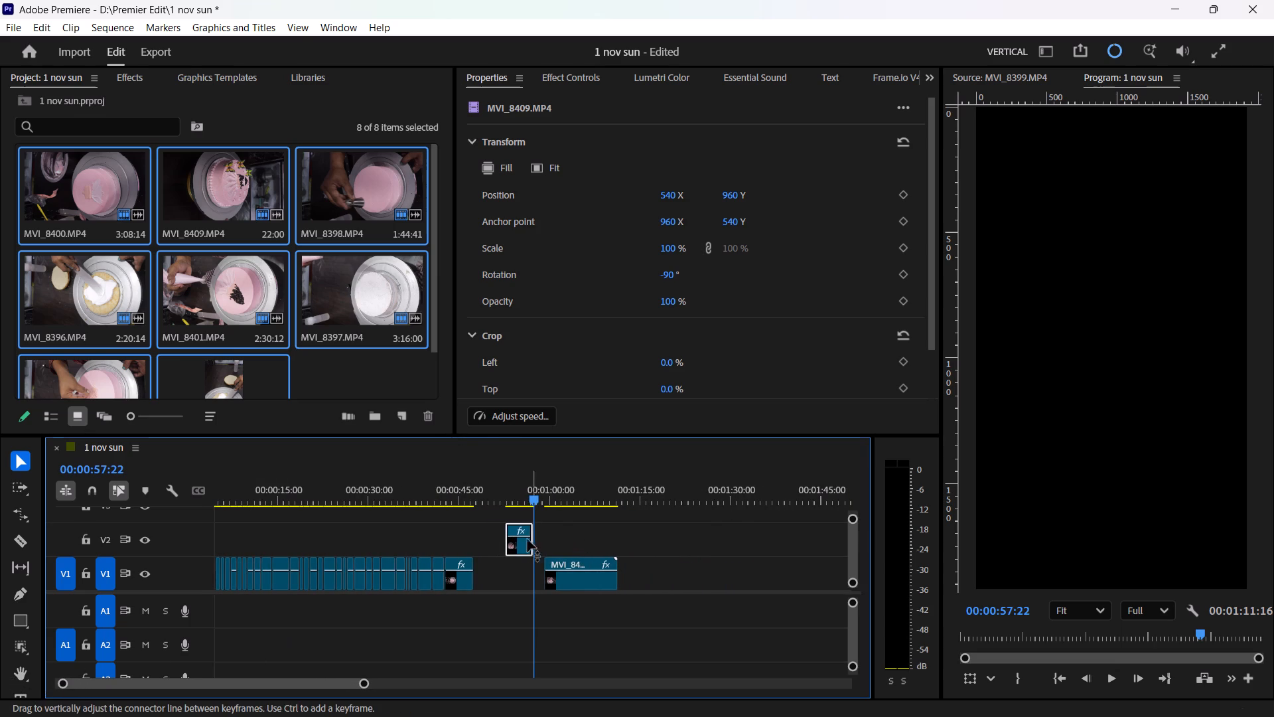
drag(520, 542, 248, 548)
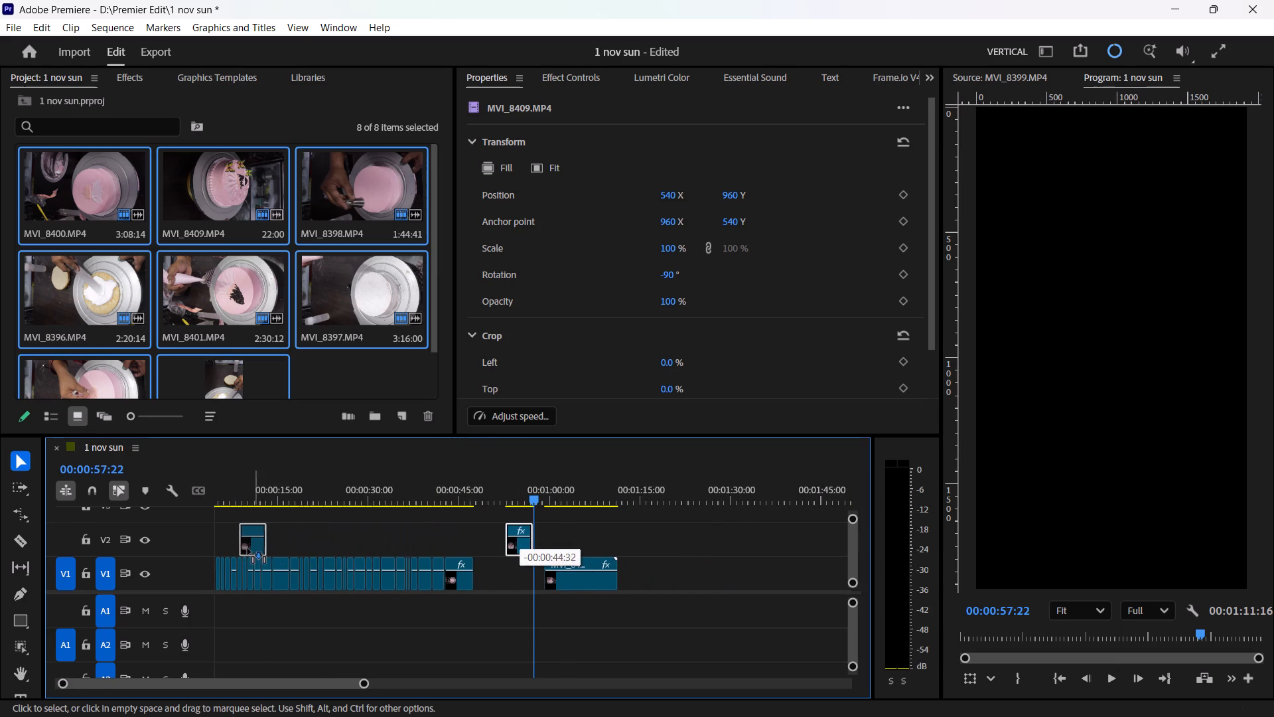
drag(248, 548, 206, 548)
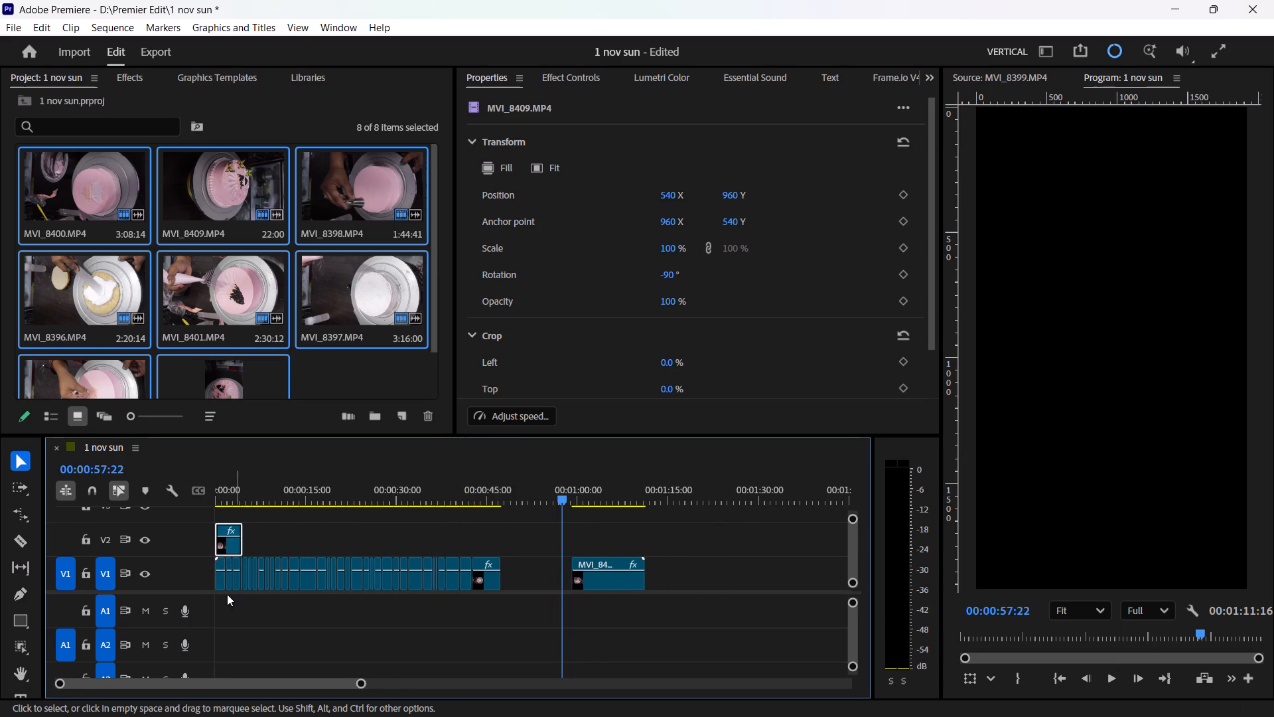
Shift the whole block of edited V1 clips later so it starts where the MVI_8409.MP4 piece on V2 ends.
drag(218, 597, 497, 578)
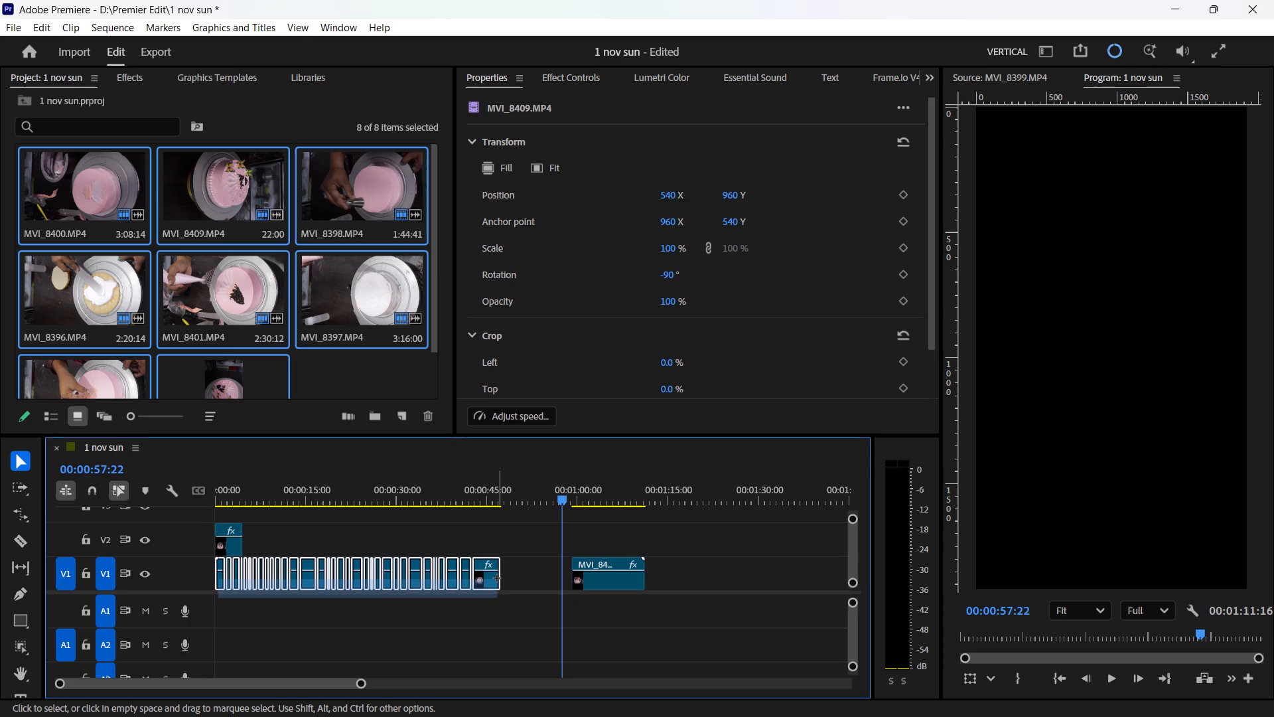
drag(497, 578, 496, 578)
drag(485, 582, 503, 582)
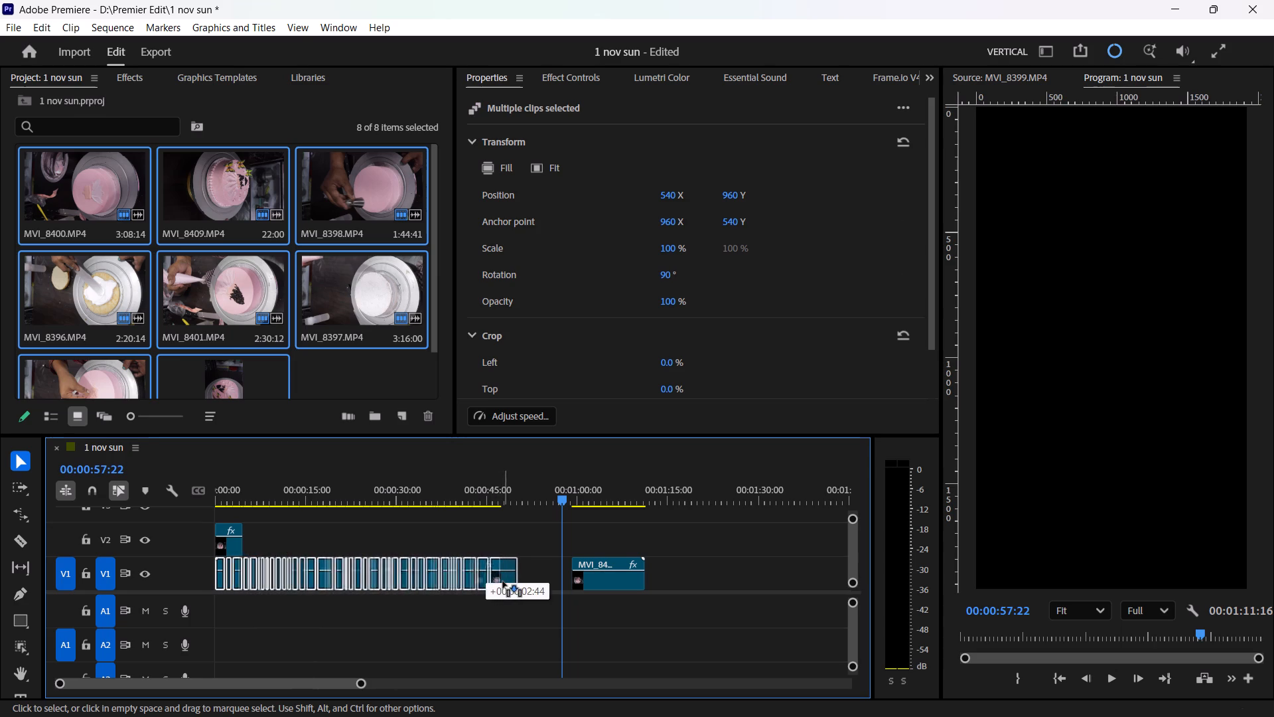
drag(503, 582, 511, 581)
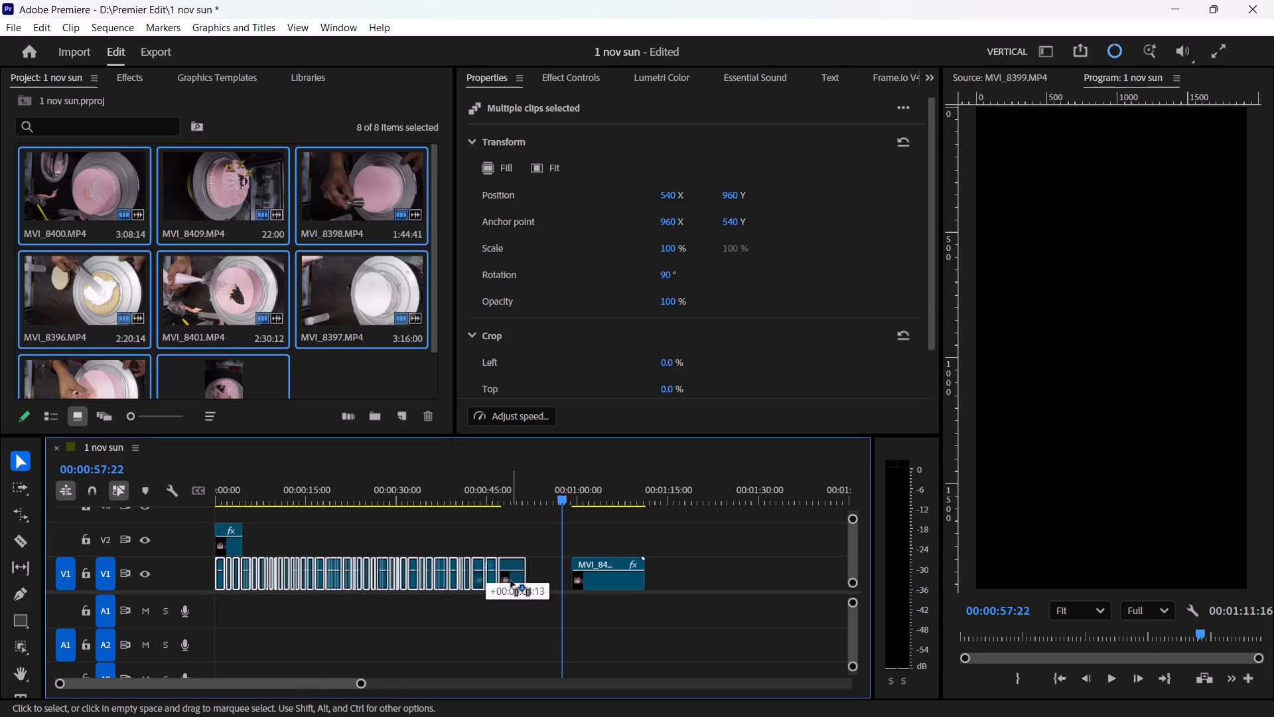
drag(511, 581, 512, 580)
Move the MVI_8409.MP4 piece from V2 down to V1 at the sequence start, directly before the shifted clips.
click(237, 544)
drag(230, 544, 230, 544)
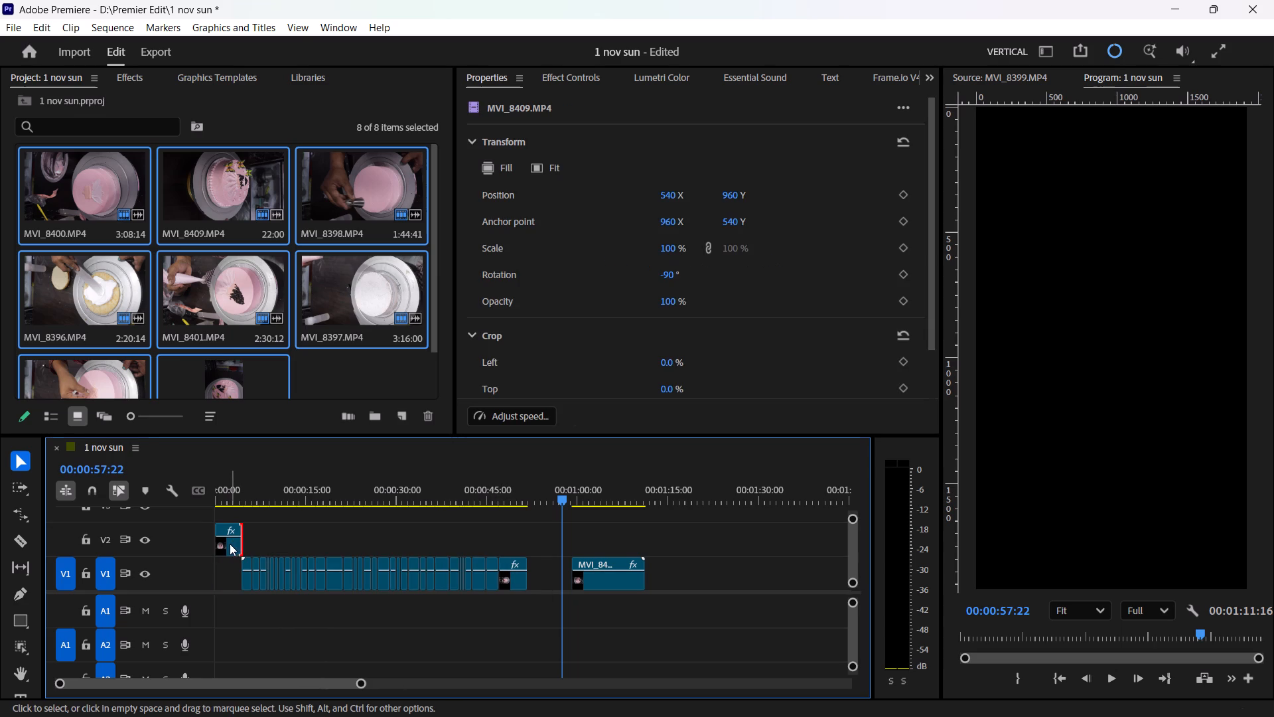
drag(230, 544, 226, 562)
Play the sequence opening through the transition from the finished cake shot to the first cake-making clips, and save the project.
drag(270, 496, 232, 521)
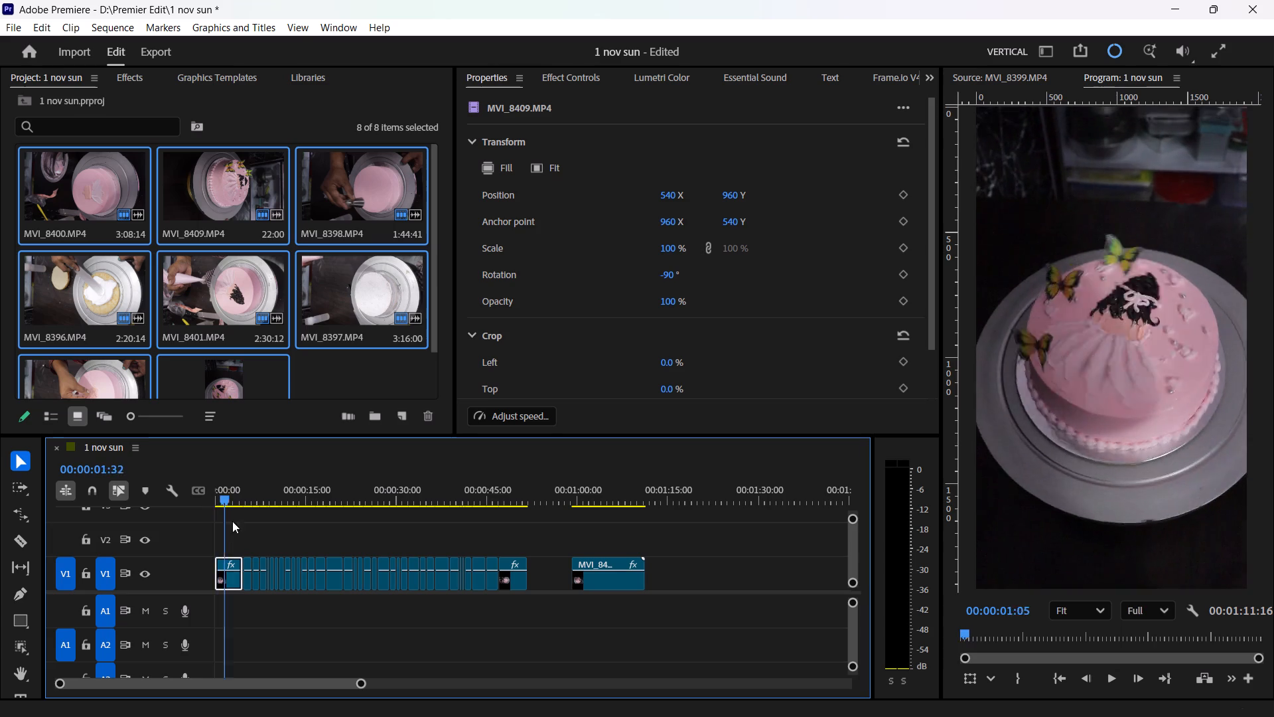
drag(232, 521, 214, 540)
key(space)
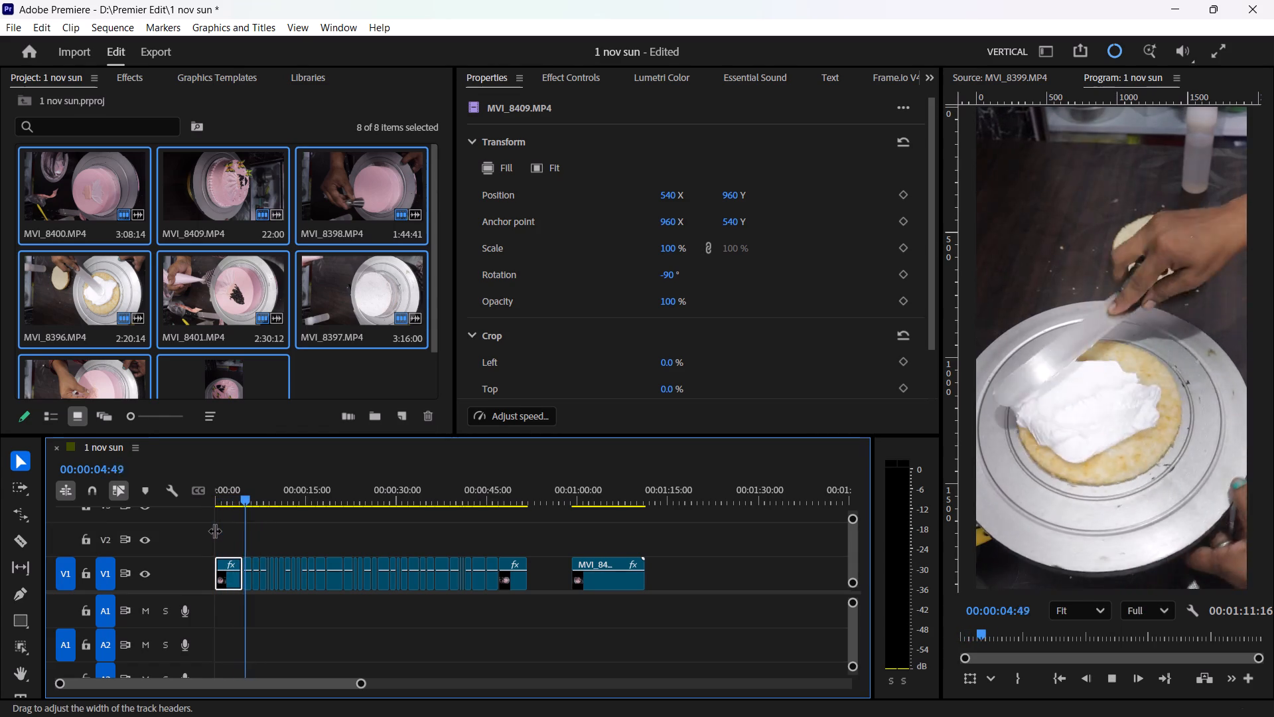
key(space)
key(ctrl+s)
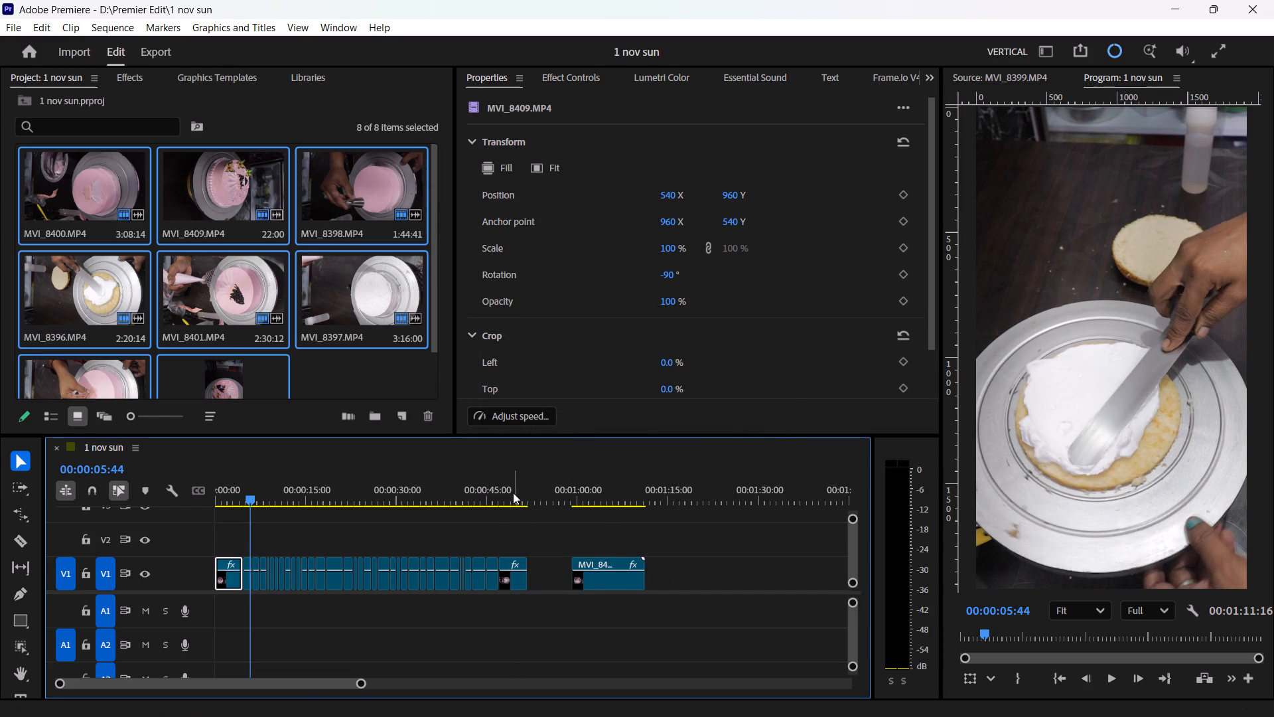
Play the end of the edited V1 clips and scrub through the separate MVI_8409.MP4 clip after the gap.
drag(512, 492, 506, 502)
key(space)
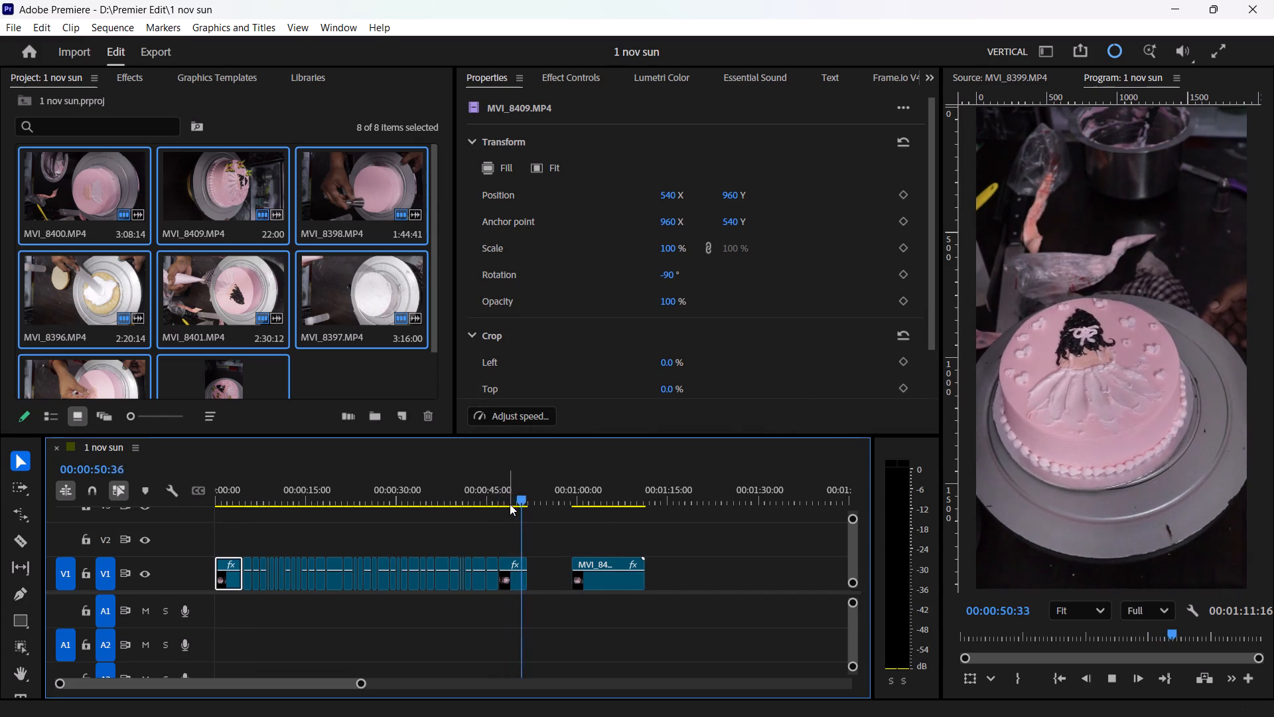
key(space)
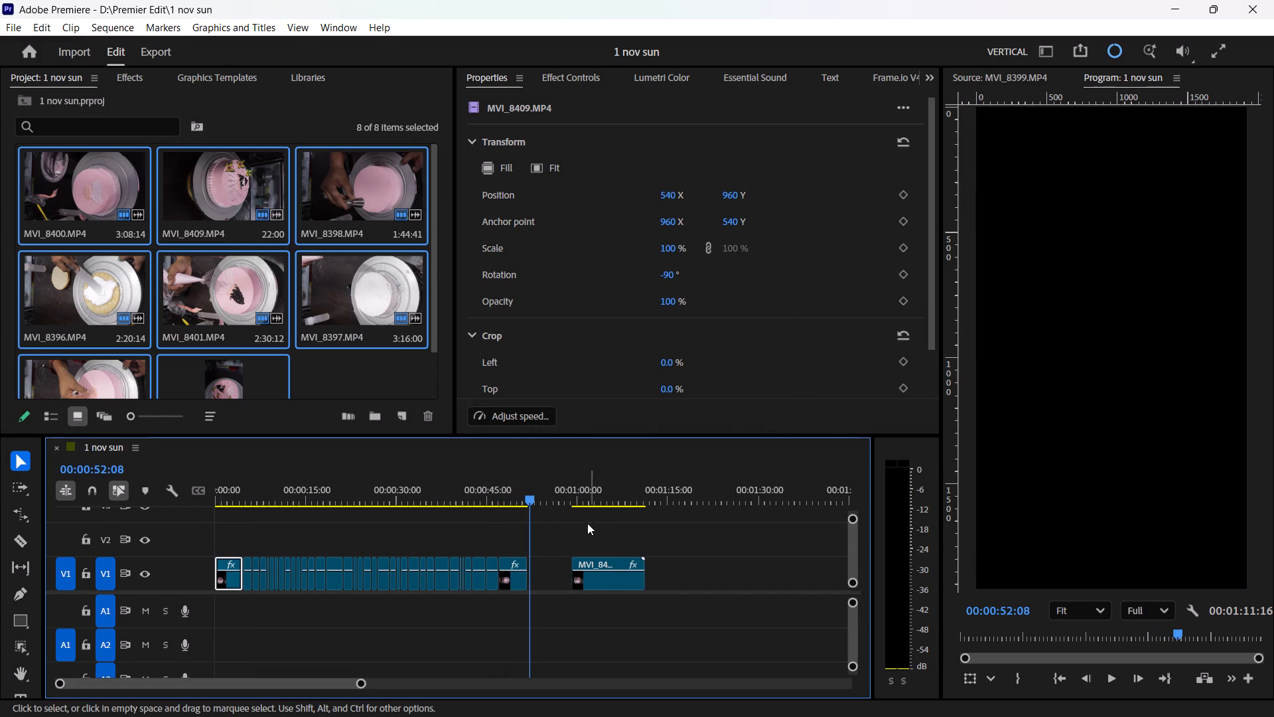
drag(580, 491, 630, 538)
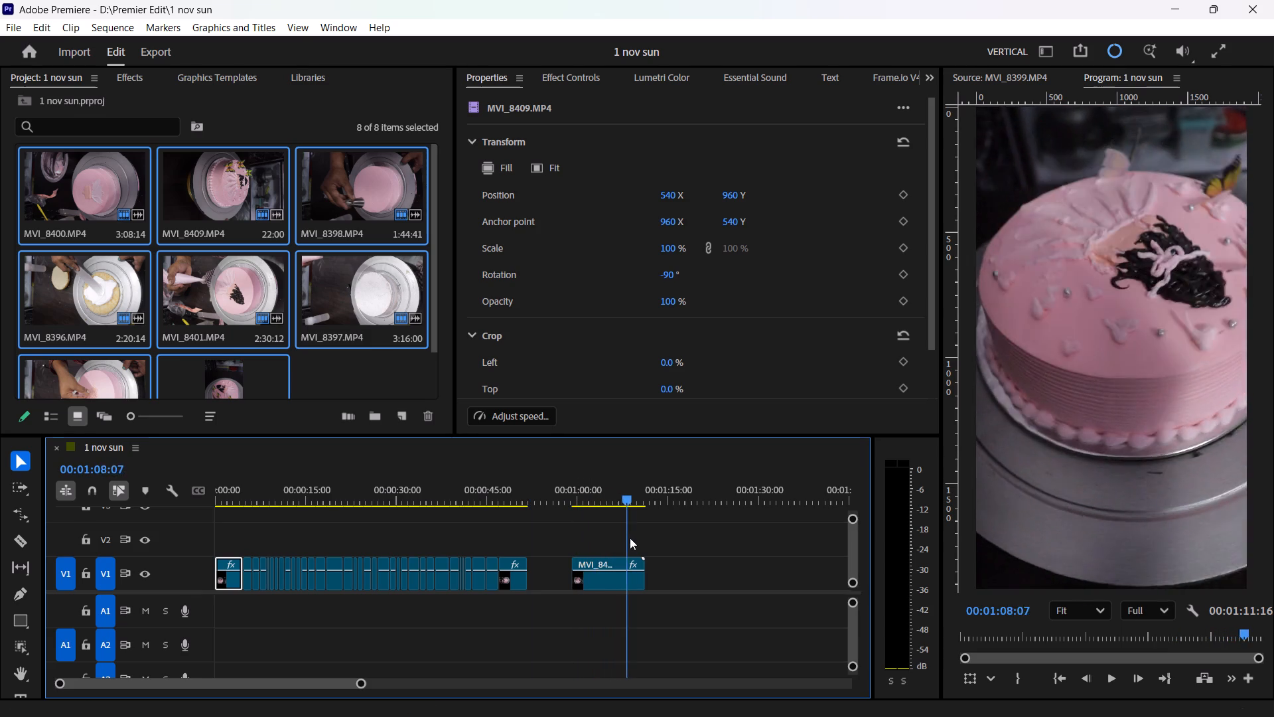
drag(630, 538, 652, 547)
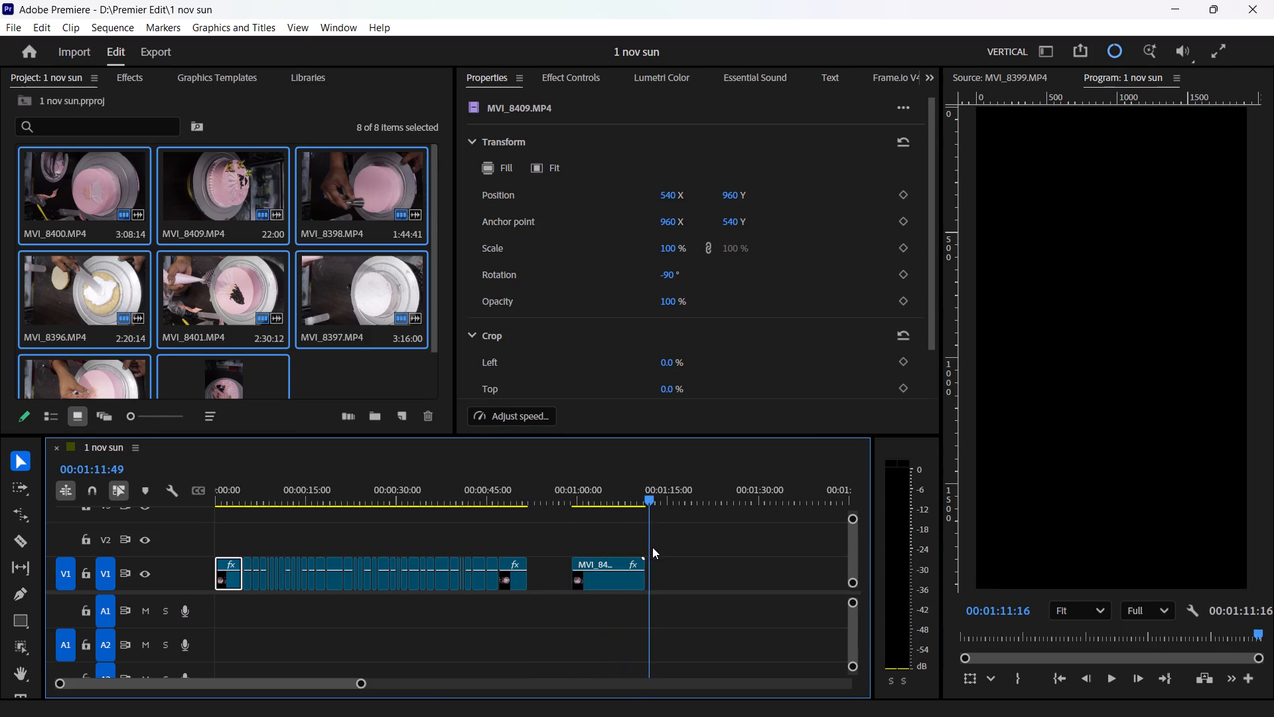
drag(652, 547, 620, 566)
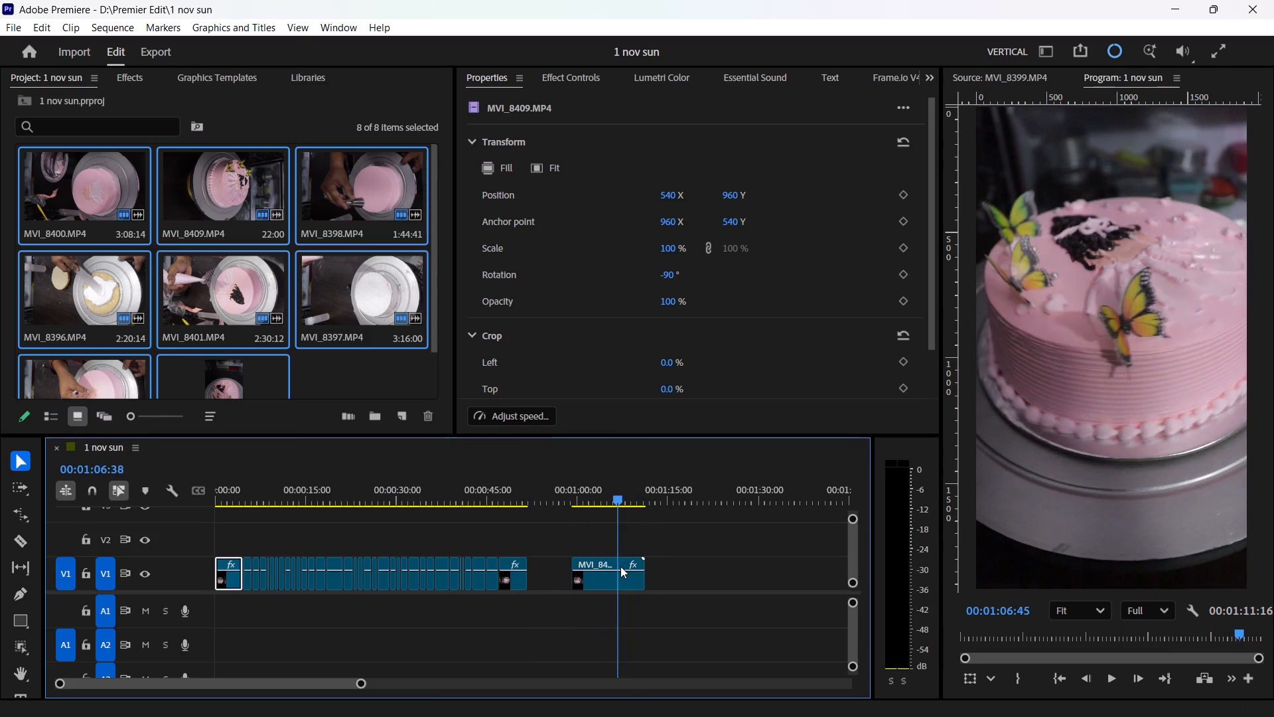
drag(620, 566, 622, 552)
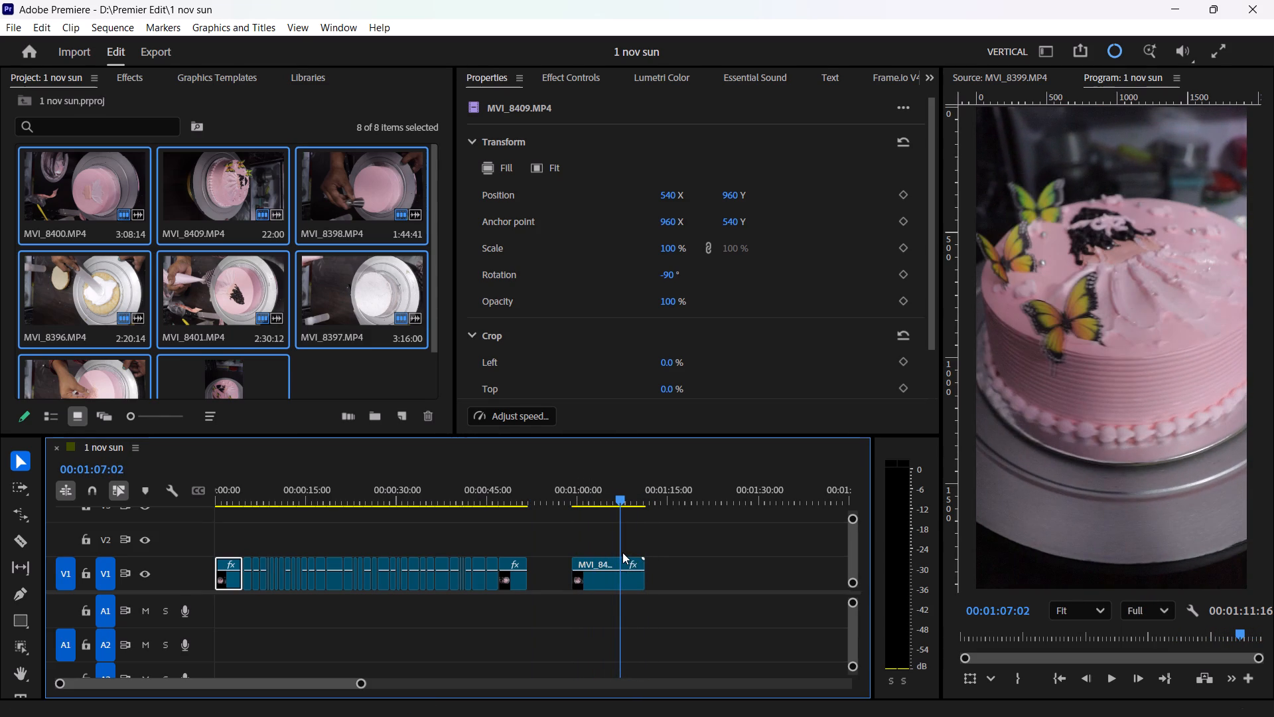
Keyframe Scale on the last MVI_8401.MP4 clip from 100% at its start to 135% at 00:00:51:12, and preview the zoom.
drag(622, 552, 501, 591)
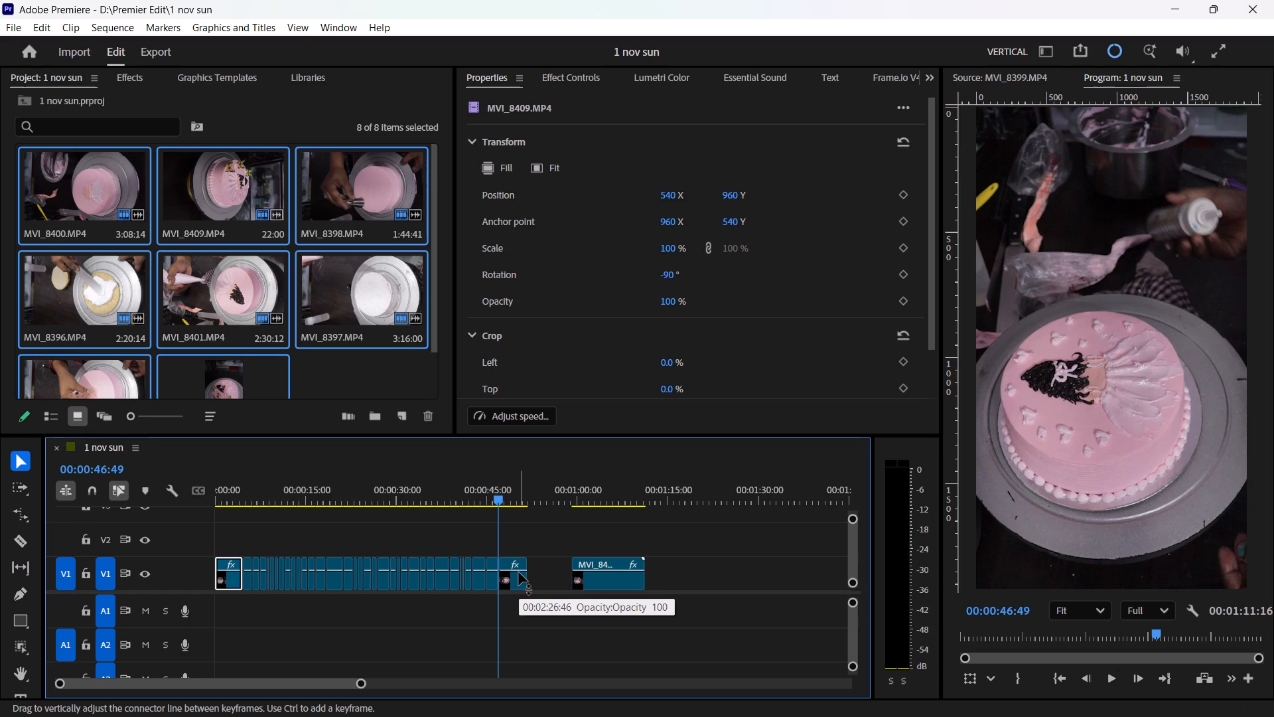
click(514, 573)
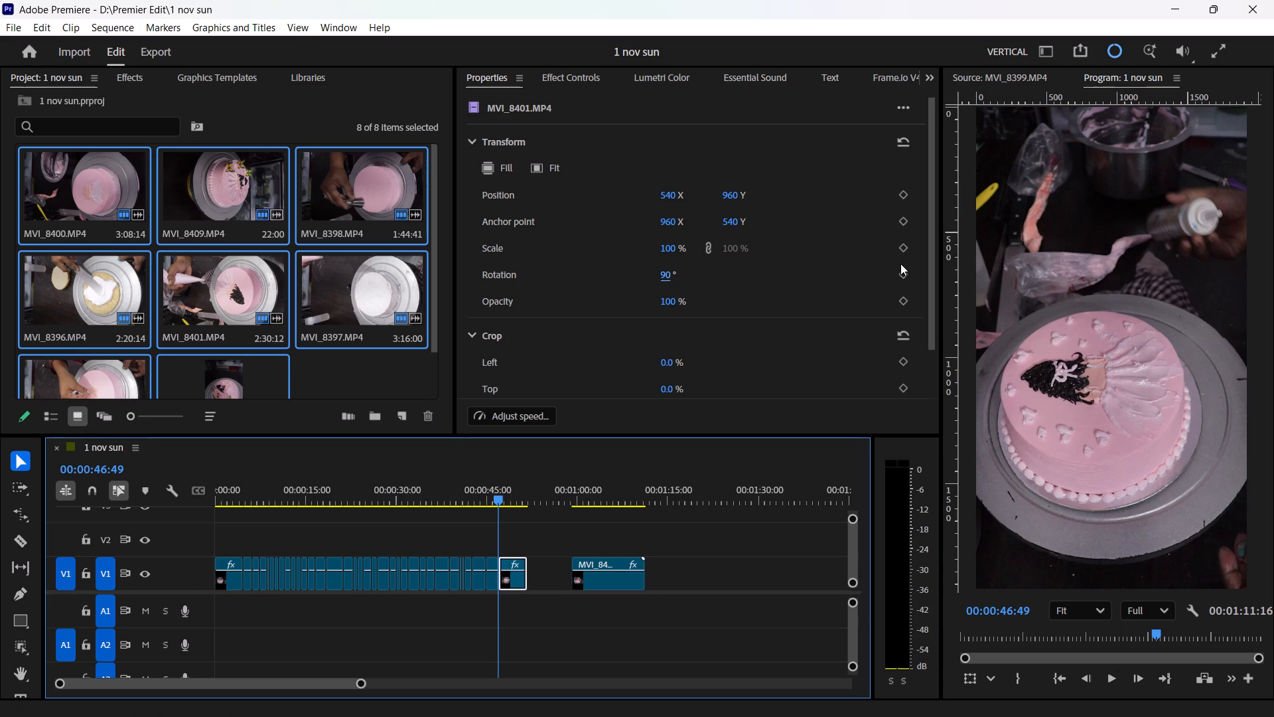
click(896, 246)
click(526, 494)
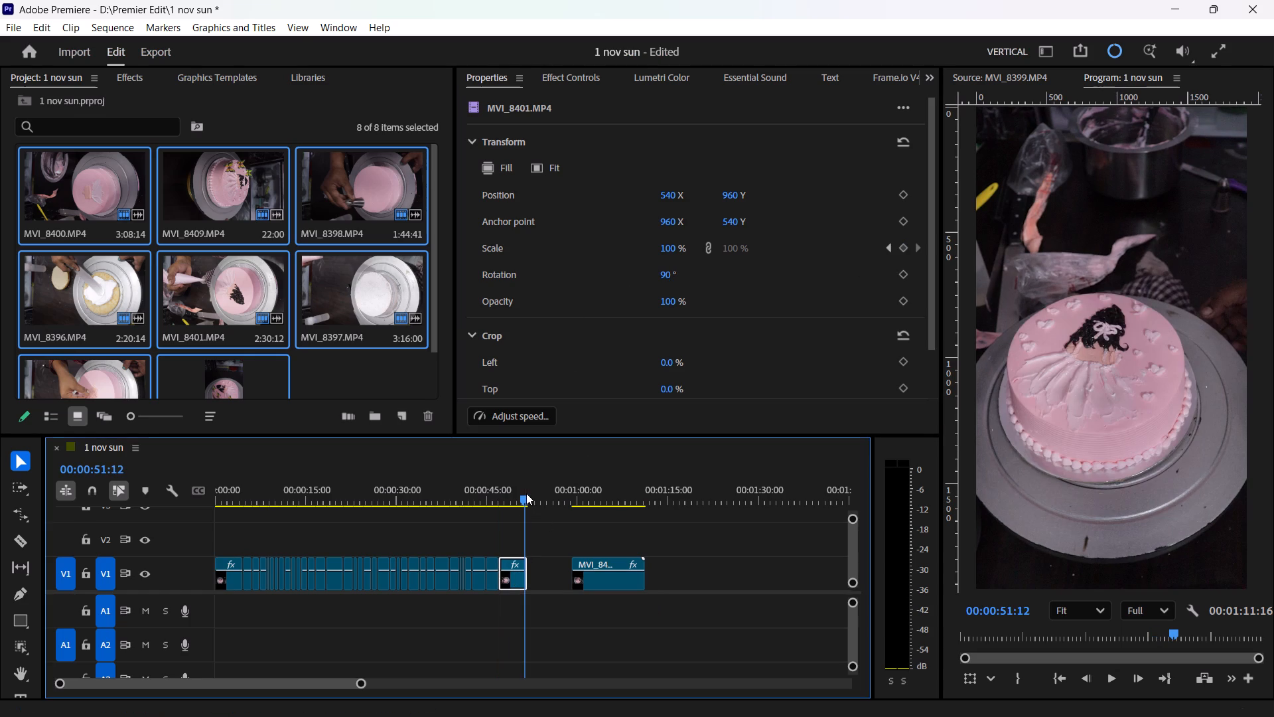
click(670, 245)
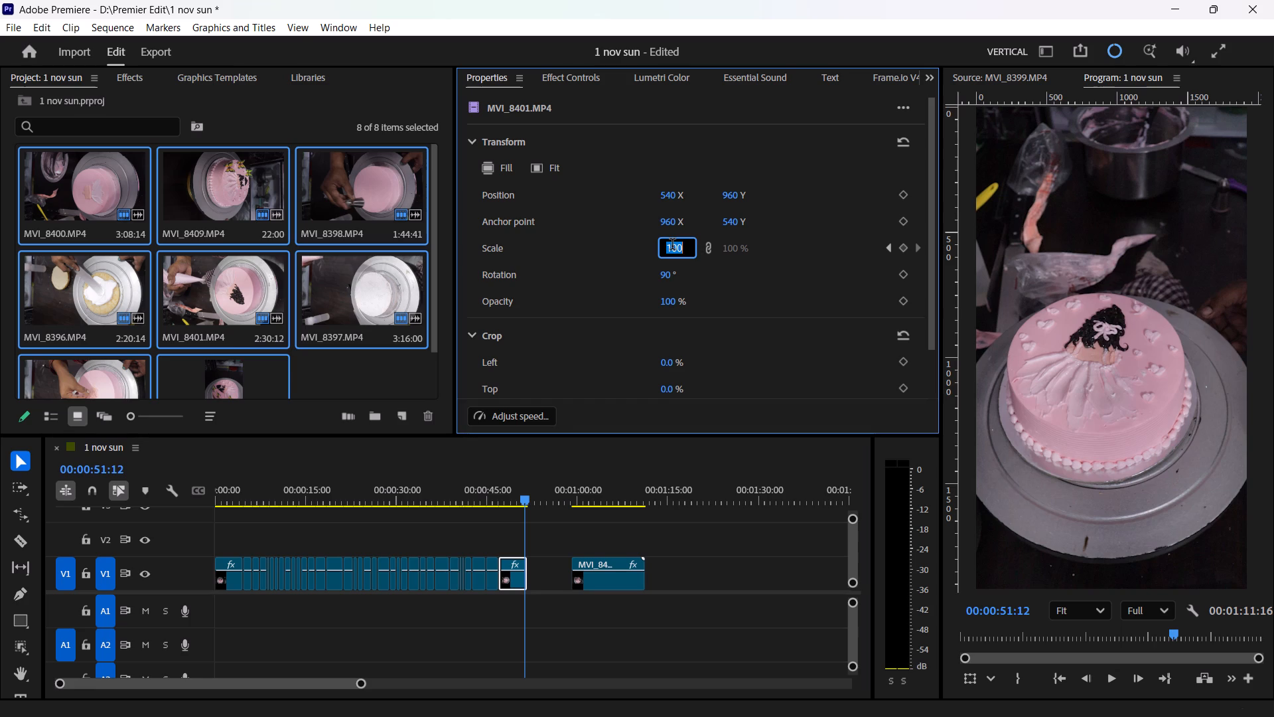
text(12)
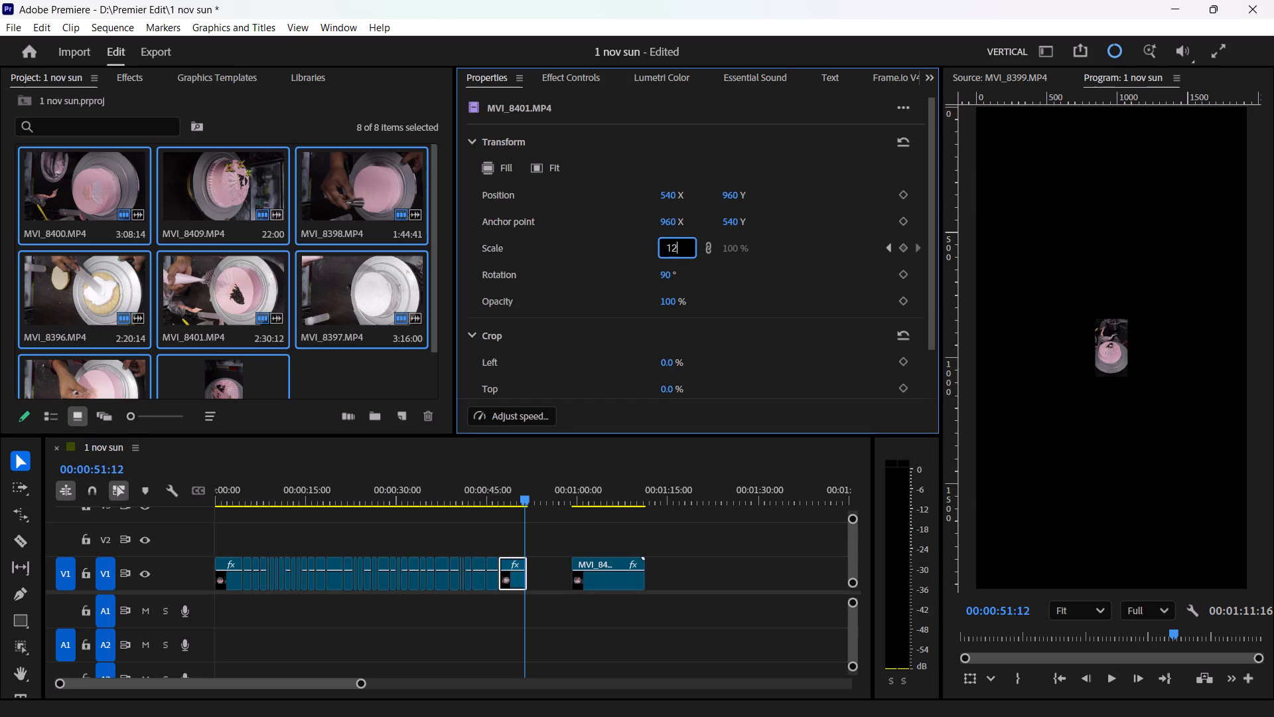
key(BackSpace)
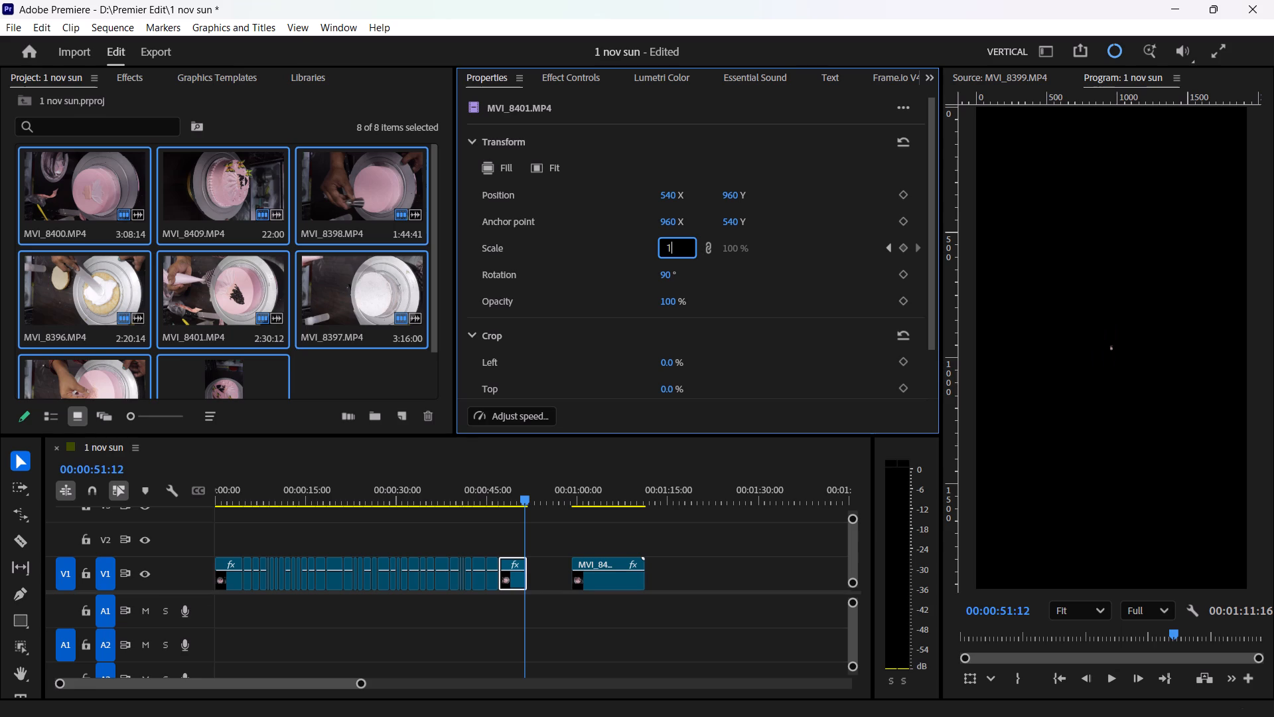
text(35)
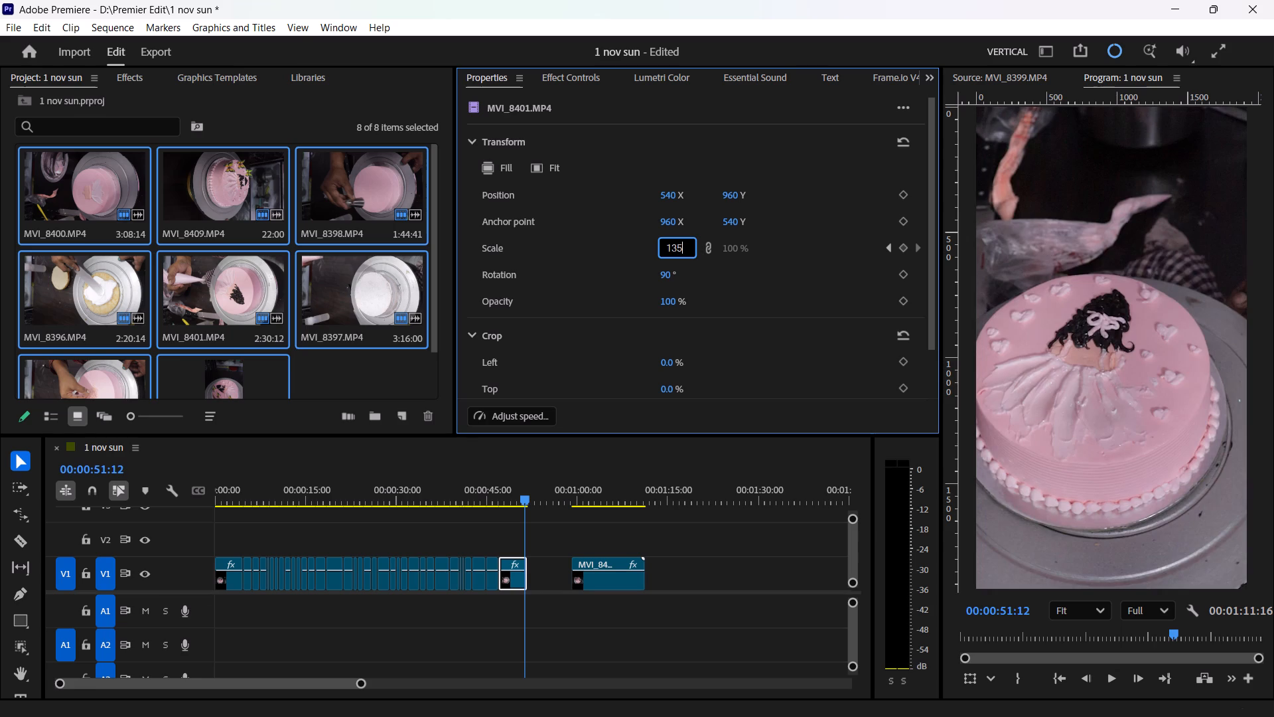
click(524, 492)
drag(524, 493, 504, 518)
key(space)
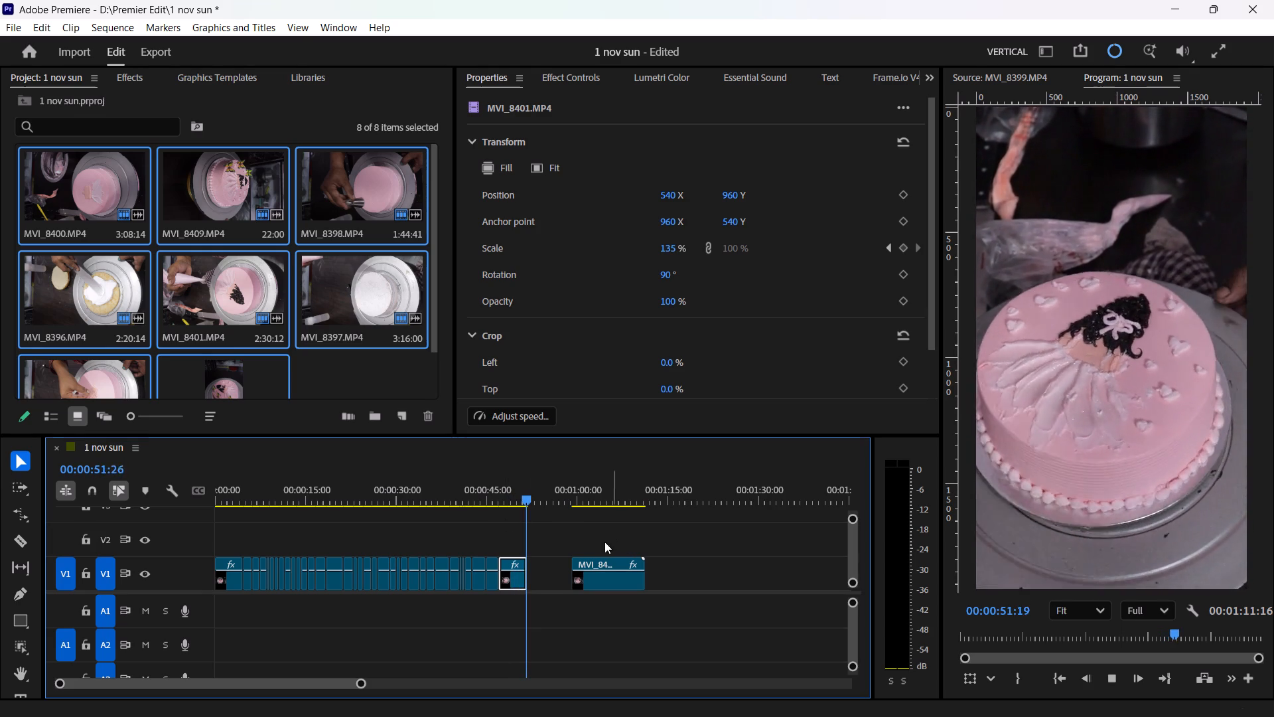
key(space)
Review the leftover MVI_8409.MP4 clip after the gap against the preceding clip, delete it from V1, and save the project.
drag(587, 489, 616, 518)
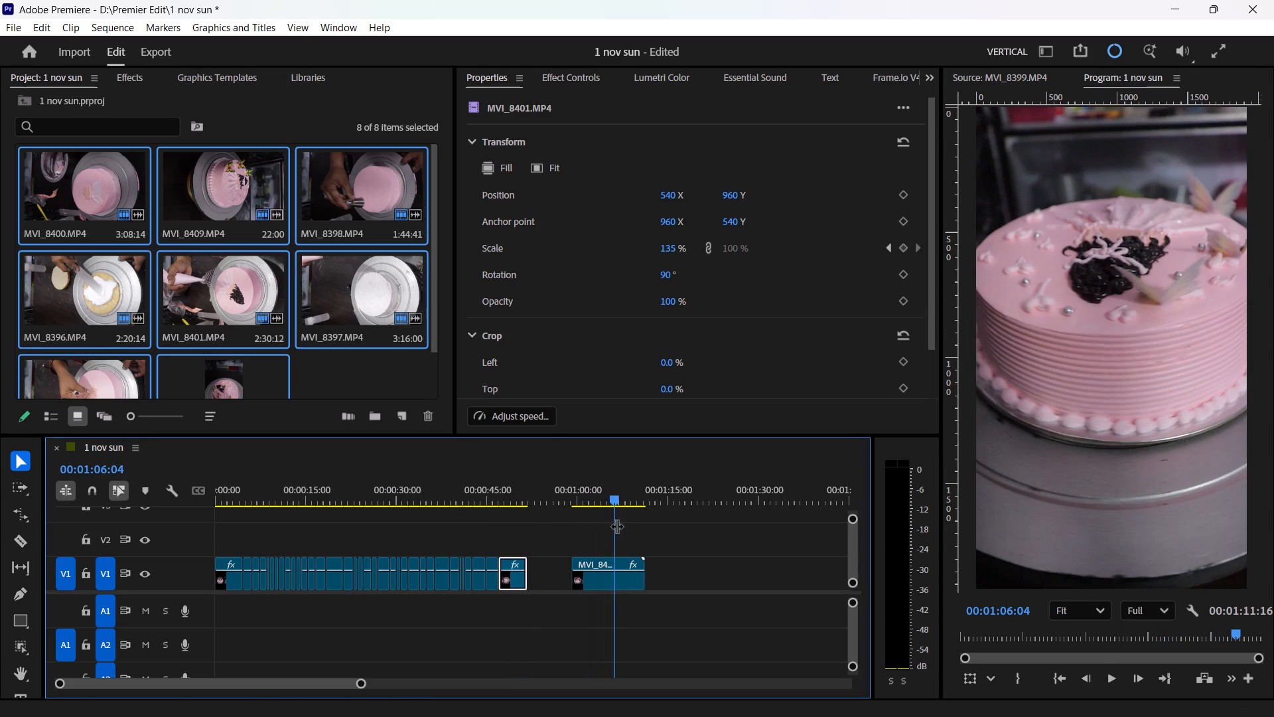
click(612, 578)
drag(561, 492, 523, 542)
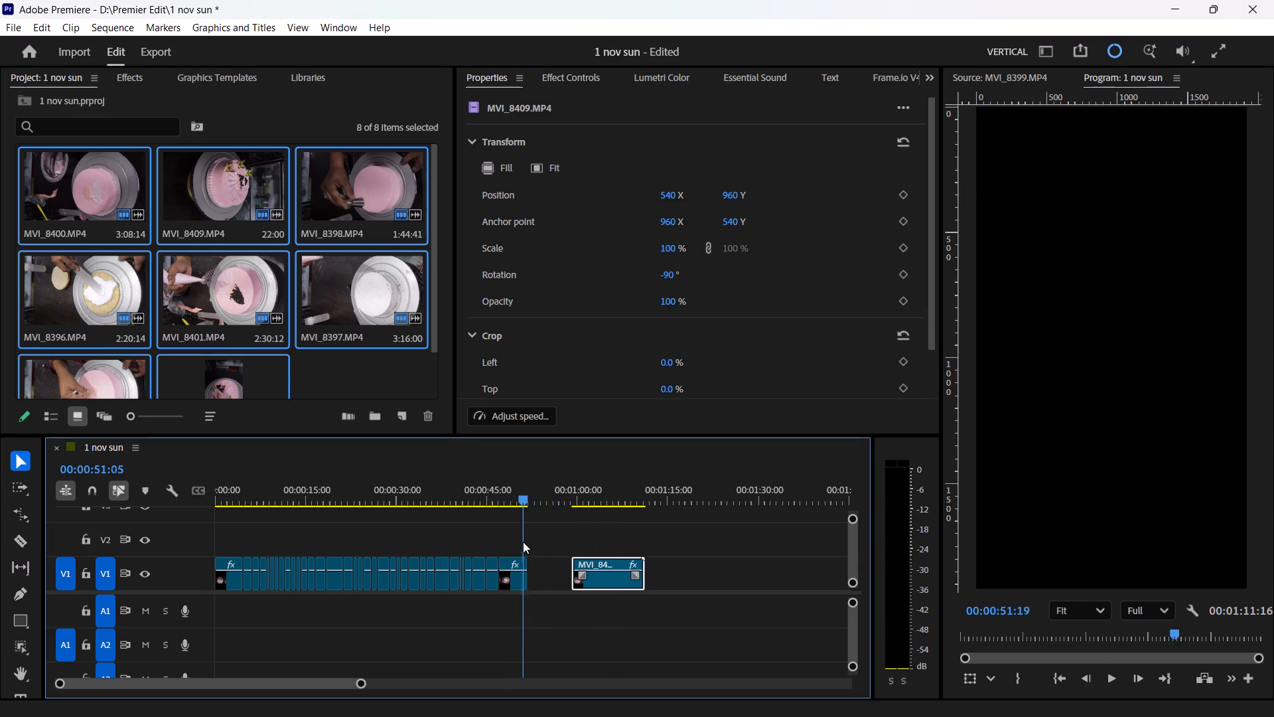
drag(523, 542, 504, 574)
key(space)
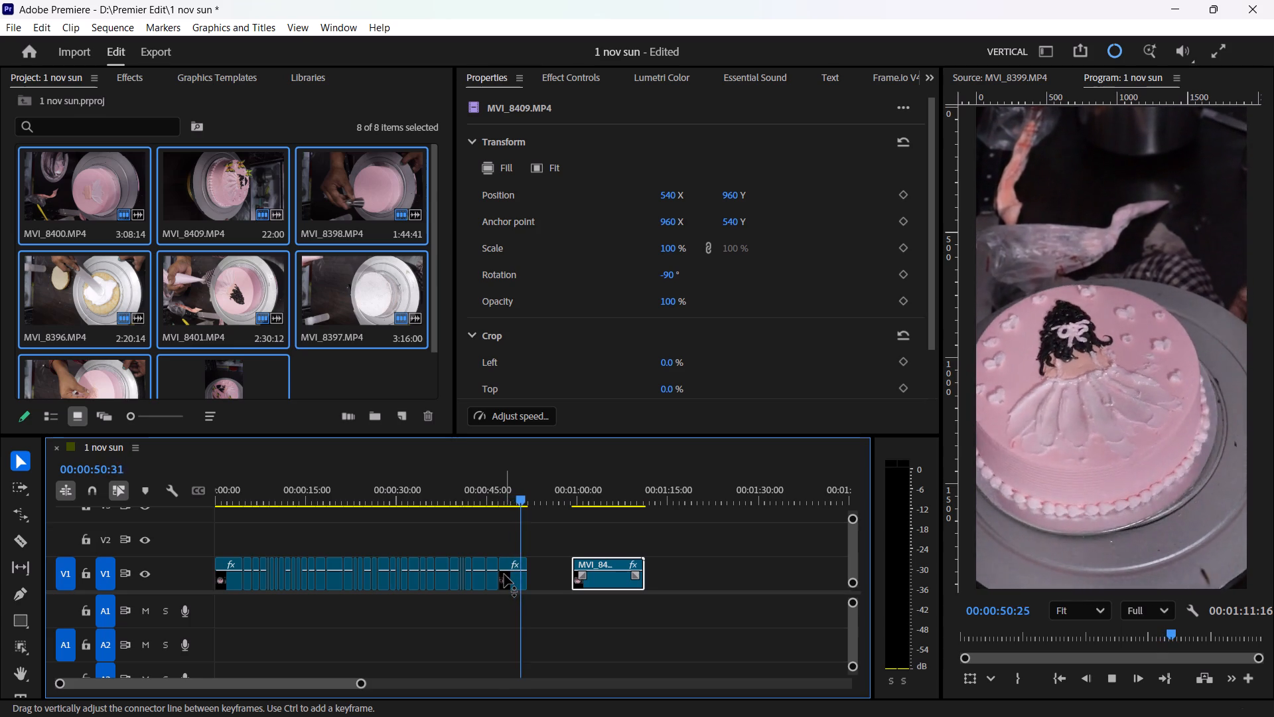
key(space)
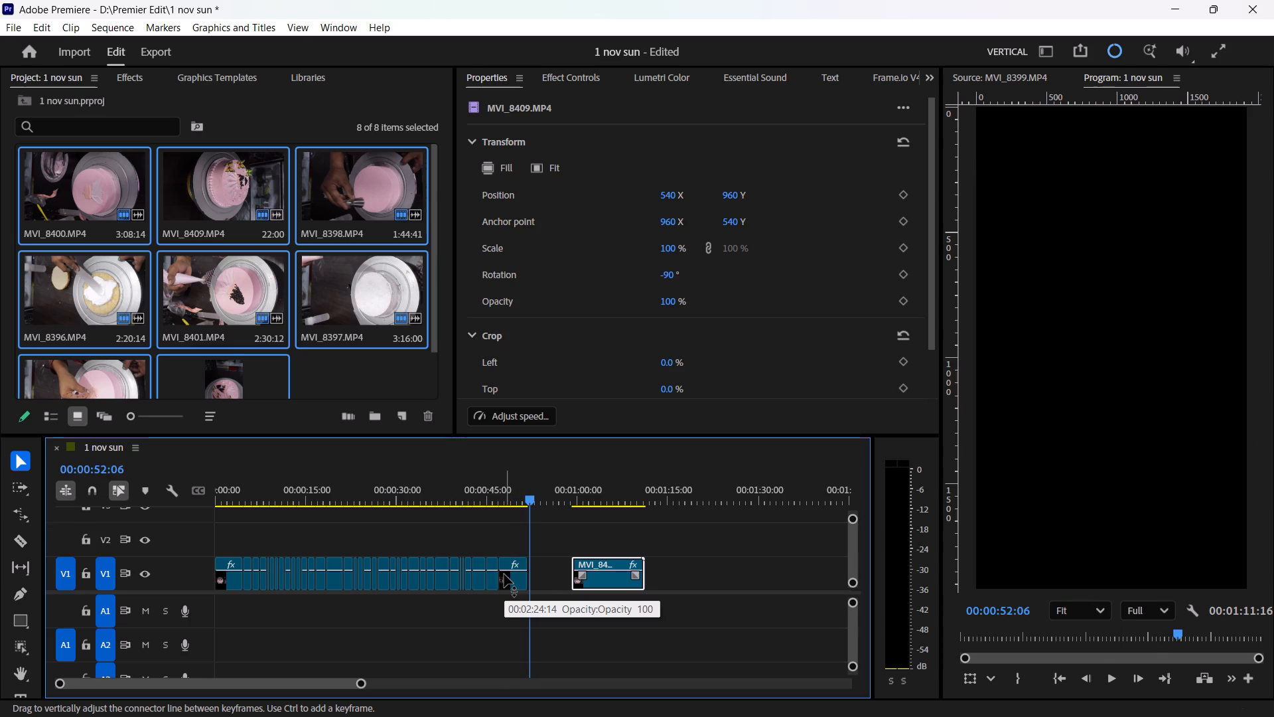
drag(585, 491, 587, 495)
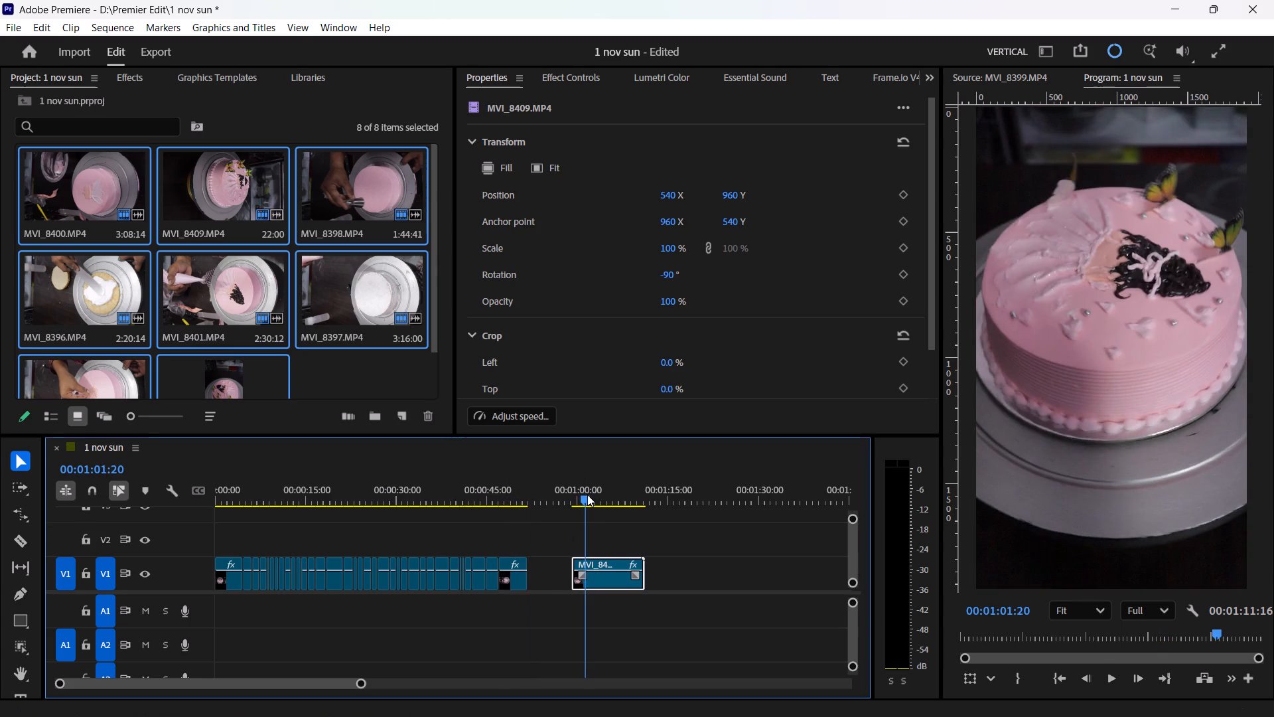
drag(587, 495, 606, 518)
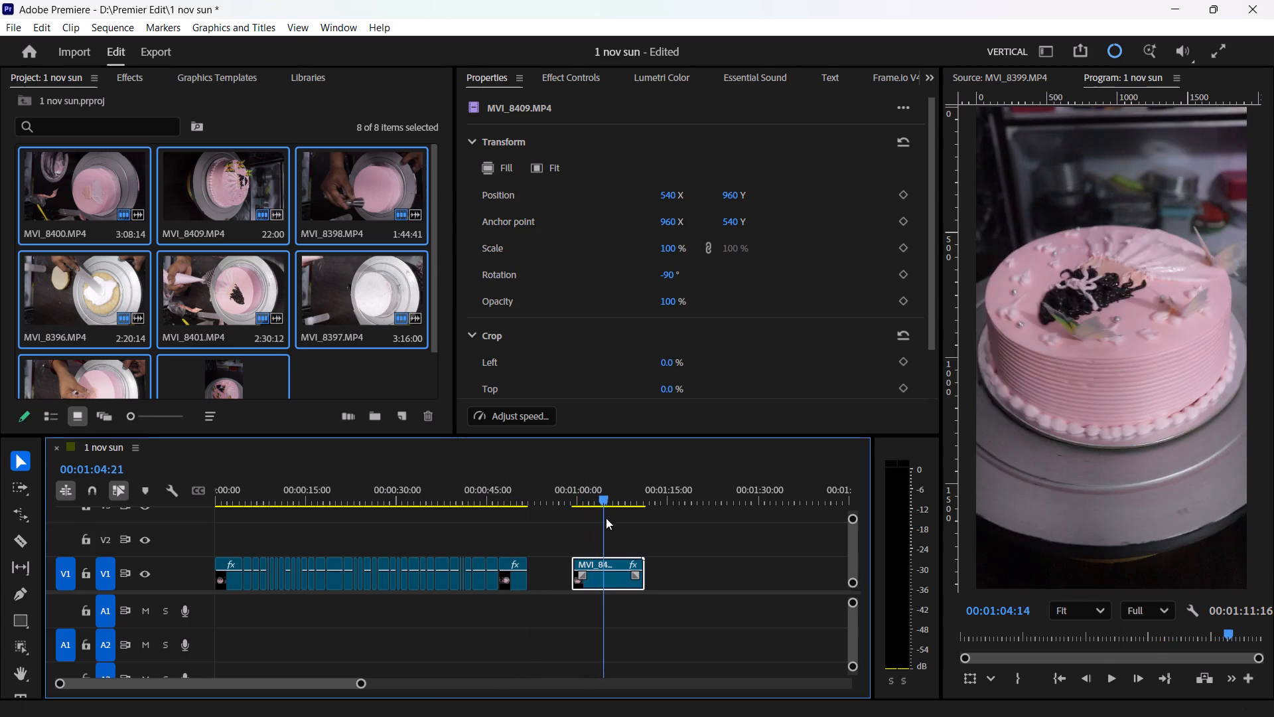
drag(606, 518, 626, 564)
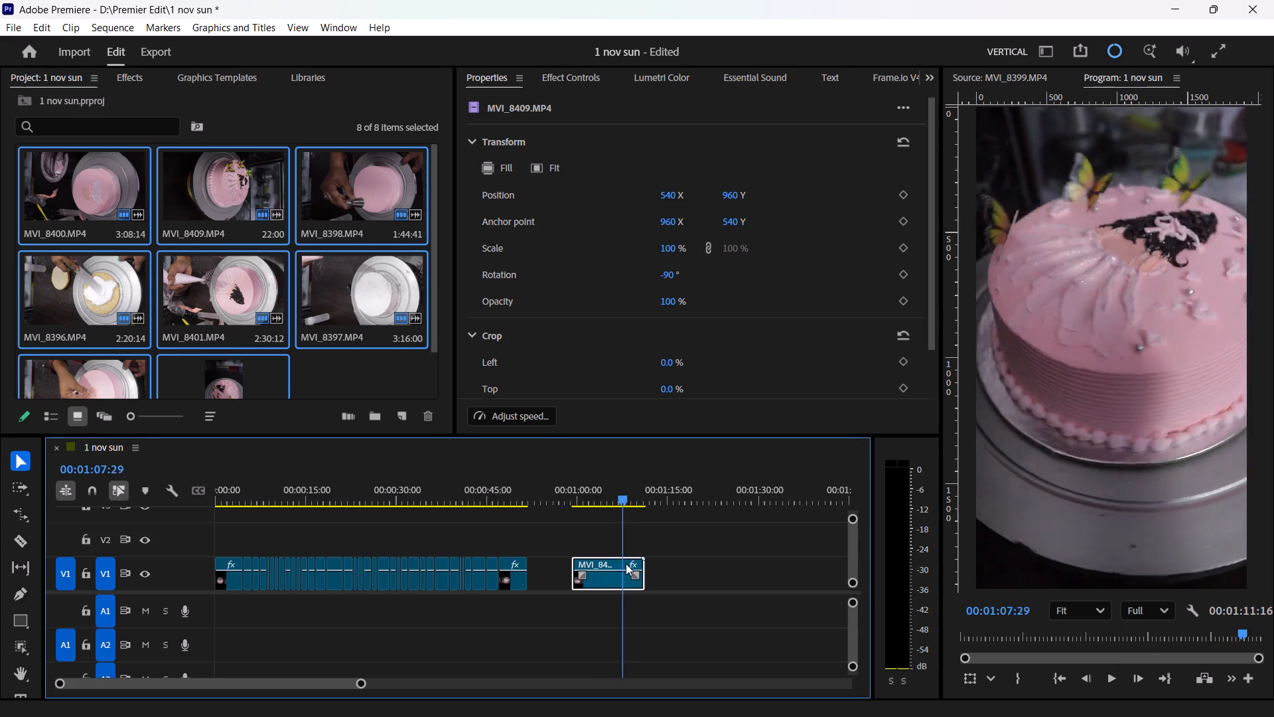
drag(626, 564, 614, 595)
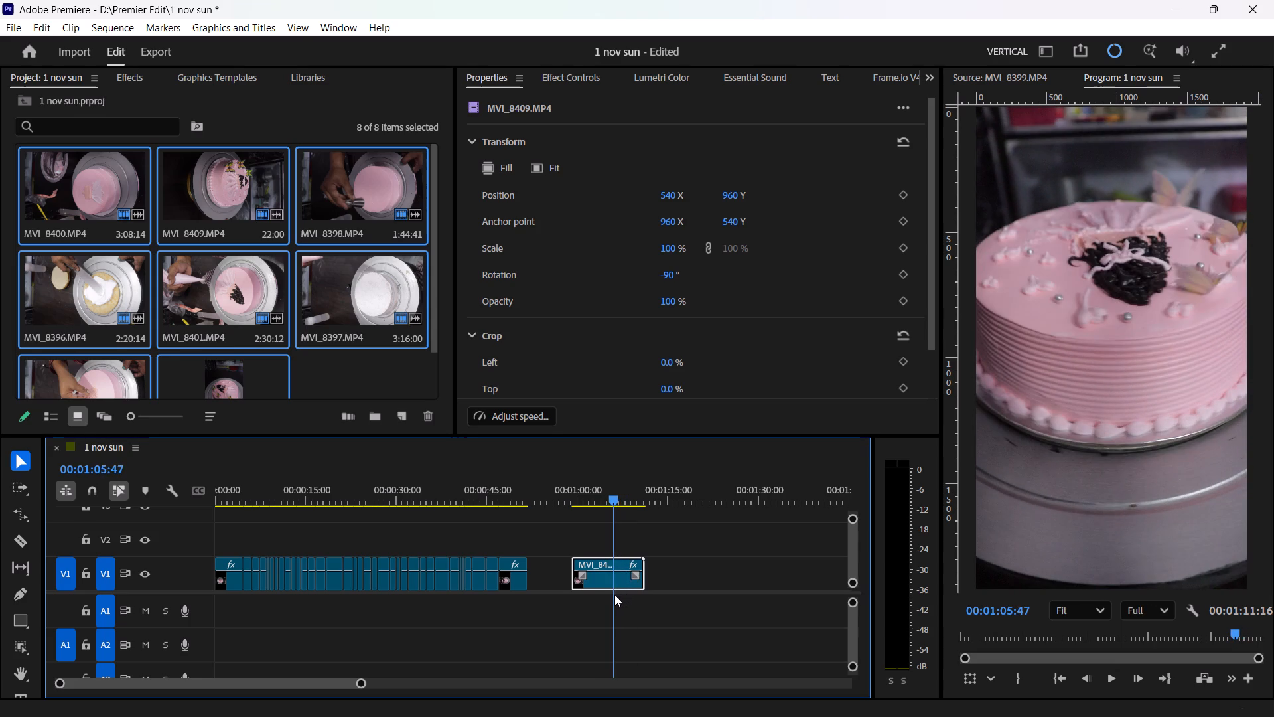
drag(614, 595, 612, 581)
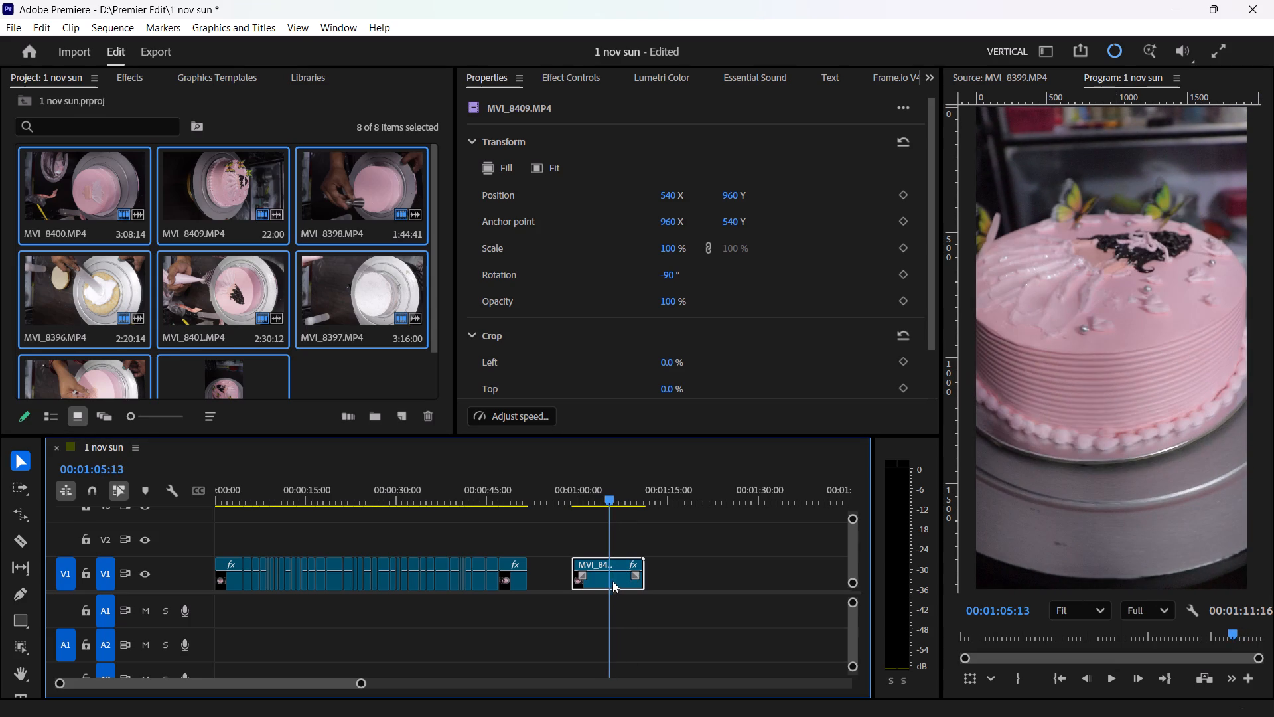
drag(612, 581, 626, 594)
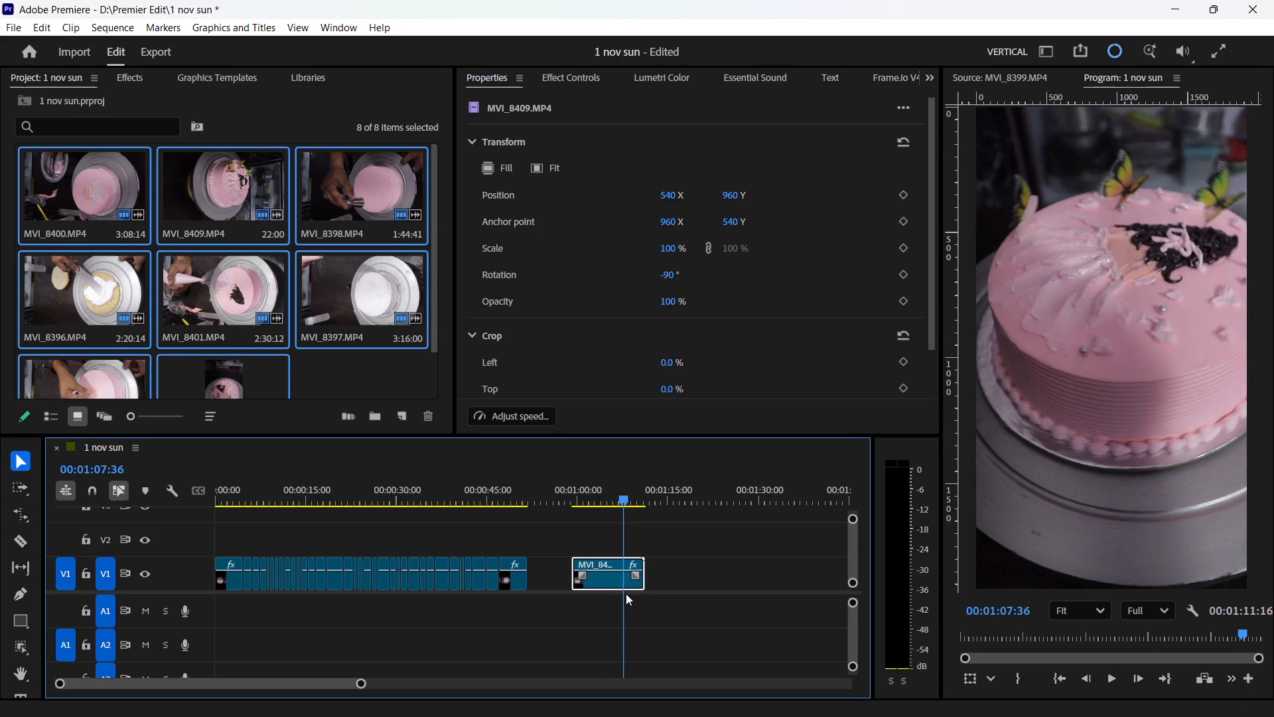
drag(626, 594, 617, 605)
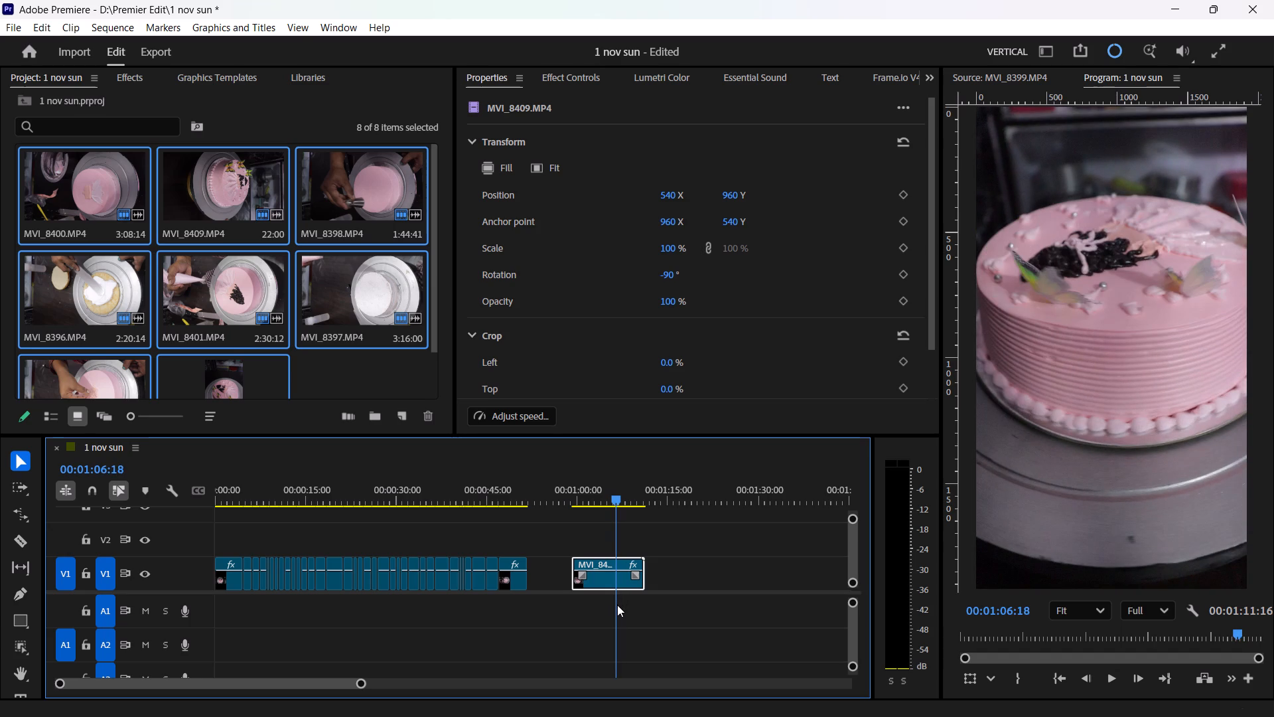
drag(617, 605, 630, 598)
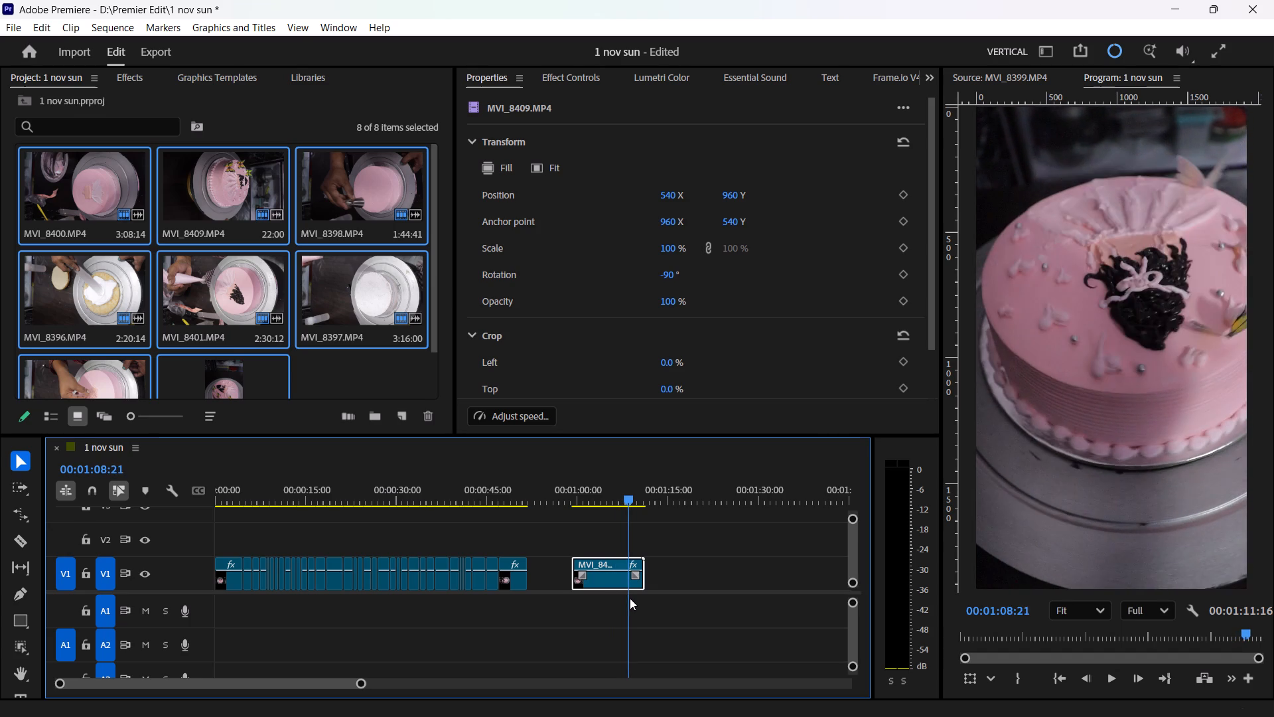
drag(630, 598, 637, 578)
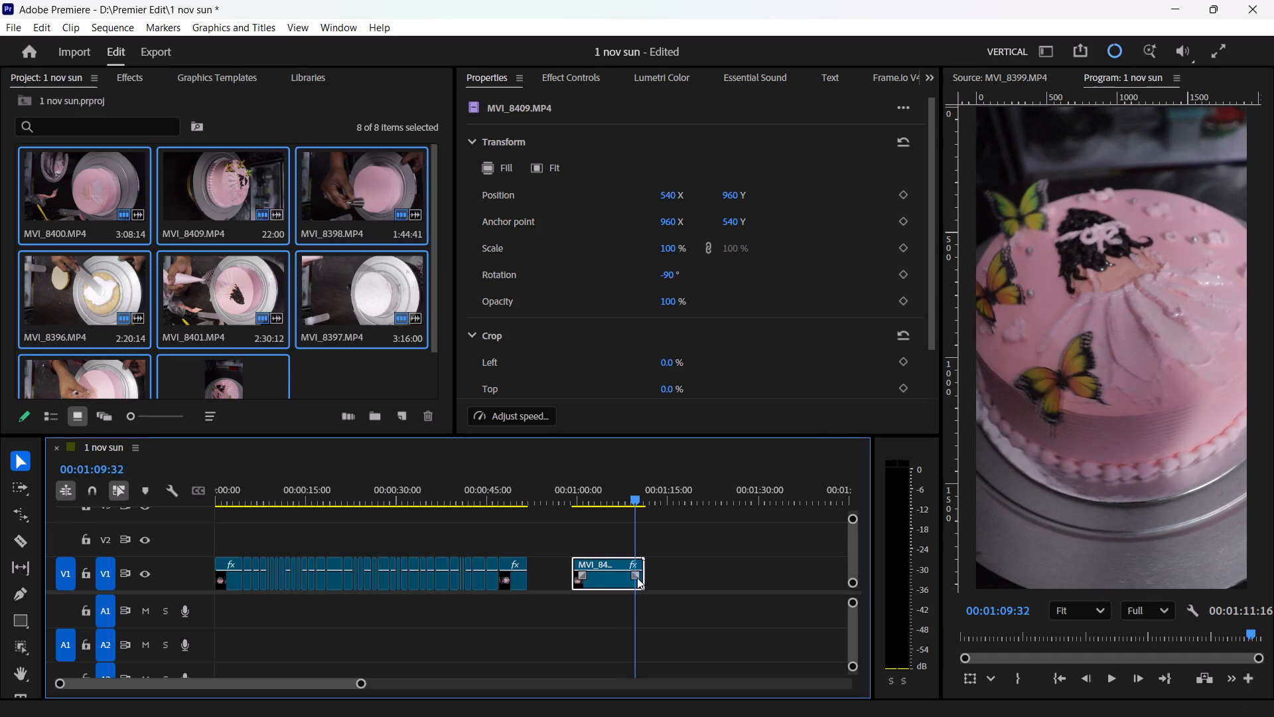
drag(637, 578, 639, 570)
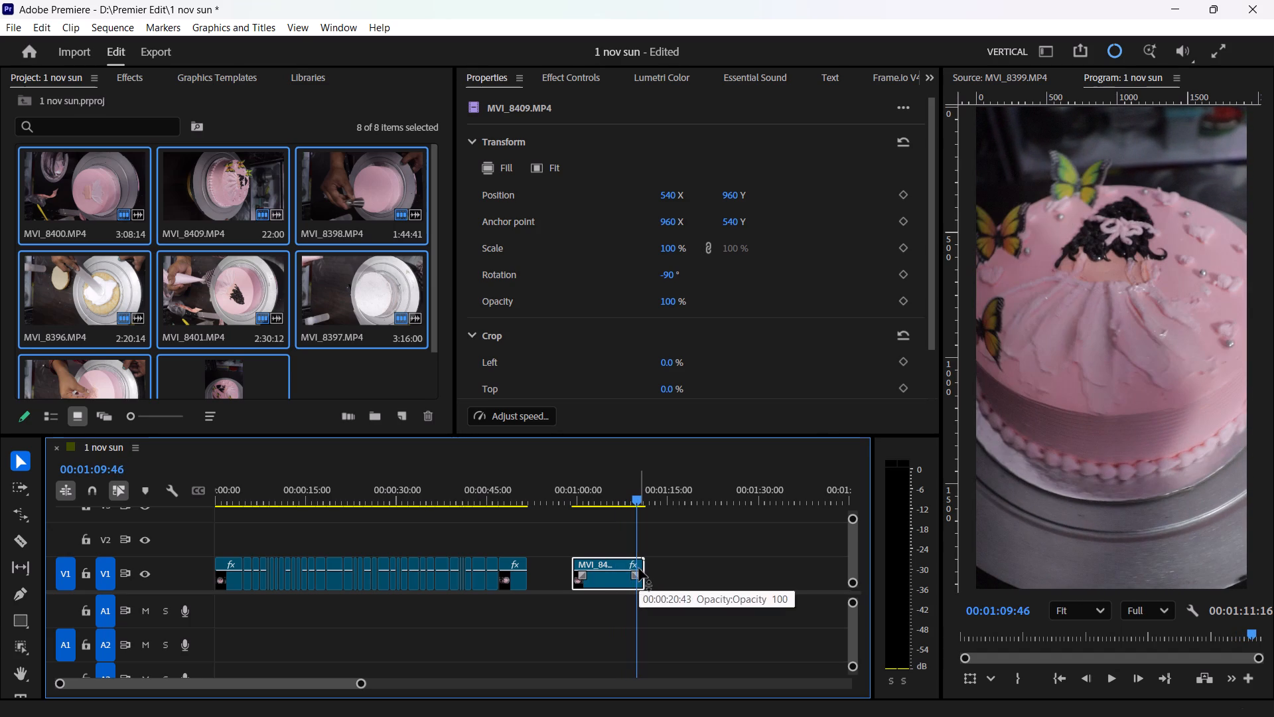
key(Delete)
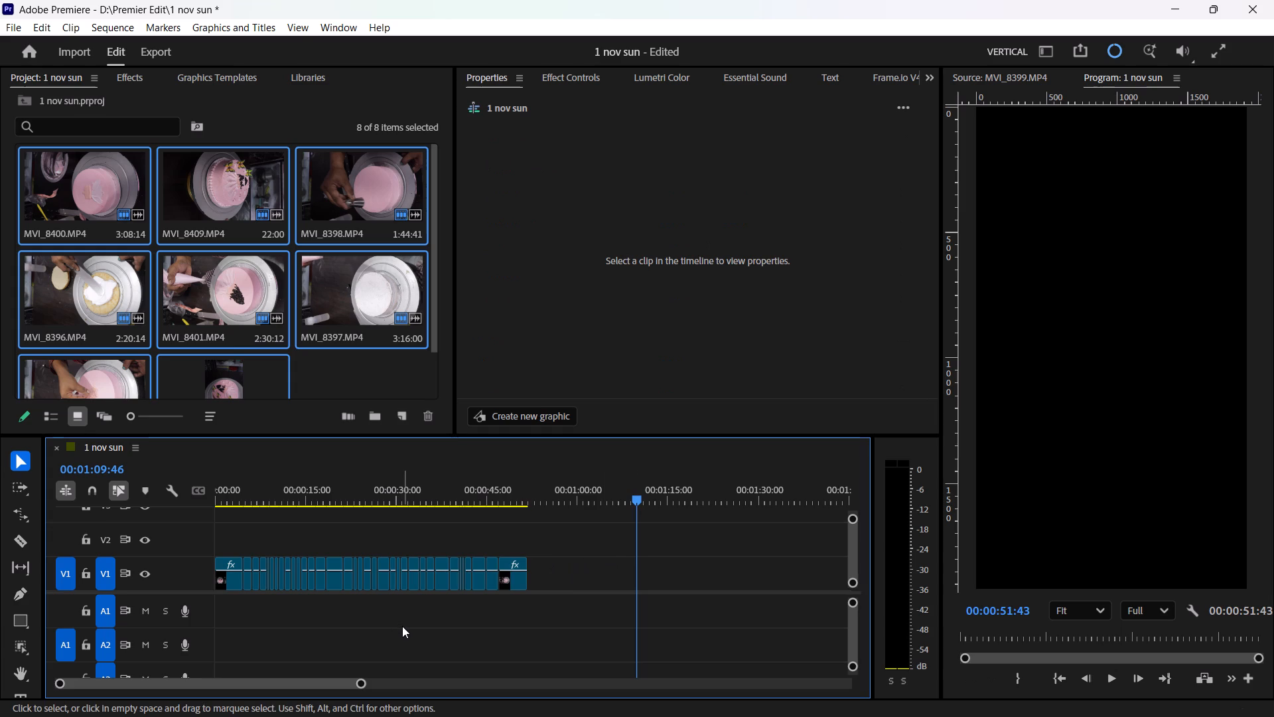
key(ctrl+s)
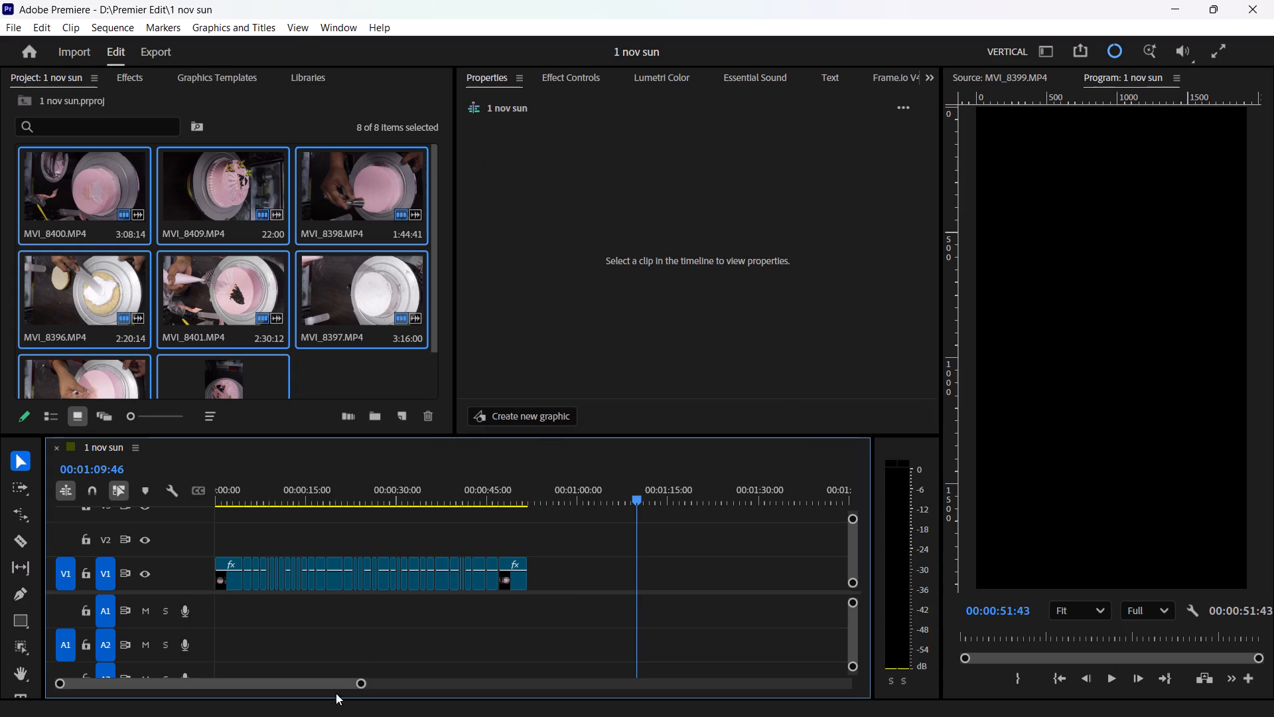
Place the playhead at the end of the last clip on V1.
drag(361, 680, 773, 633)
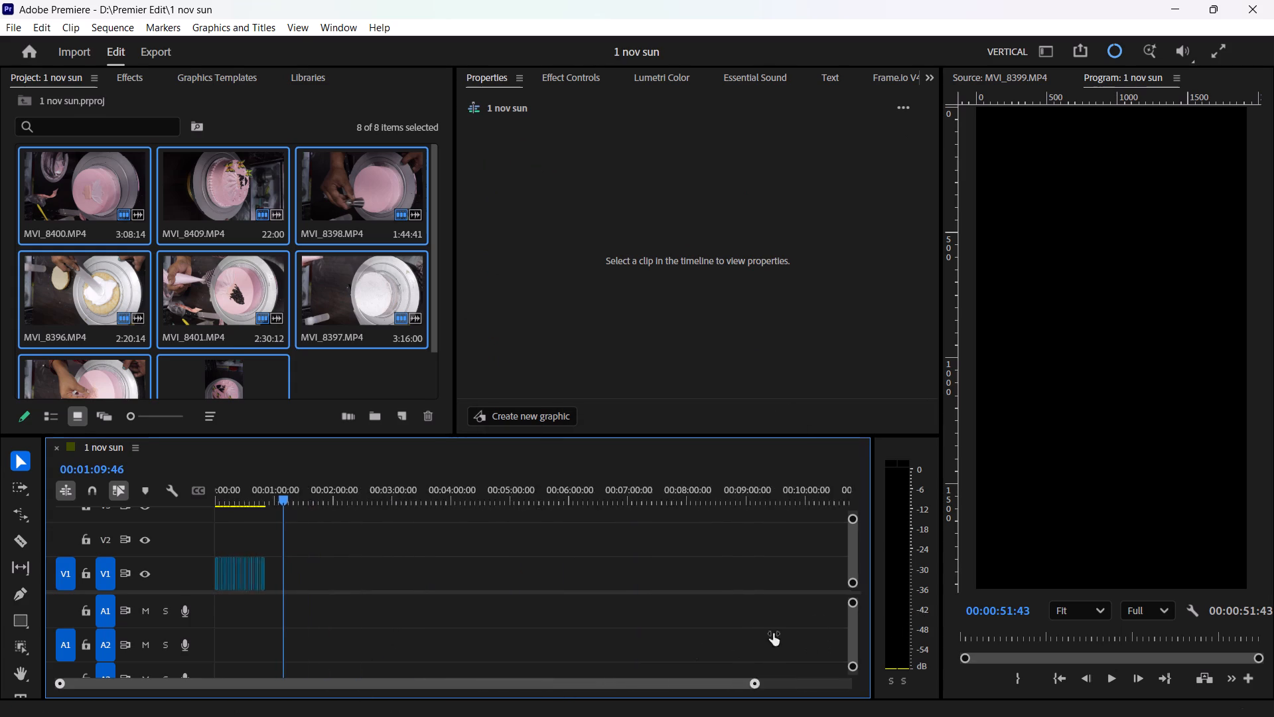
drag(773, 633, 423, 661)
double_click(419, 483)
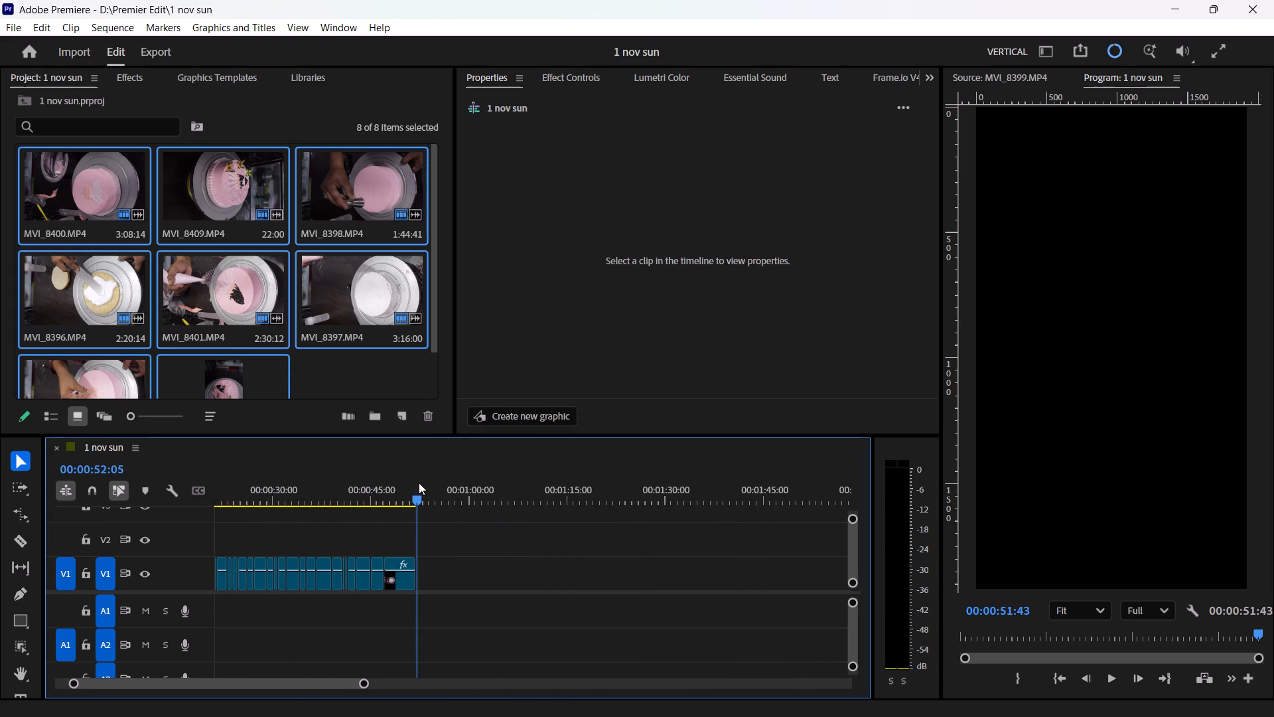
drag(364, 687, 295, 692)
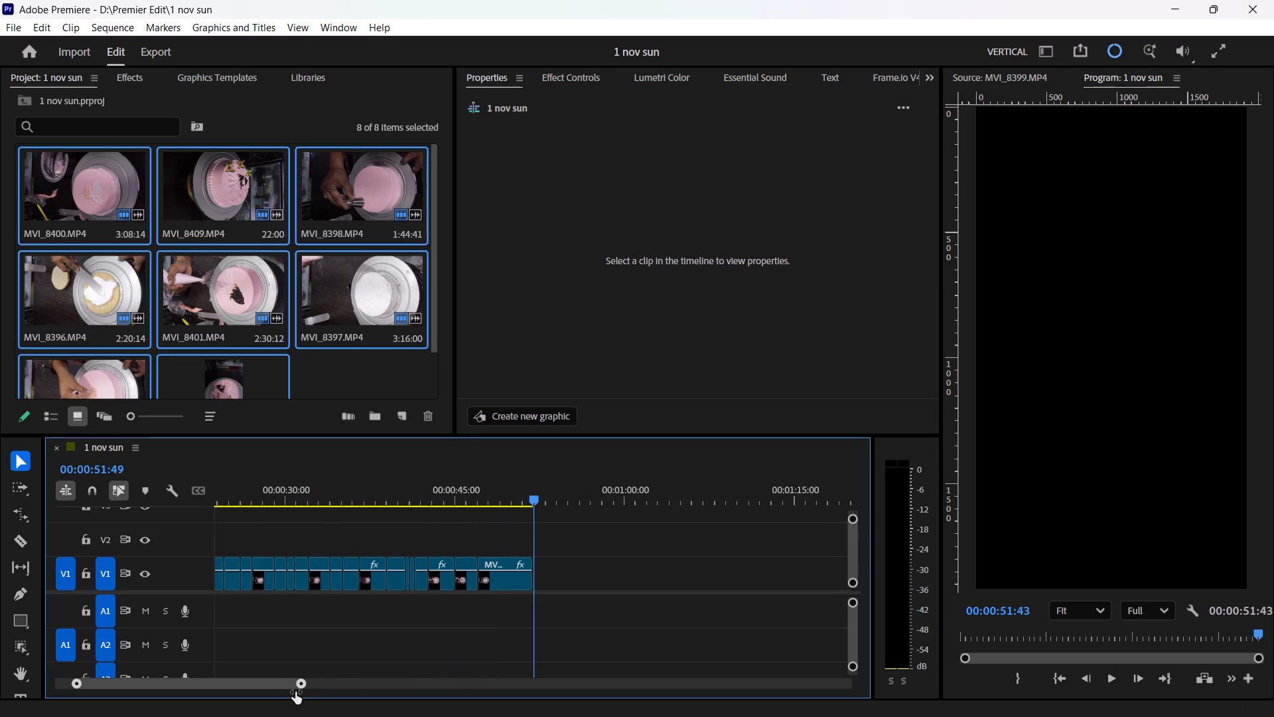
drag(295, 692, 290, 692)
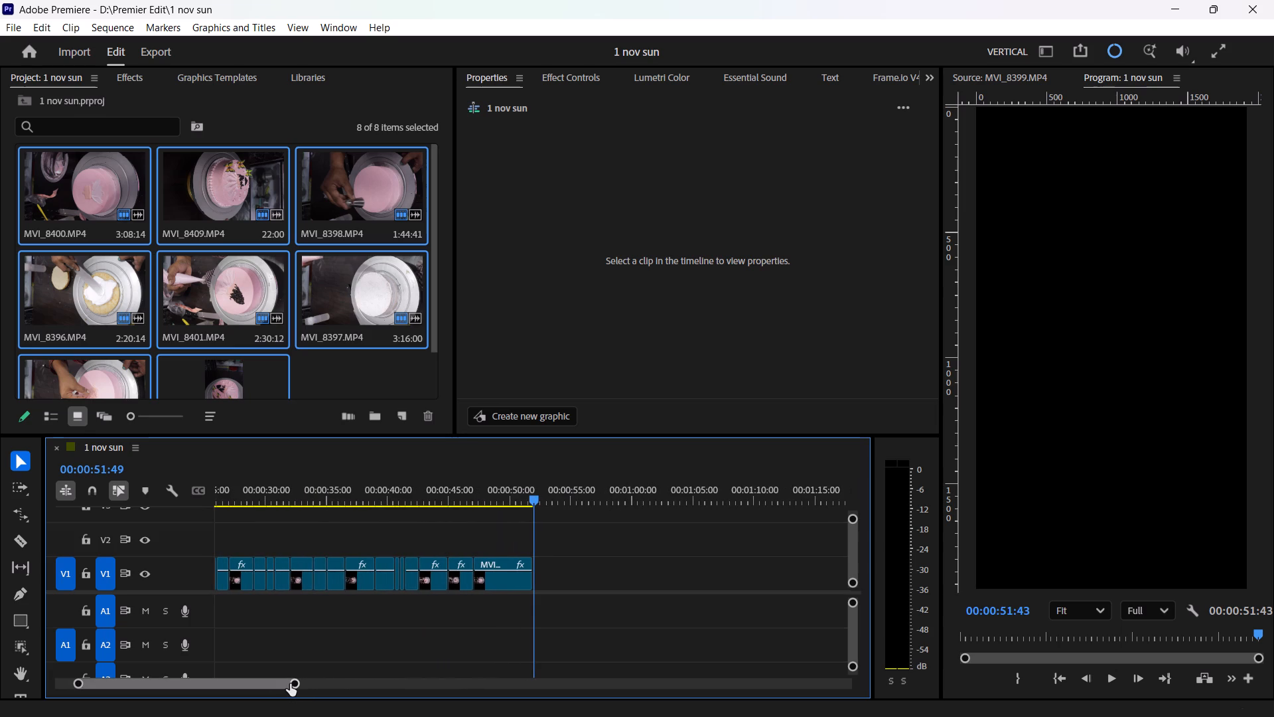
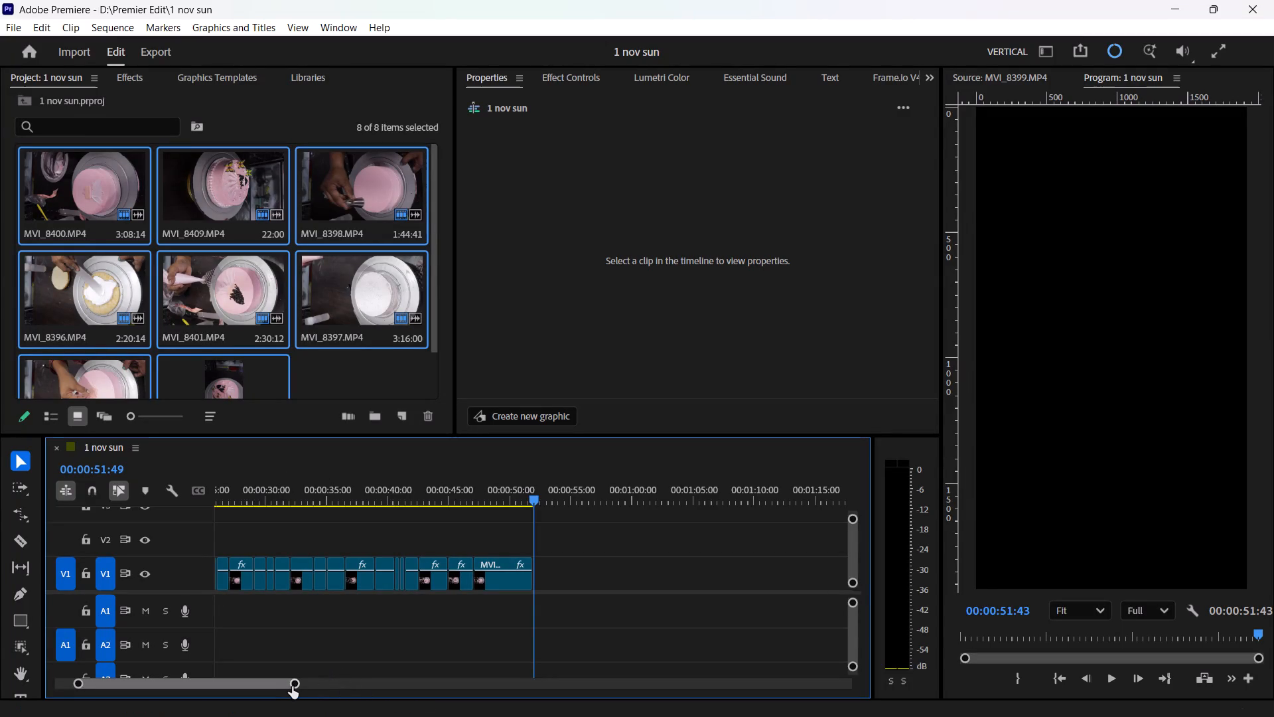
Export the entire "1 nov sun" sequence as the H.264 file "1 nov sun-.mp4" with the 1080p 60 fps preset.
drag(293, 686, 635, 716)
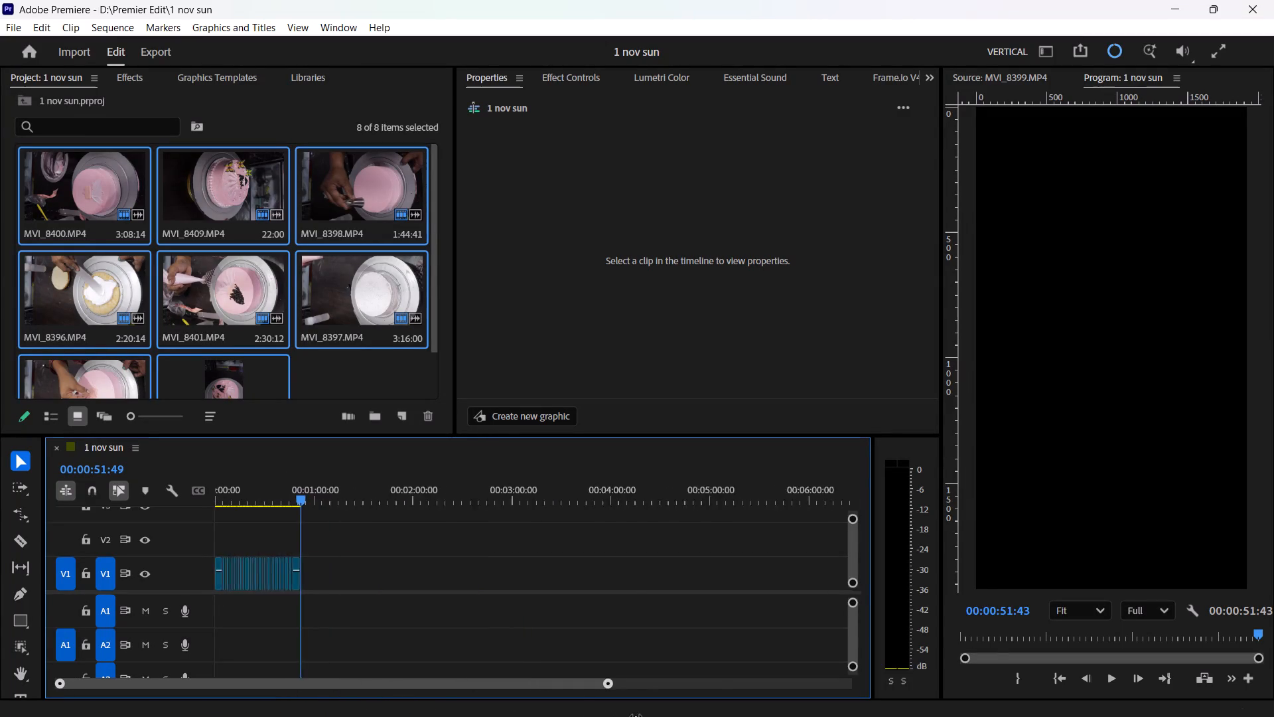
drag(635, 716, 879, 716)
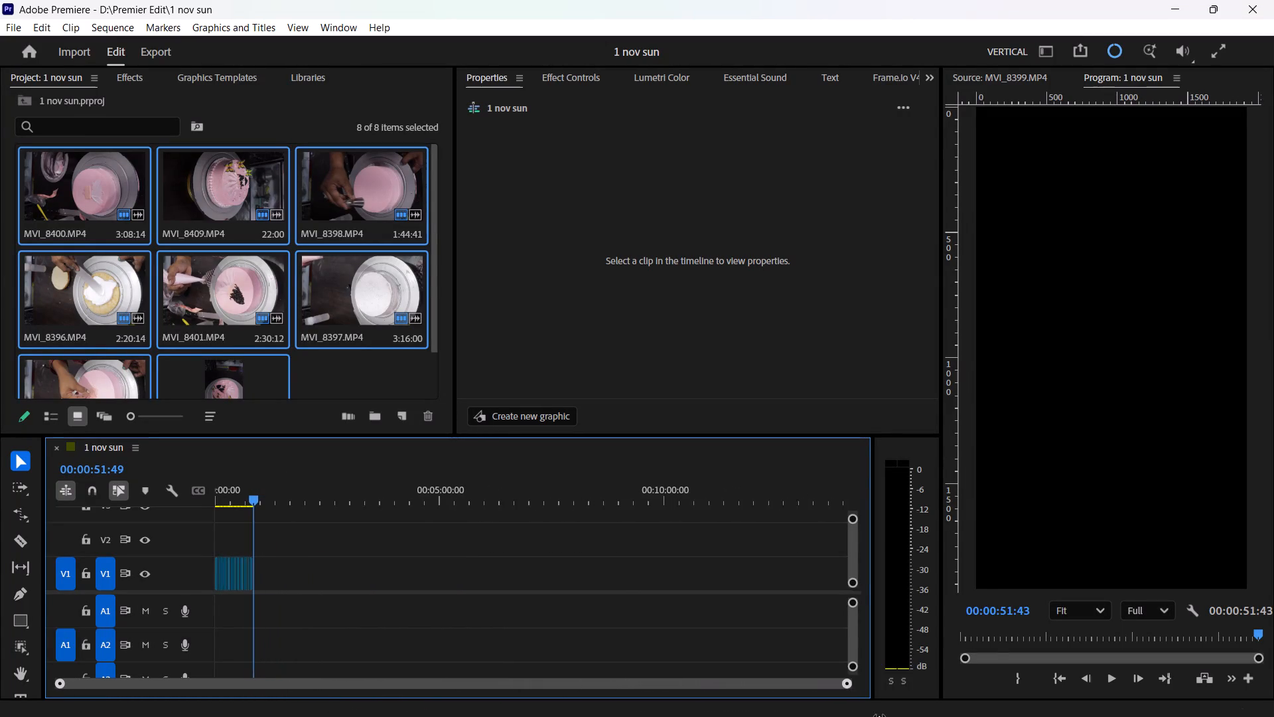
drag(879, 716, 613, 698)
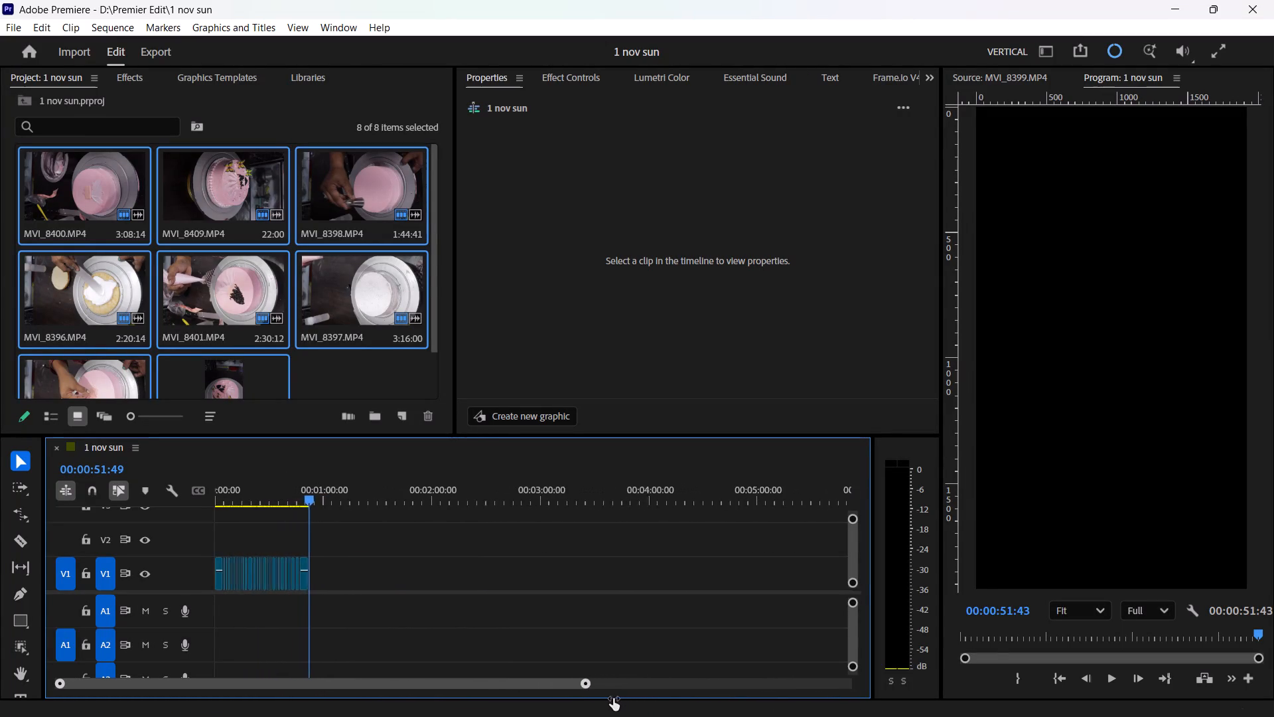
drag(613, 698, 385, 716)
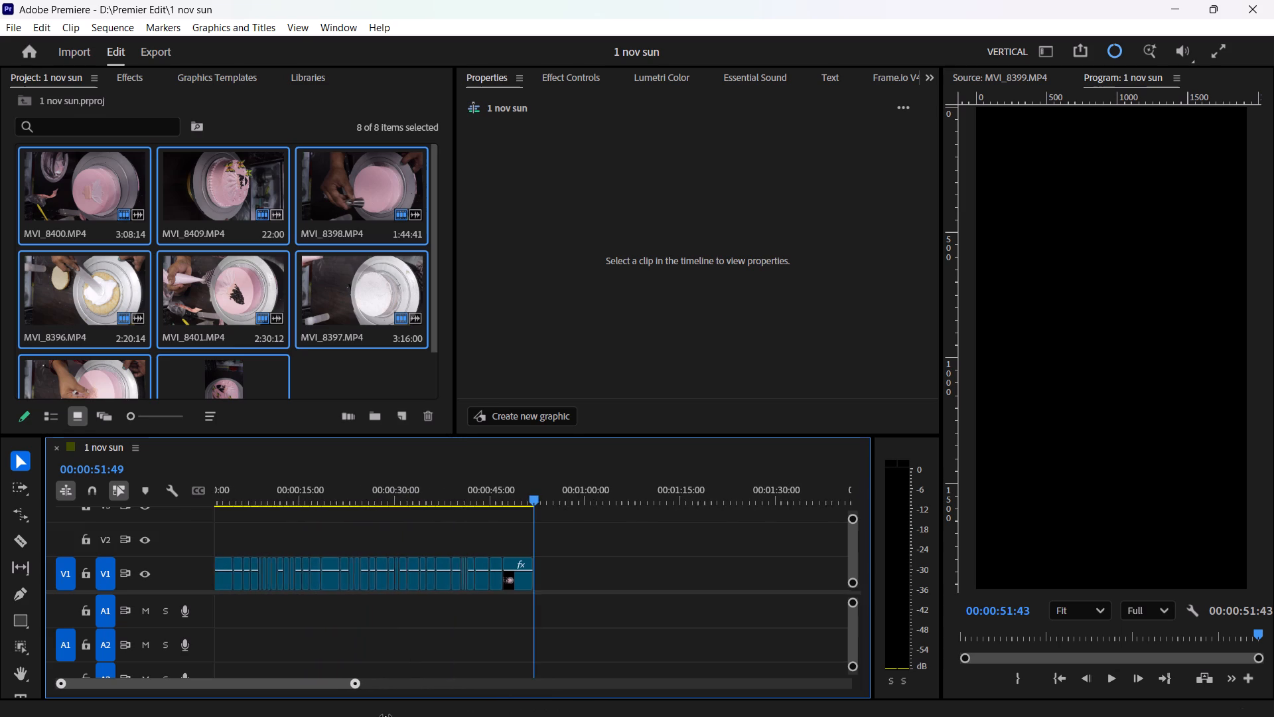
drag(385, 716, 378, 716)
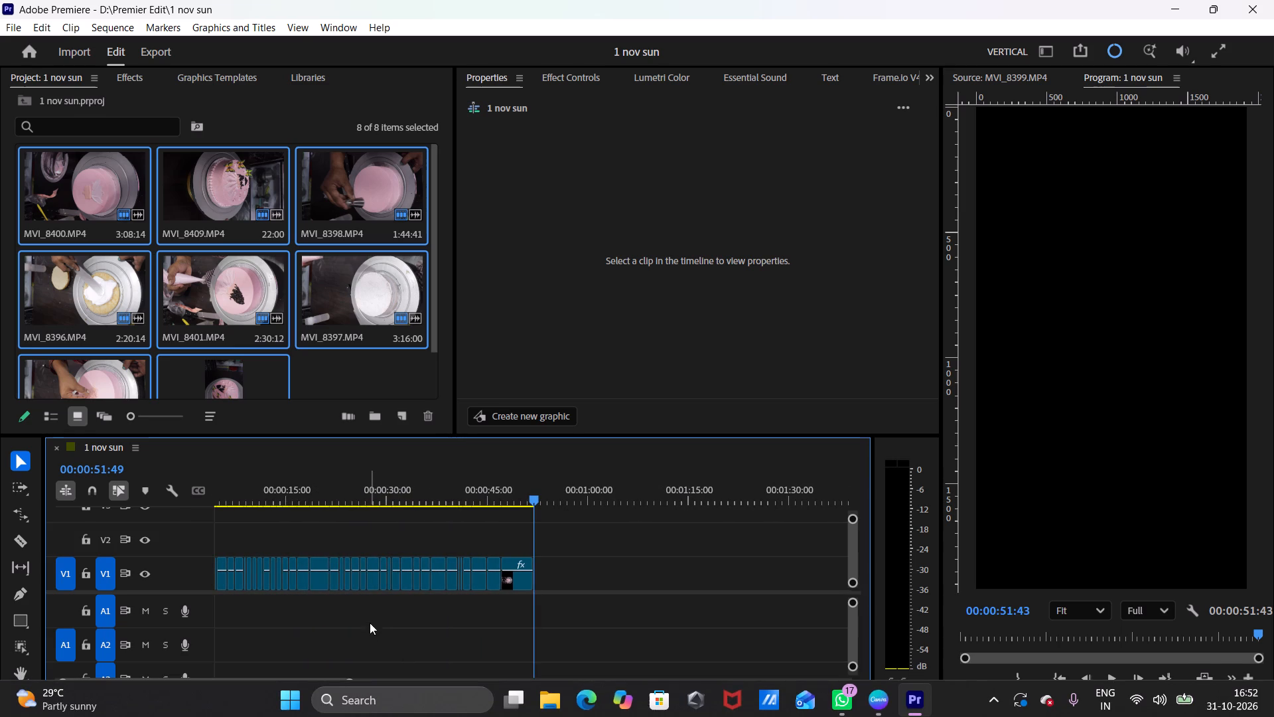
scroll(365, 621, right, 1)
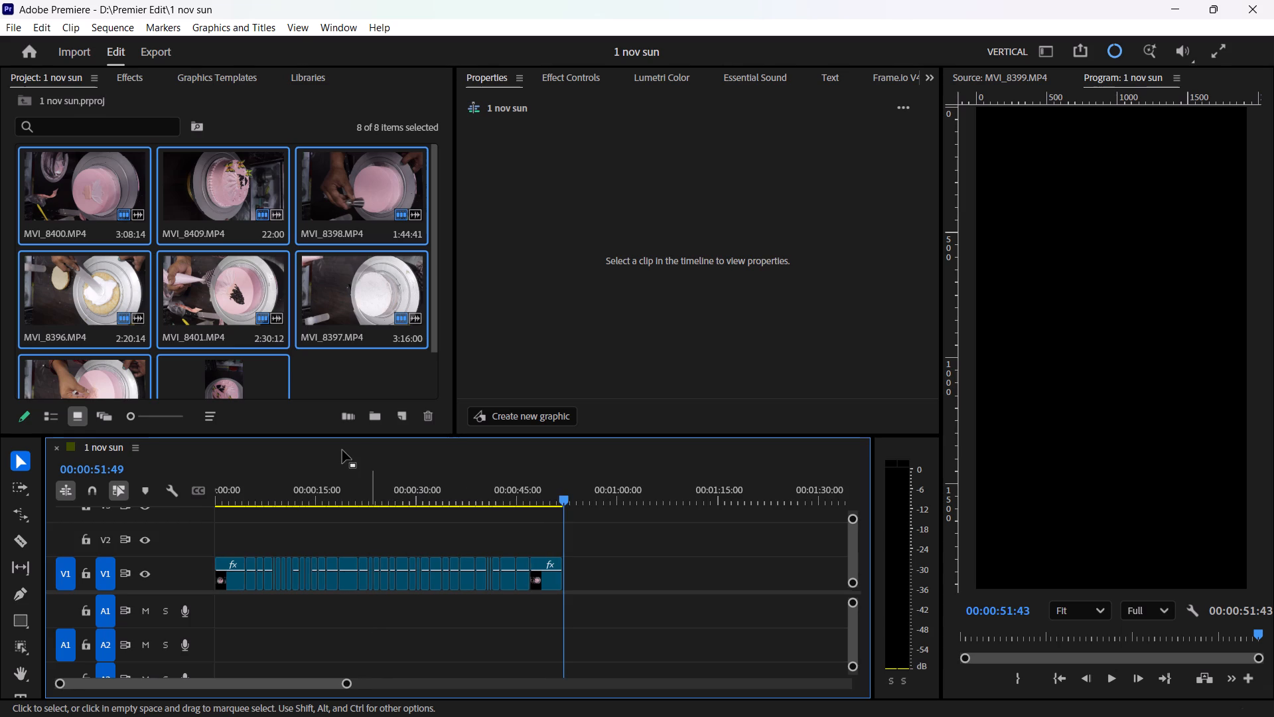
click(147, 54)
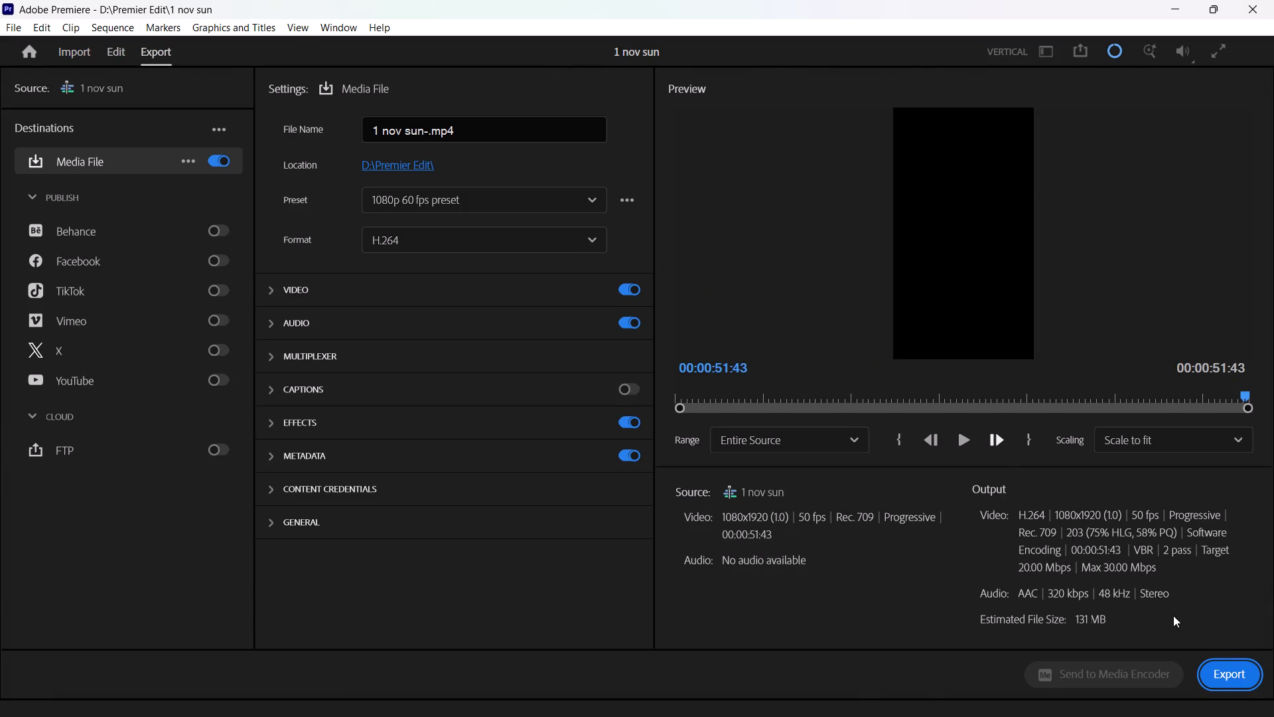
click(1227, 671)
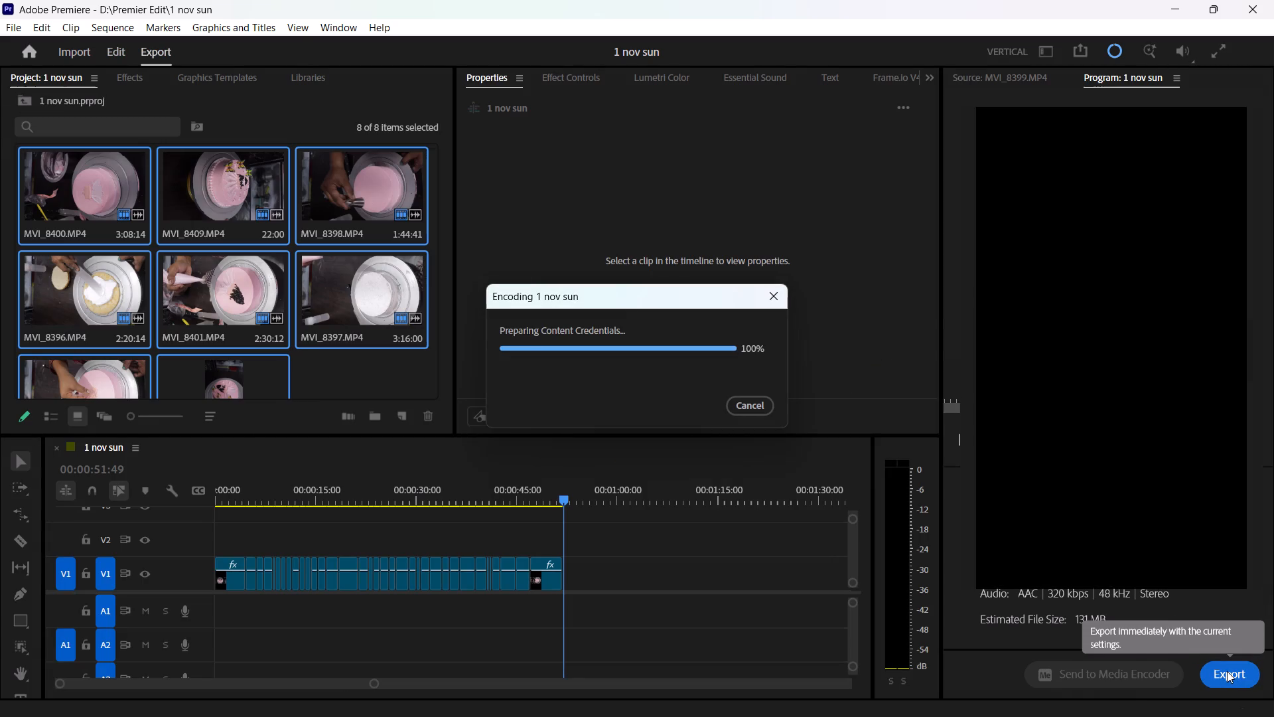
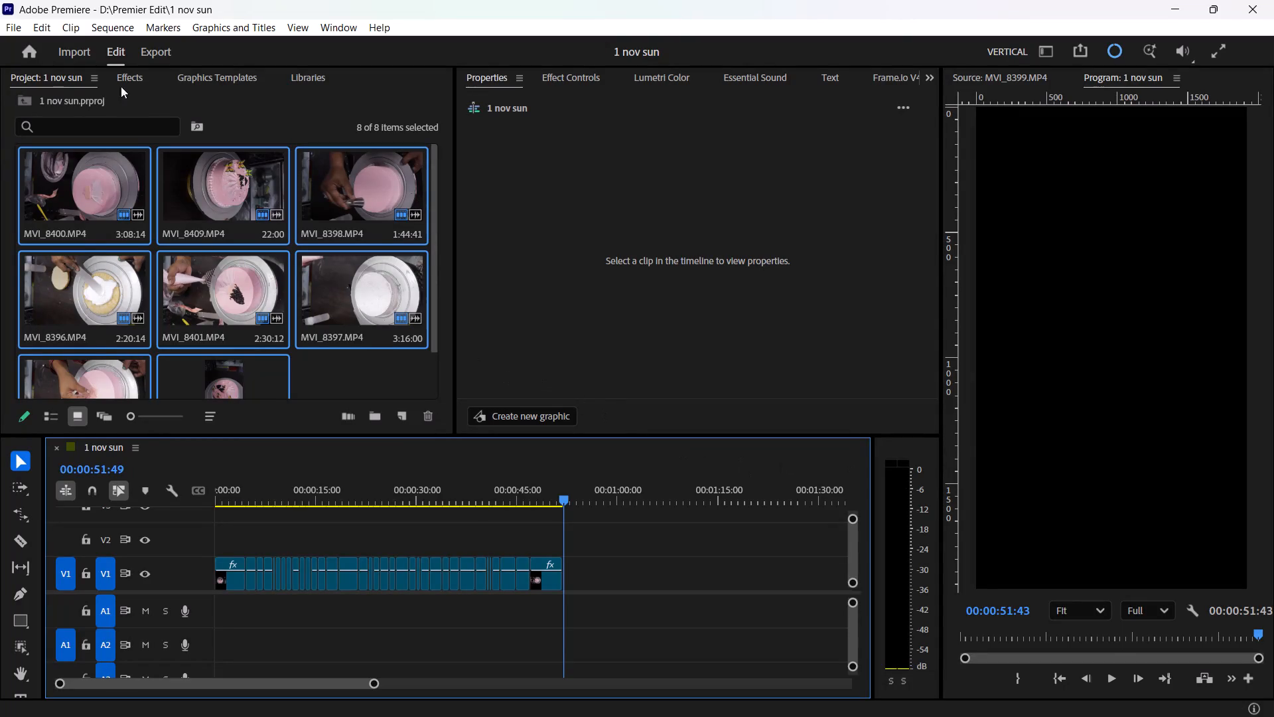
Export the entire "1 nov sun" sequence again as the H.264 file "1 nov sun-_1.mp4" using the 1080p 60 fps preset.
click(157, 48)
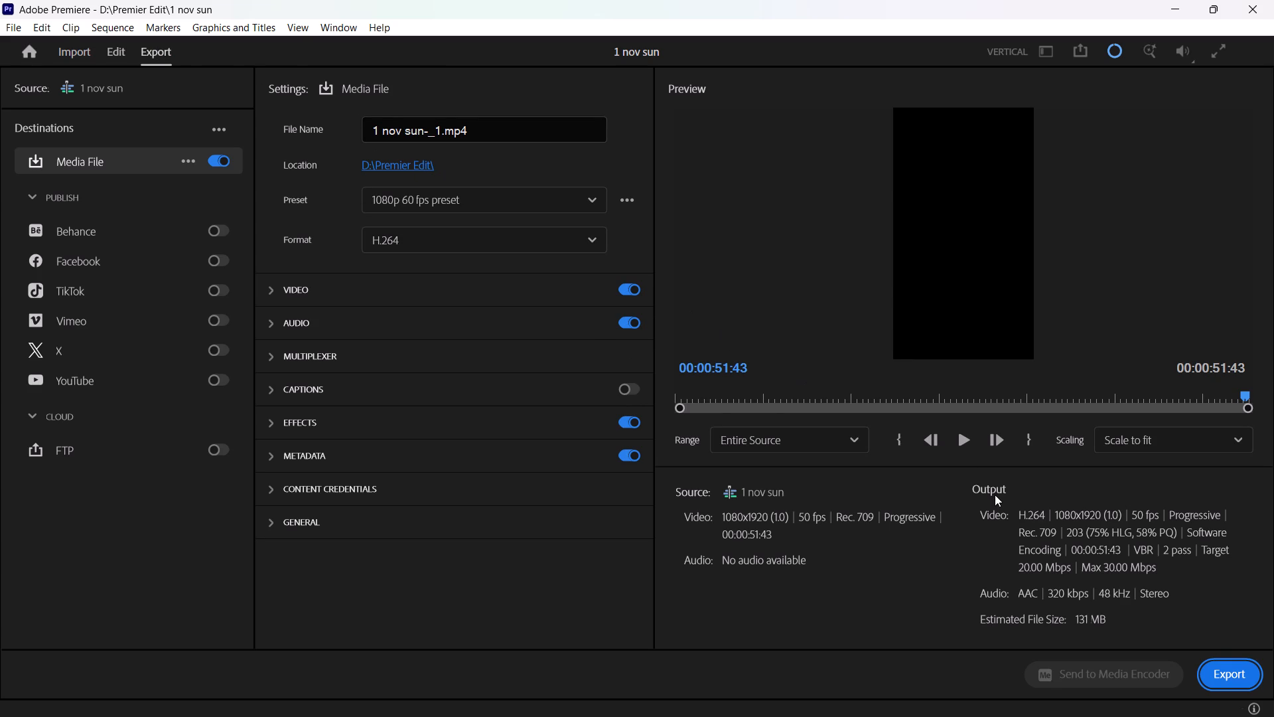
click(1217, 670)
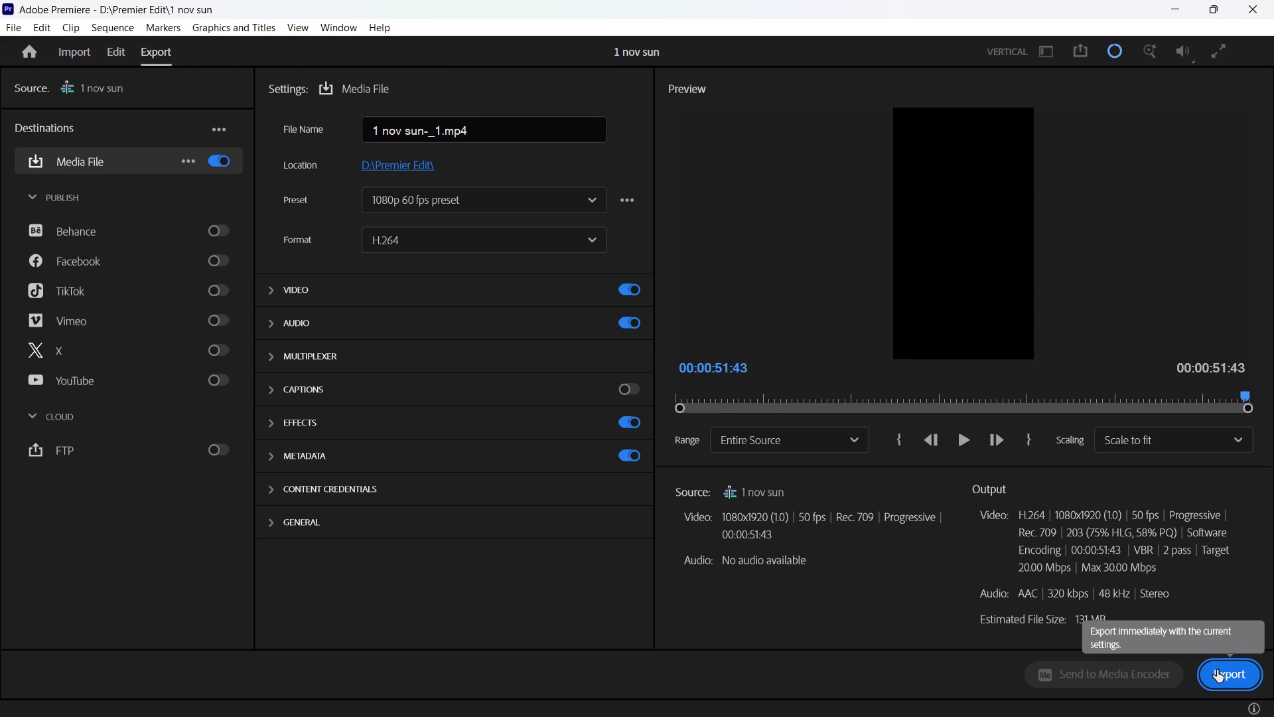